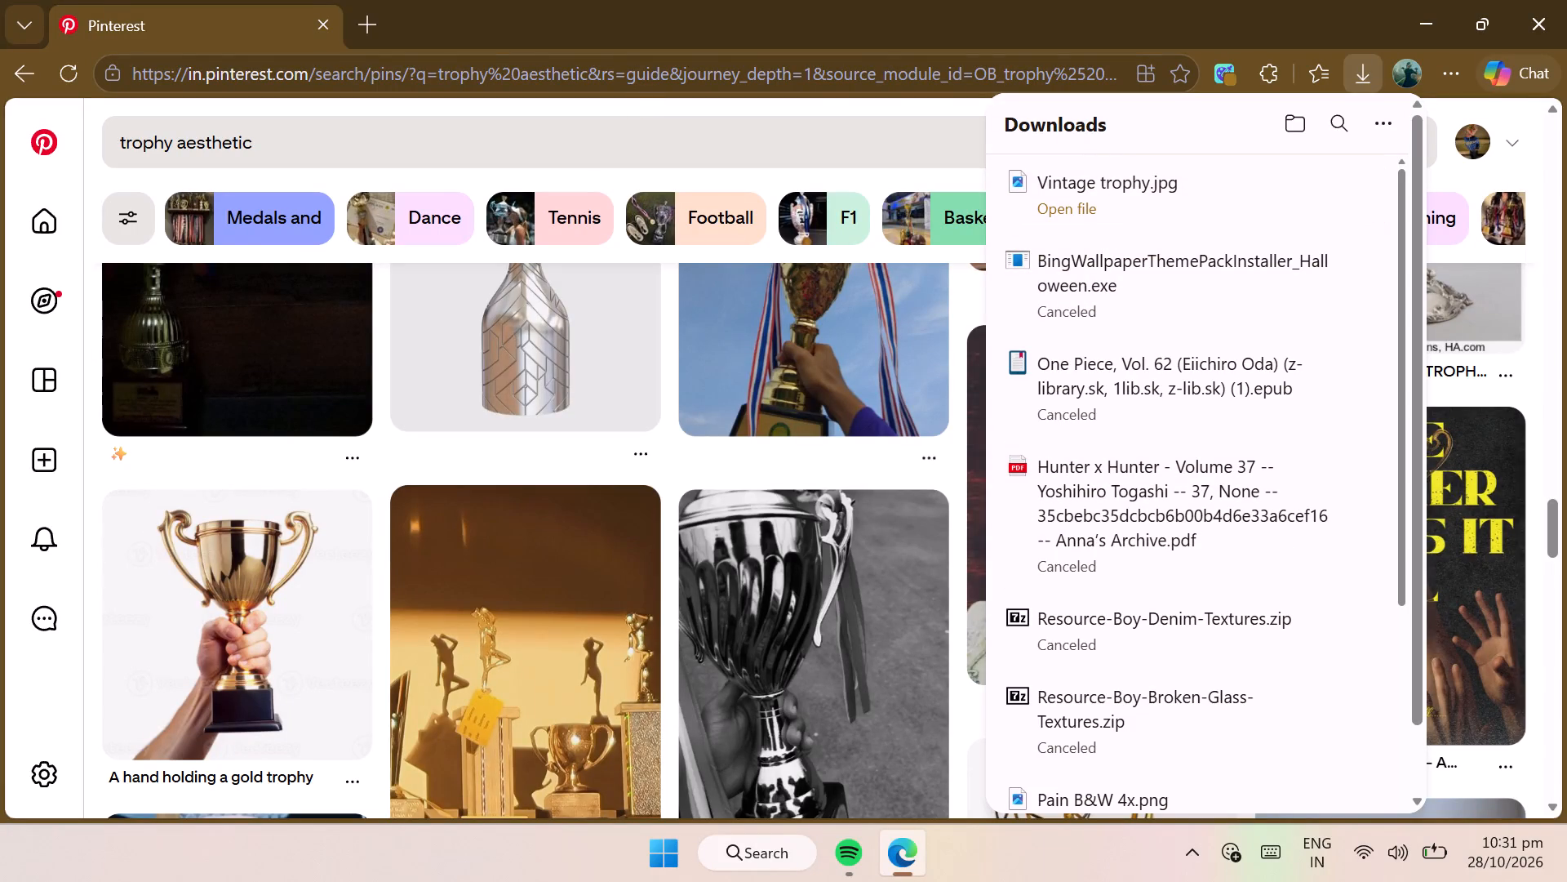
Open the saved Befonts website, befonts.com, in a new browser tab.
{"action": "left_click", "coordinate": [368, 21]}
{"action": "left_click", "coordinate": [367, 73]}
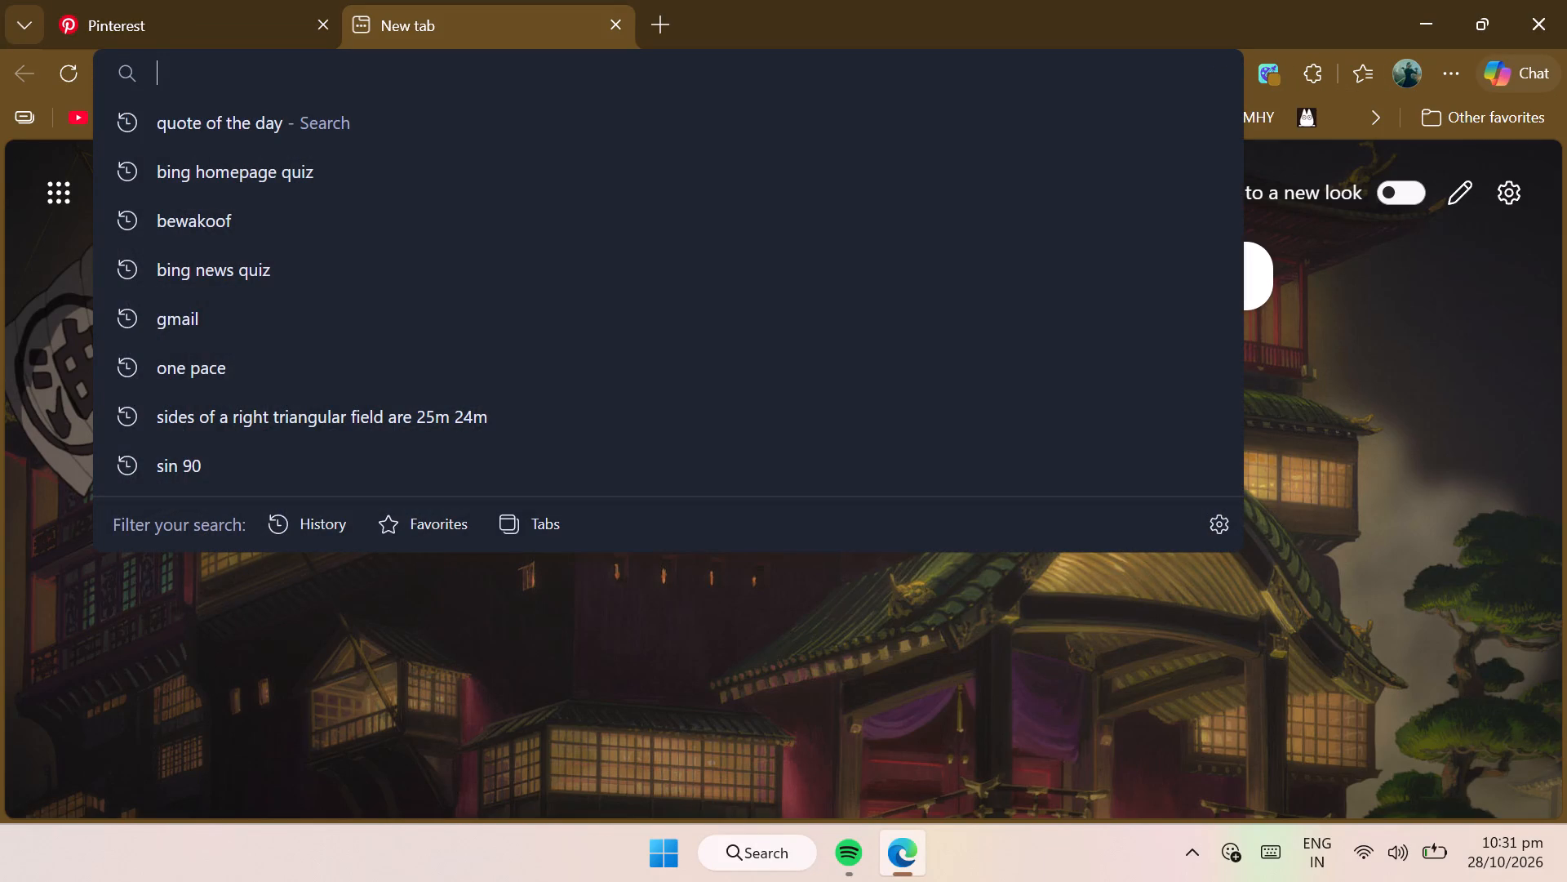
{"action": "left_click", "coordinate": [605, 702]}
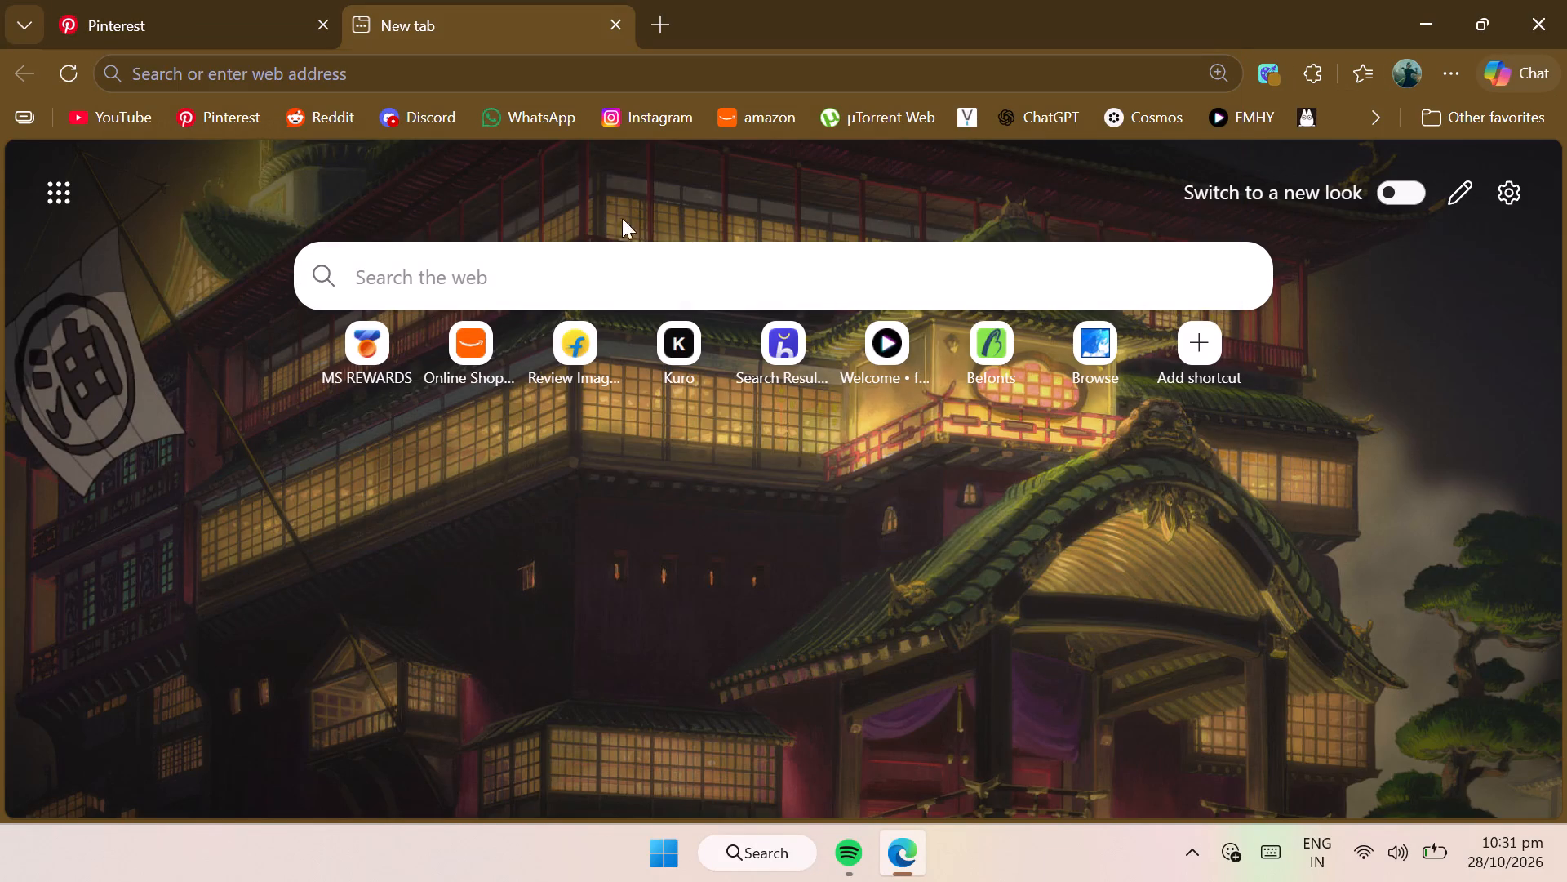
{"action": "left_click", "coordinate": [1382, 128]}
{"action": "left_click", "coordinate": [1339, 199]}
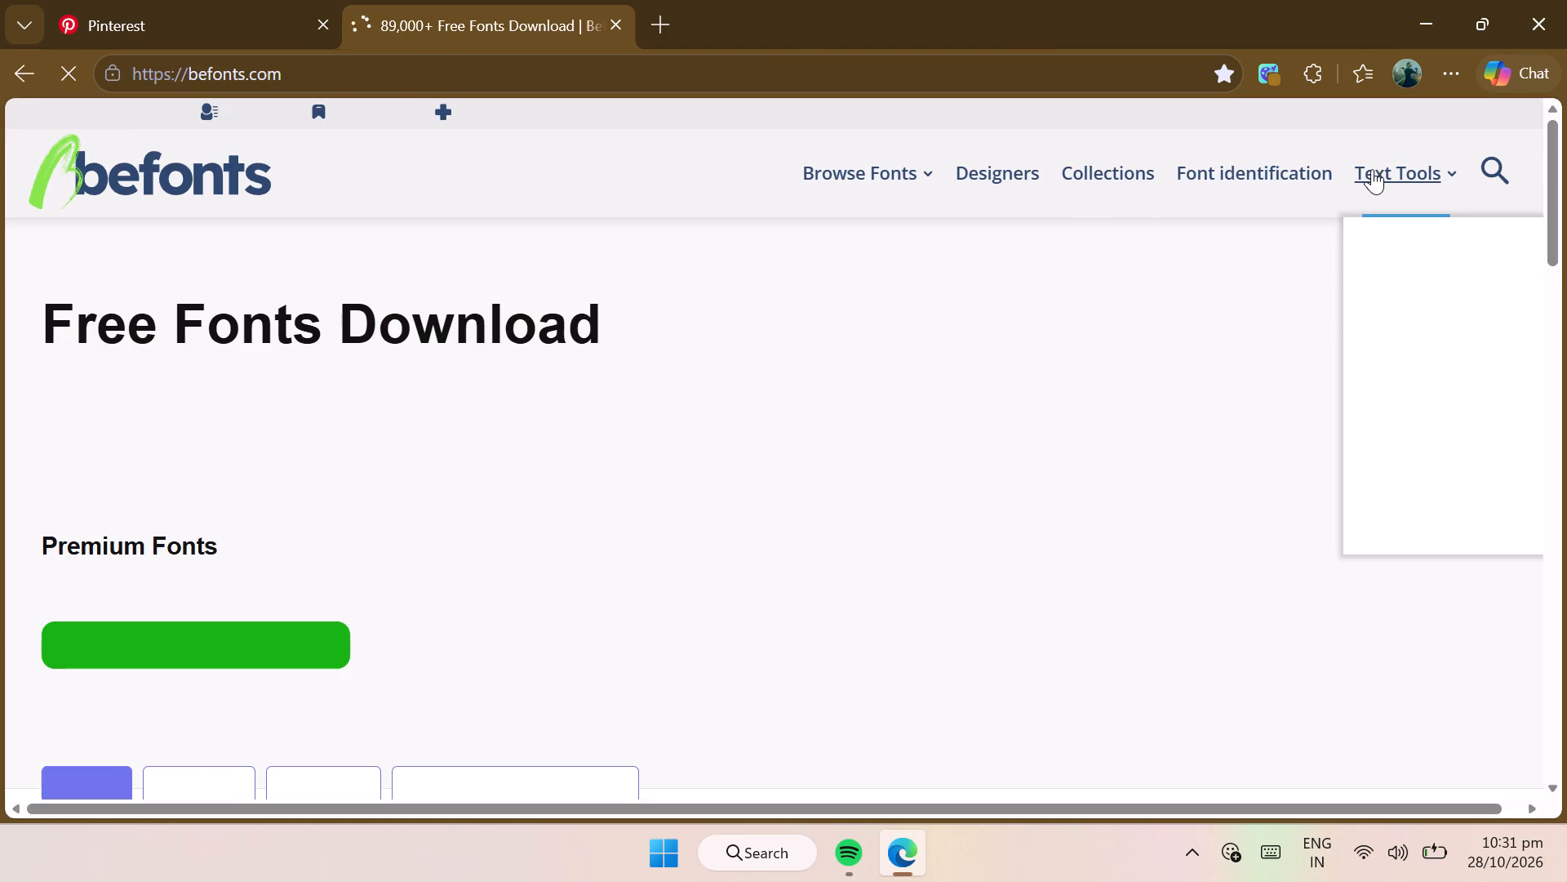
Look through the first page of Befonts' most recent free fonts for a suitable typeface.
{"action": "scroll", "coordinate": [1265, 243], "scroll_direction": "down", "scroll_amount": 3}
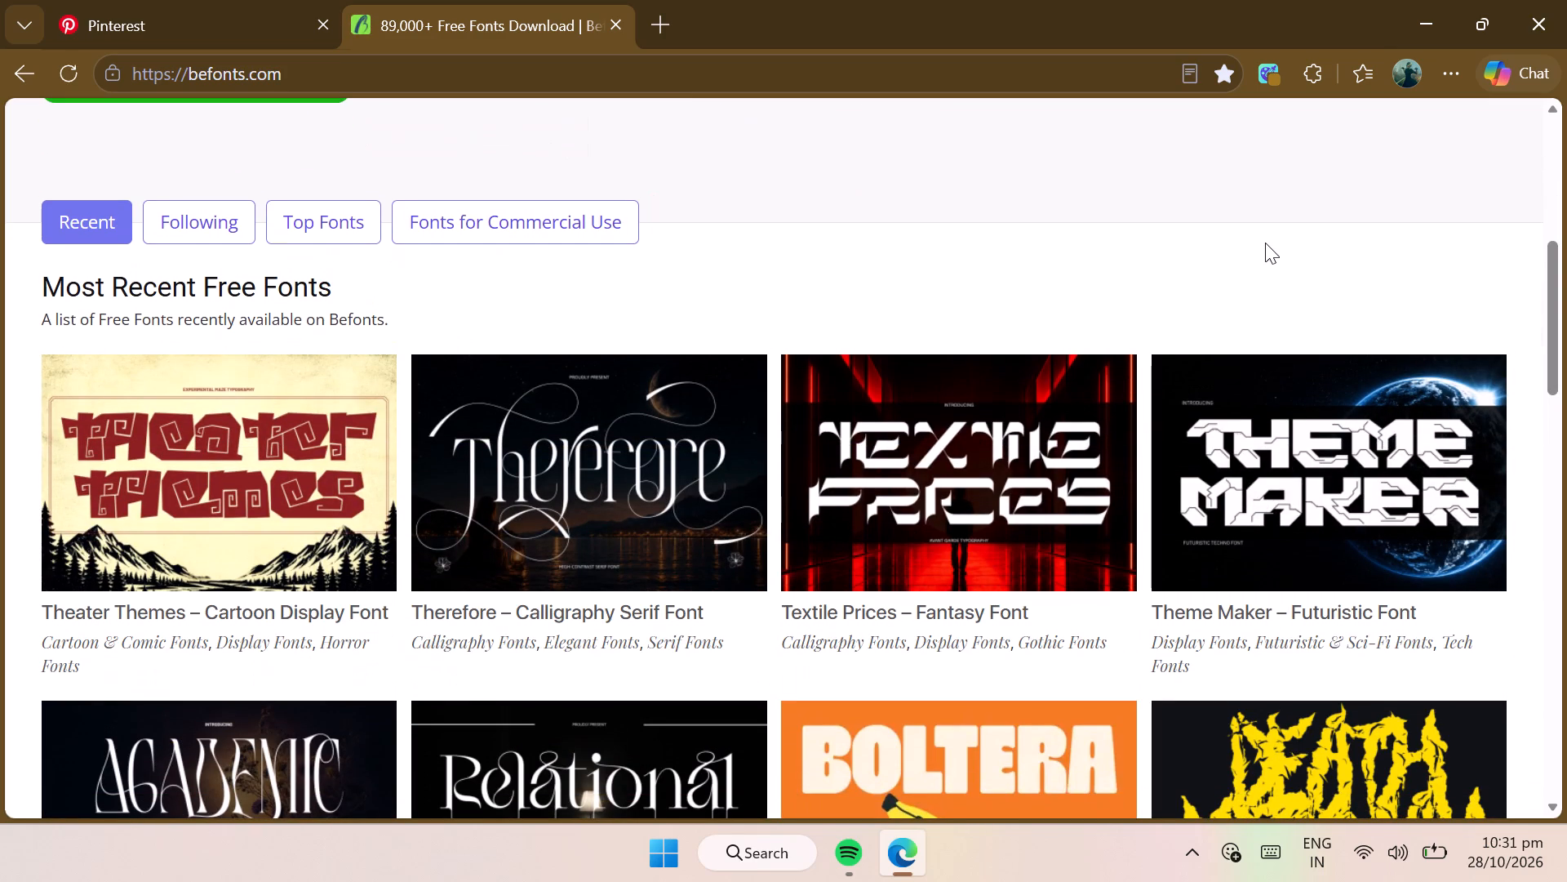
{"action": "scroll", "coordinate": [1265, 243], "scroll_direction": "down", "scroll_amount": 1}
{"action": "scroll", "coordinate": [1108, 381], "scroll_direction": "down", "scroll_amount": 3}
{"action": "scroll", "coordinate": [932, 607], "scroll_direction": "down", "scroll_amount": 3}
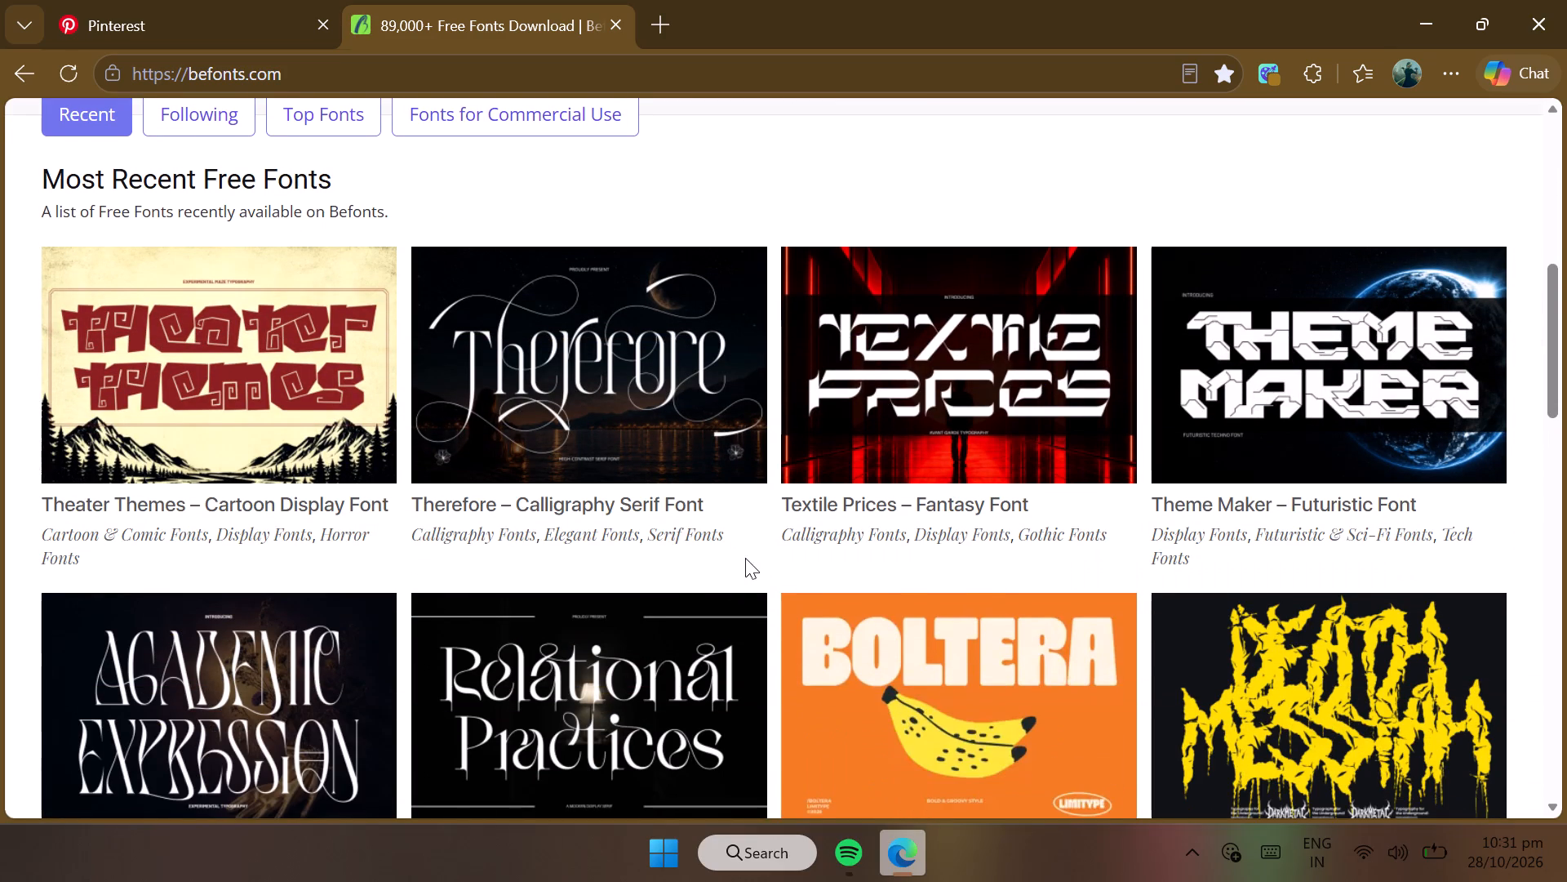
{"action": "scroll", "coordinate": [745, 558], "scroll_direction": "down", "scroll_amount": 5}
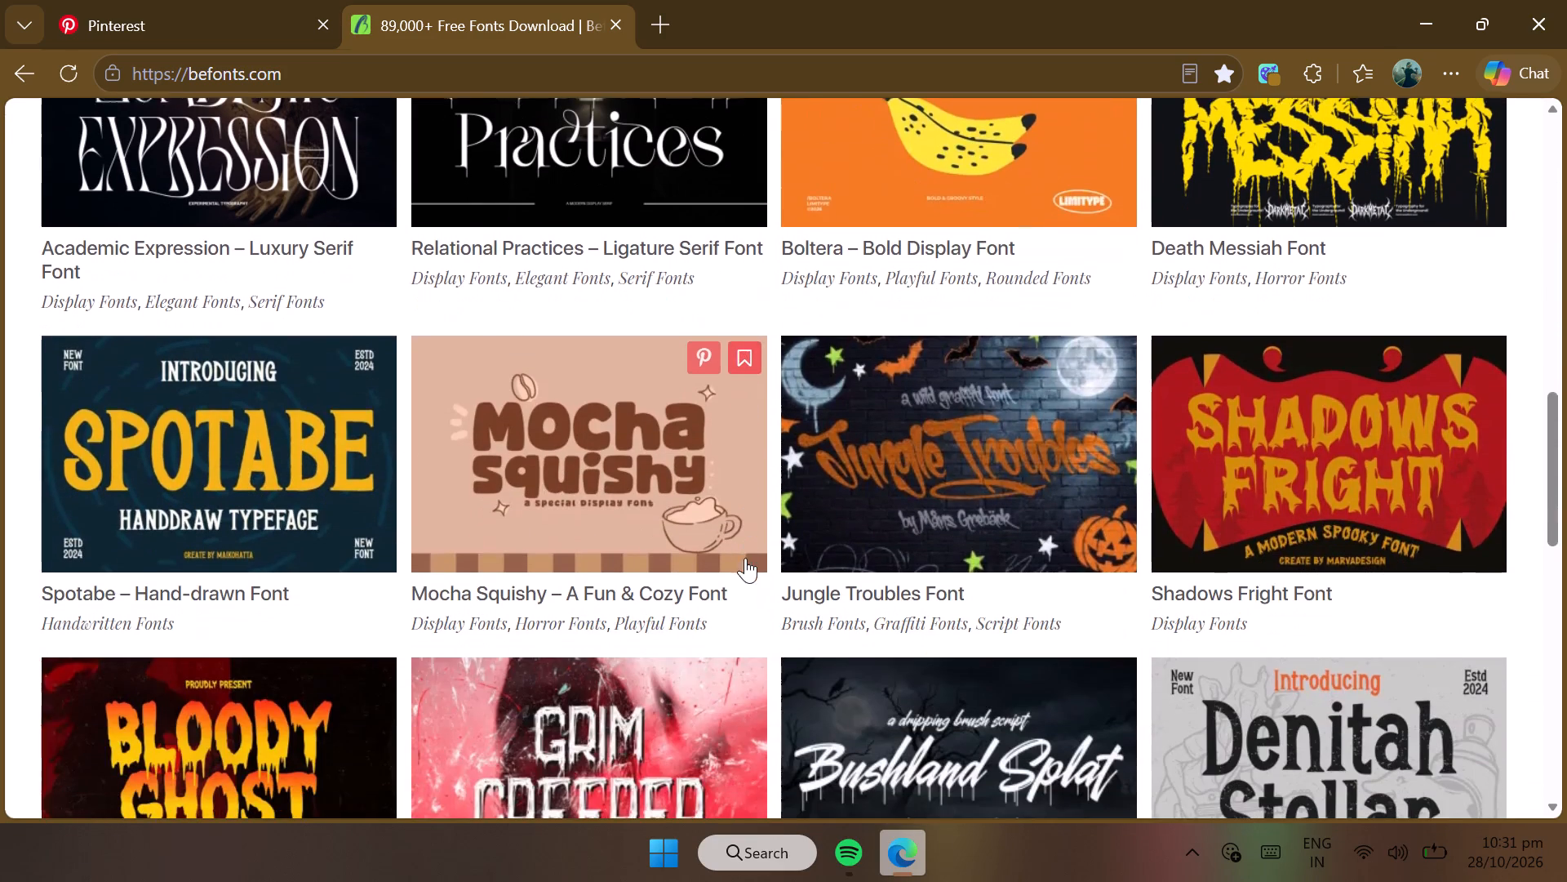
{"action": "scroll", "coordinate": [745, 558], "scroll_direction": "down", "scroll_amount": 4}
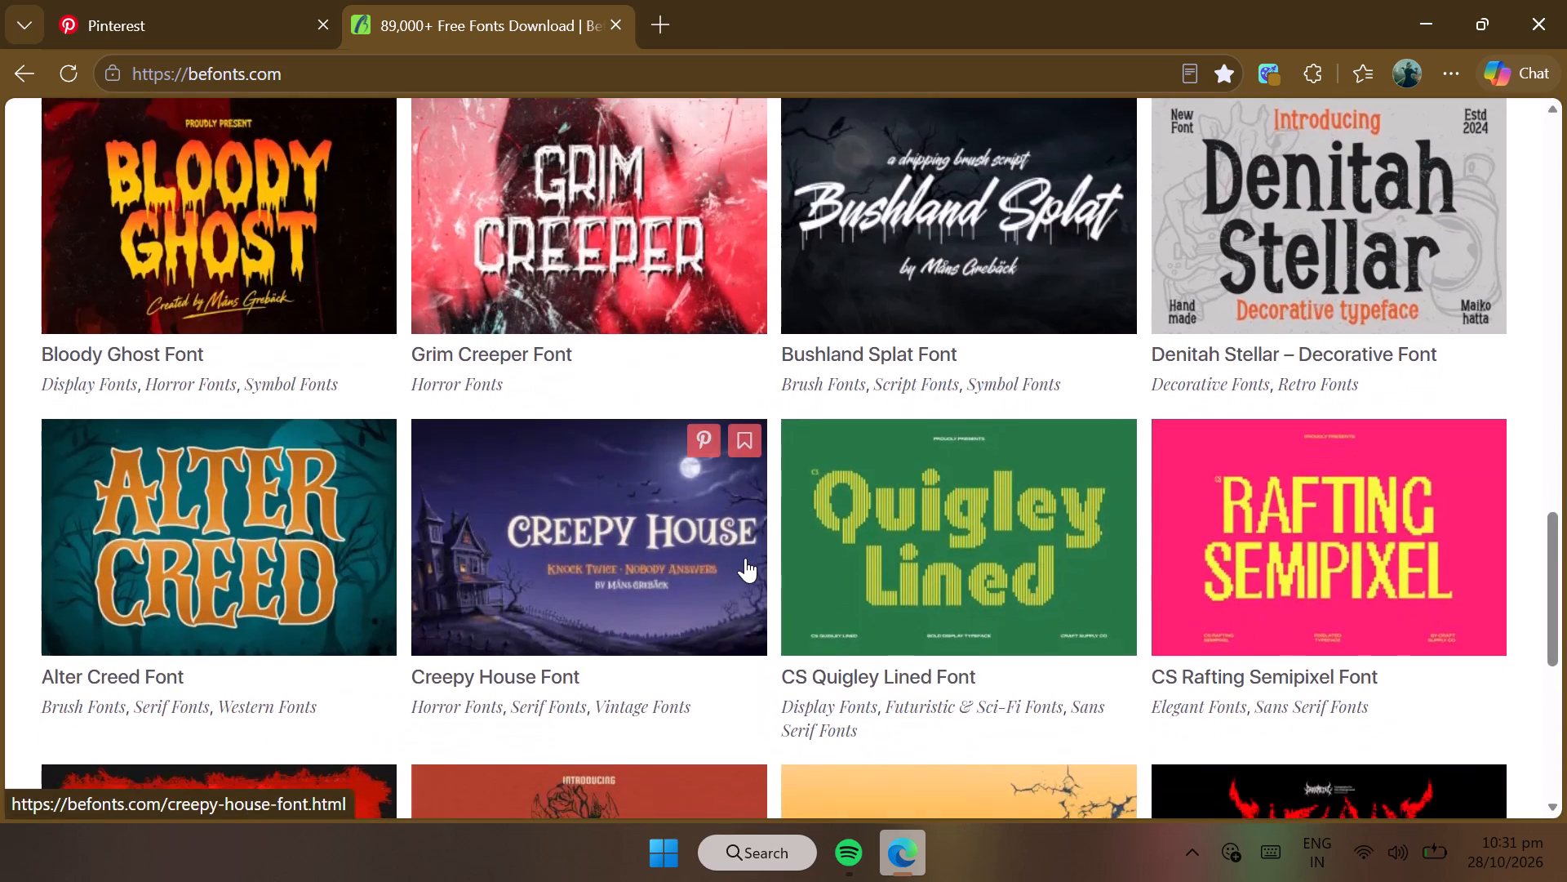
{"action": "scroll", "coordinate": [745, 558], "scroll_direction": "down", "scroll_amount": 3}
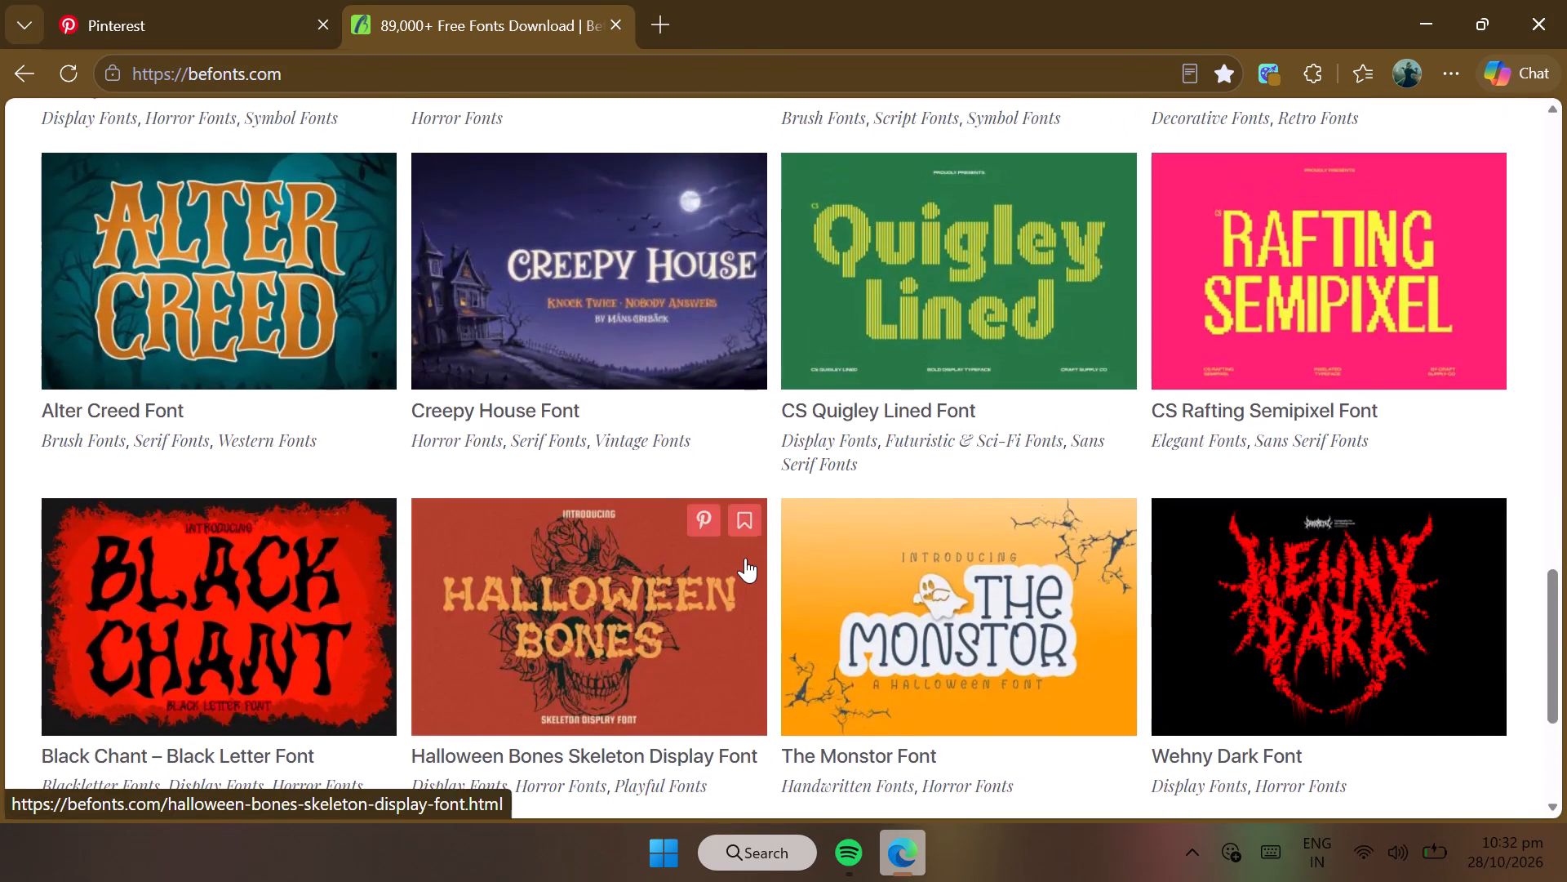
Examine the CS Quigley Lined Font page, including its MEET POP! preview image, and return to the font list.
{"action": "left_click", "coordinate": [986, 260]}
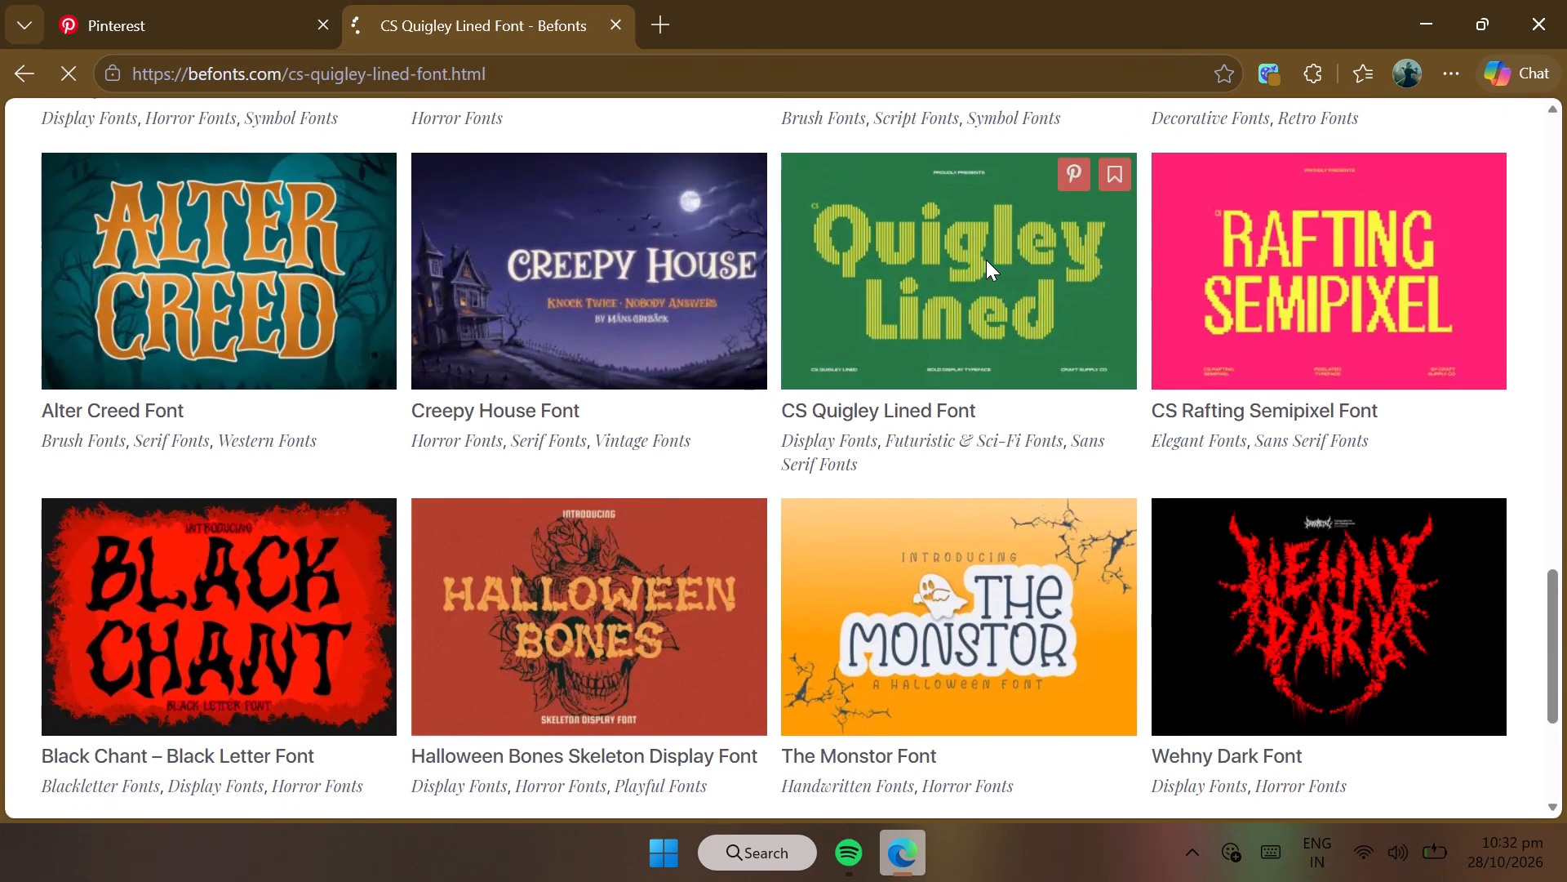
{"action": "scroll", "coordinate": [541, 553], "scroll_direction": "down", "scroll_amount": 2}
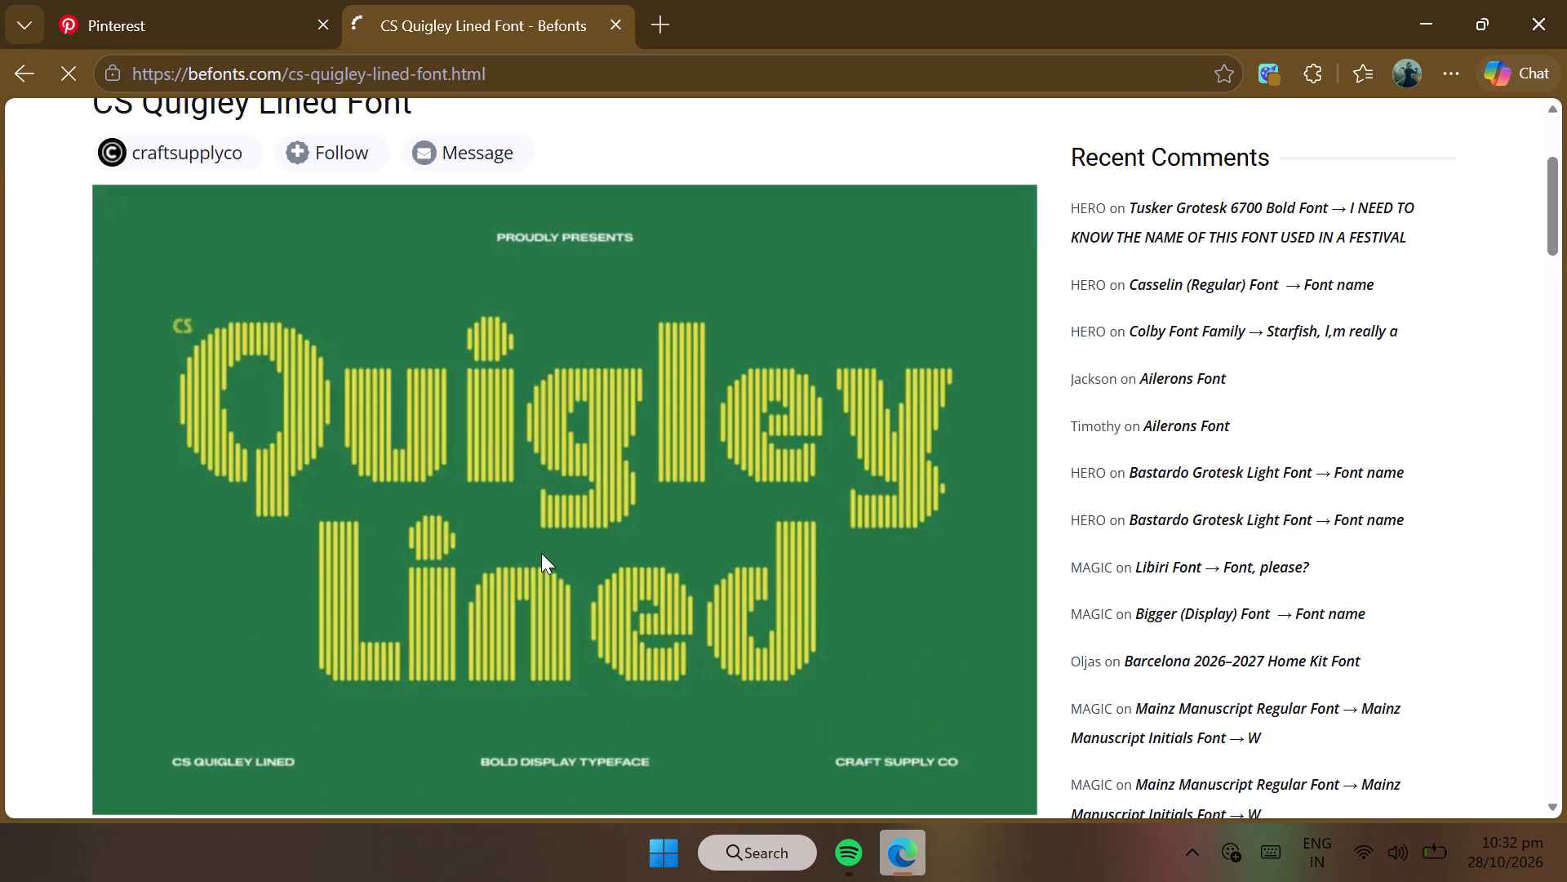
{"action": "scroll", "coordinate": [541, 553], "scroll_direction": "down", "scroll_amount": 1}
{"action": "left_click", "coordinate": [399, 655]}
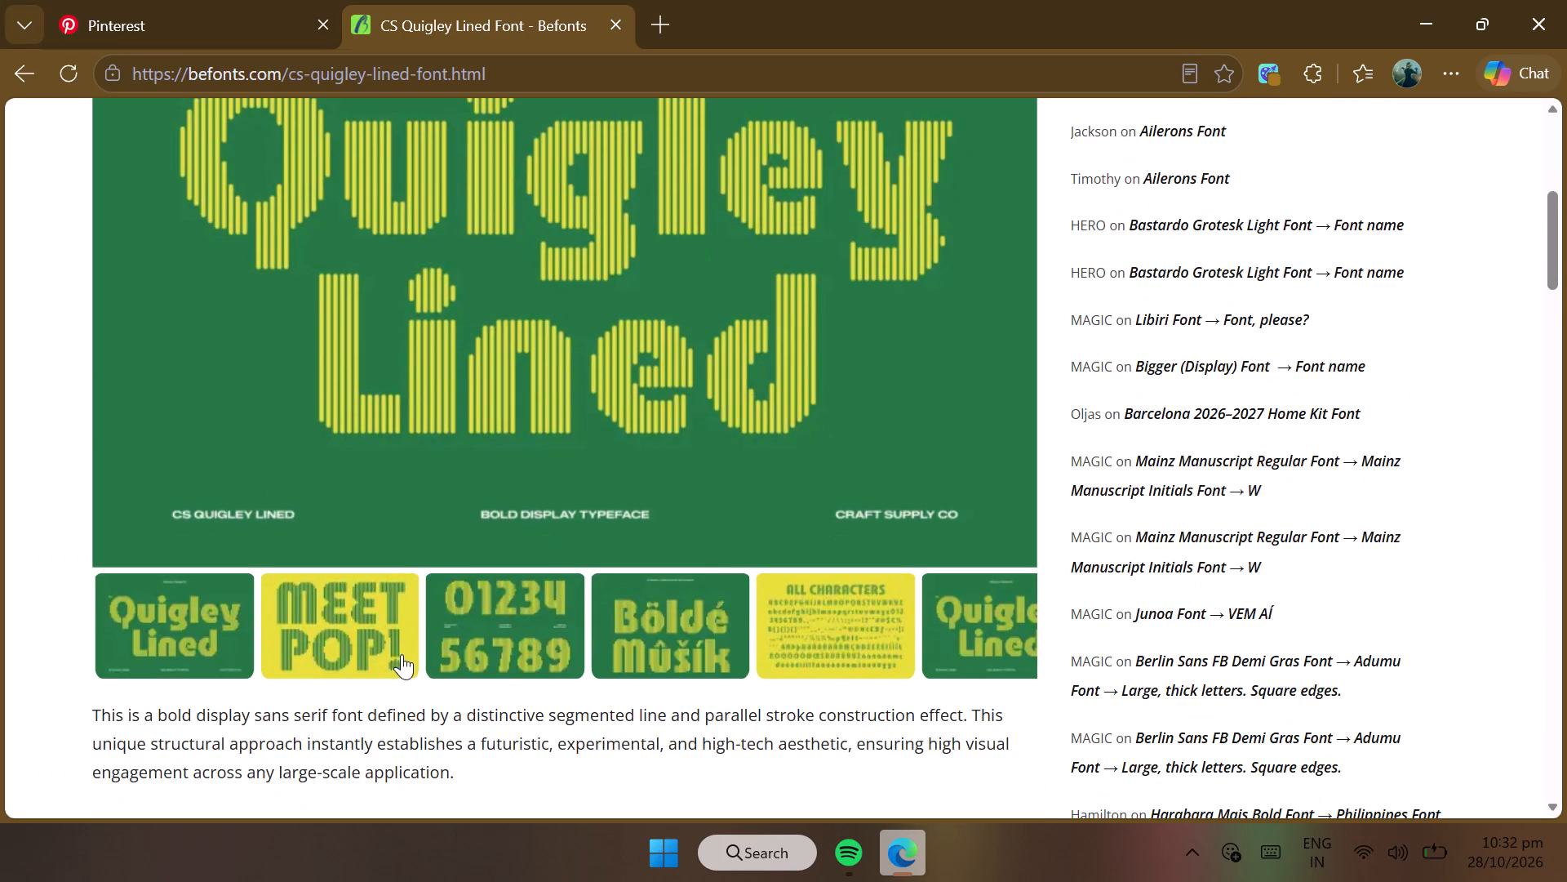
{"action": "left_click", "coordinate": [348, 623]}
{"action": "scroll", "coordinate": [426, 613], "scroll_direction": "right", "scroll_amount": 7}
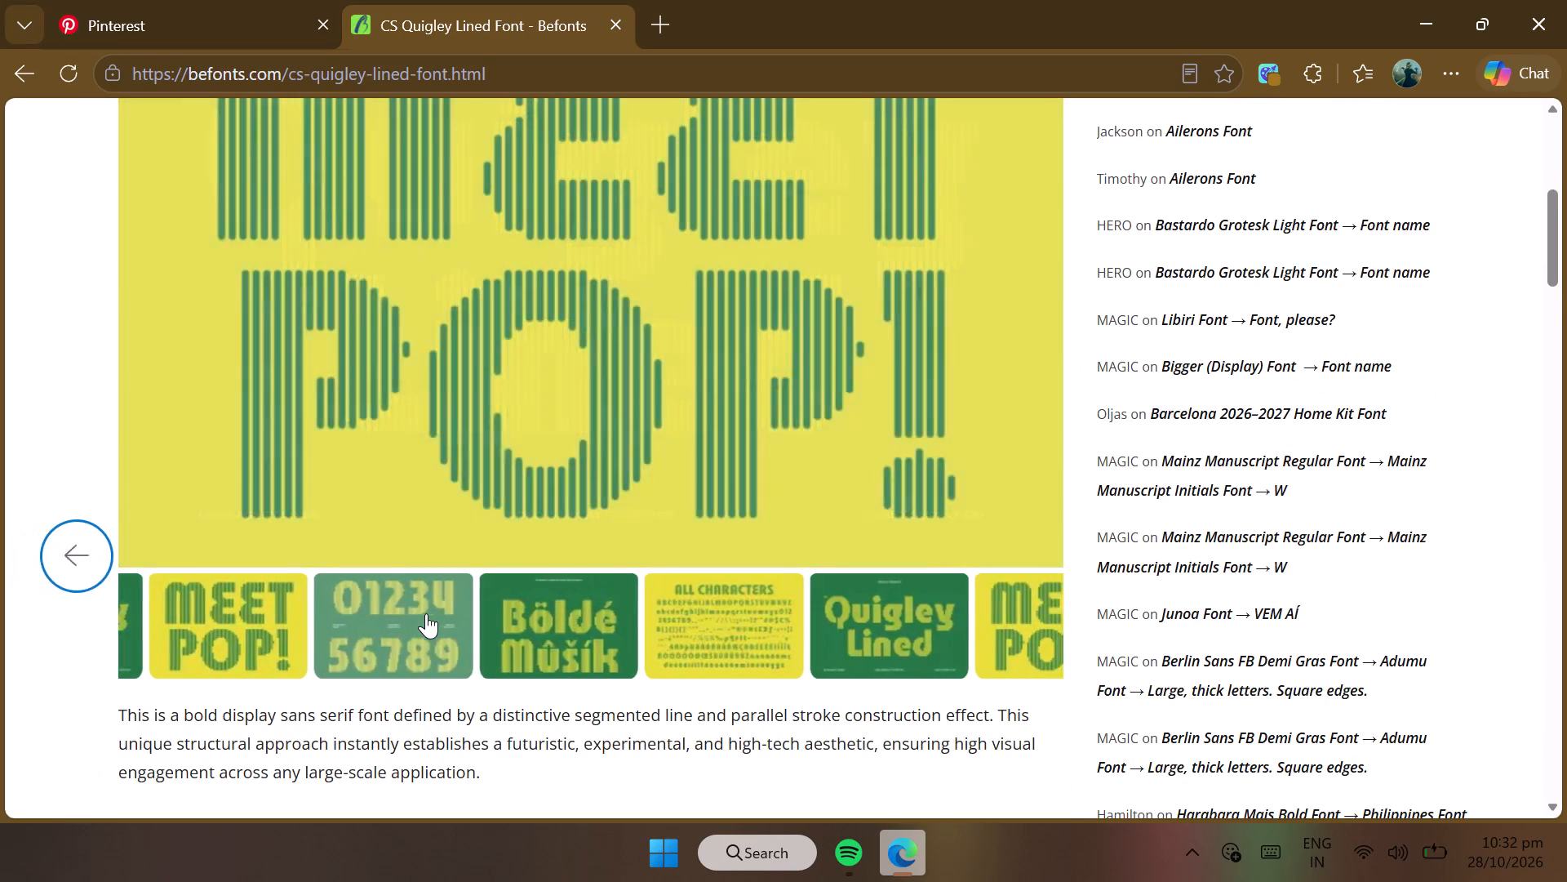
{"action": "scroll", "coordinate": [486, 706], "scroll_direction": "right", "scroll_amount": 4}
Go to page 2 of the recent free fonts and examine the typefaces listed there.
{"action": "scroll", "coordinate": [486, 706], "scroll_direction": "down", "scroll_amount": 3}
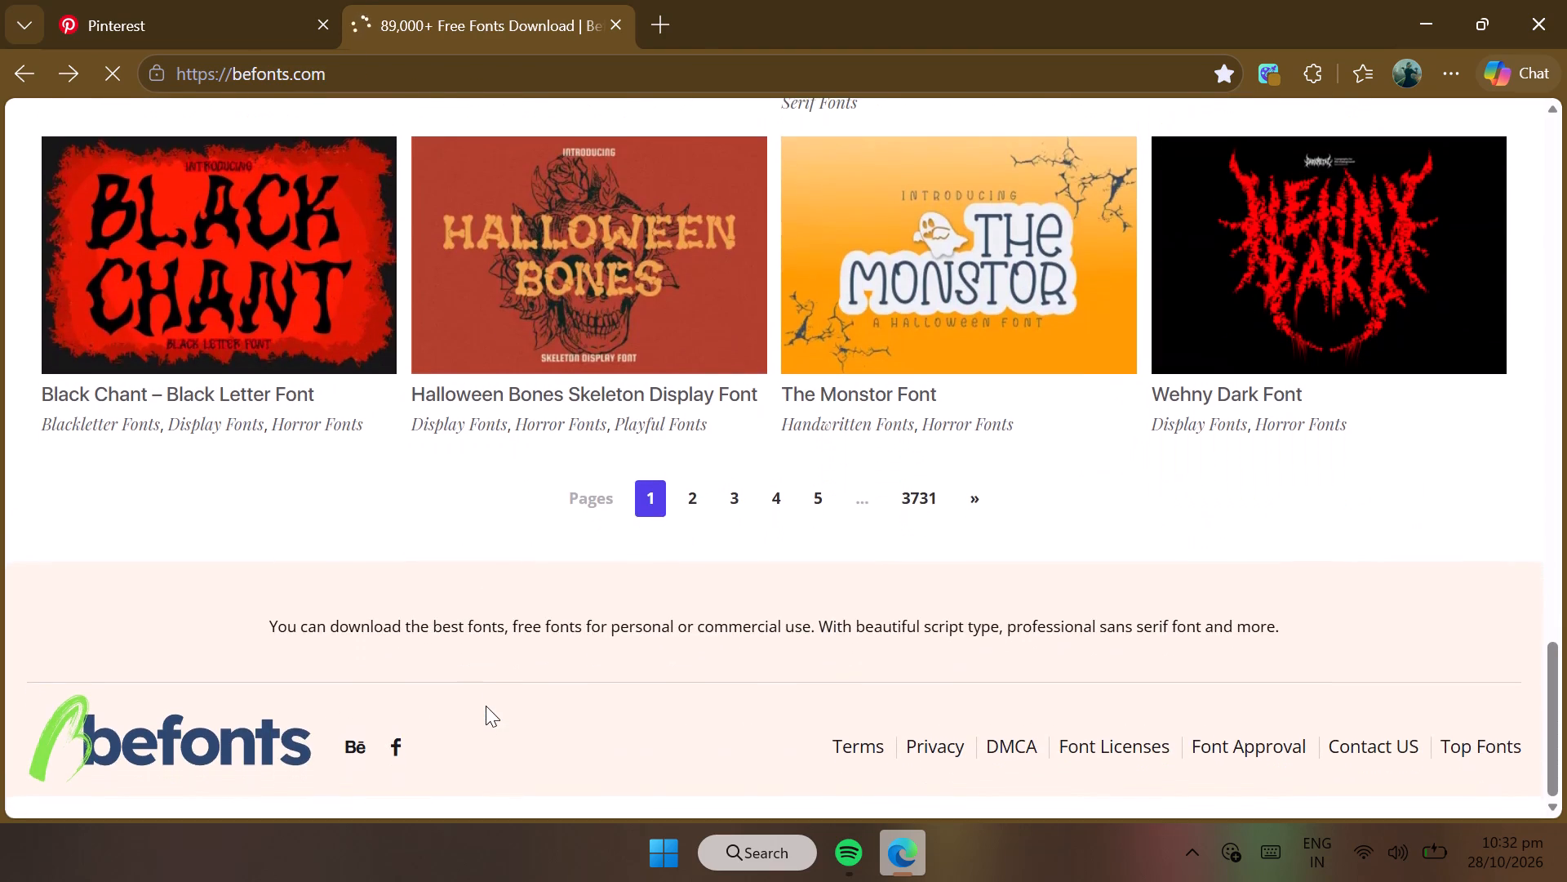
{"action": "scroll", "coordinate": [486, 706], "scroll_direction": "down", "scroll_amount": 1}
{"action": "left_click", "coordinate": [696, 523]}
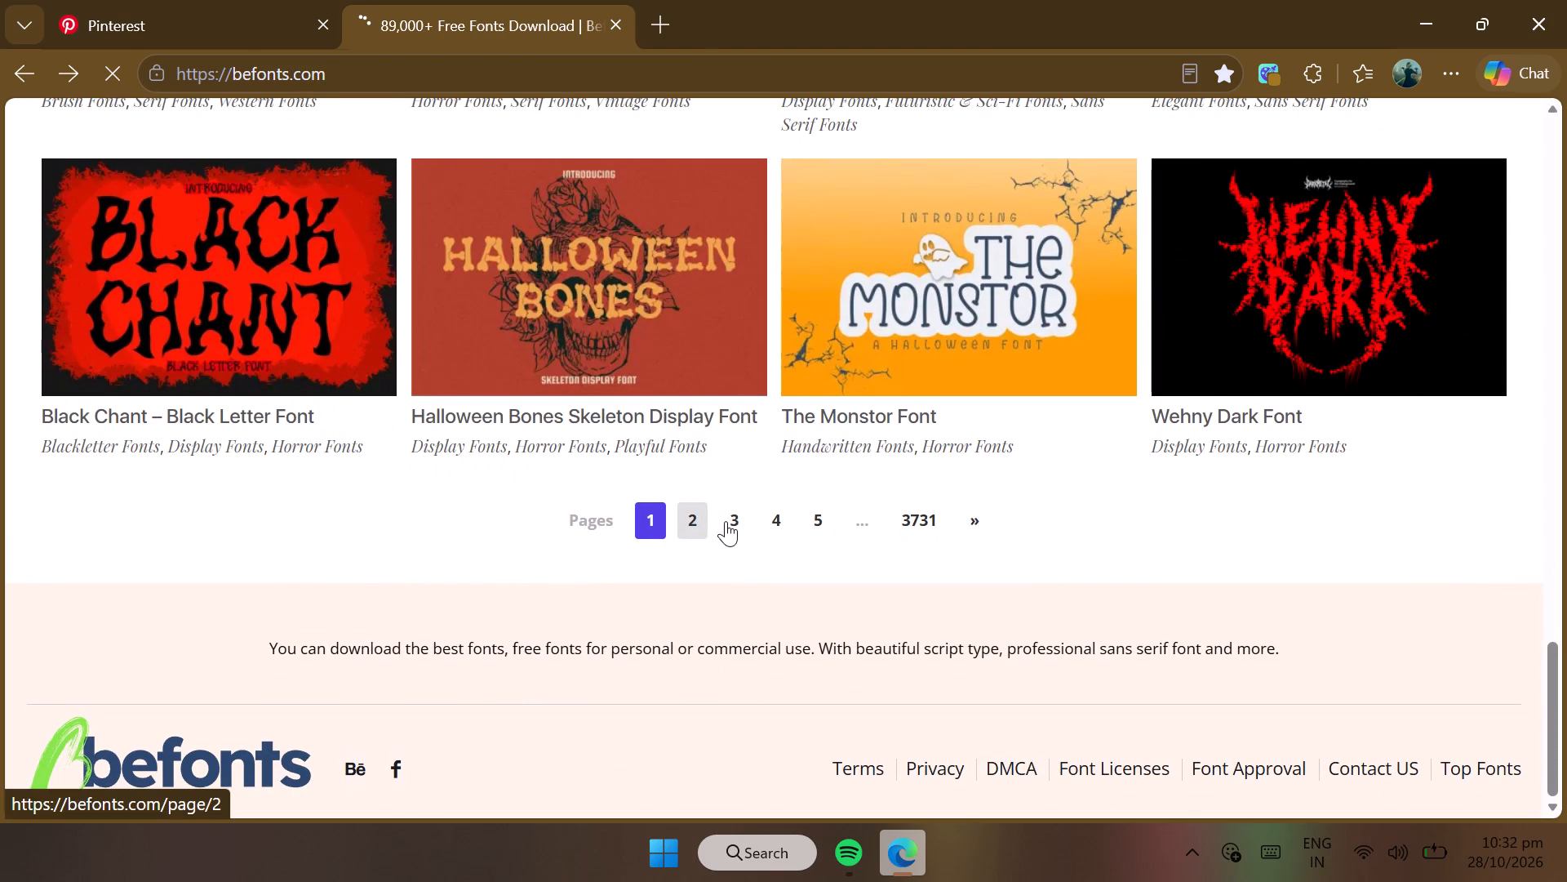
{"action": "left_click", "coordinate": [678, 531]}
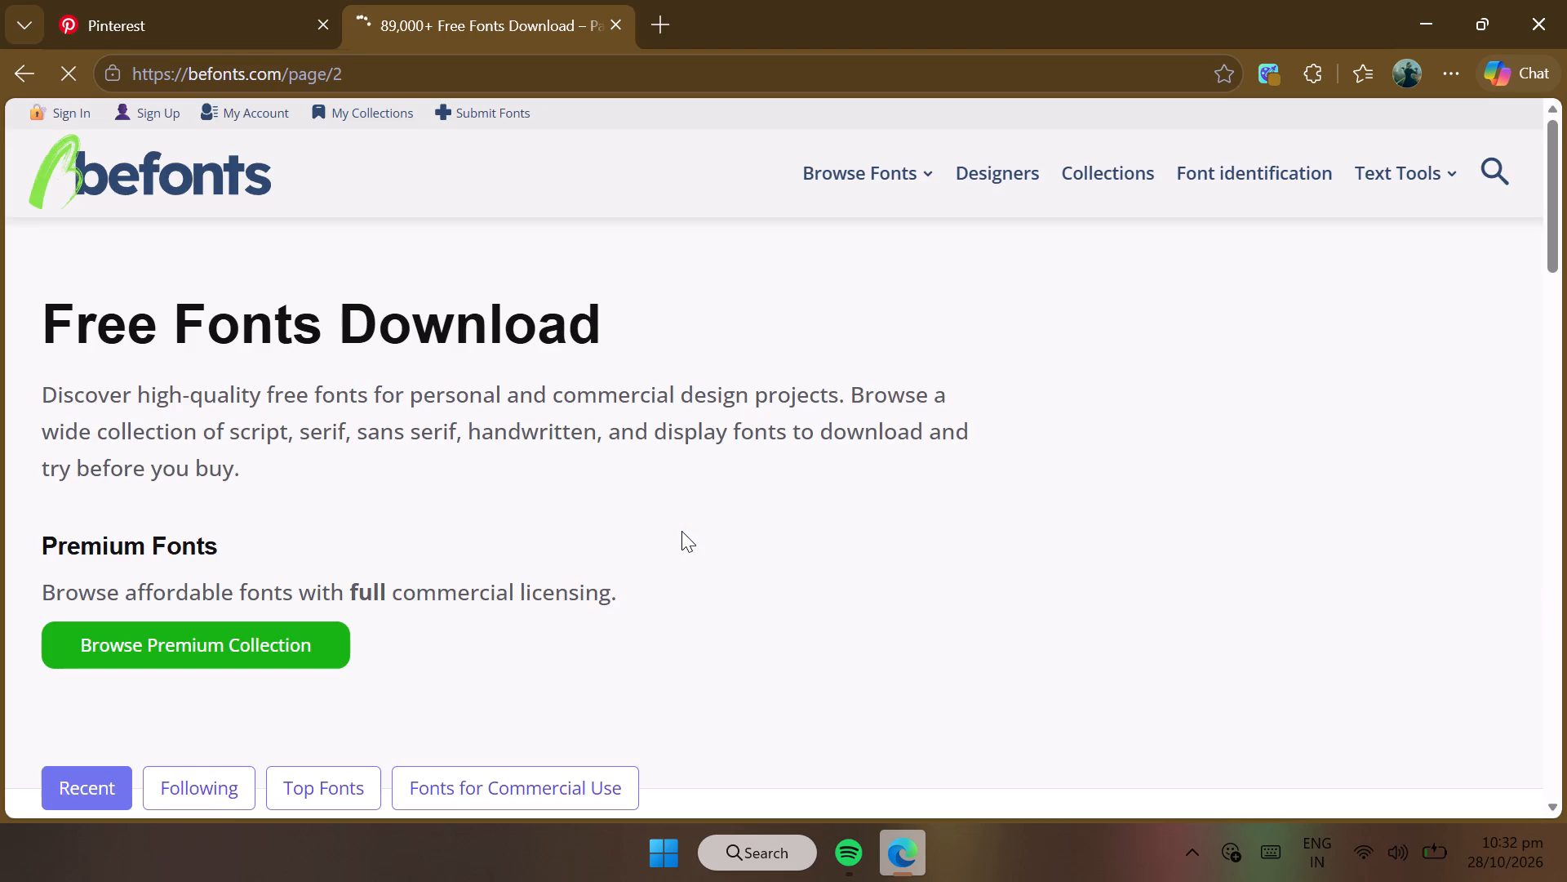
{"action": "scroll", "coordinate": [681, 531], "scroll_direction": "down", "scroll_amount": 6}
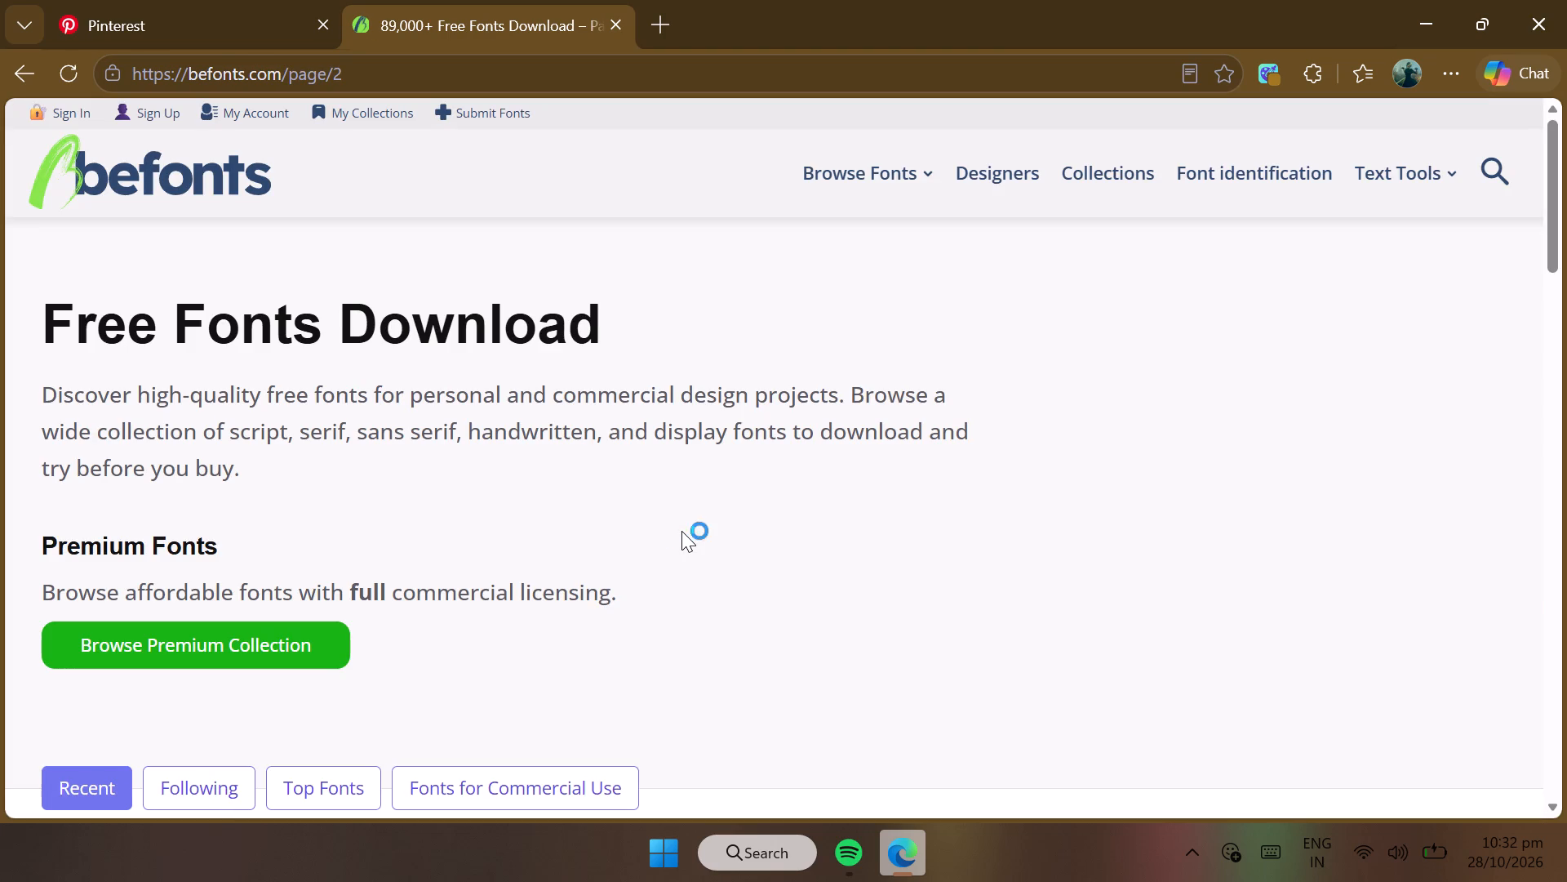
{"action": "scroll", "coordinate": [601, 595], "scroll_direction": "down", "scroll_amount": 9}
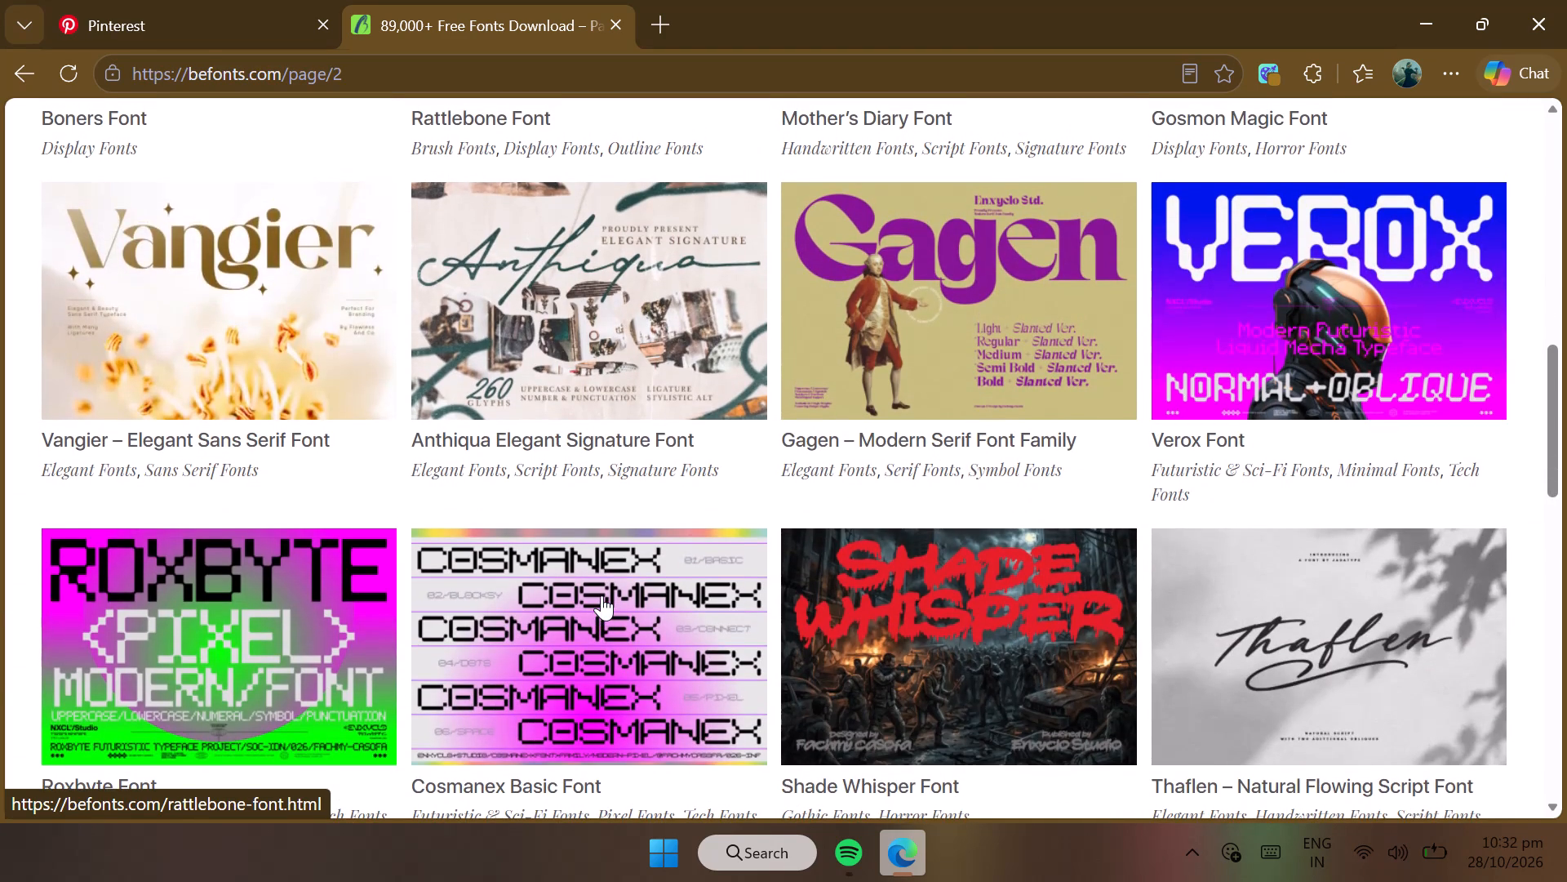
{"action": "scroll", "coordinate": [601, 595], "scroll_direction": "down", "scroll_amount": 1}
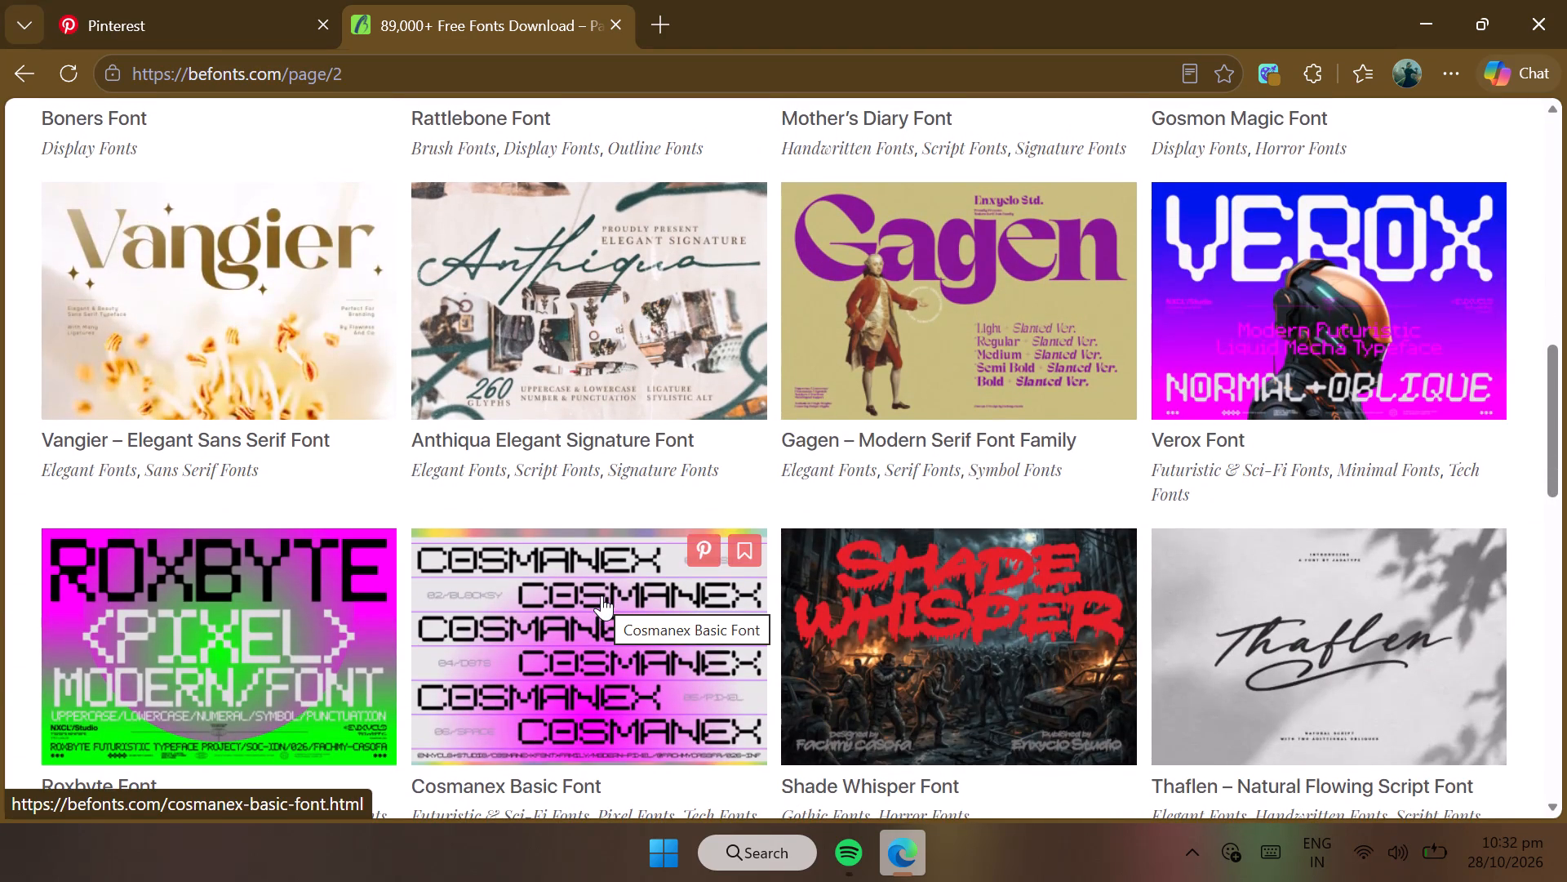
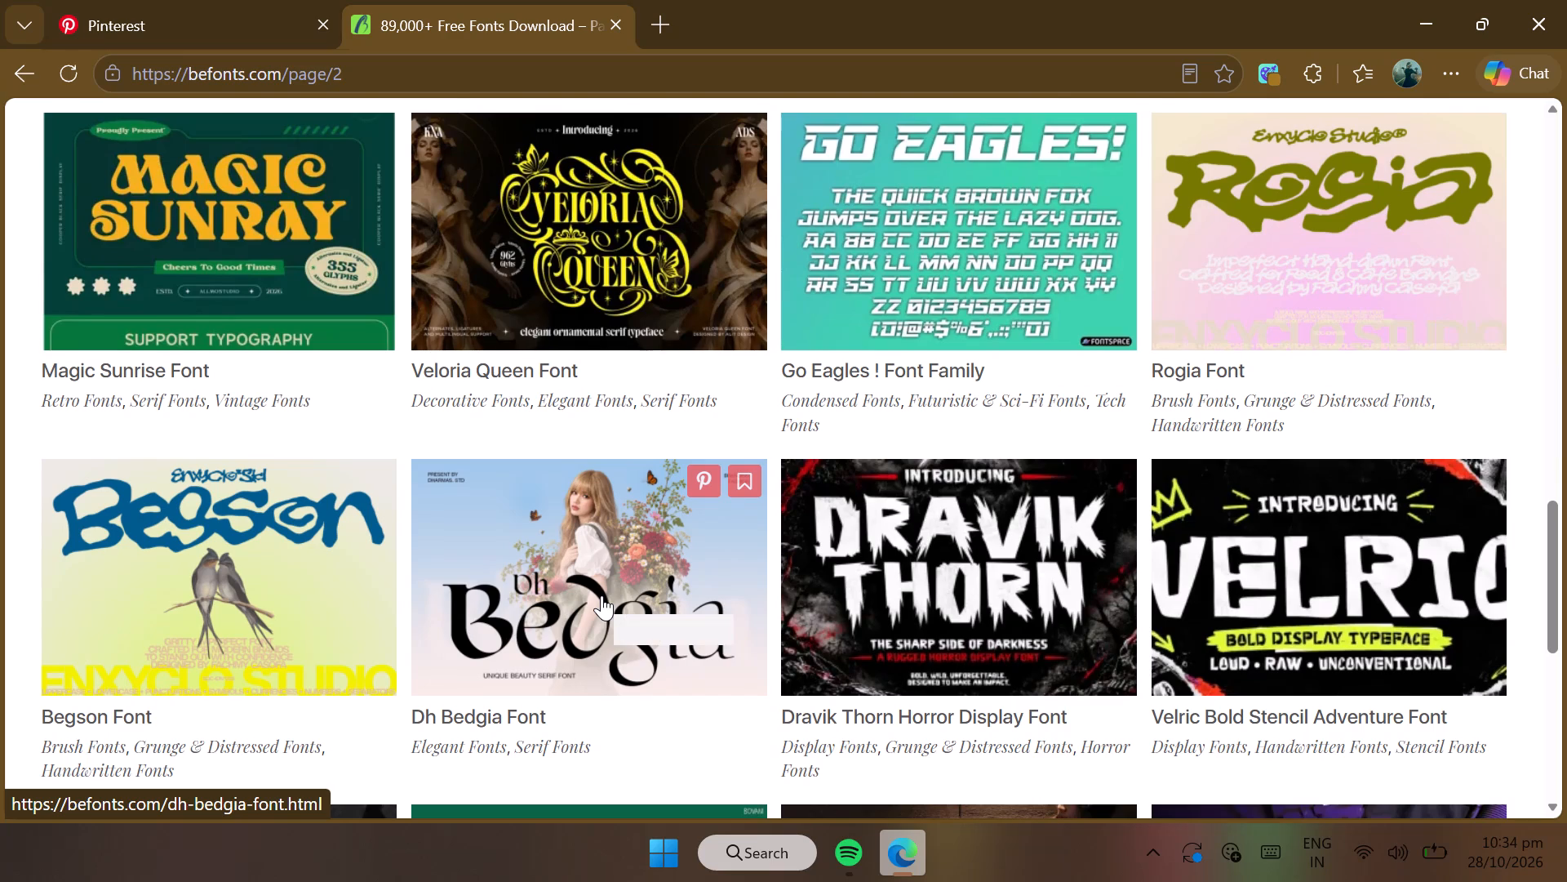
Examine the Rogia Font page on Befonts and return to page 2 of the font list.
{"action": "scroll", "coordinate": [601, 595], "scroll_direction": "up", "scroll_amount": 1}
{"action": "left_click", "coordinate": [1371, 288]}
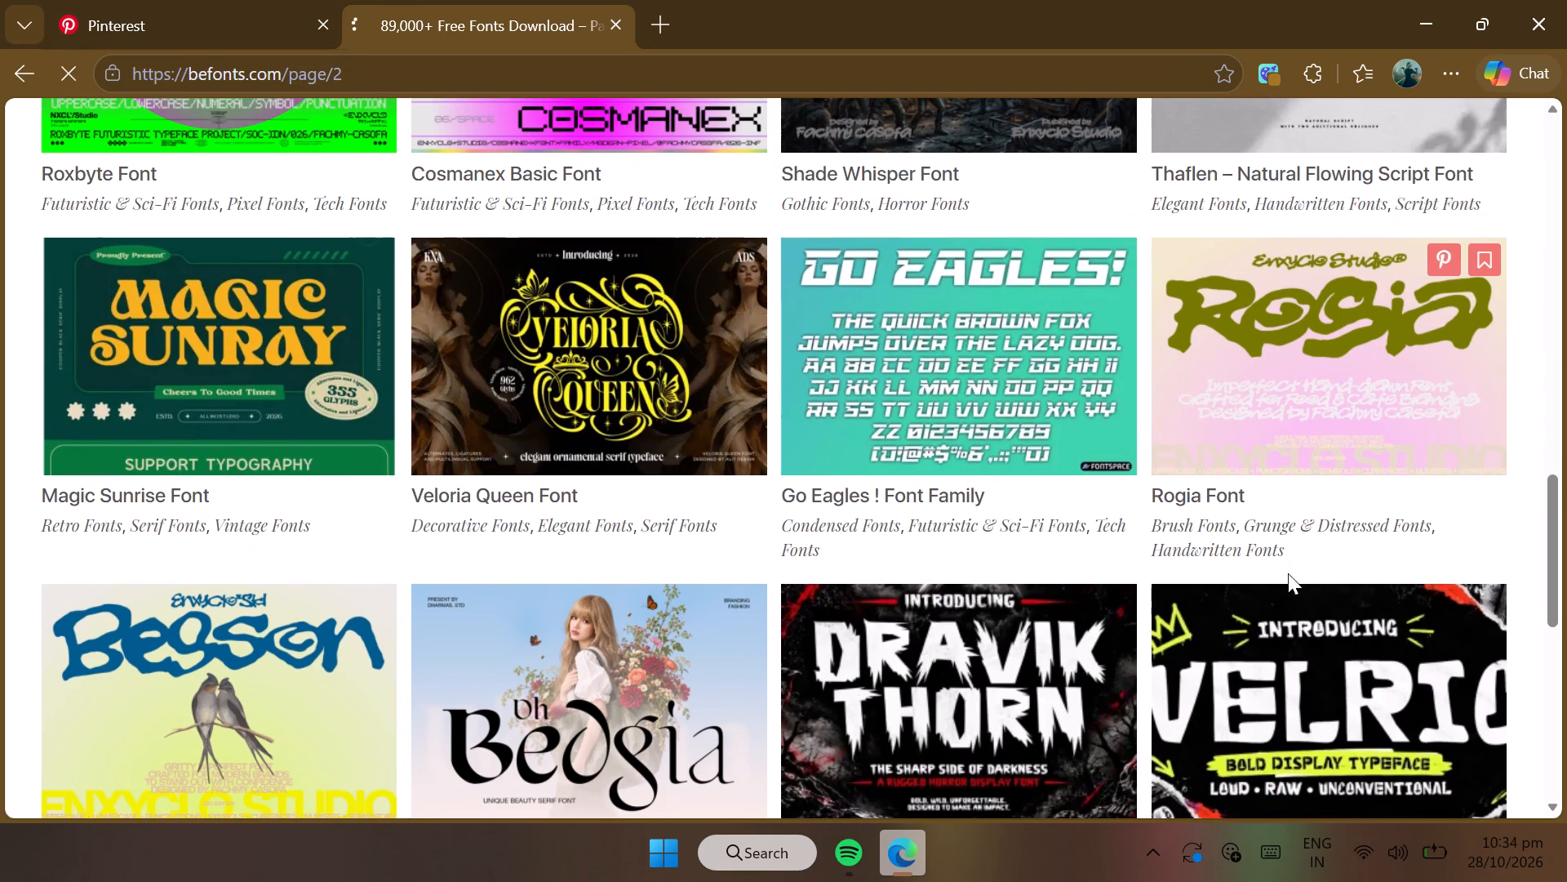
{"action": "scroll", "coordinate": [1035, 535], "scroll_direction": "down", "scroll_amount": 1}
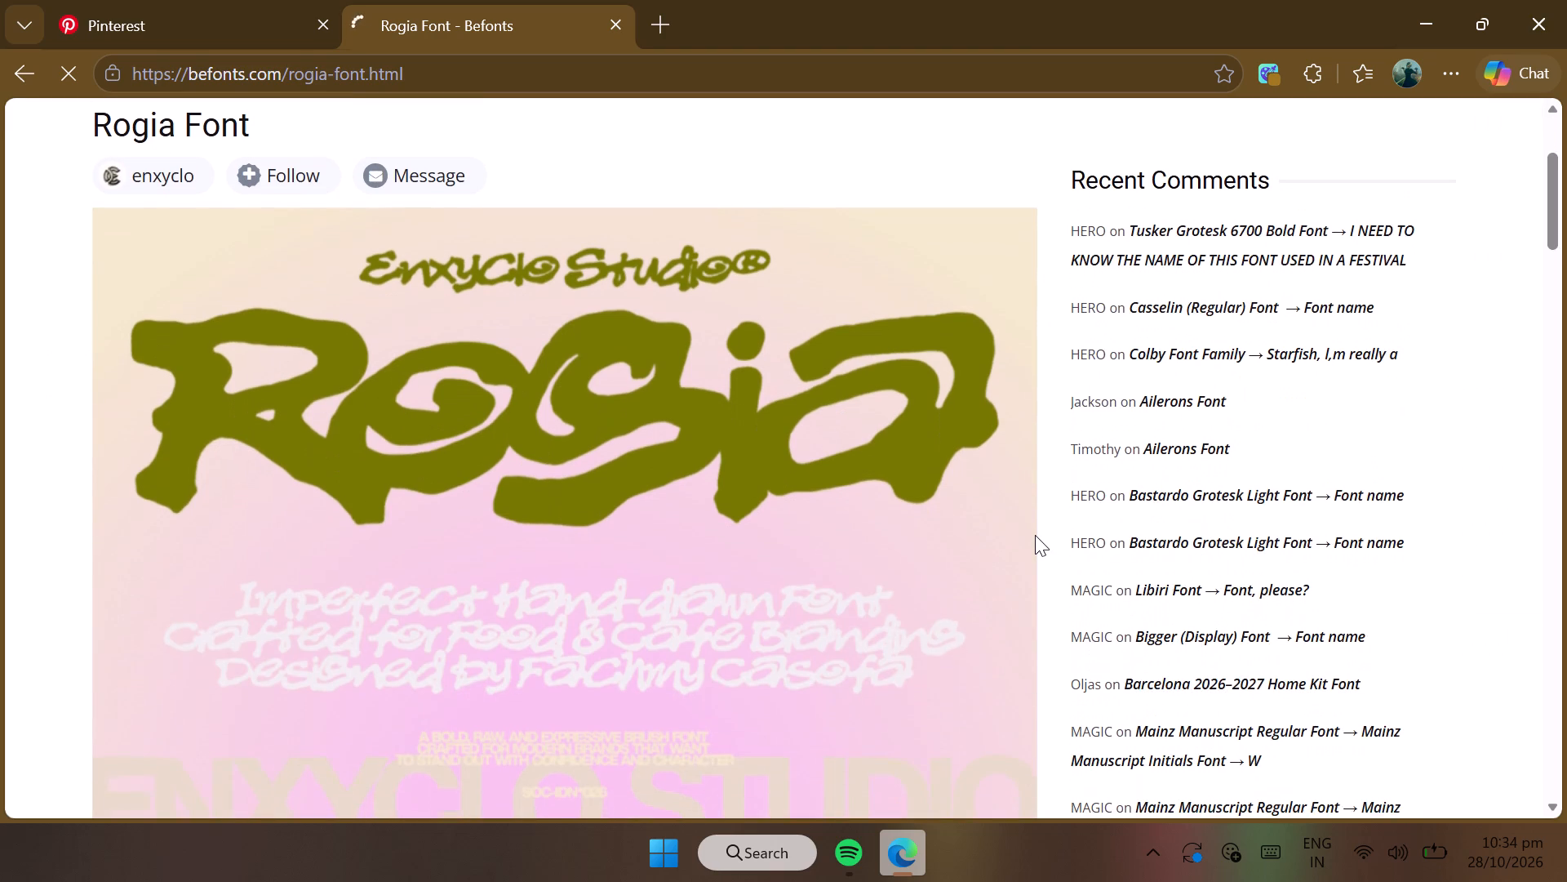
{"action": "scroll", "coordinate": [1035, 535], "scroll_direction": "down", "scroll_amount": 1}
{"action": "scroll", "coordinate": [1098, 640], "scroll_direction": "right", "scroll_amount": 7}
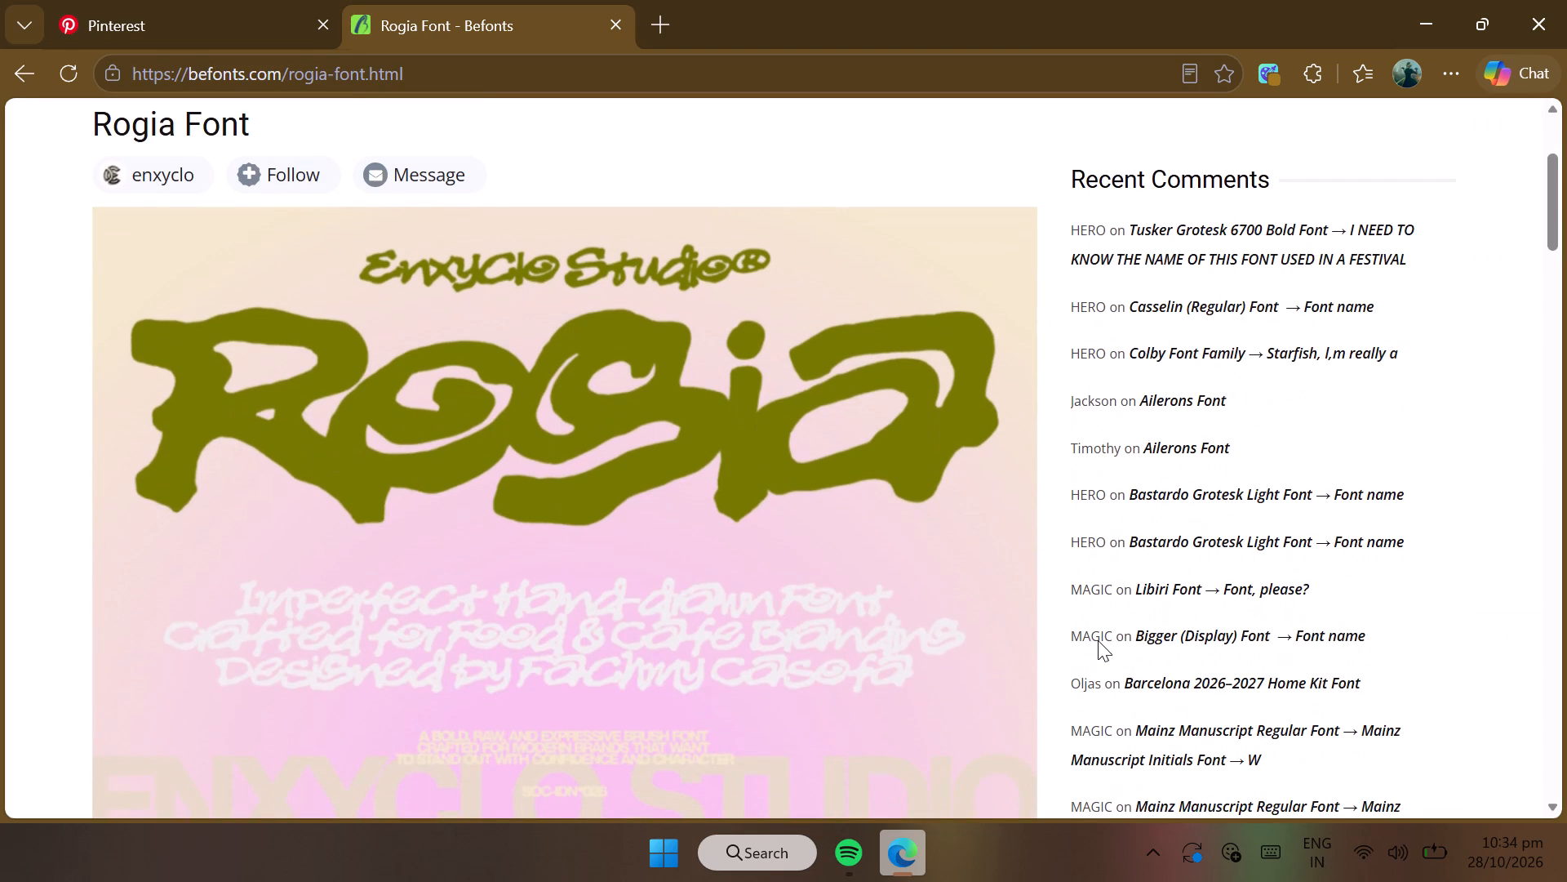
{"action": "left_click", "coordinate": [11, 74]}
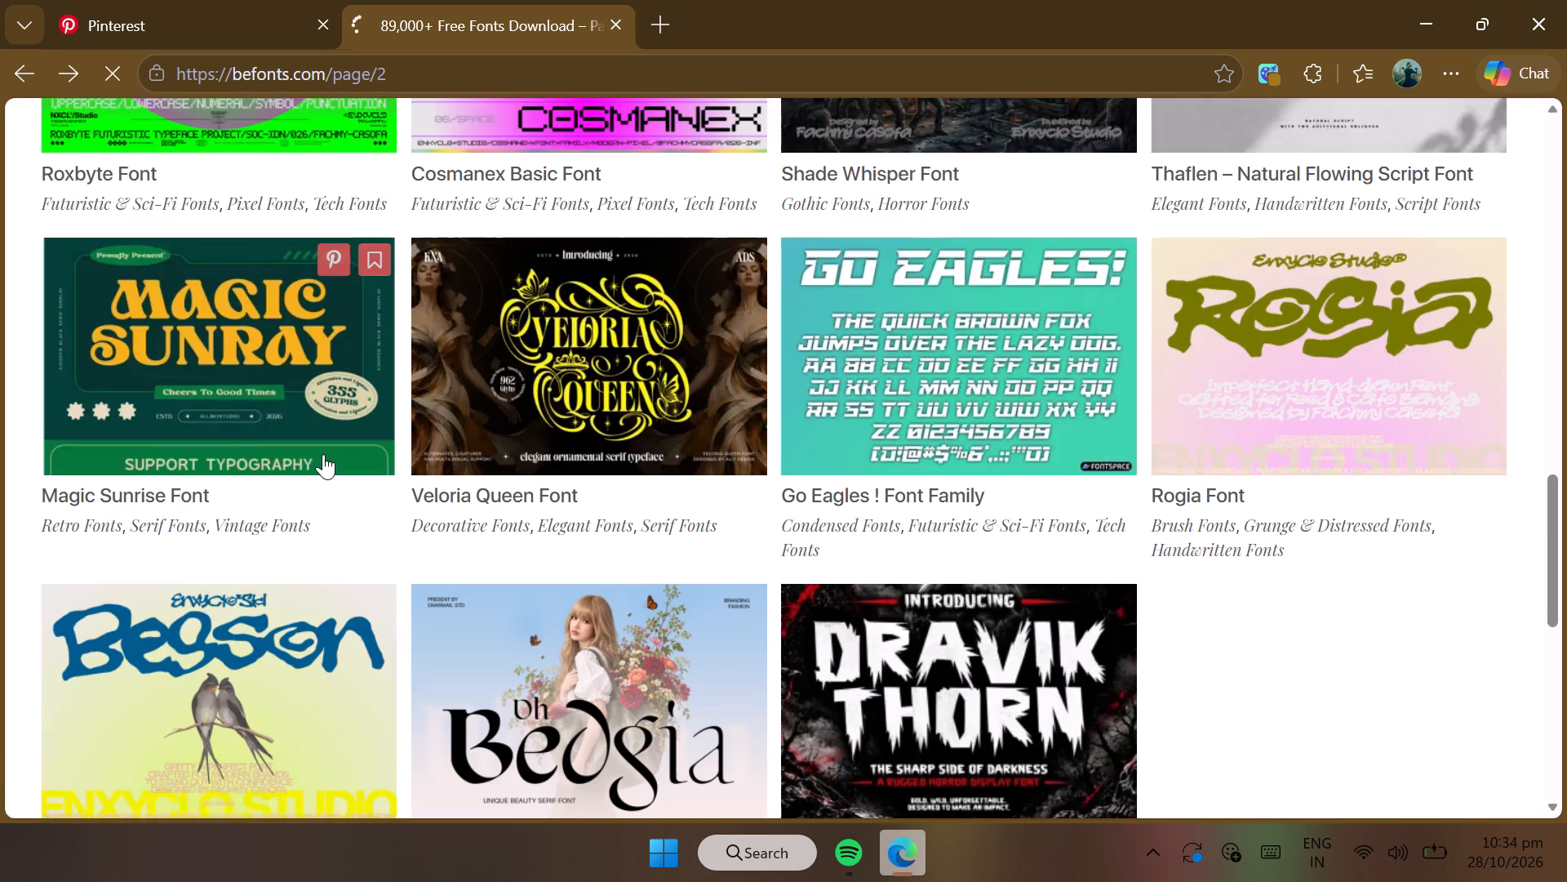
Compare the typefaces around Magic Sunrise, Dh Bedgia and Rogia on page 2 of the font list.
{"action": "scroll", "coordinate": [323, 454], "scroll_direction": "down", "scroll_amount": 1}
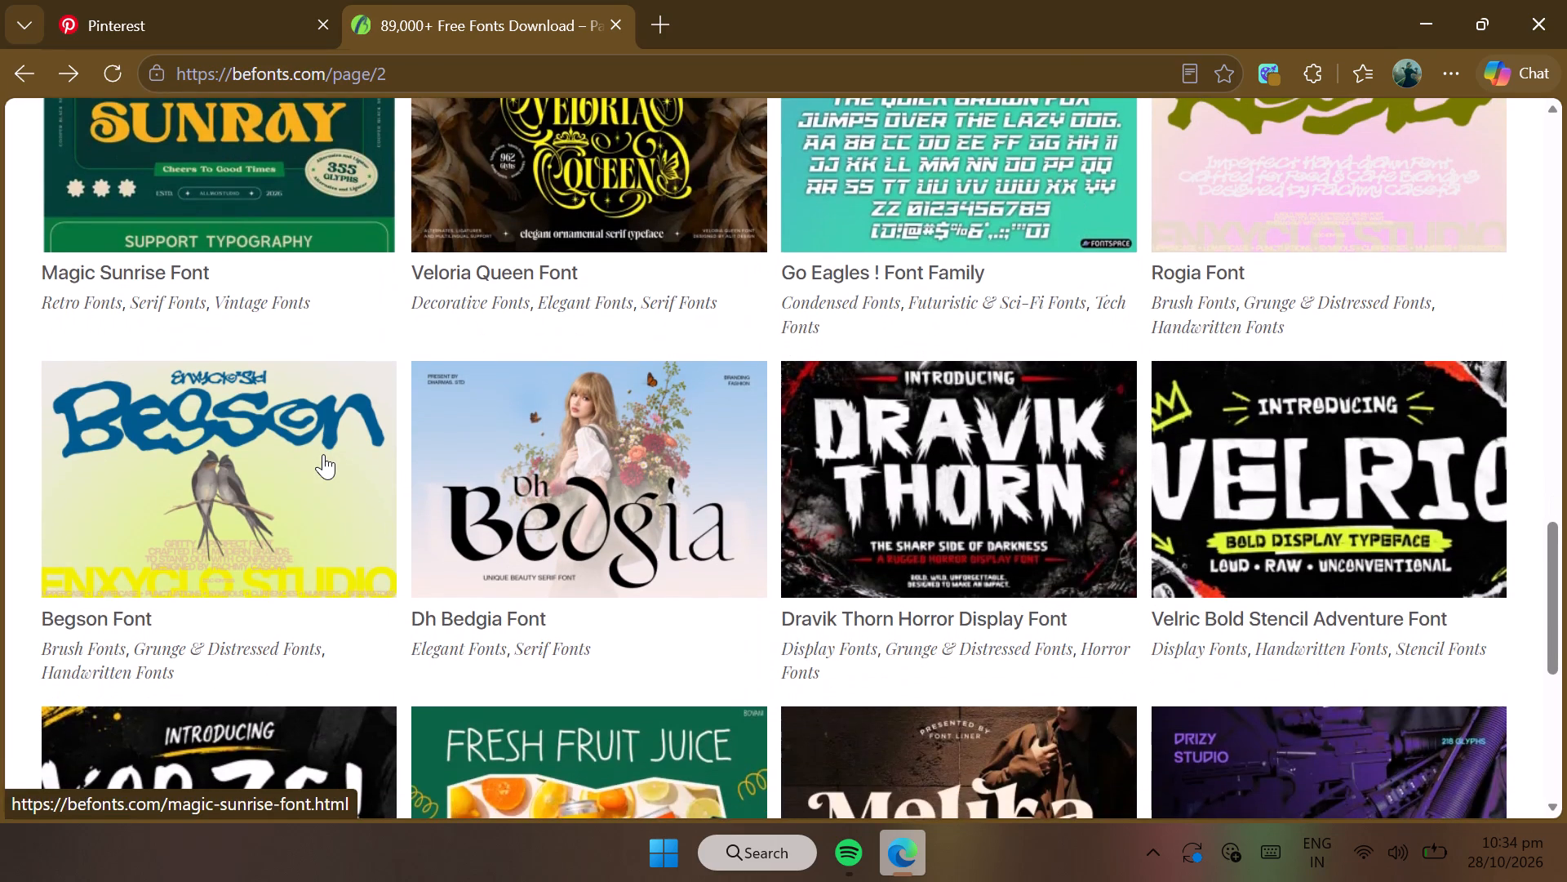
{"action": "scroll", "coordinate": [323, 454], "scroll_direction": "up", "scroll_amount": 2}
{"action": "scroll", "coordinate": [553, 377], "scroll_direction": "up", "scroll_amount": 2}
{"action": "scroll", "coordinate": [640, 523], "scroll_direction": "up", "scroll_amount": 1}
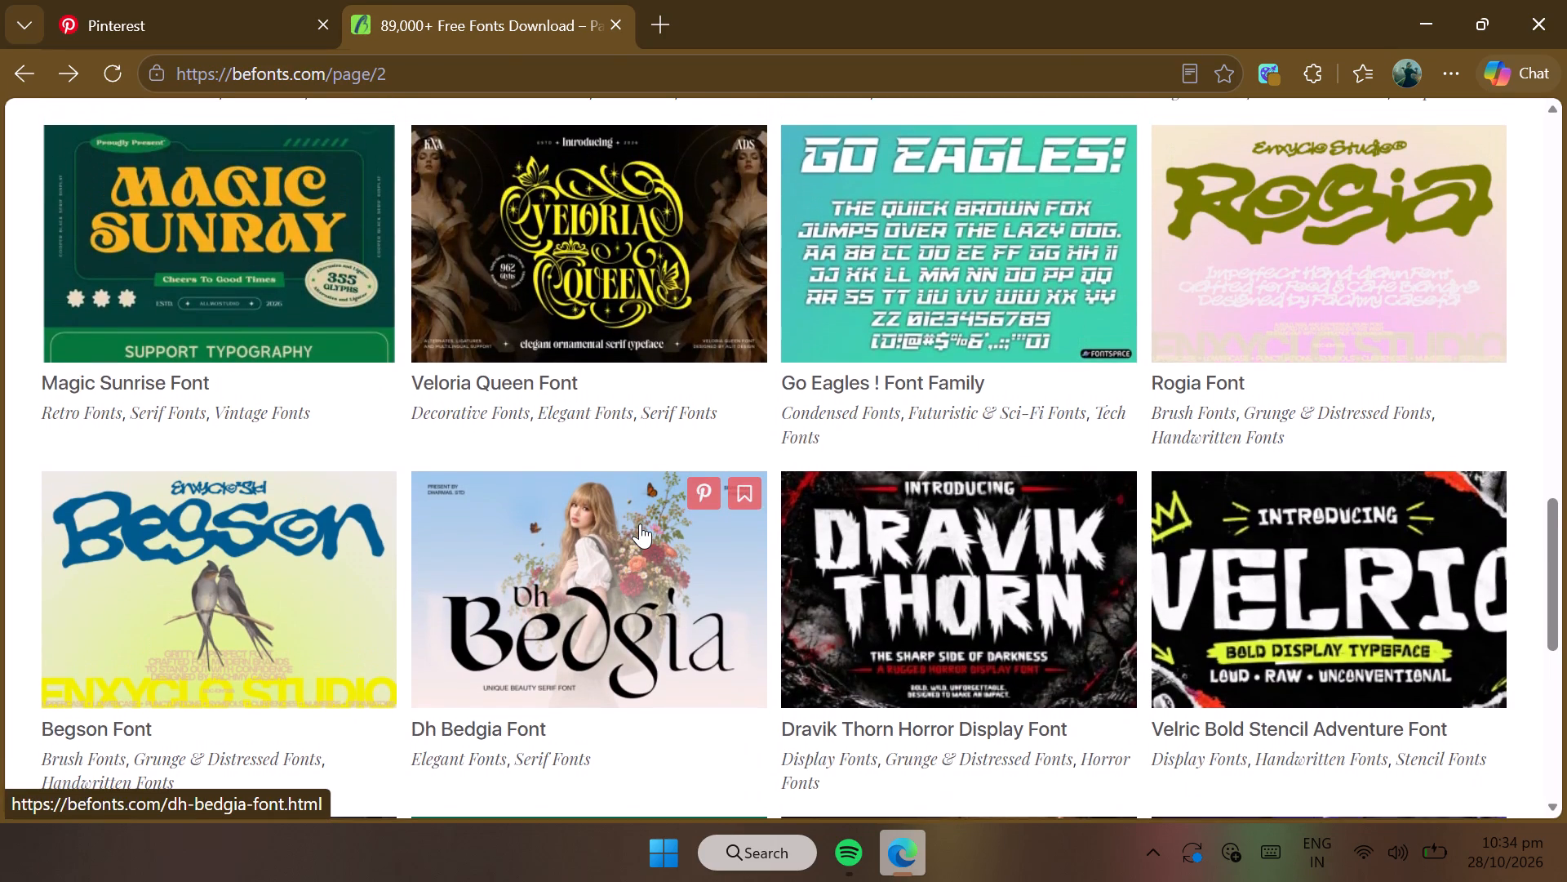
{"action": "scroll", "coordinate": [640, 523], "scroll_direction": "up", "scroll_amount": 1}
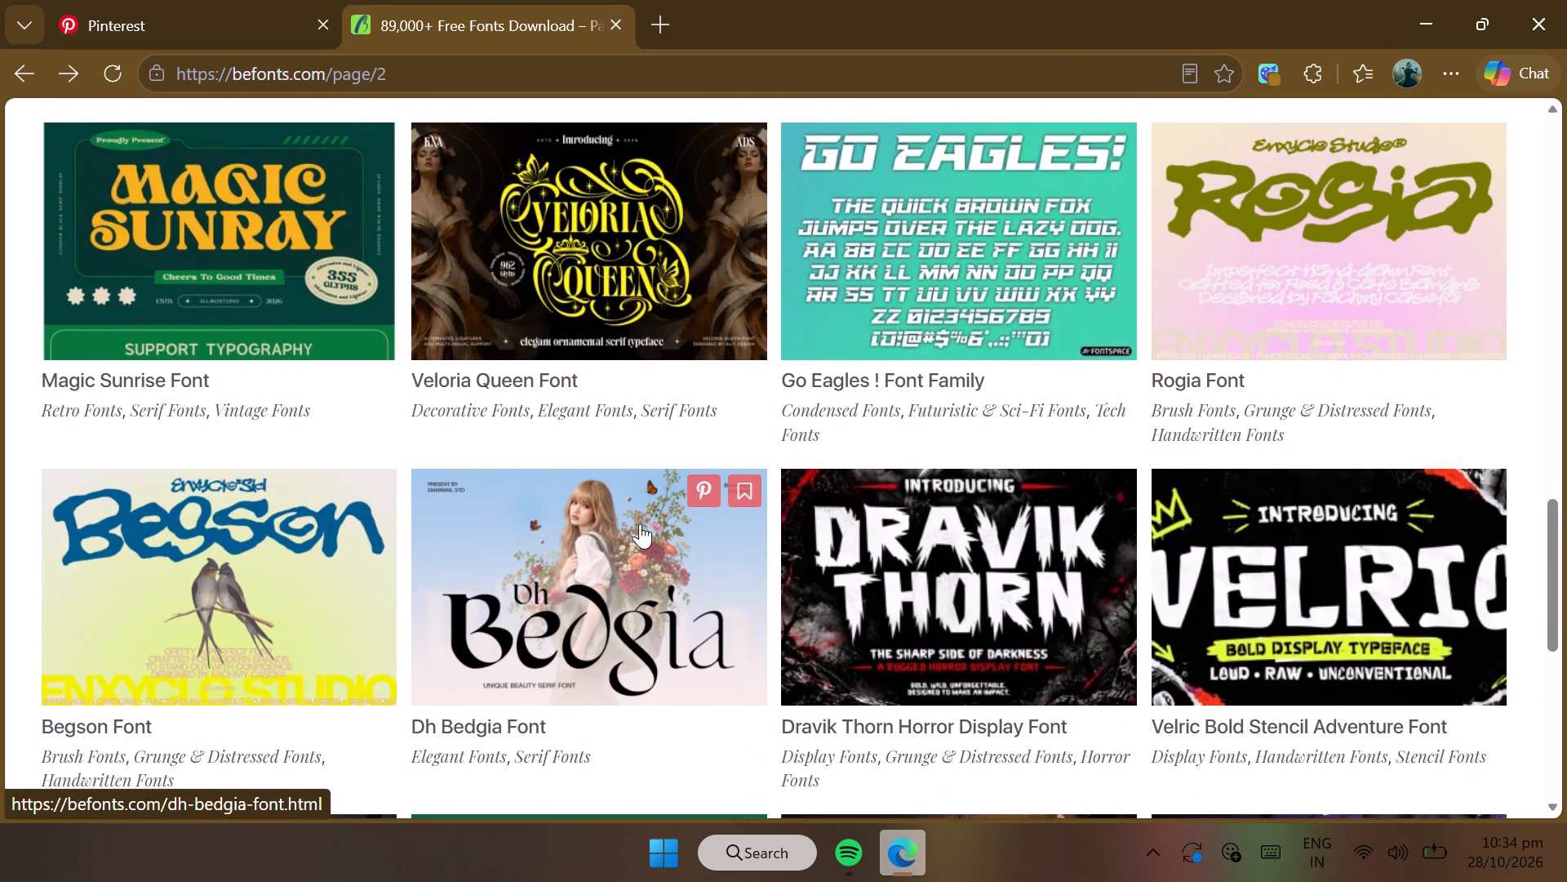
{"action": "scroll", "coordinate": [640, 523], "scroll_direction": "up", "scroll_amount": 2}
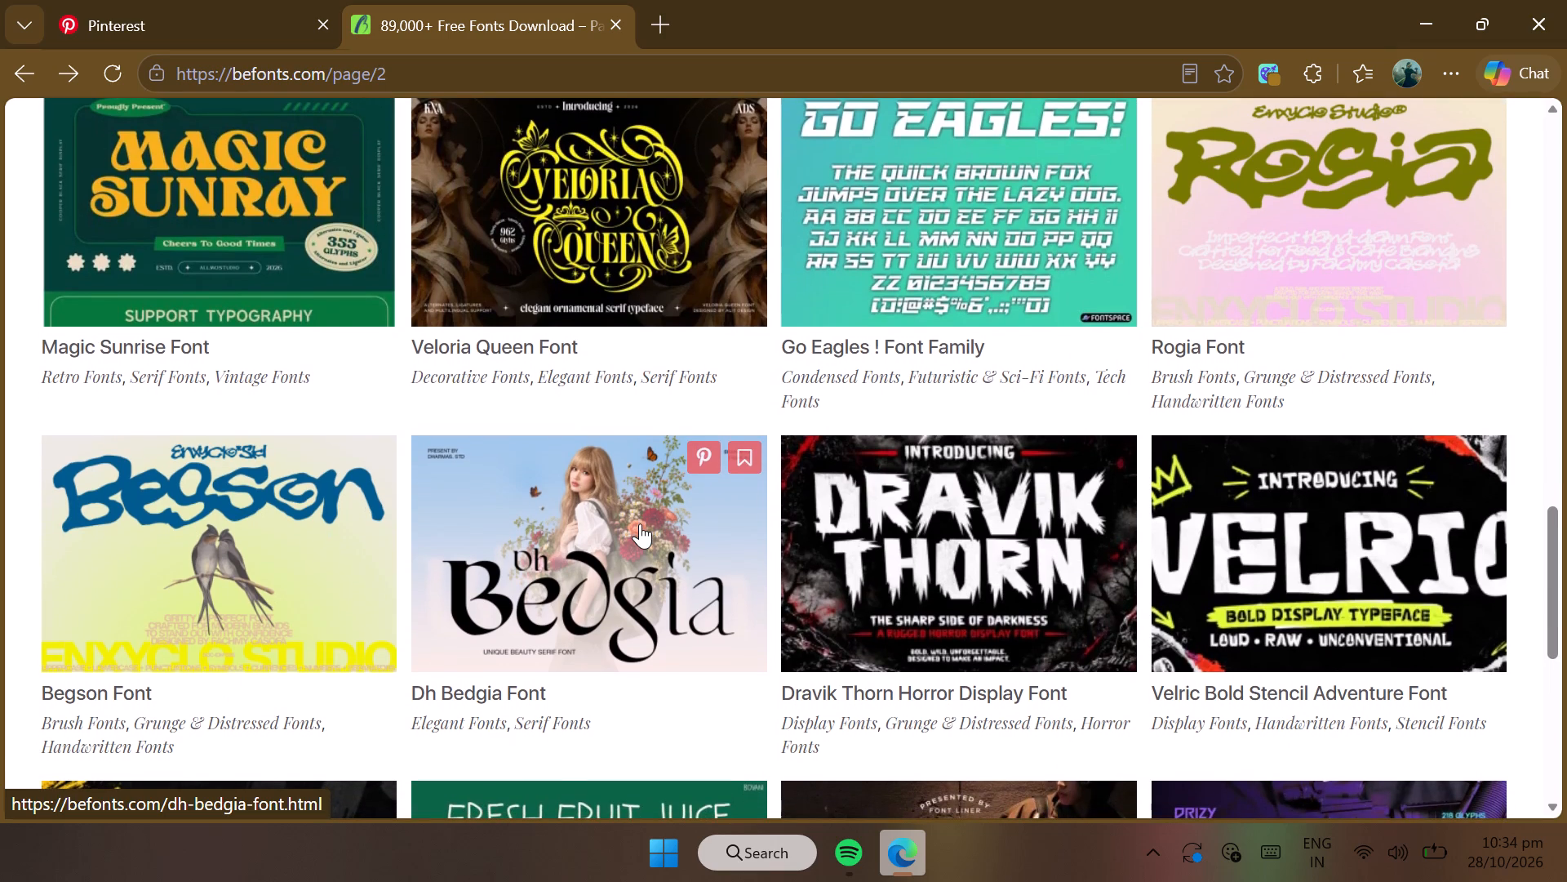
{"action": "scroll", "coordinate": [640, 523], "scroll_direction": "up", "scroll_amount": 1}
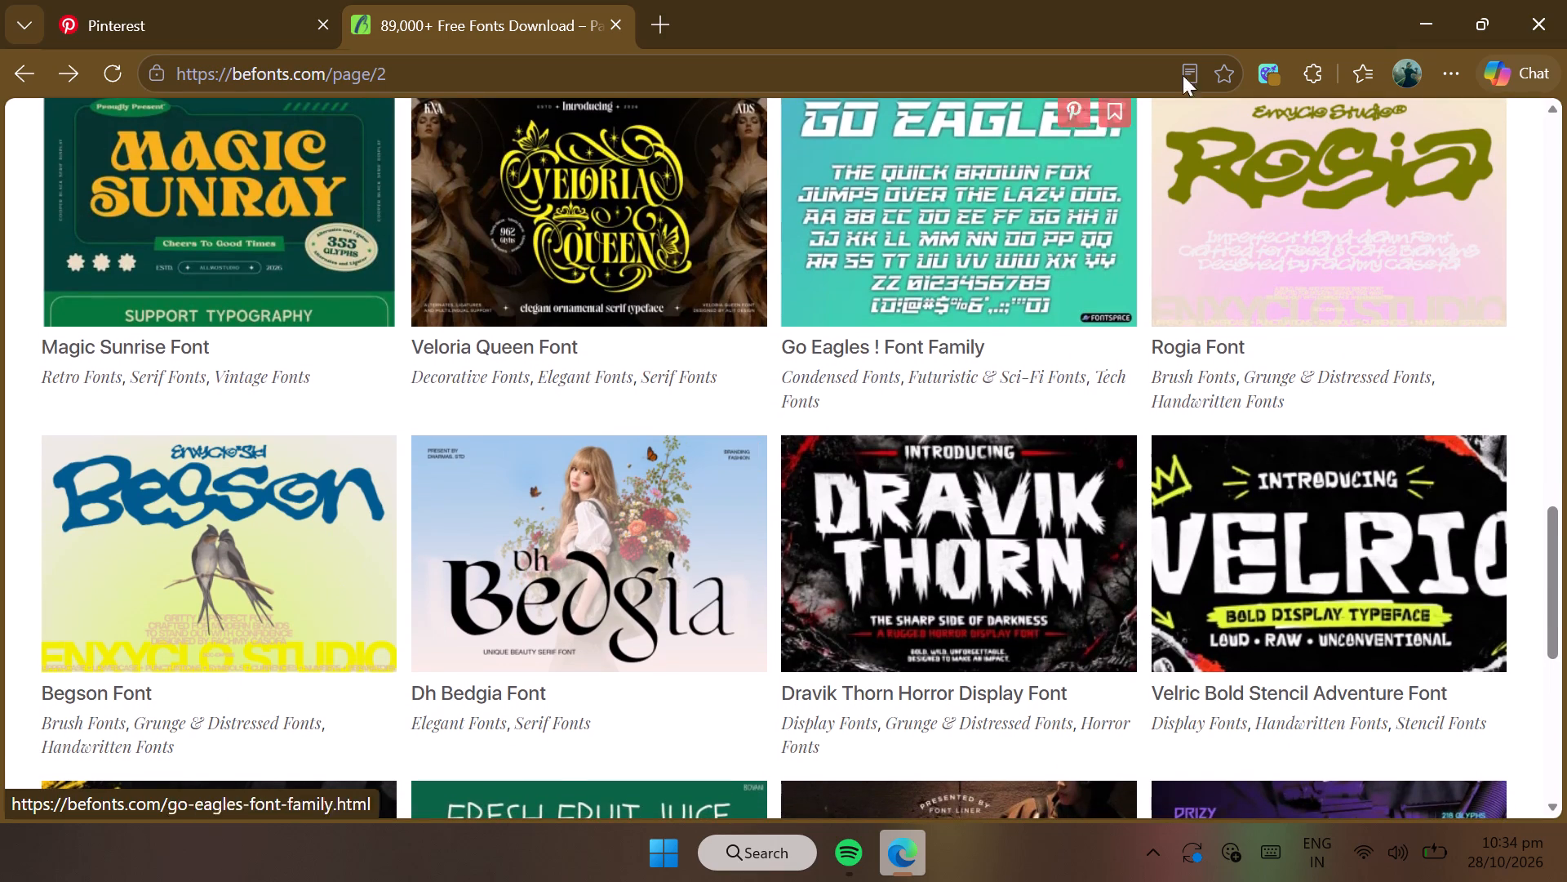
Reopen the Rogia Font page and download the font archive.
{"action": "left_click", "coordinate": [1241, 222]}
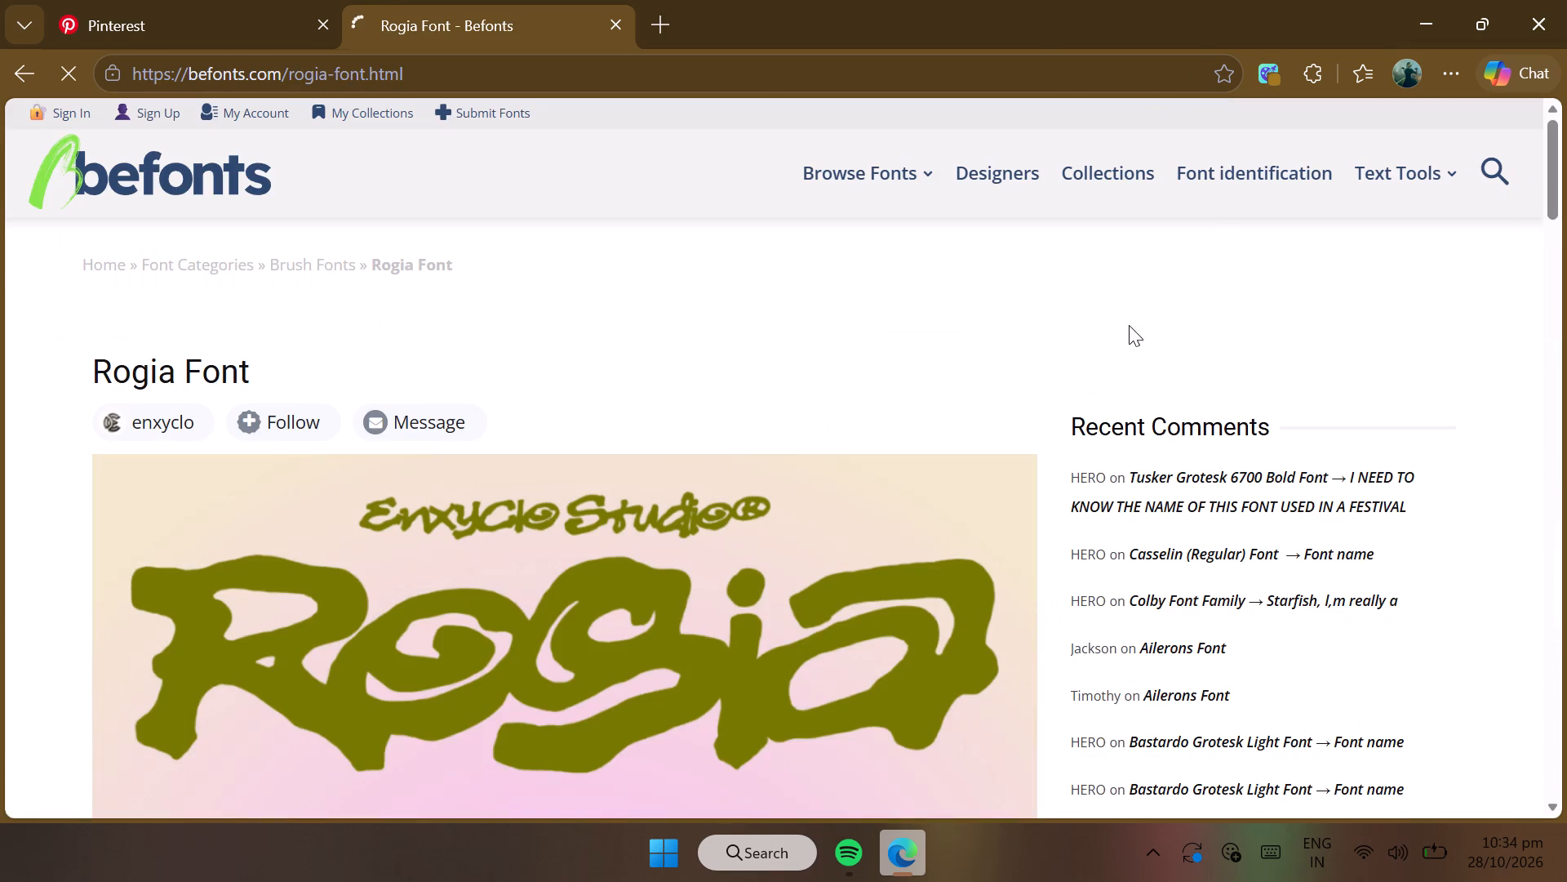
{"action": "scroll", "coordinate": [1010, 413], "scroll_direction": "down", "scroll_amount": 13}
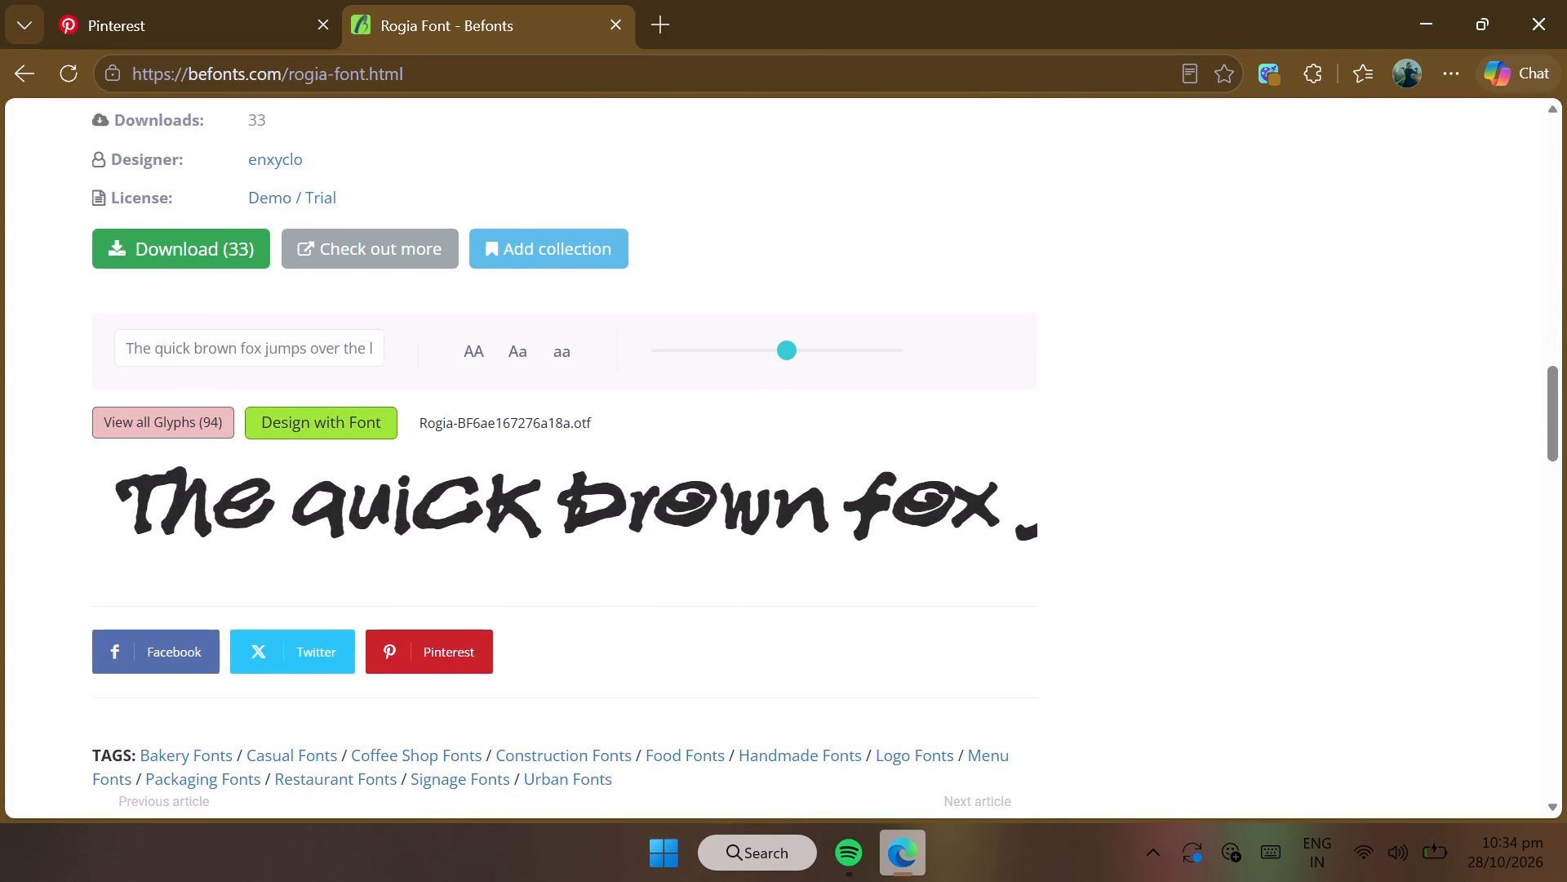
{"action": "left_click", "coordinate": [211, 241]}
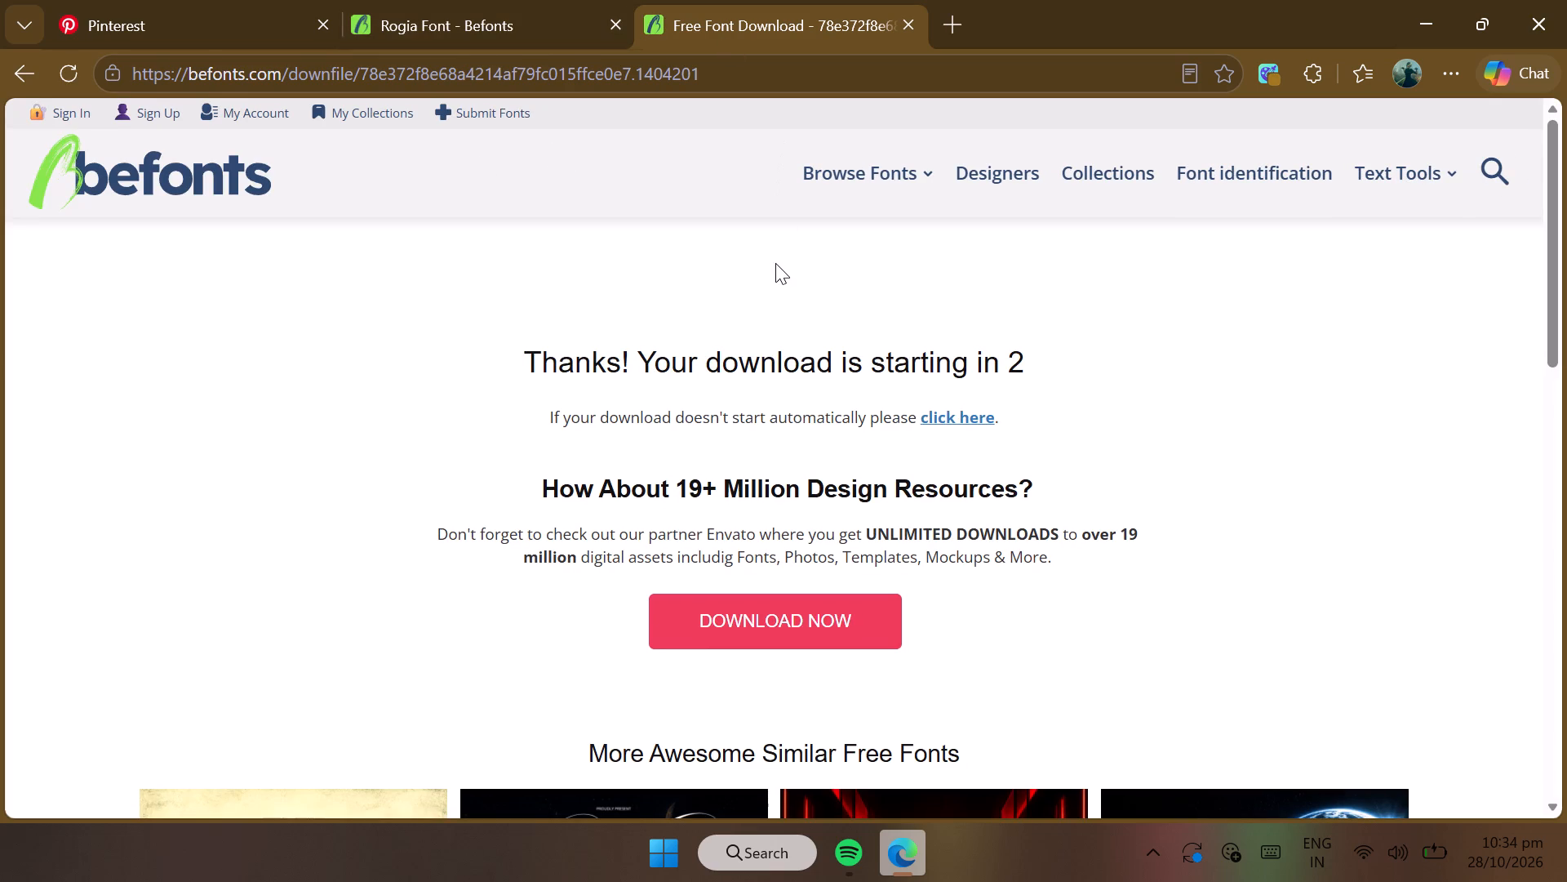
{"action": "scroll", "coordinate": [752, 479], "scroll_direction": "down", "scroll_amount": 3}
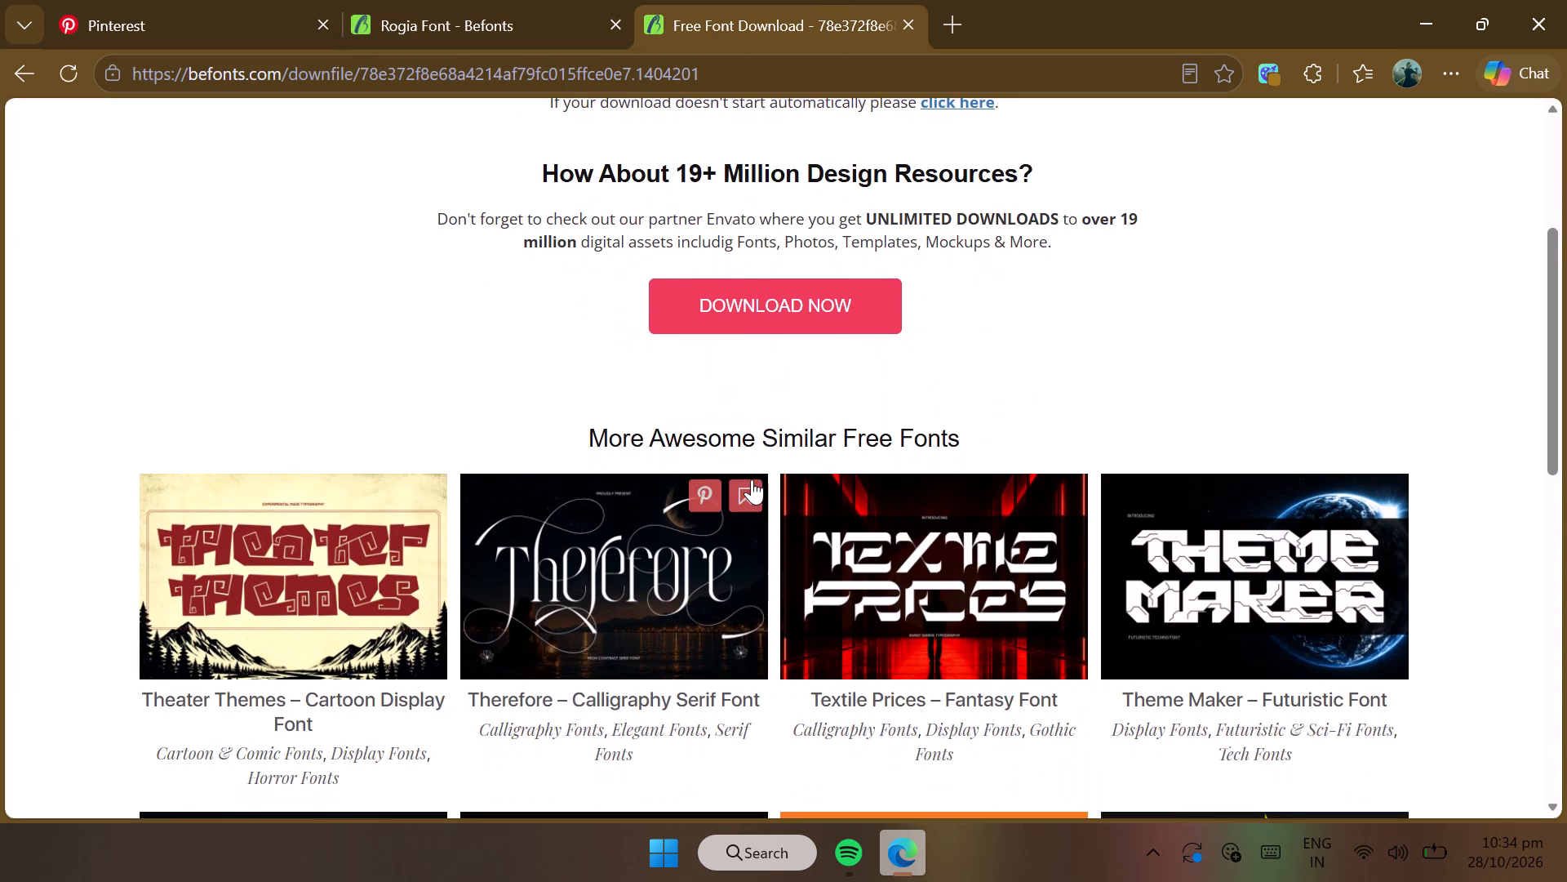
{"action": "scroll", "coordinate": [752, 479], "scroll_direction": "down", "scroll_amount": 2}
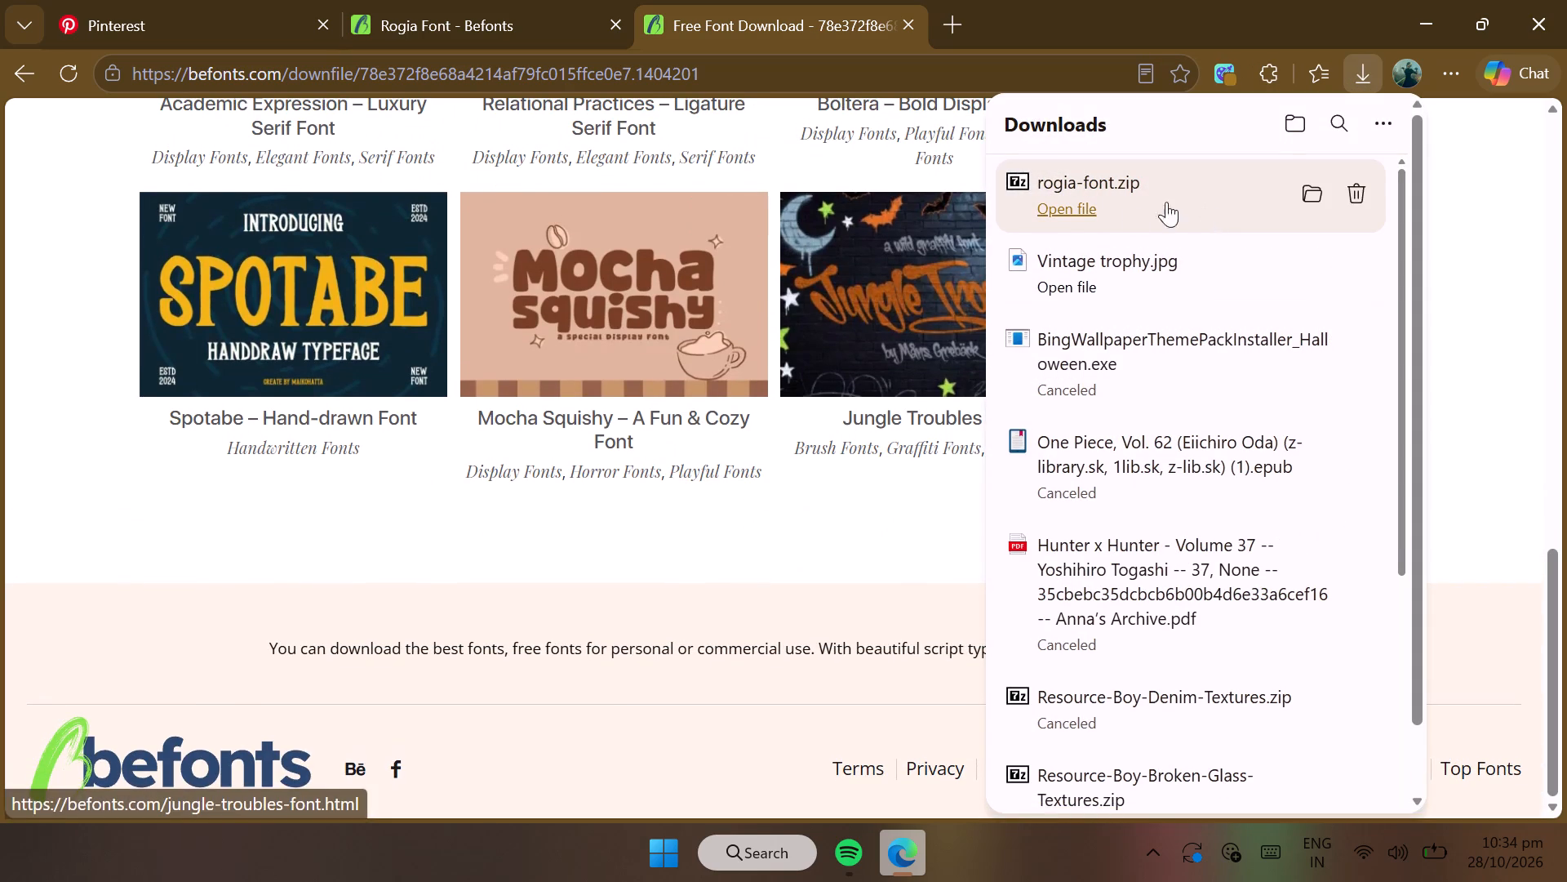
Open the downloaded rogia-font.zip, install the Rogia OTF font it contains, and close the font preview.
{"action": "left_click", "coordinate": [1081, 215]}
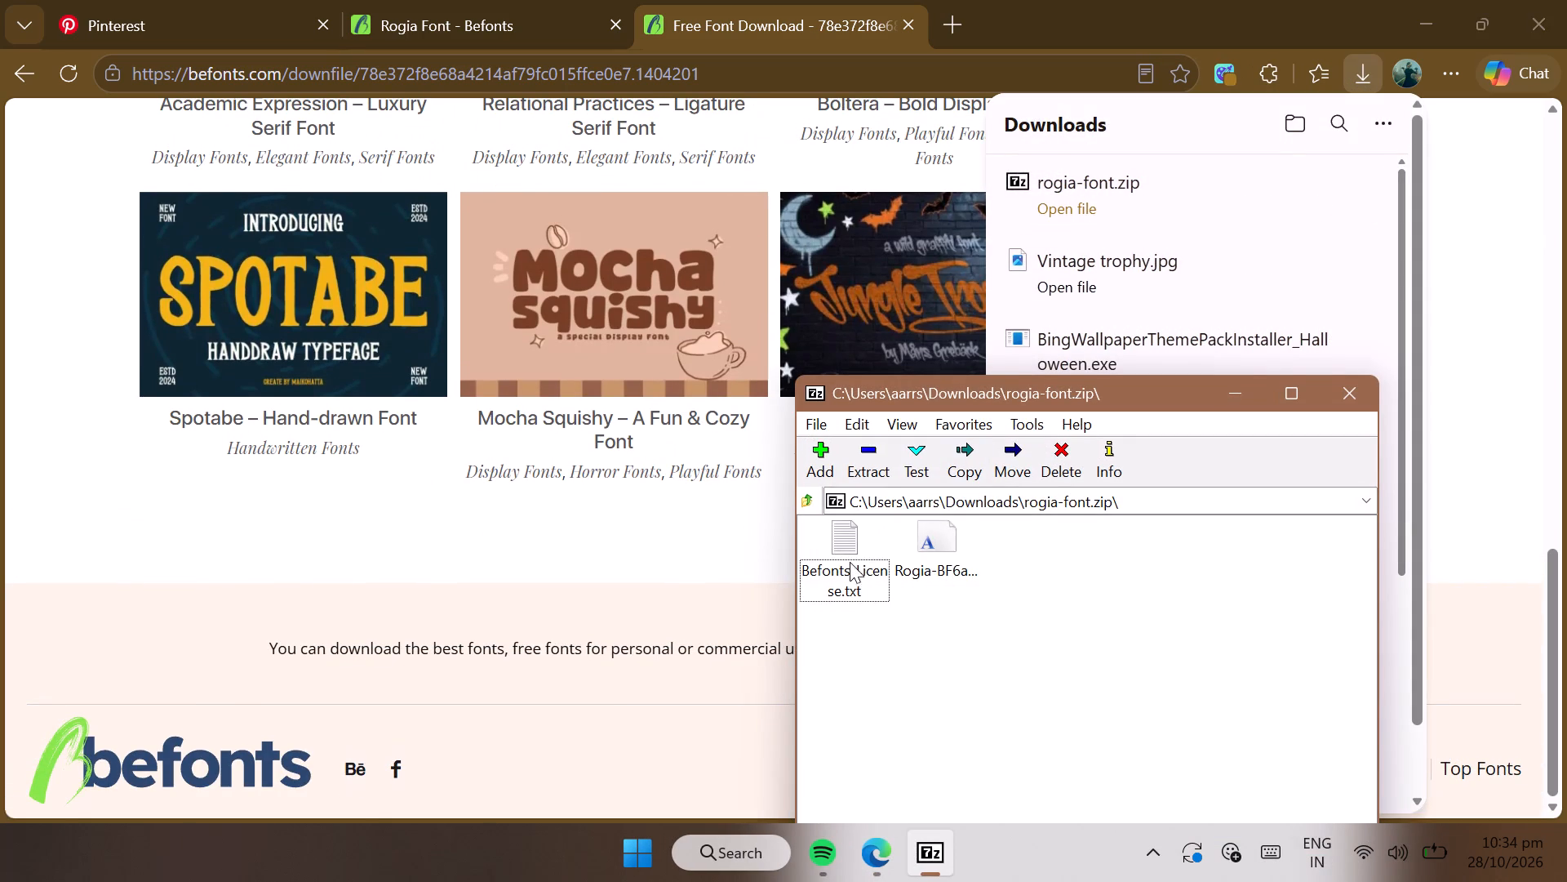
{"action": "double_click", "coordinate": [929, 537]}
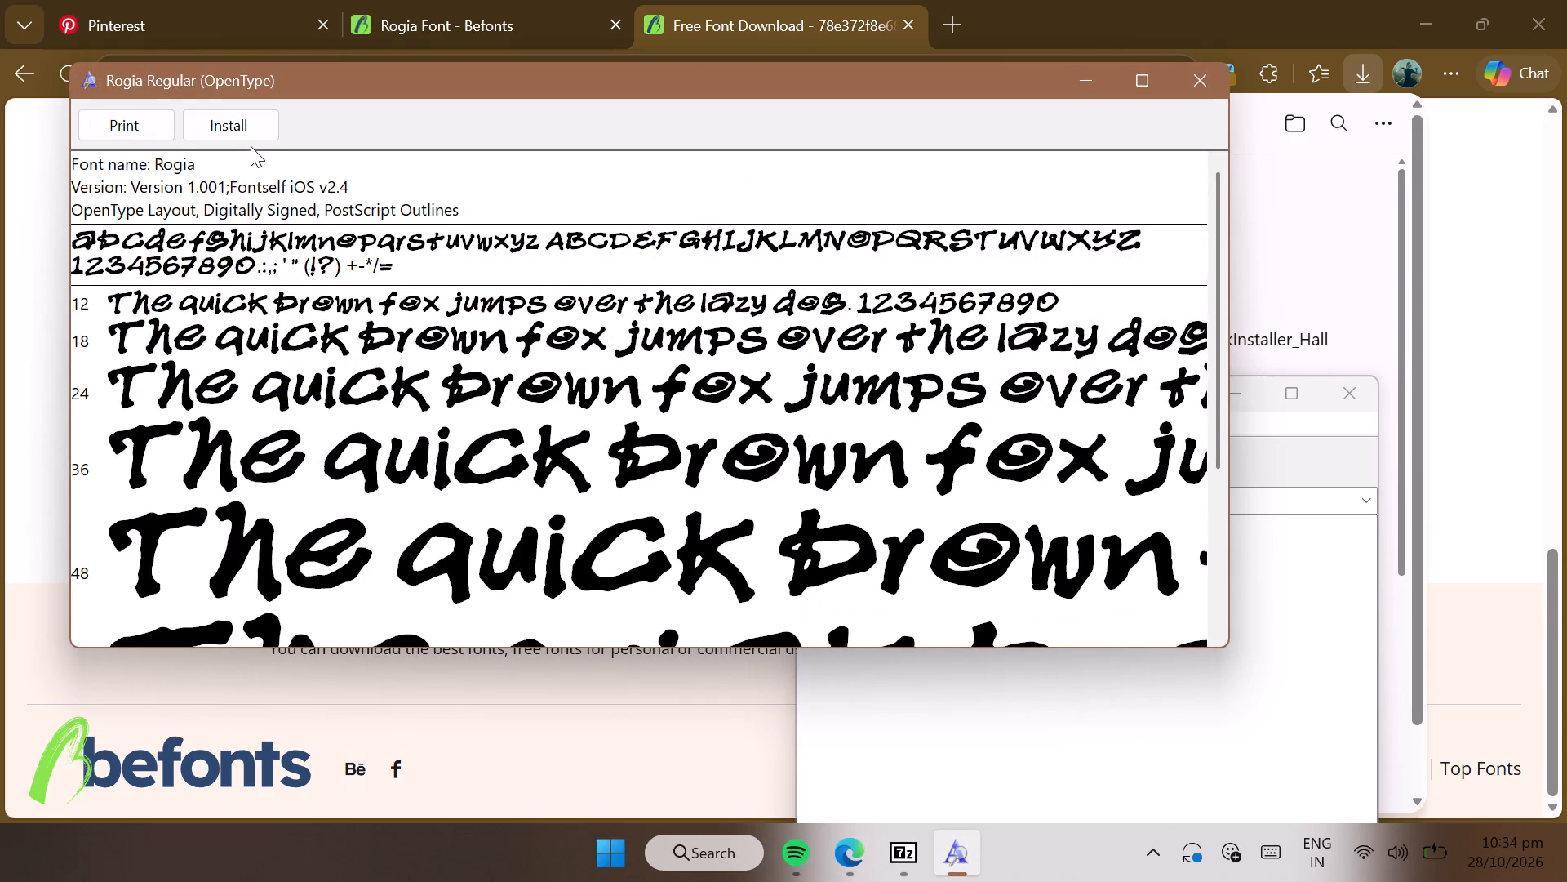
{"action": "left_click", "coordinate": [242, 124]}
{"action": "left_click", "coordinate": [1196, 88]}
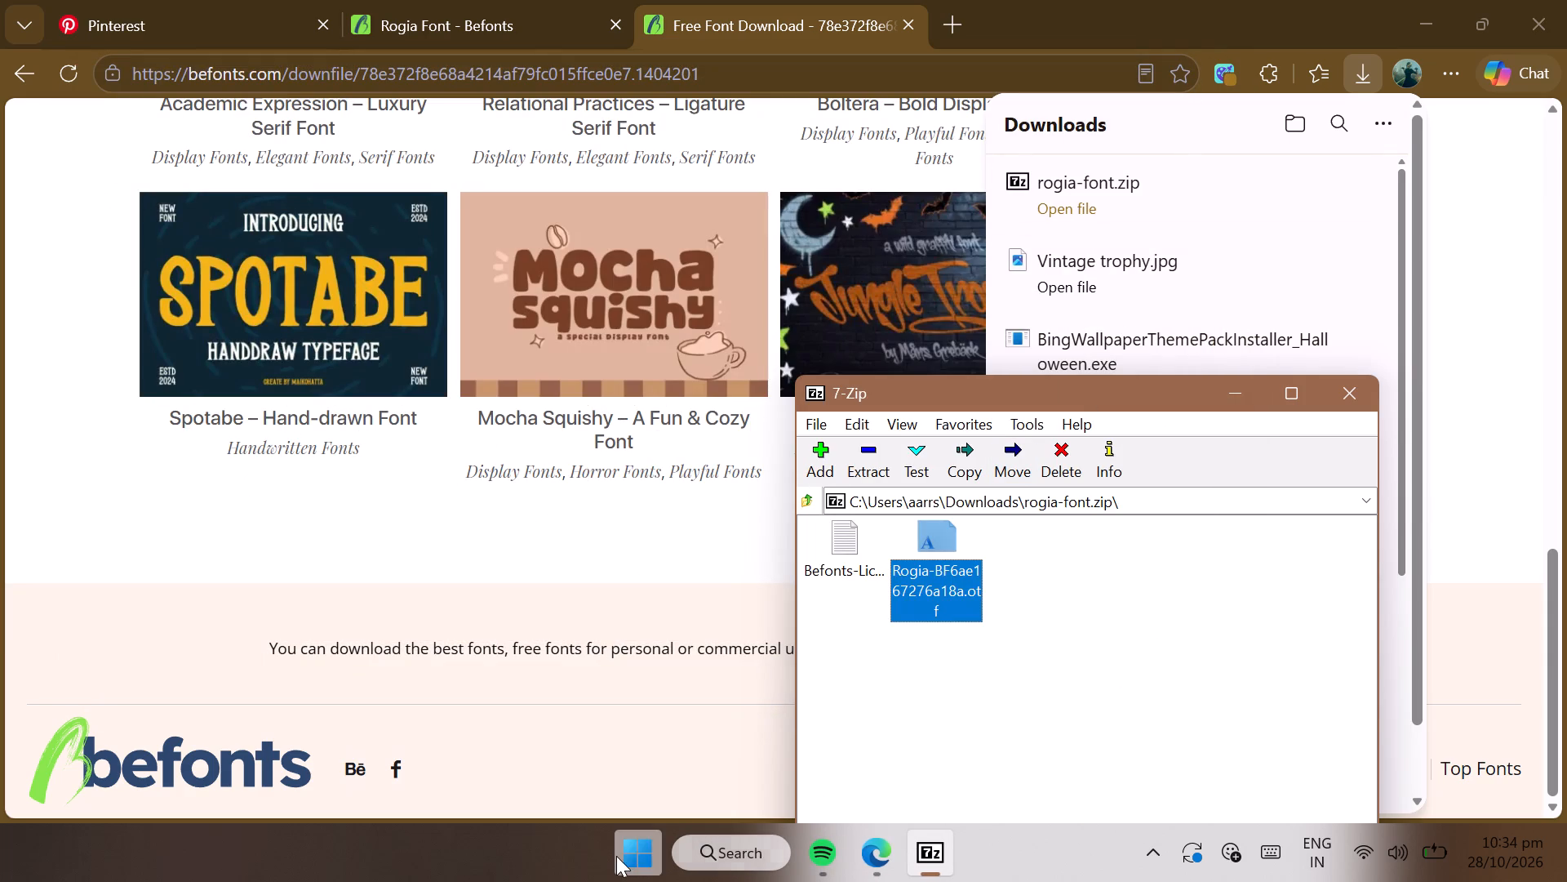
{"action": "left_click", "coordinate": [616, 857]}
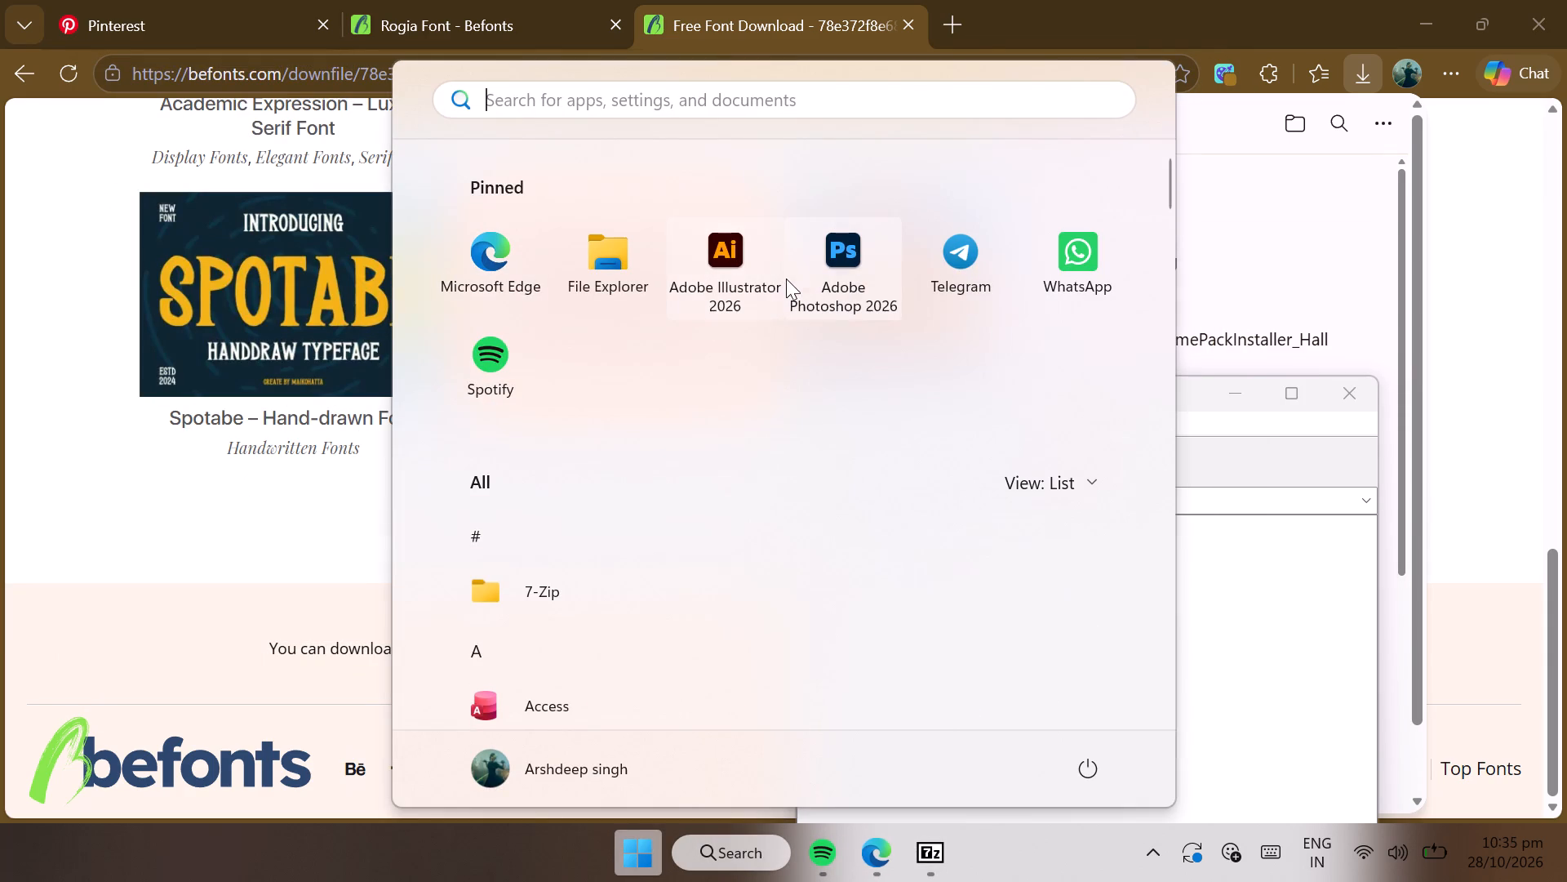
{"action": "left_click", "coordinate": [16, 469]}
Switch to the Pinterest page, search for "new textures" and look through the resulting pins.
{"action": "left_click", "coordinate": [167, 51]}
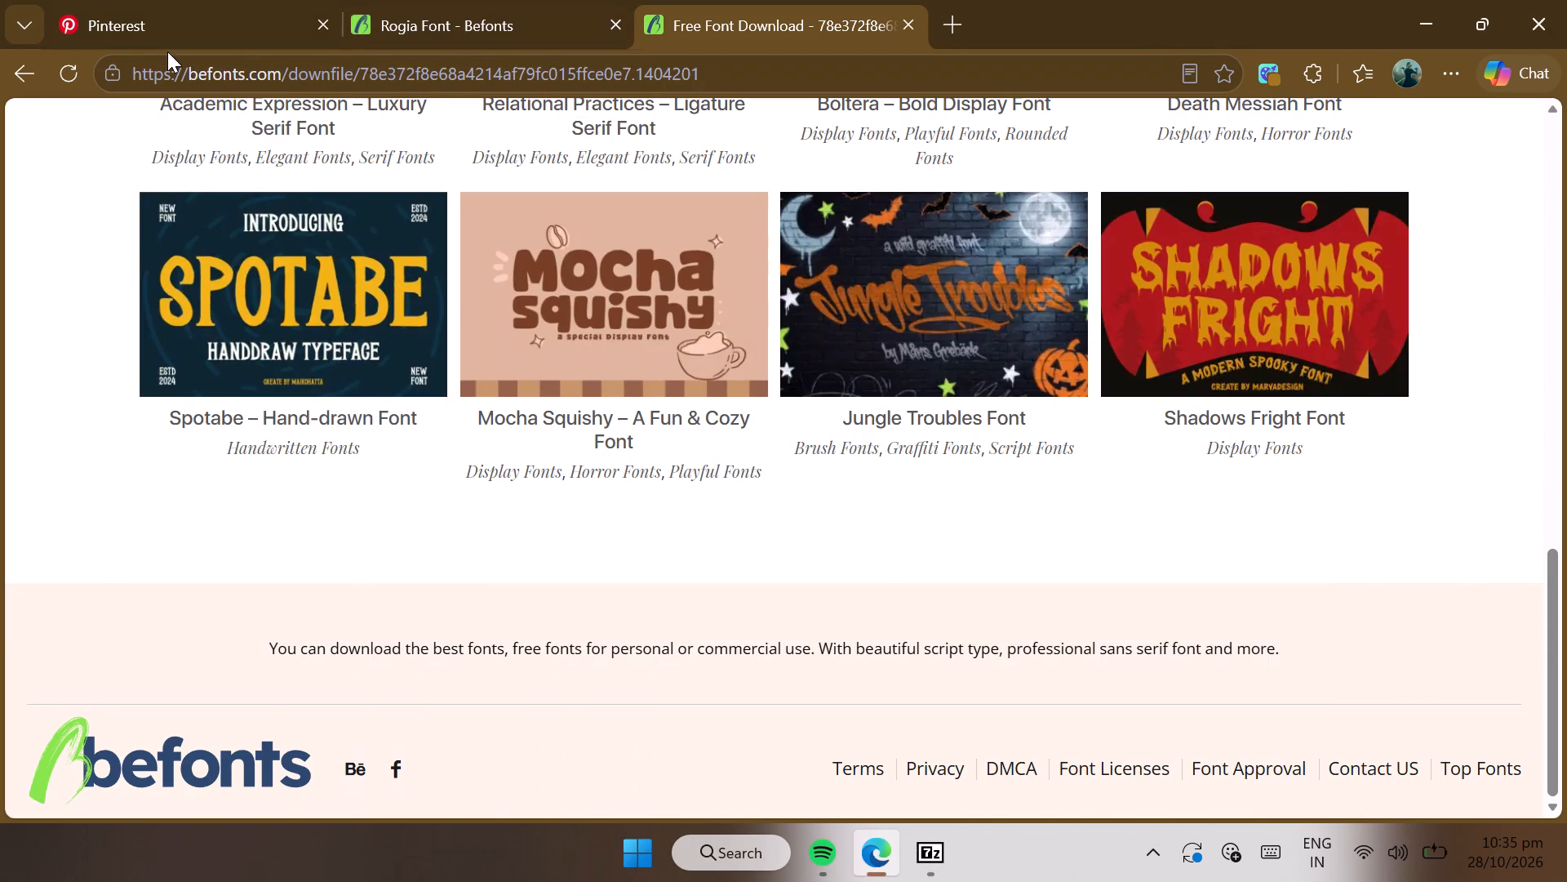
{"action": "left_click", "coordinate": [171, 41]}
{"action": "left_click", "coordinate": [505, 149]}
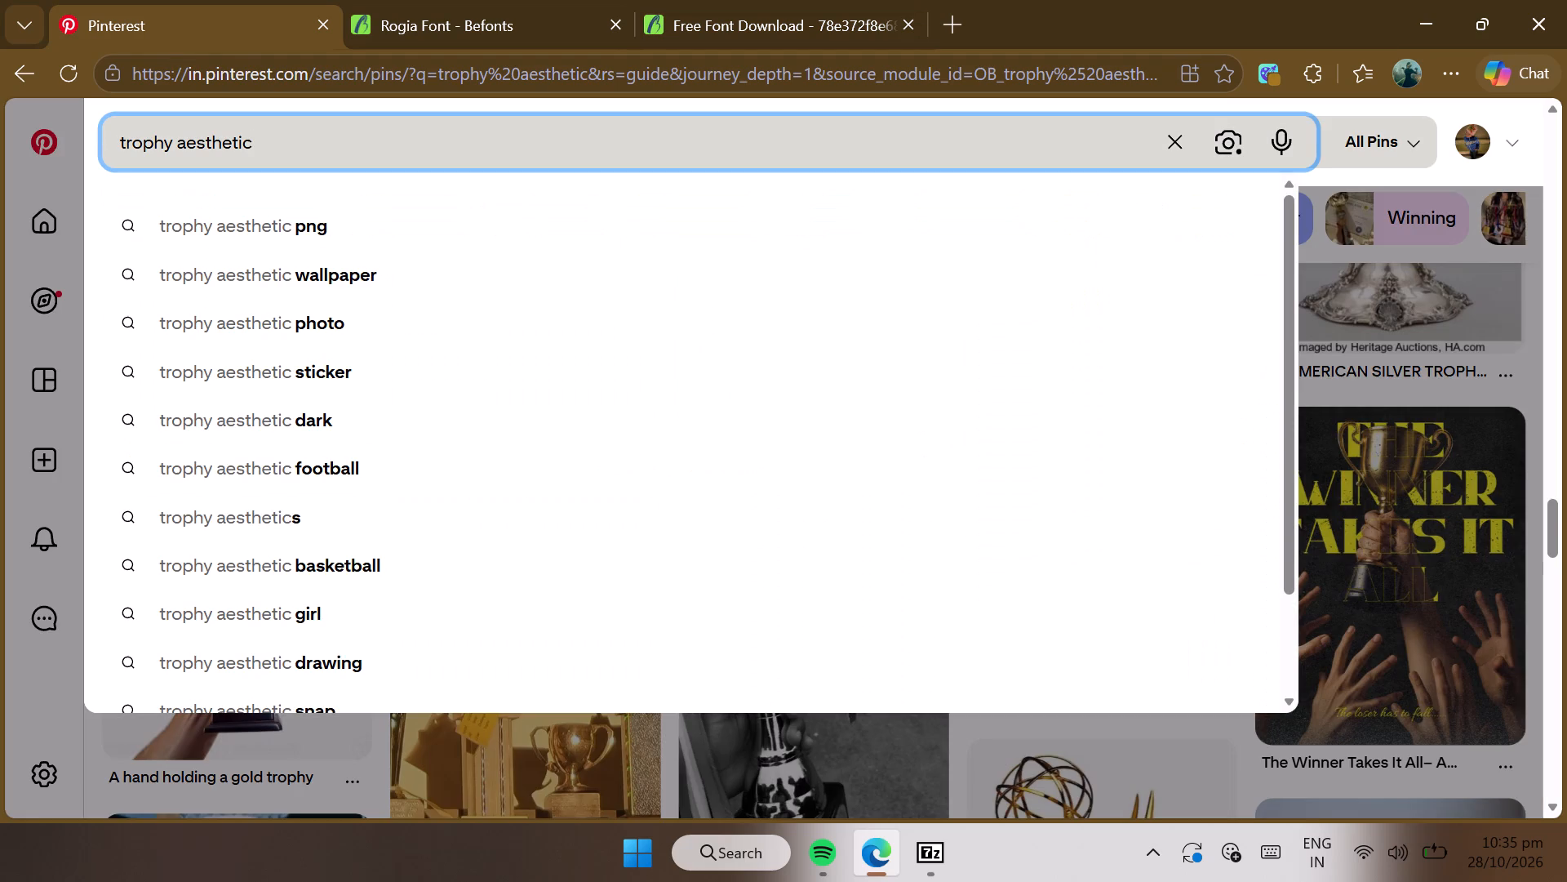
{"action": "key", "text": "BackSpace"}
{"action": "key", "text": "BackSpace"}
{"action": "key", "text": "BackSpace"}
{"action": "key", "text": "BackSpace"}
{"action": "key", "text": "BackSpace"}
{"action": "key", "text": "BackSpace"}
{"action": "key", "text": "BackSpace"}
{"action": "key", "text": "BackSpace"}
{"action": "key", "text": "BackSpace"}
{"action": "key", "text": "BackSpace"}
{"action": "key", "text": "BackSpace"}
{"action": "key", "text": "BackSpace"}
{"action": "key", "text": "BackSpace"}
{"action": "key", "text": "BackSpace"}
{"action": "key", "text": "BackSpace"}
{"action": "key", "text": "BackSpace"}
{"action": "key", "text": "BackSpace"}
{"action": "key", "text": "BackSpace"}
{"action": "key", "text": "BackSpace"}
{"action": "key", "text": "BackSpace"}
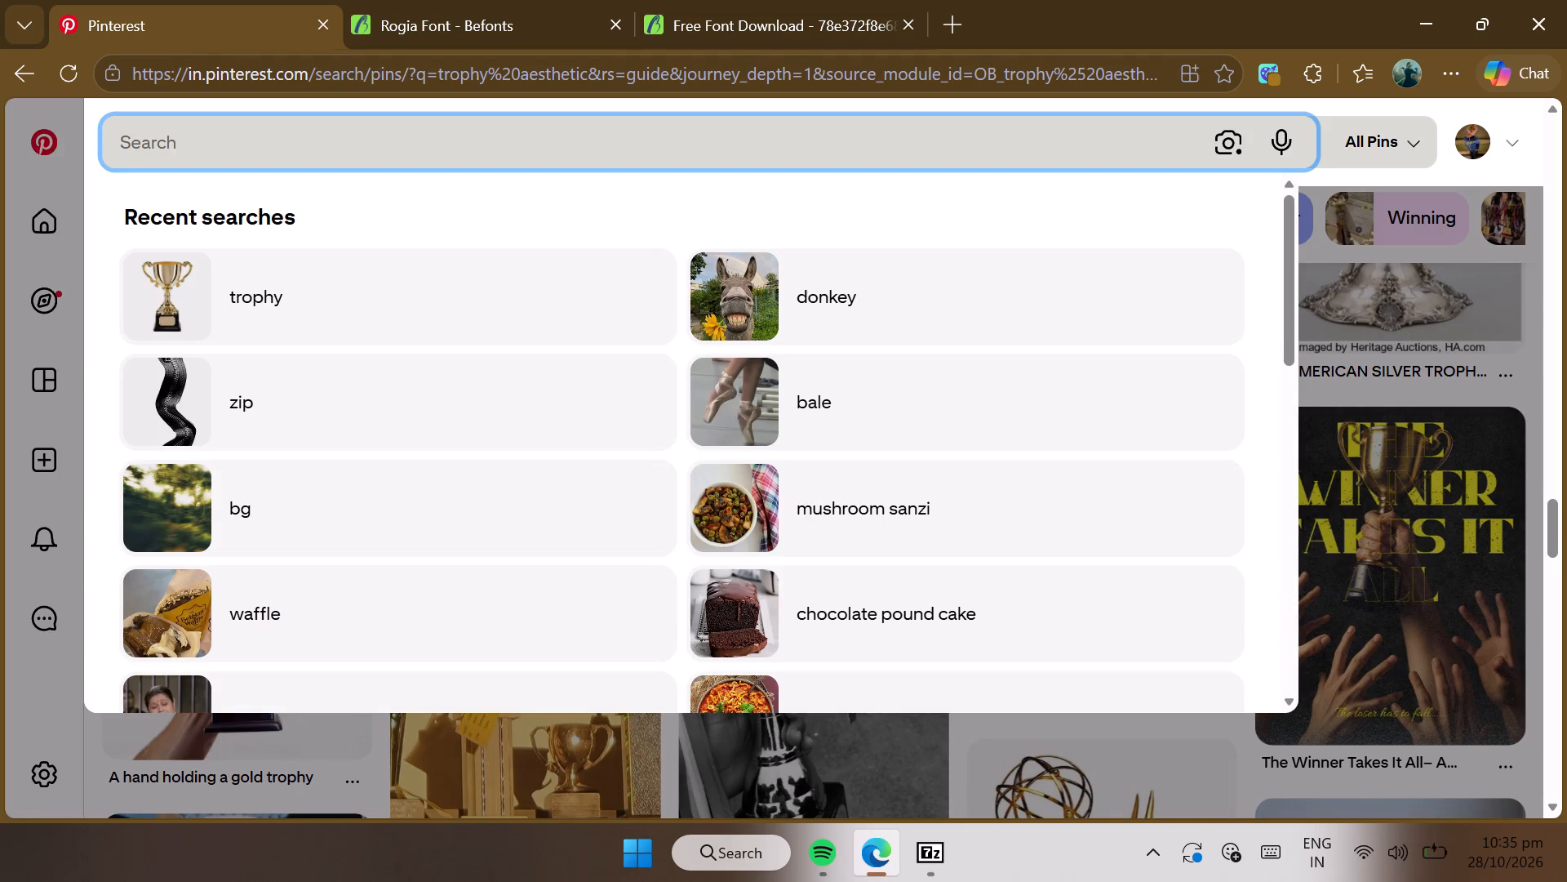
{"action": "type", "text": "new textures"}
{"action": "key", "text": "Return"}
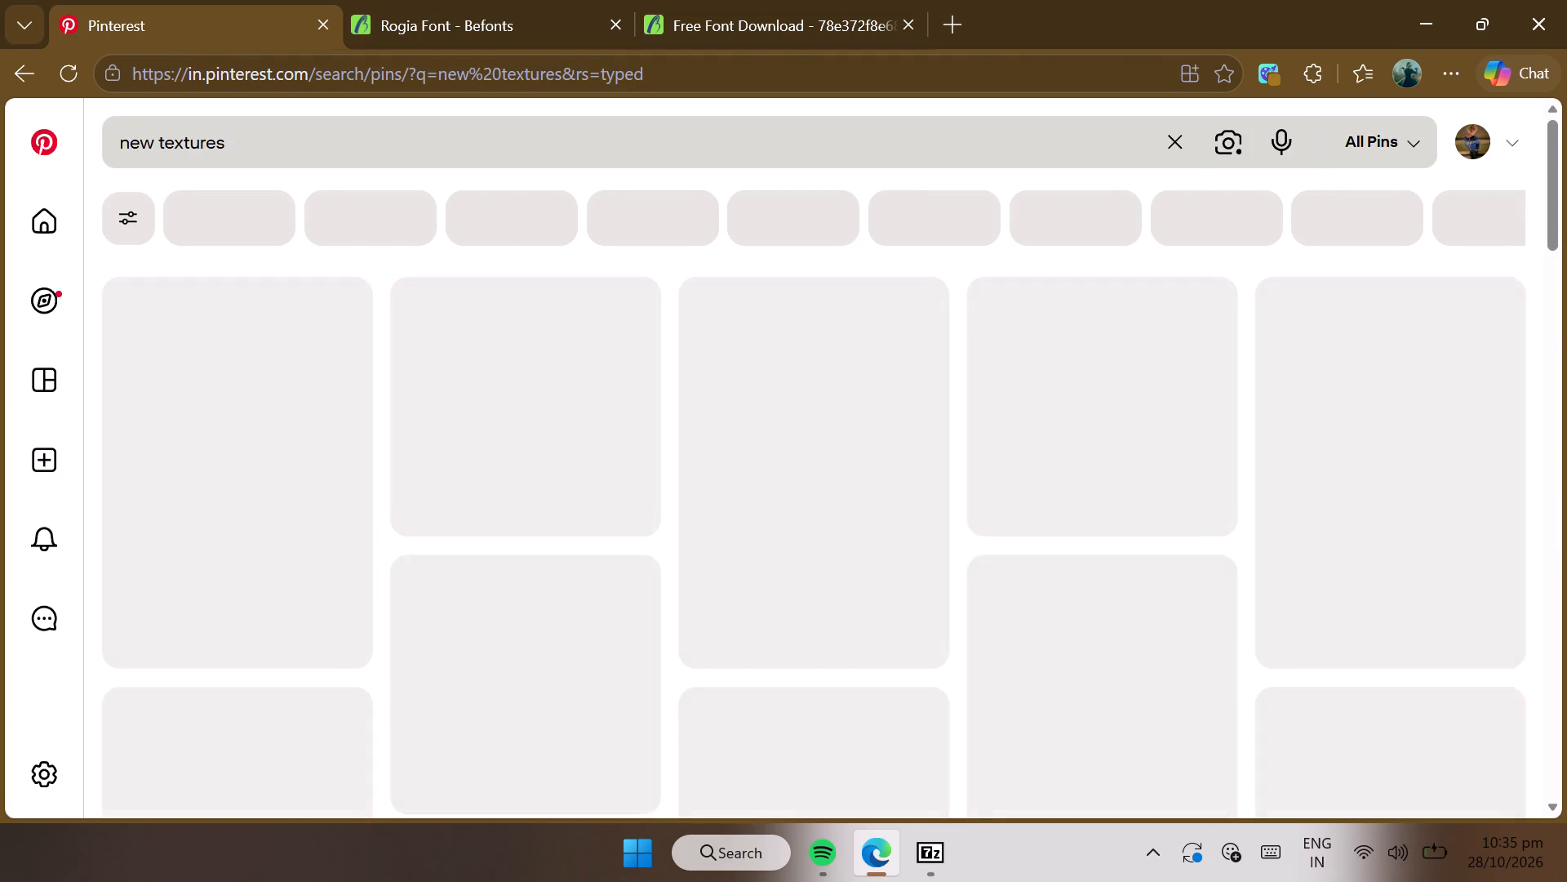
{"action": "scroll", "coordinate": [505, 149], "scroll_direction": "down", "scroll_amount": 1}
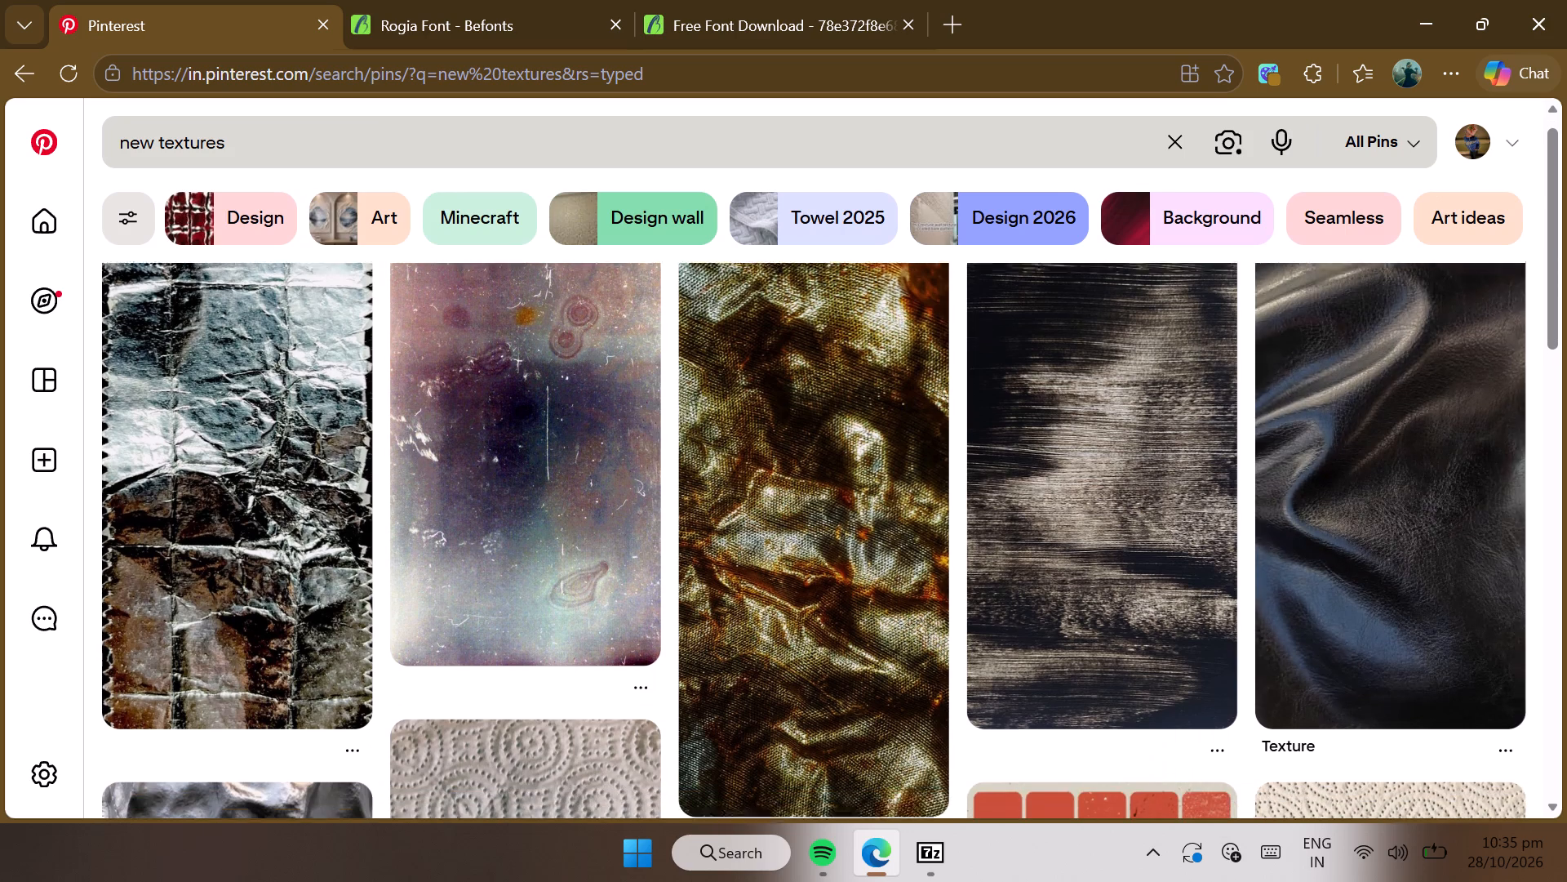
{"action": "scroll", "coordinate": [505, 149], "scroll_direction": "down", "scroll_amount": 4}
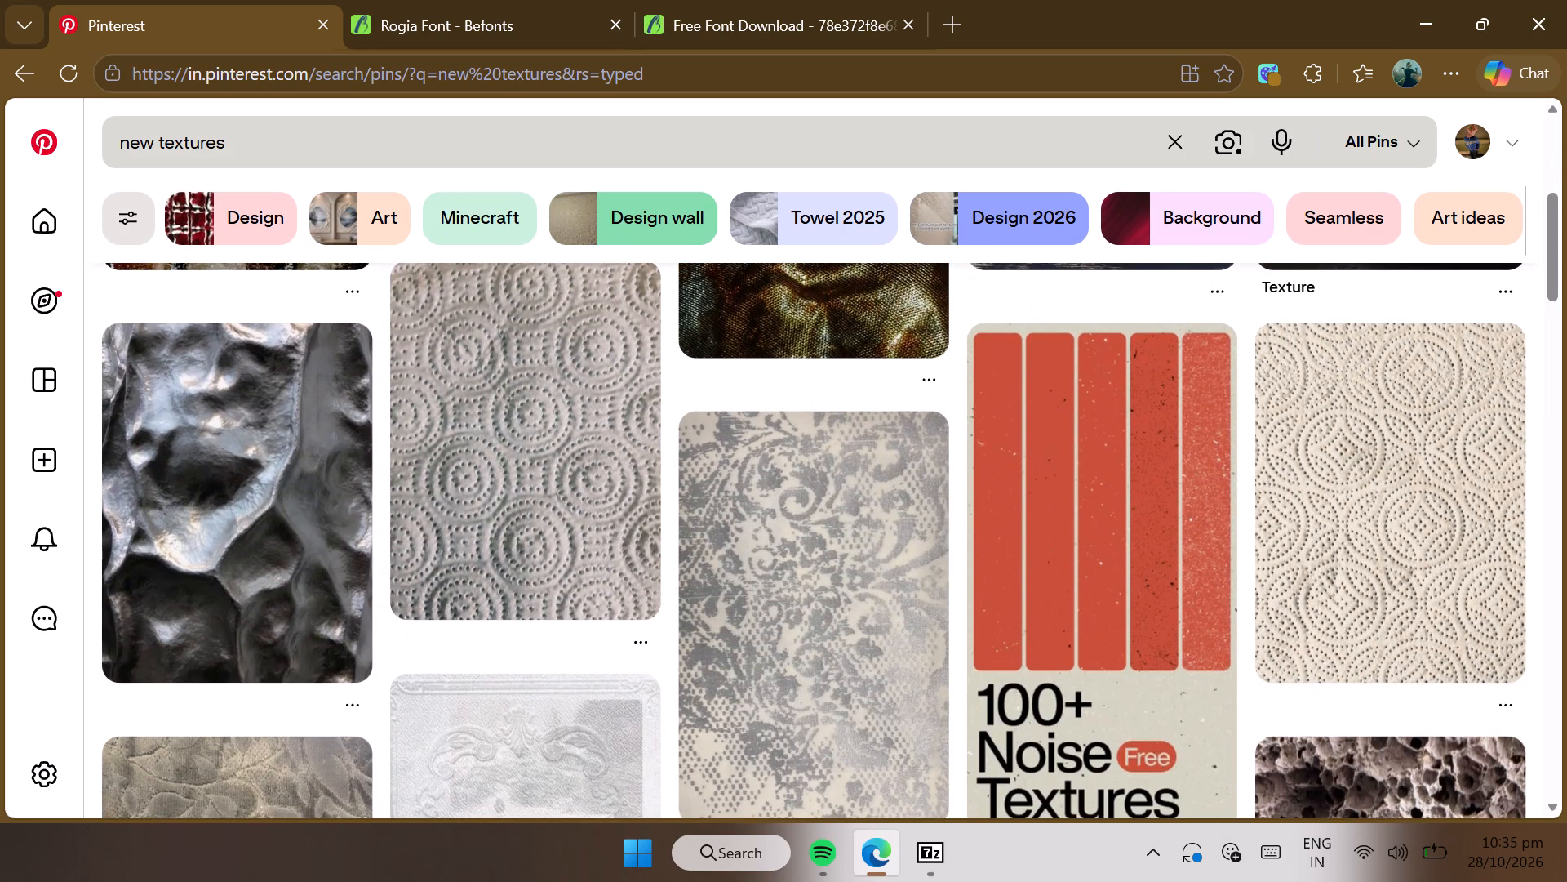
{"action": "scroll", "coordinate": [505, 149], "scroll_direction": "down", "scroll_amount": 4}
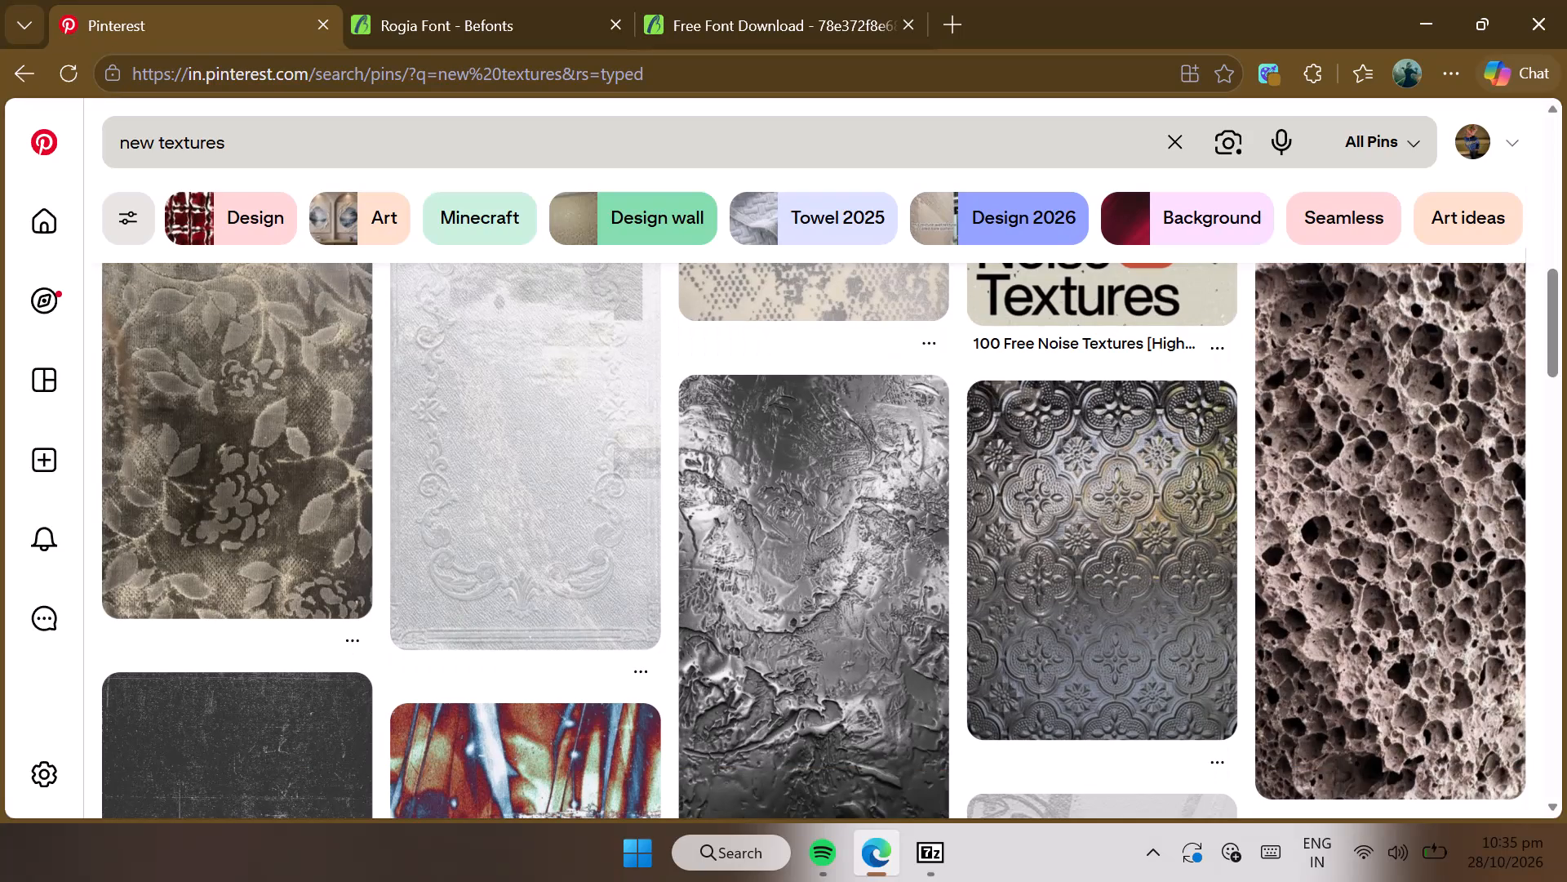
{"action": "scroll", "coordinate": [505, 149], "scroll_direction": "down", "scroll_amount": 2}
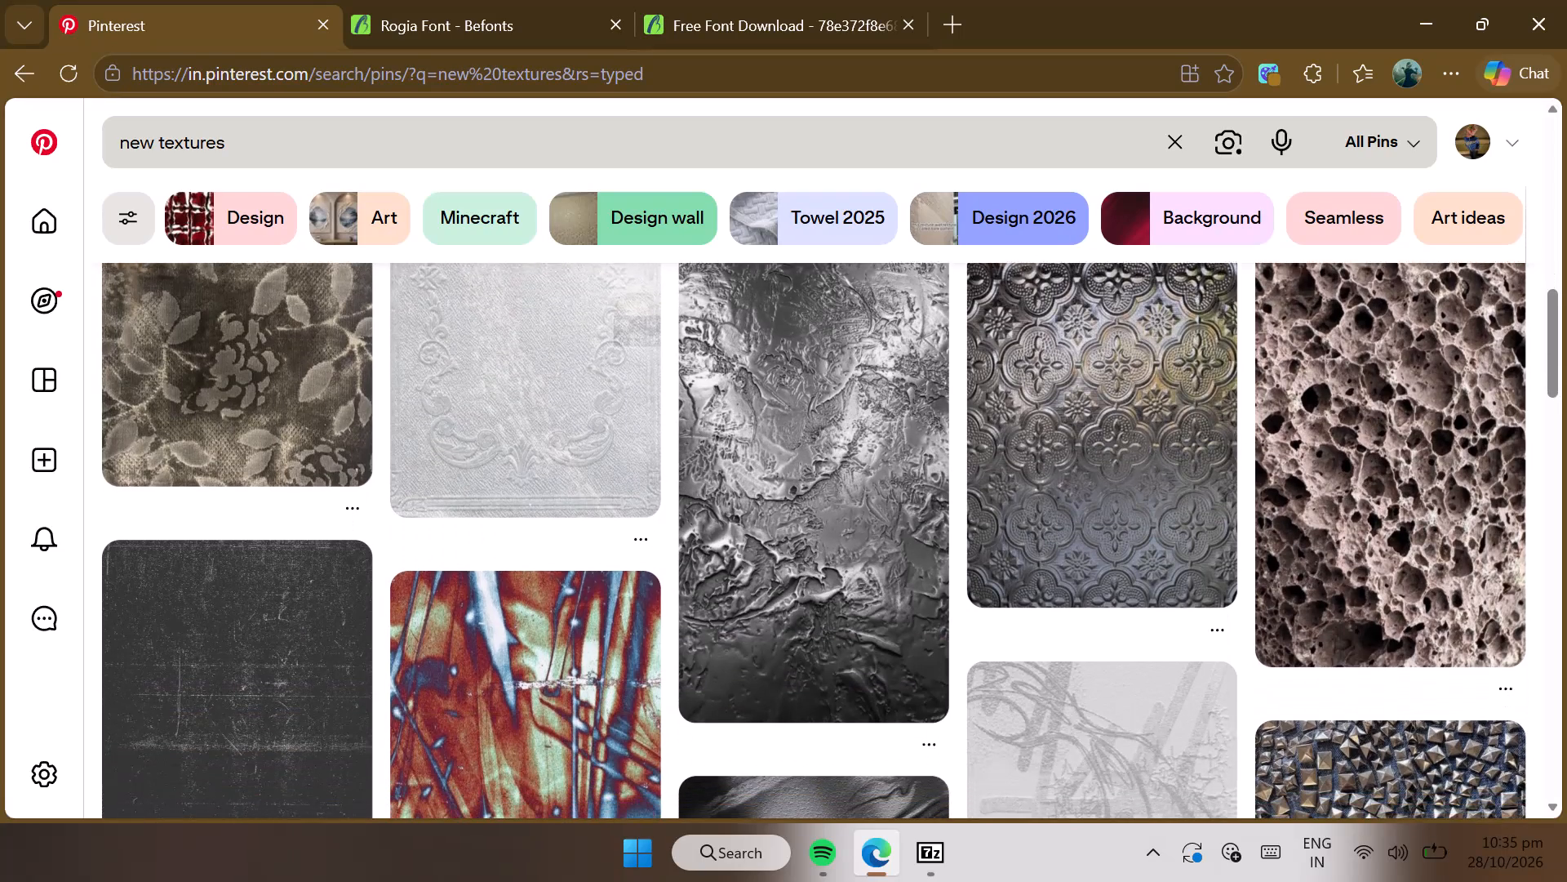
{"action": "scroll", "coordinate": [505, 149], "scroll_direction": "down", "scroll_amount": 6}
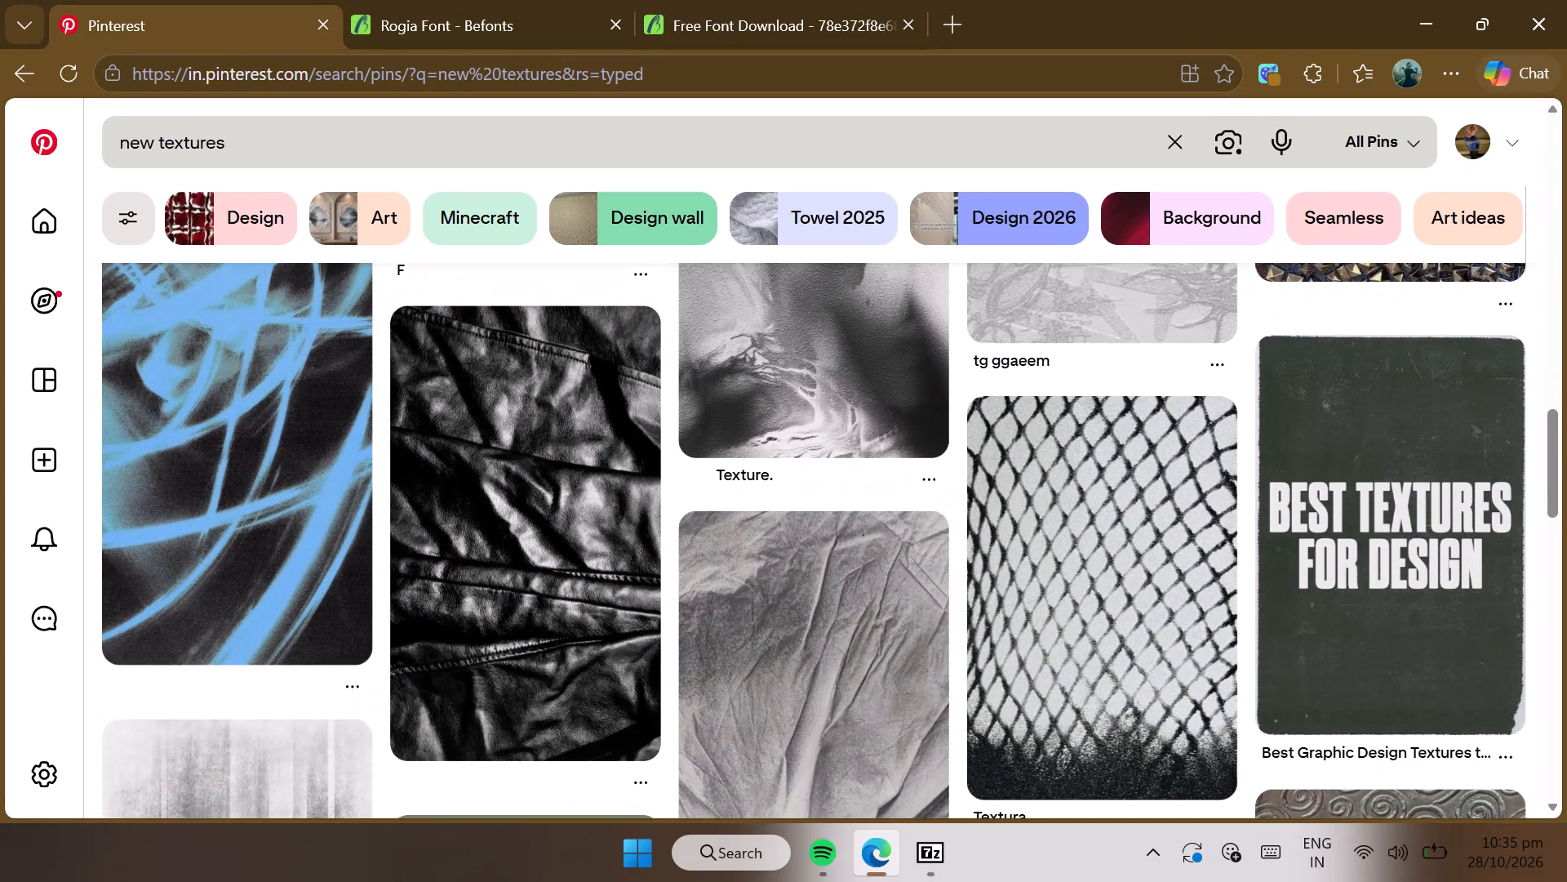
Change the Pinterest search to "metal textures" and download the image of the first pin, a dark scratched metal surface.
{"action": "left_click_drag", "start_coordinate": [155, 140], "coordinate": [54, 131]}
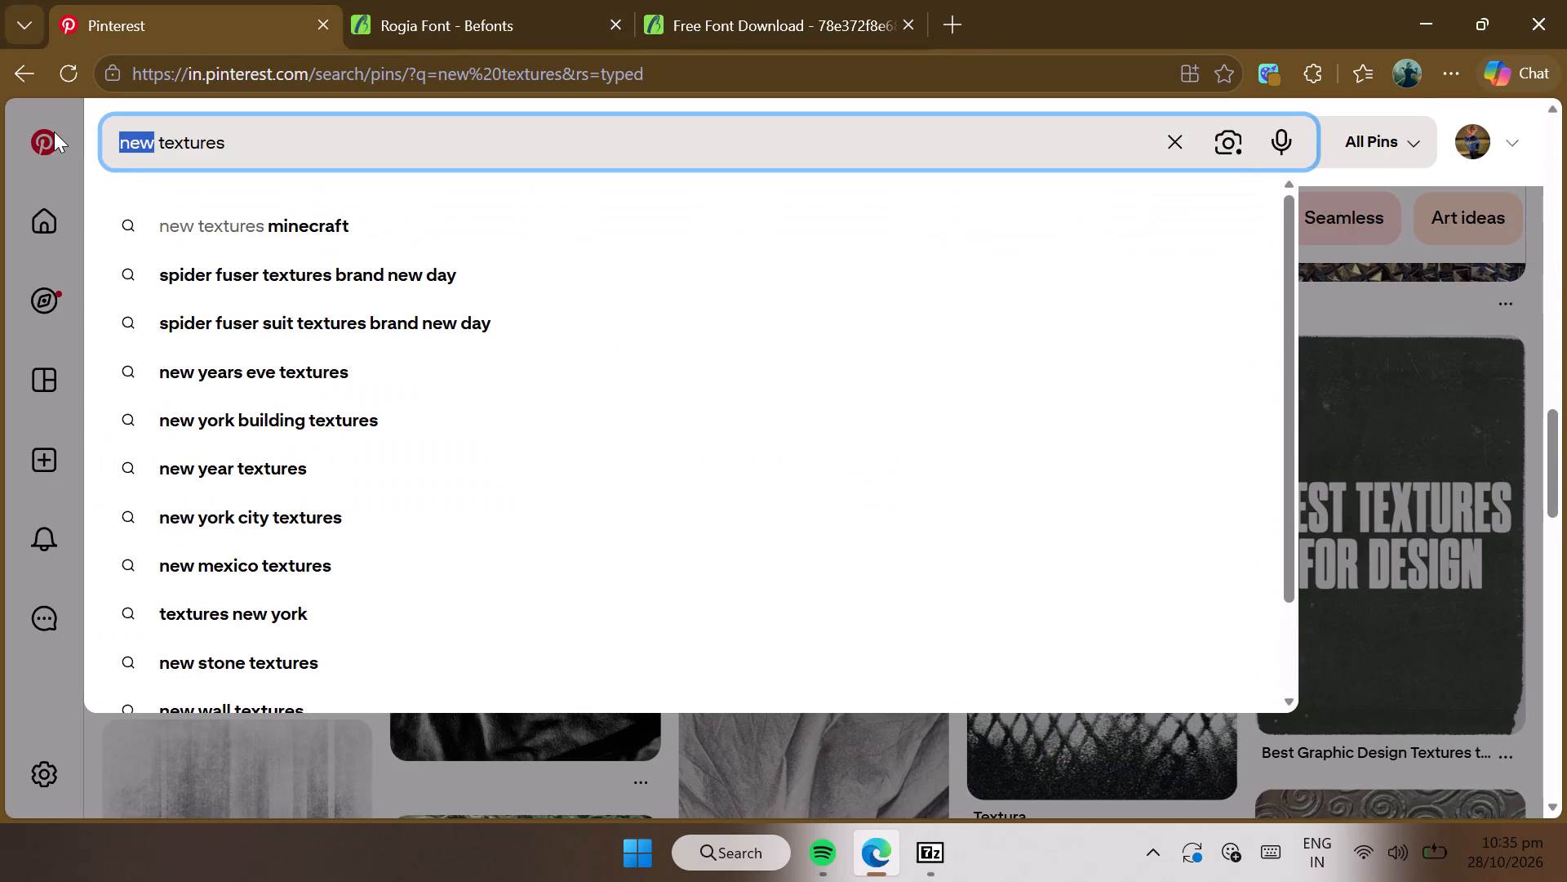
{"action": "type", "text": "metal"}
{"action": "key", "text": "Return"}
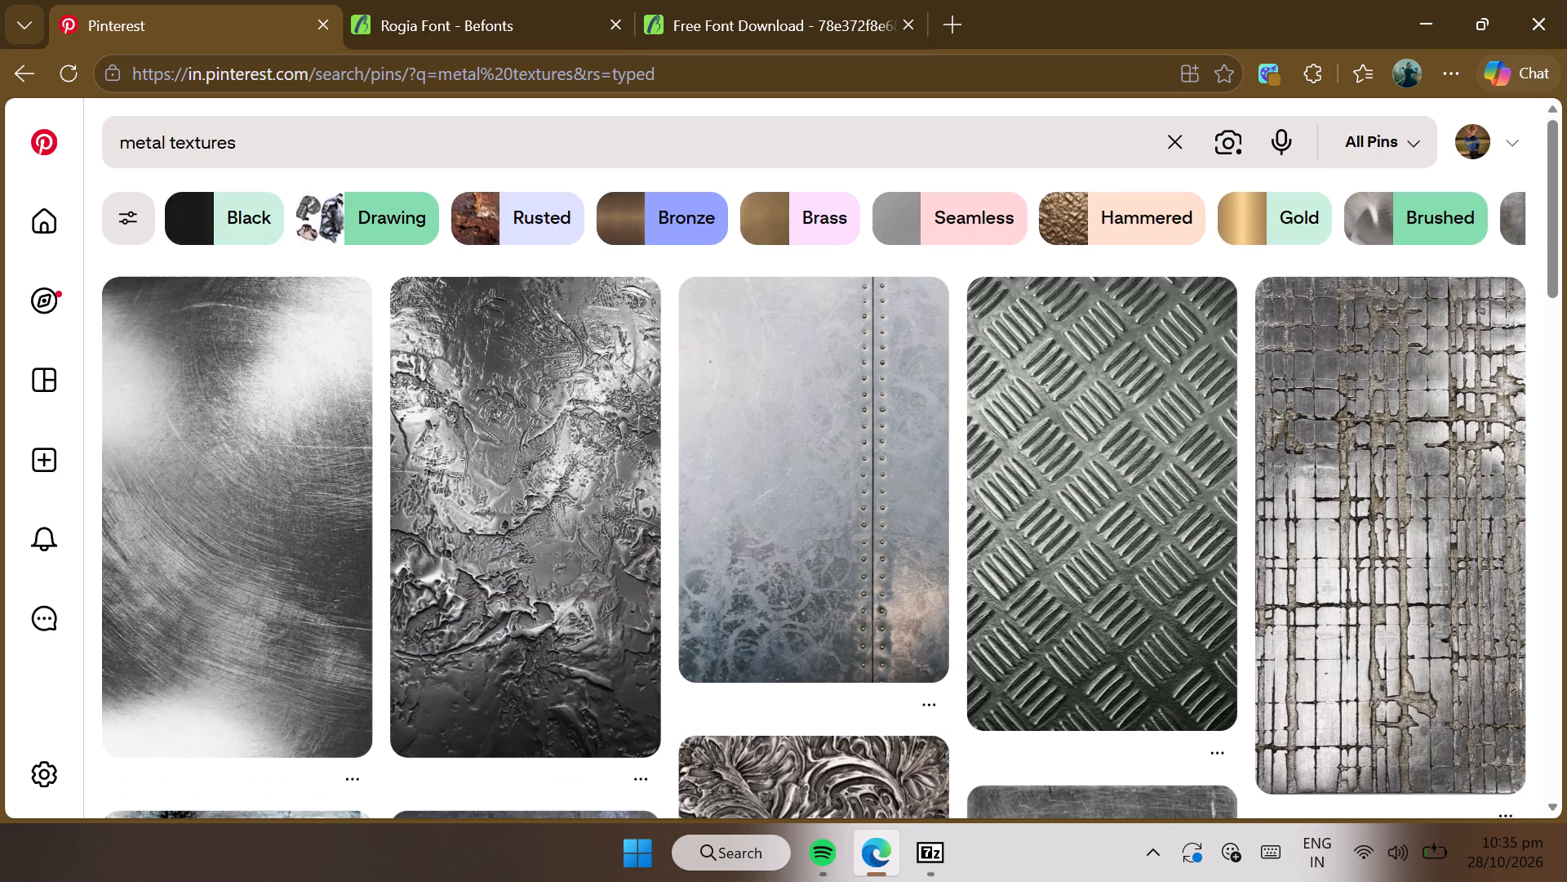
{"action": "scroll", "coordinate": [117, 574], "scroll_direction": "down", "scroll_amount": 1}
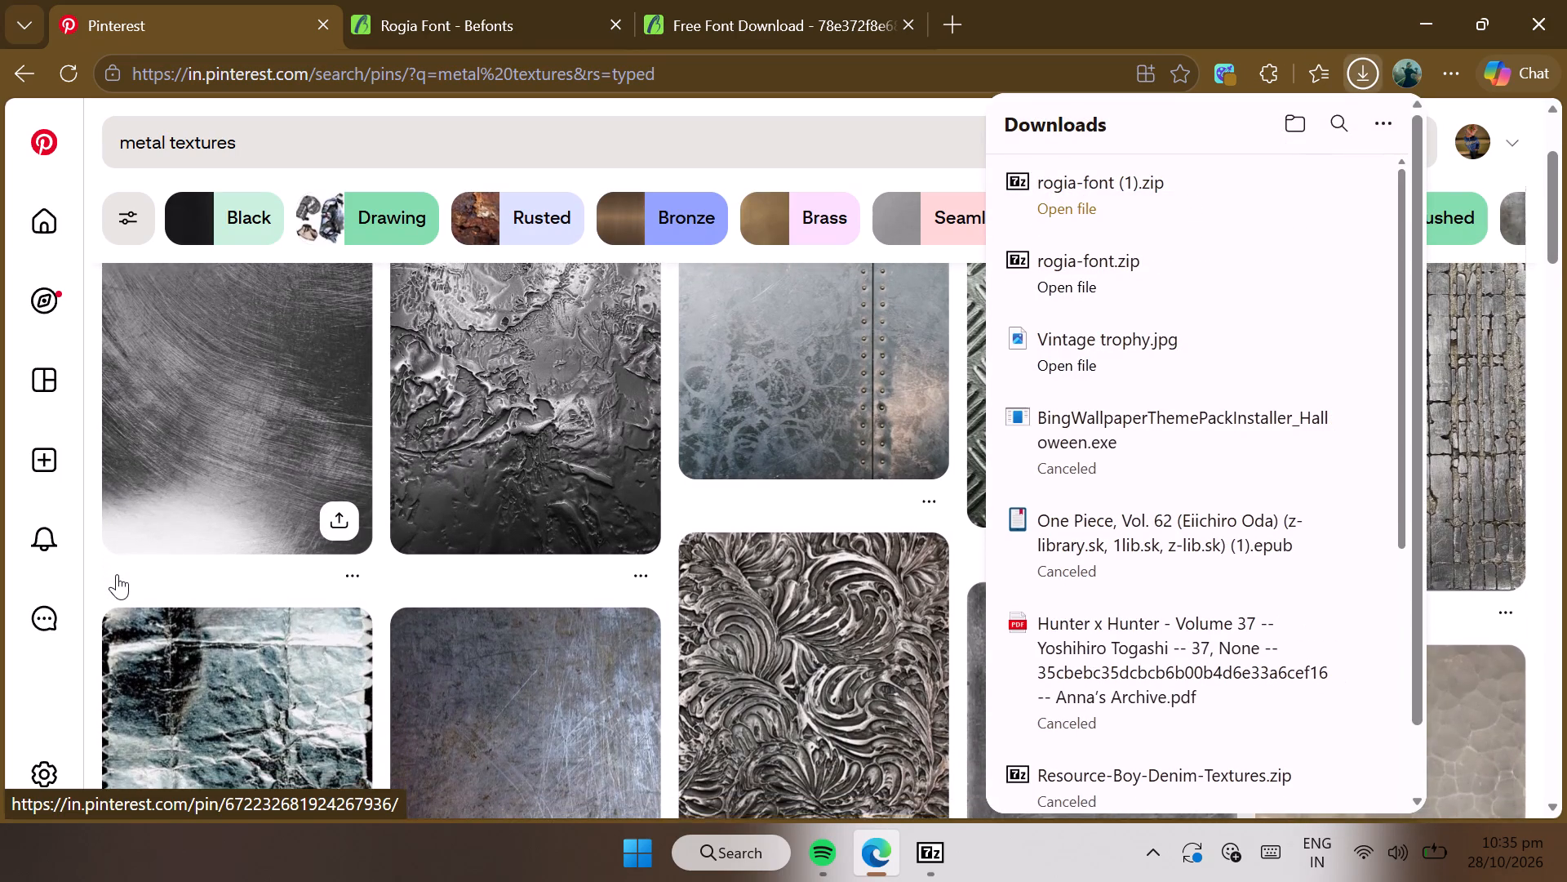
{"action": "scroll", "coordinate": [117, 574], "scroll_direction": "down", "scroll_amount": 1}
{"action": "left_click", "coordinate": [346, 587]}
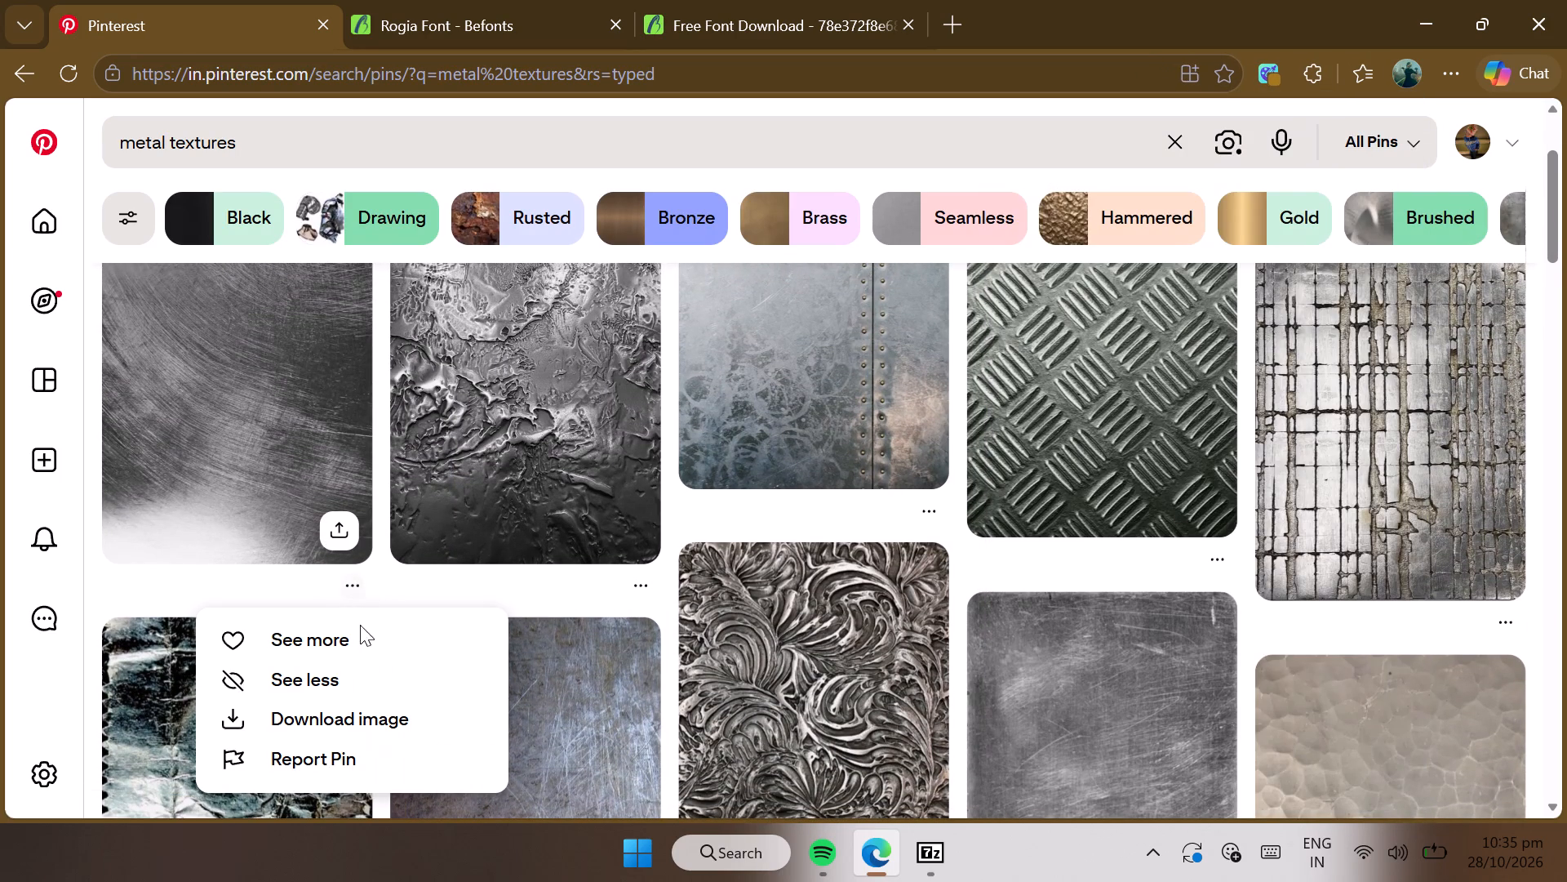
{"action": "left_click", "coordinate": [342, 713]}
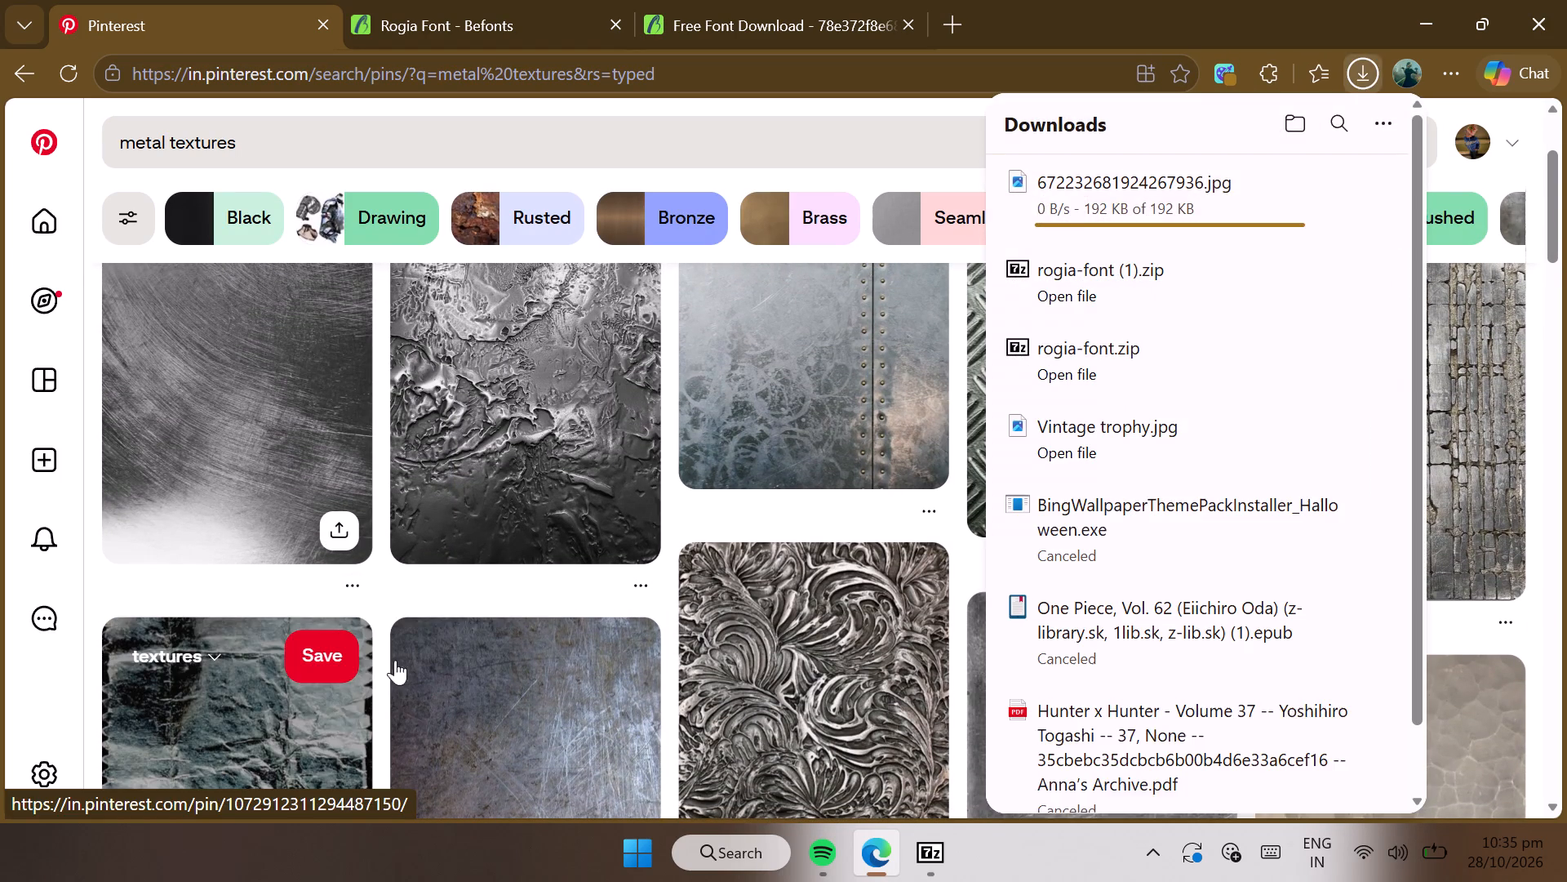
Launch Adobe Photoshop 2026.
{"action": "left_click", "coordinate": [654, 842]}
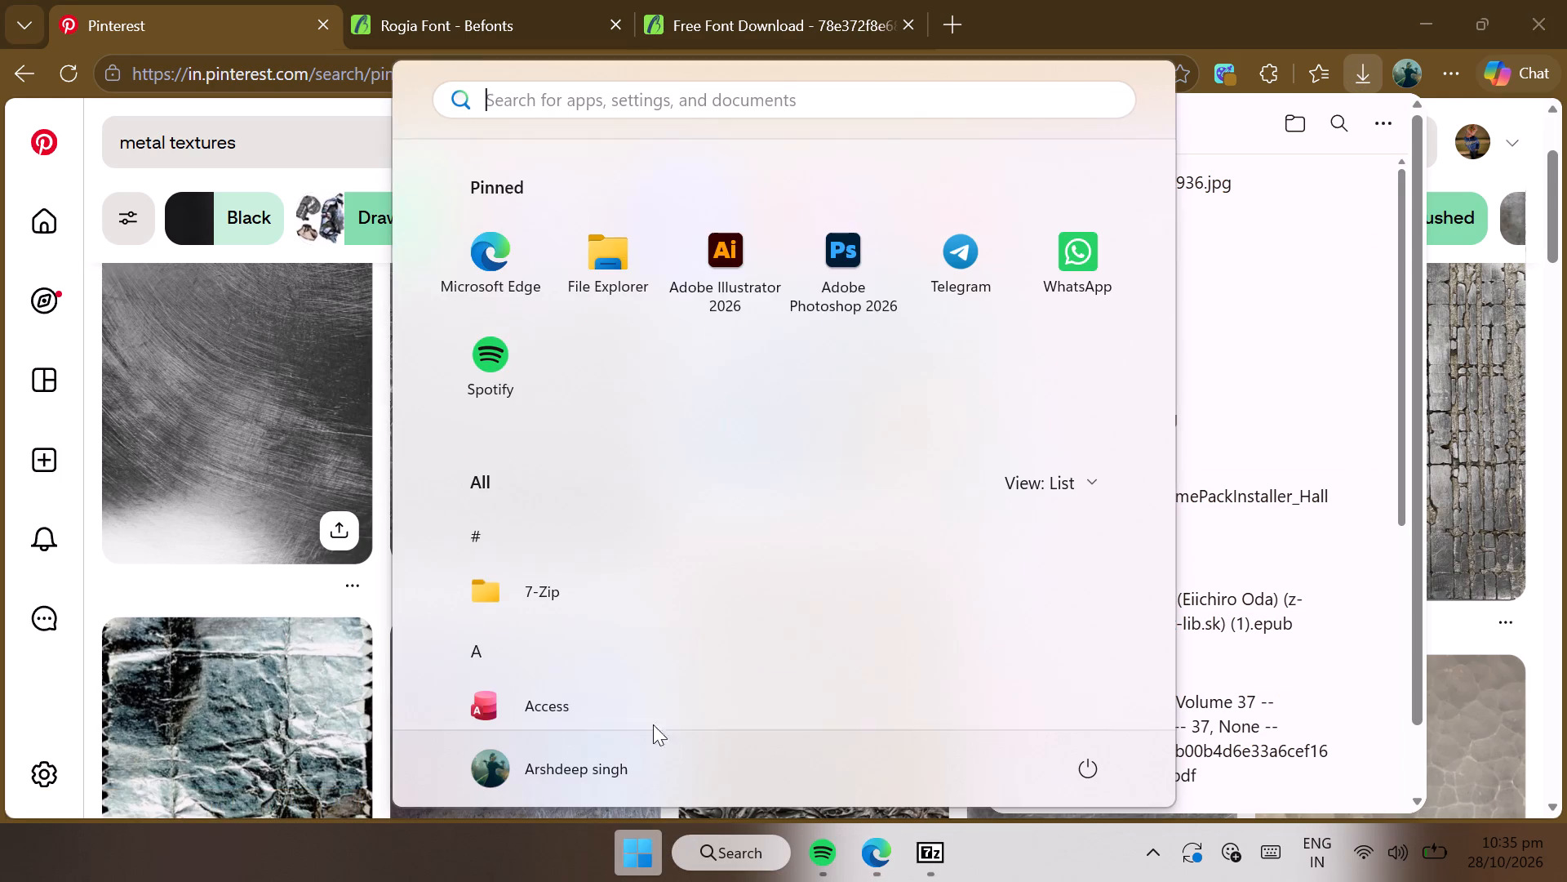
{"action": "left_click", "coordinate": [821, 254]}
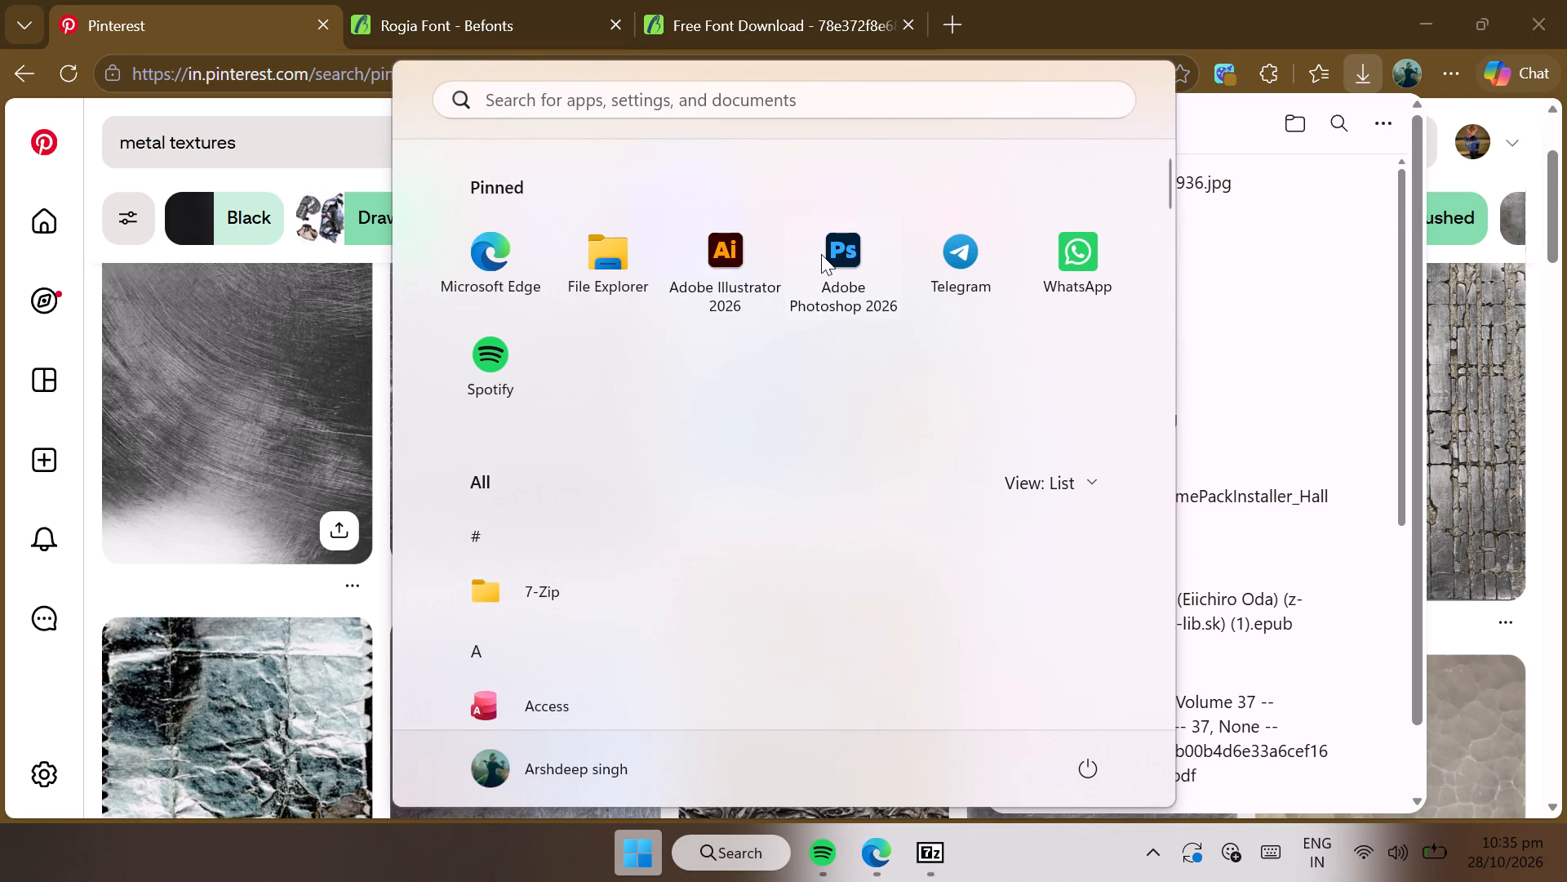
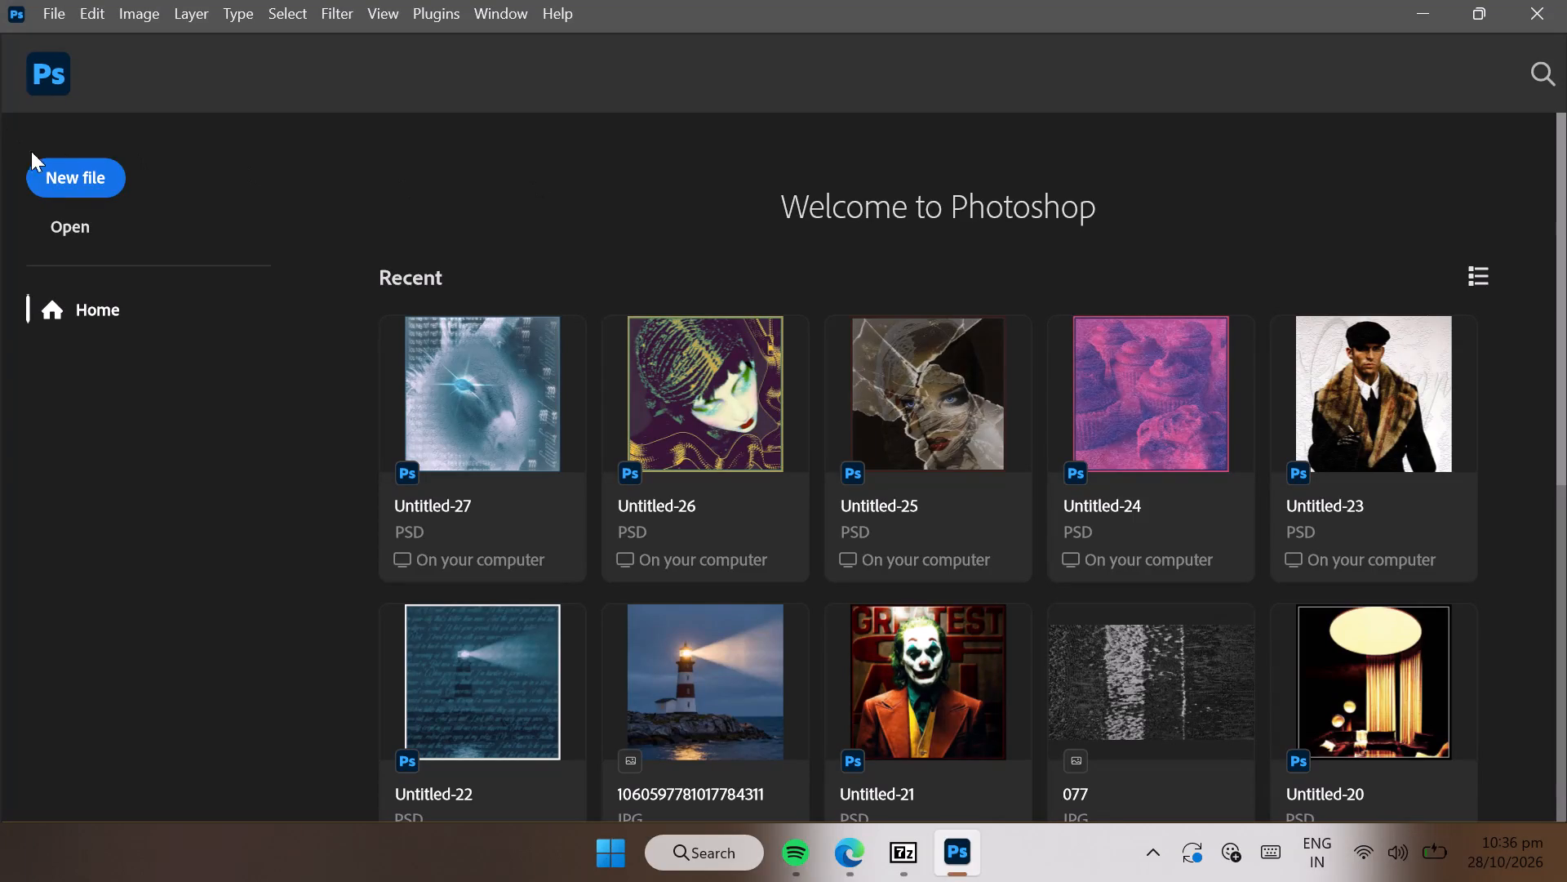
Create a new document named Untitled-28 at 3000 x 3000 px, 300 ppi.
{"action": "left_click", "coordinate": [56, 165]}
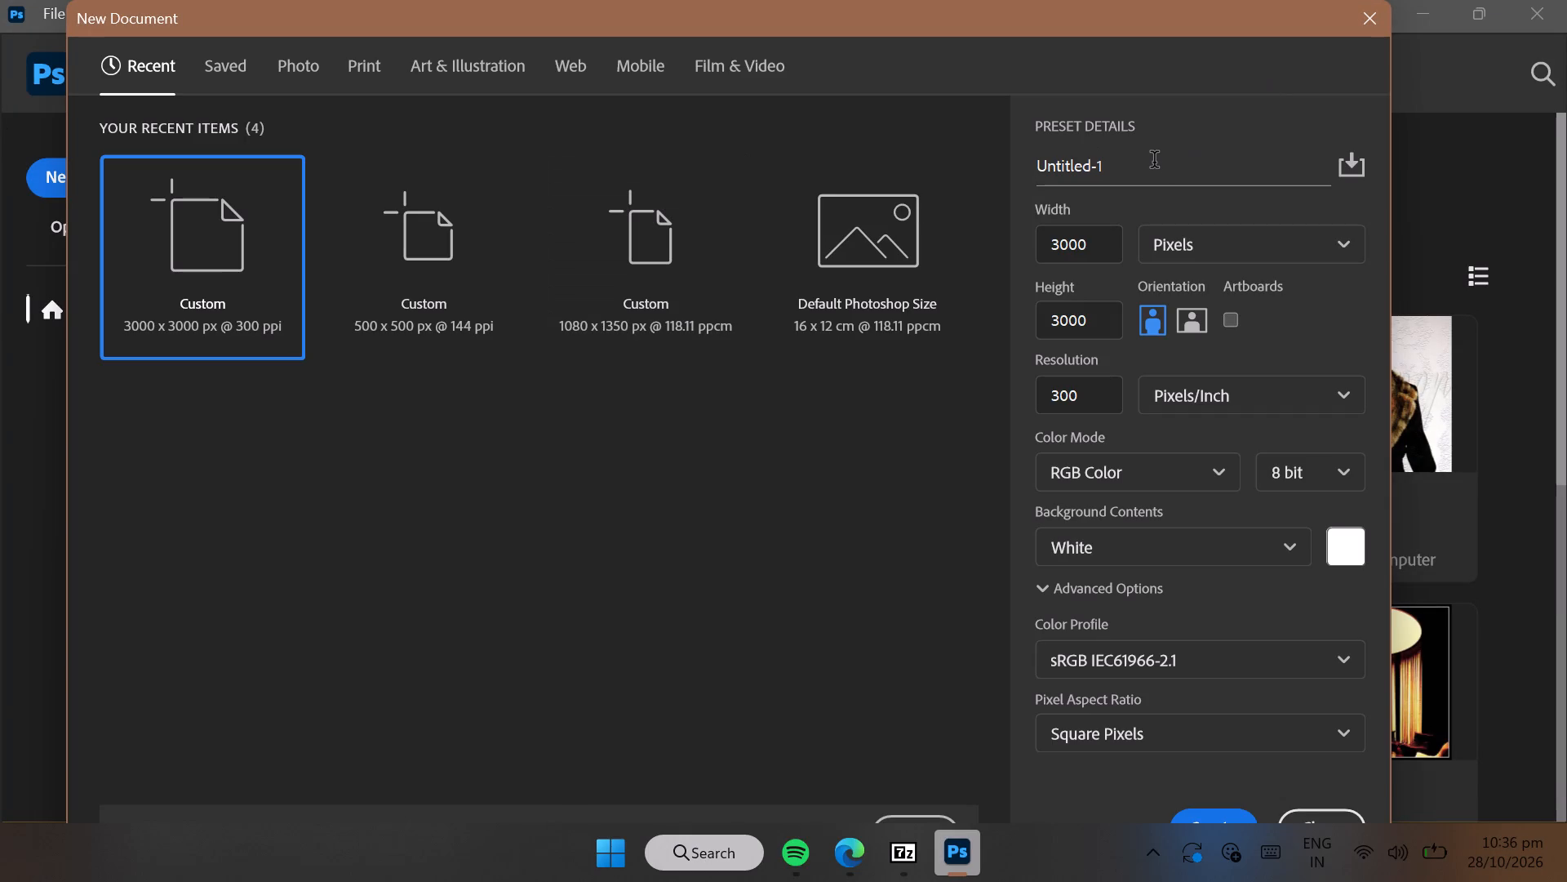
{"action": "left_click", "coordinate": [1154, 162]}
{"action": "key", "text": "BackSpace"}
{"action": "type", "text": "28"}
{"action": "left_click", "coordinate": [1224, 817]}
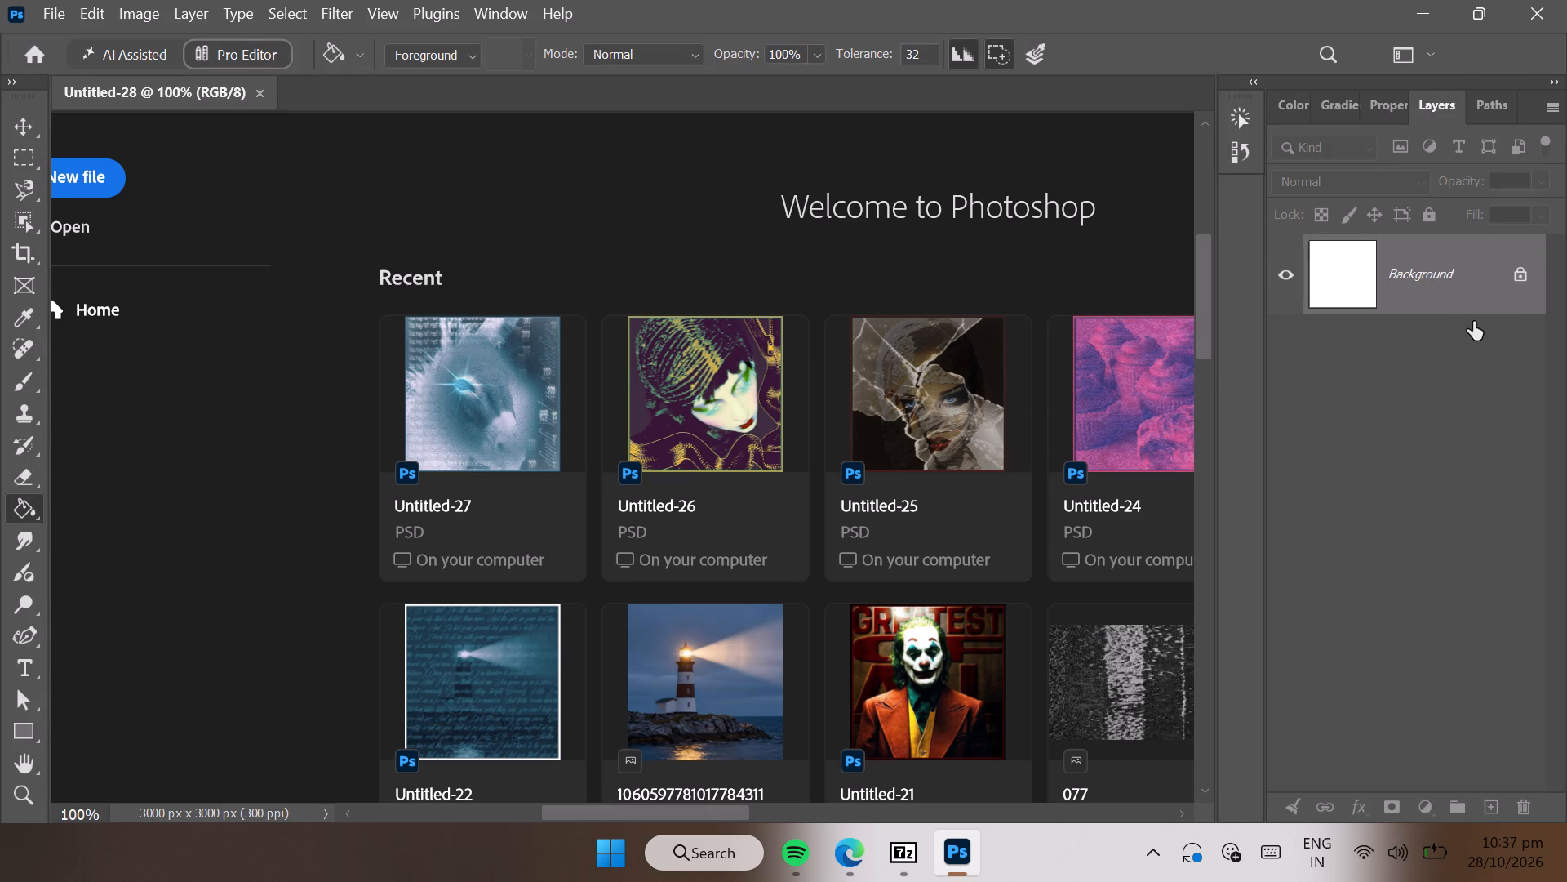
Unlock the Background layer, add a new empty layer, and delete the white layer so only the transparent one is left.
{"action": "left_click", "coordinate": [1515, 275]}
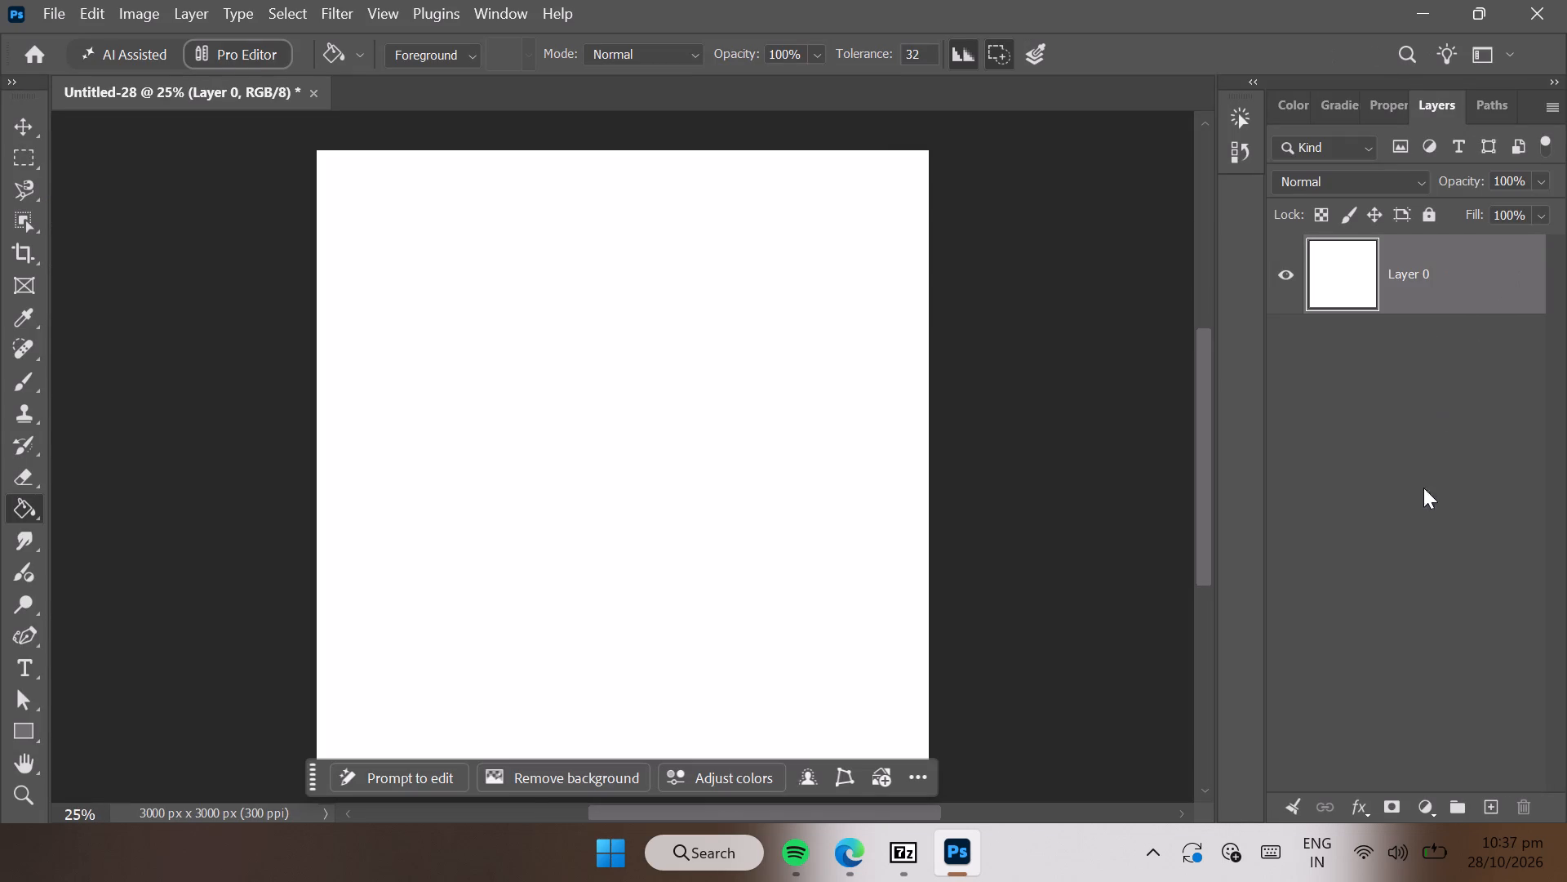
{"action": "right_click", "coordinate": [1476, 809]}
{"action": "left_click", "coordinate": [1498, 382]}
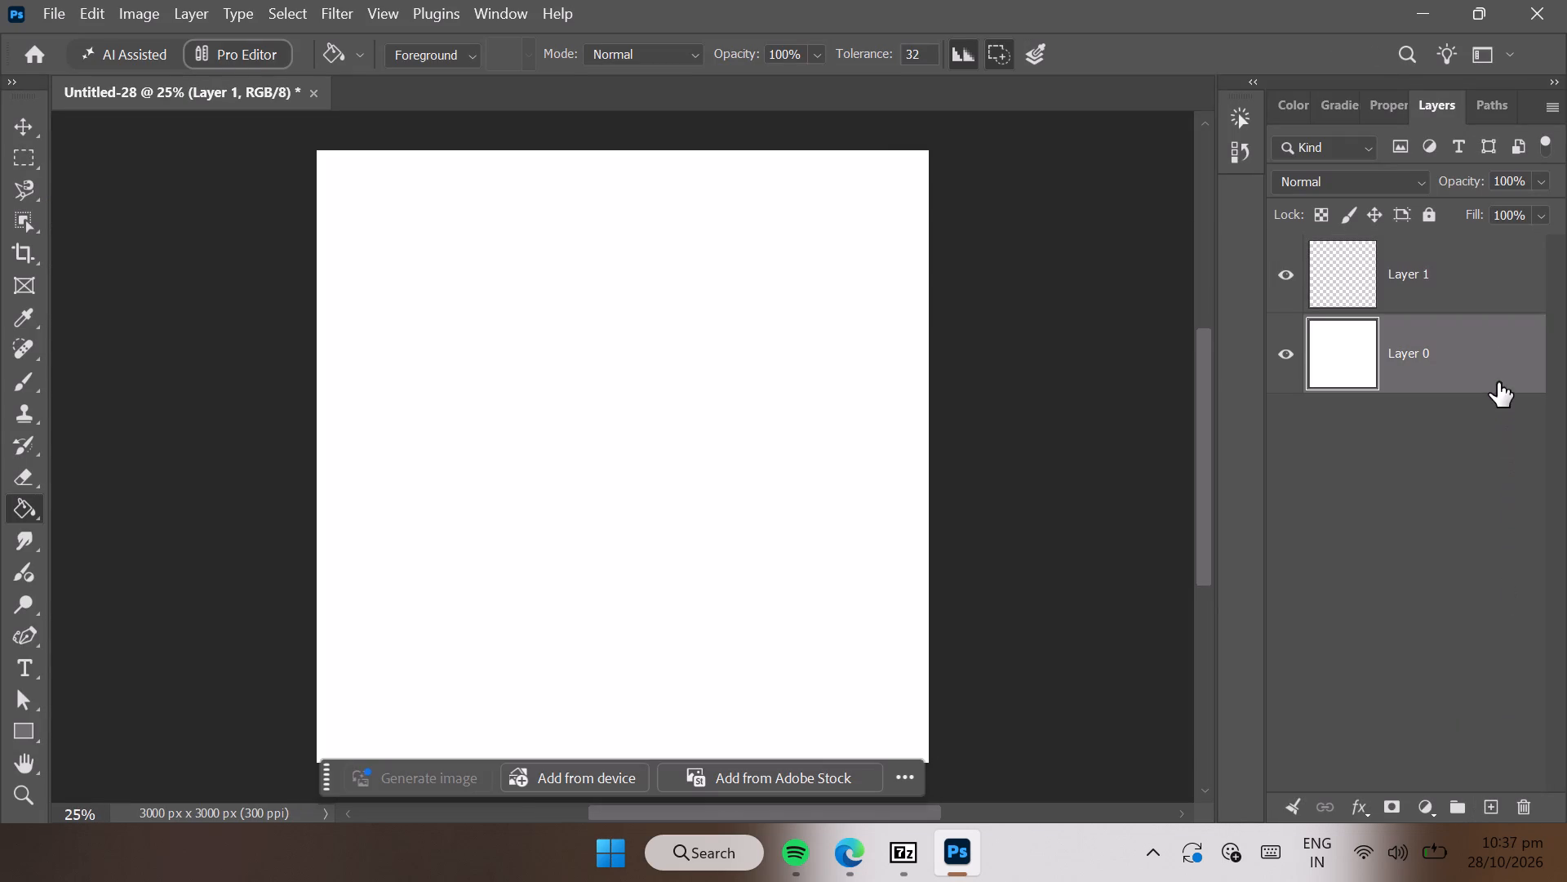
{"action": "left_click", "coordinate": [1520, 807]}
Close Spotify and bring the Microsoft Edge window to the front.
{"action": "left_click", "coordinate": [822, 857]}
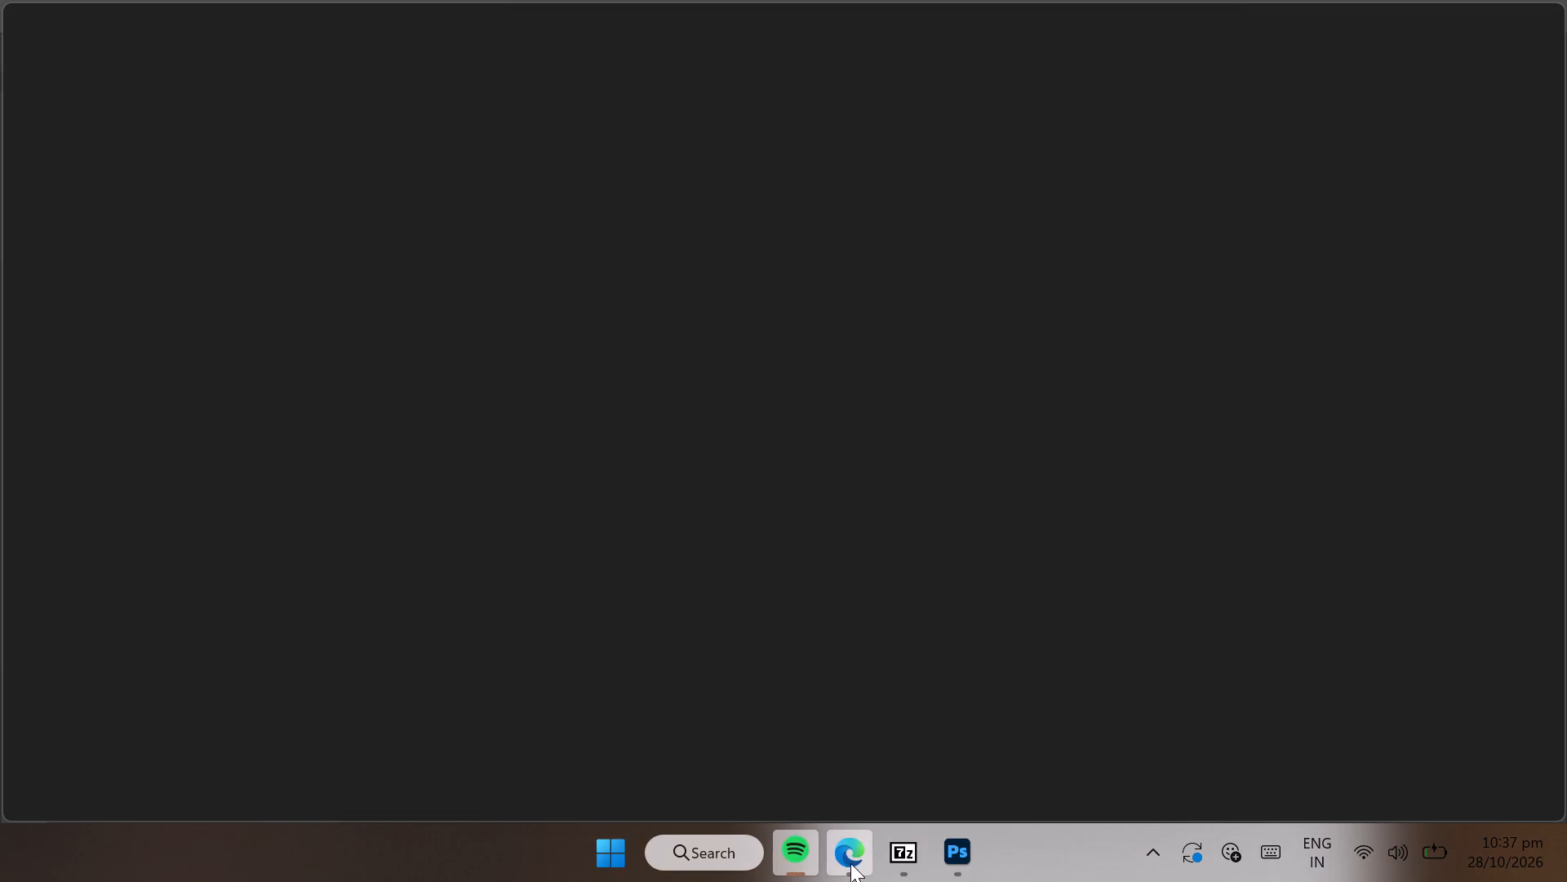
{"action": "left_click", "coordinate": [858, 865]}
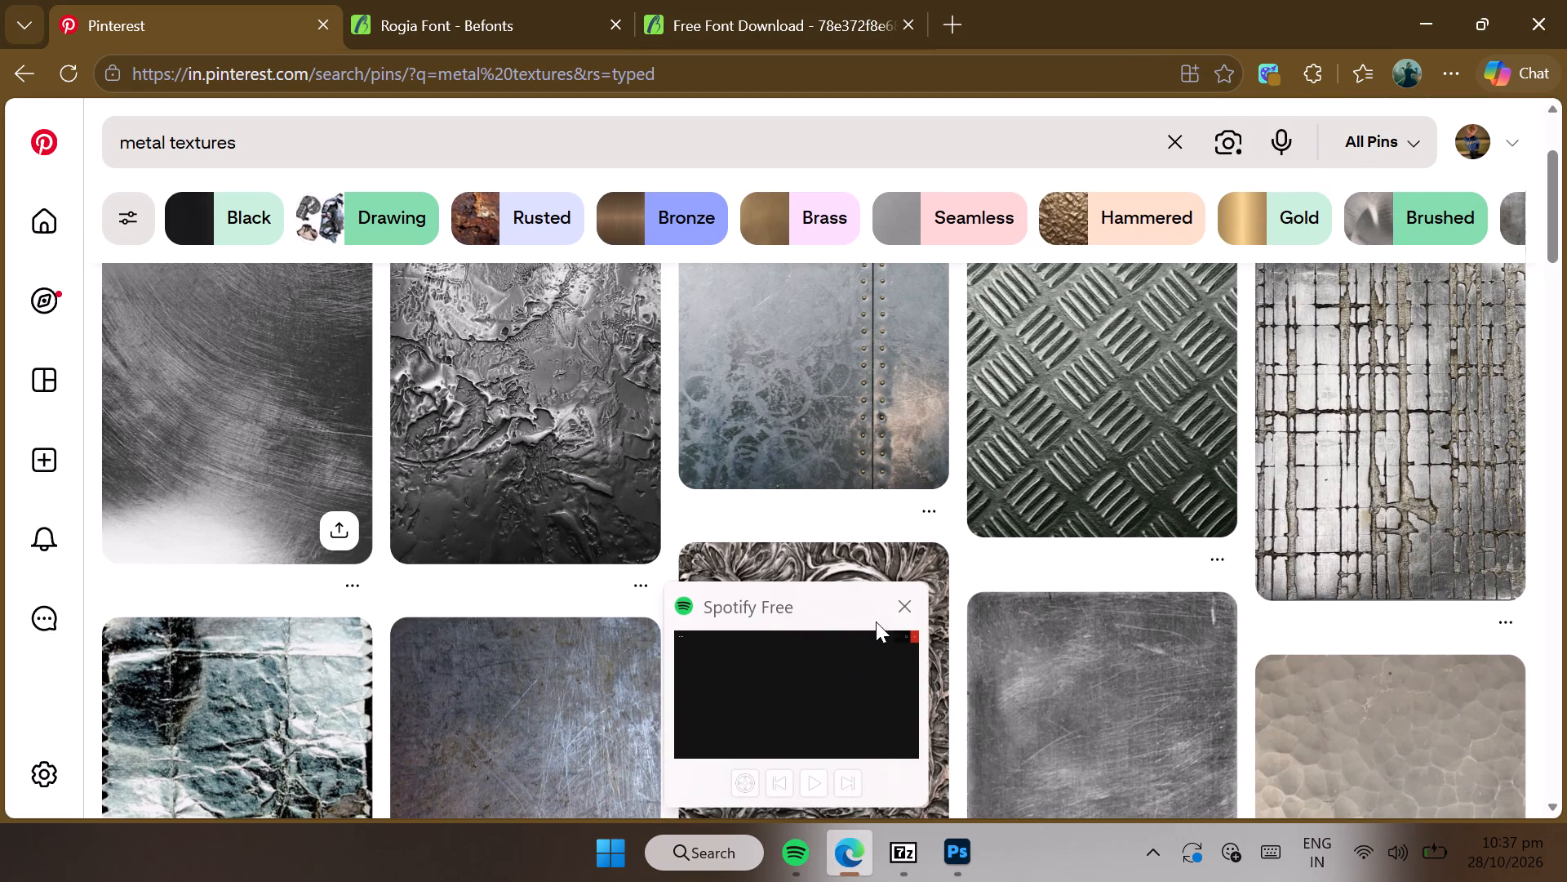
{"action": "left_click", "coordinate": [899, 604]}
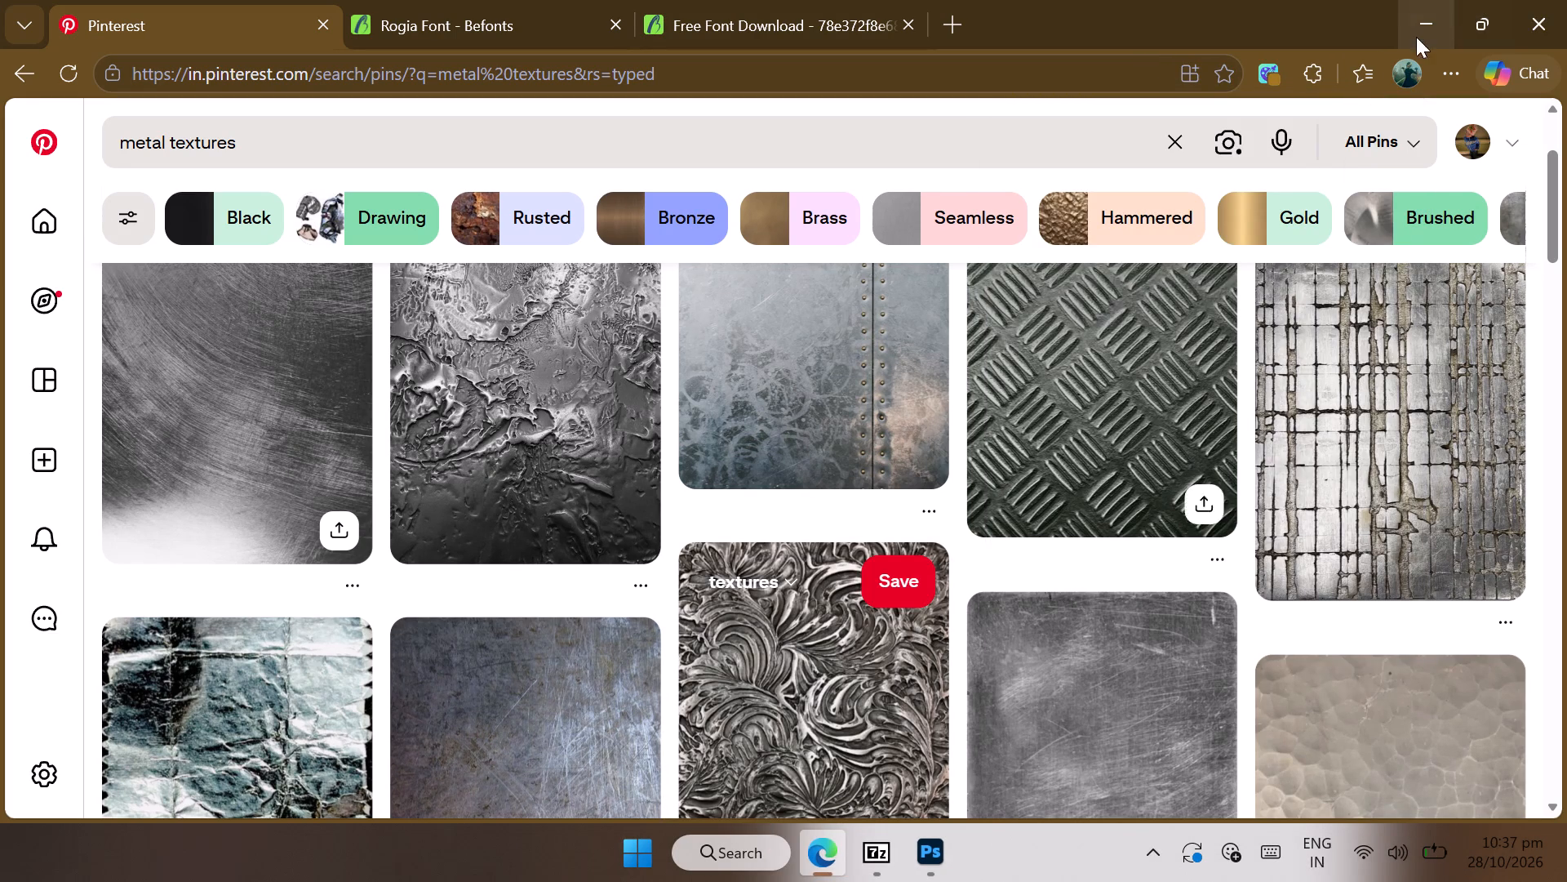
Open the Edge downloads list and place the metal texture 672232681924267936.jpg into the Untitled-28 document in Photoshop.
{"action": "left_click", "coordinate": [1455, 60]}
{"action": "left_click", "coordinate": [1088, 427]}
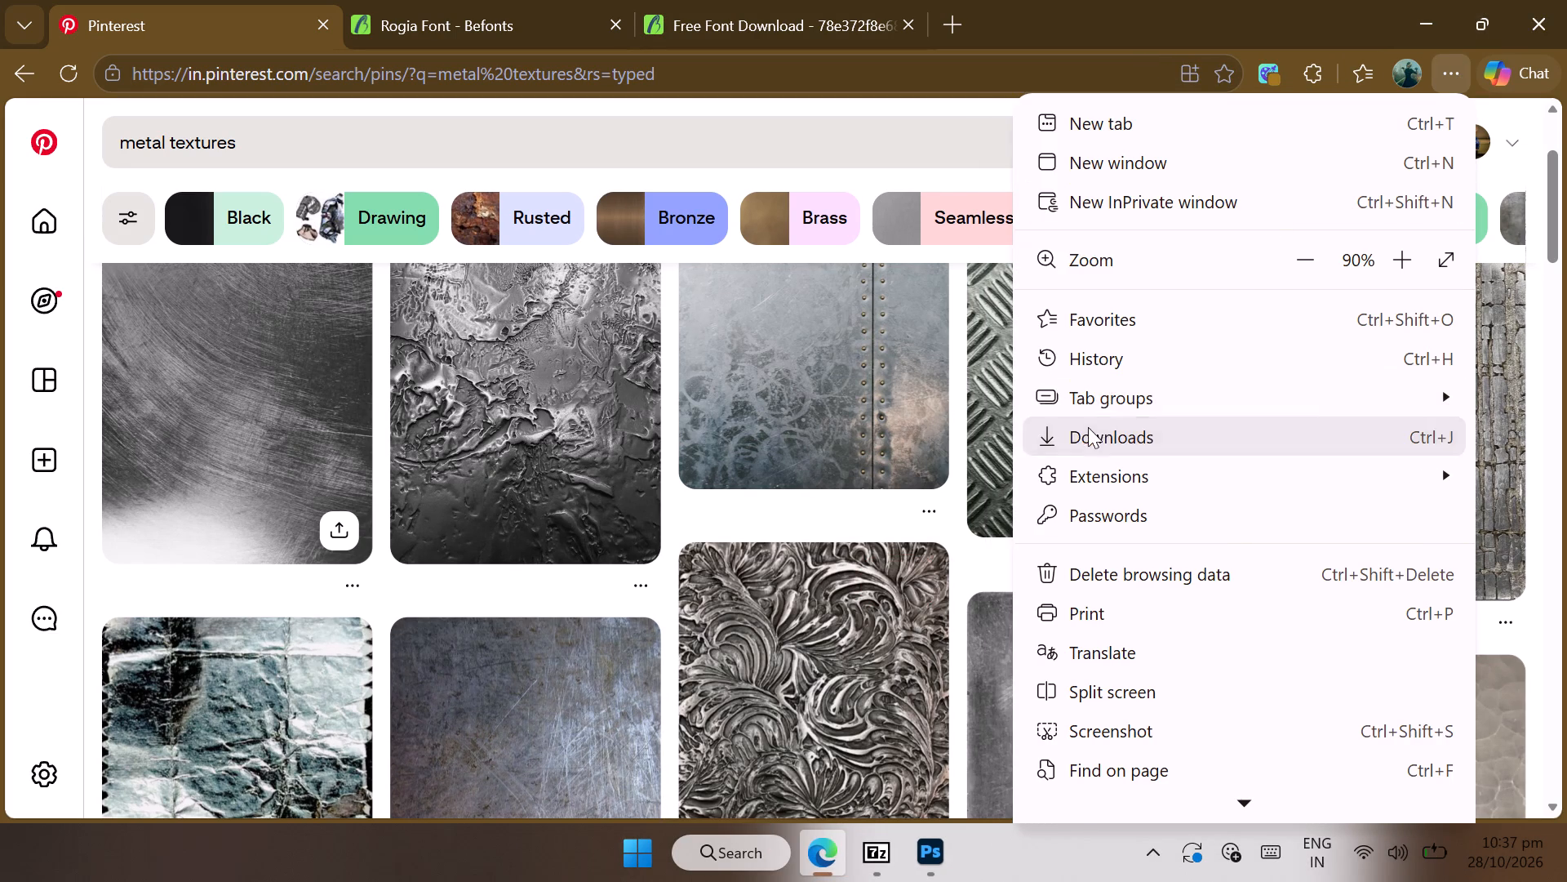
{"action": "left_click_drag", "start_coordinate": [1208, 198], "coordinate": [925, 871]}
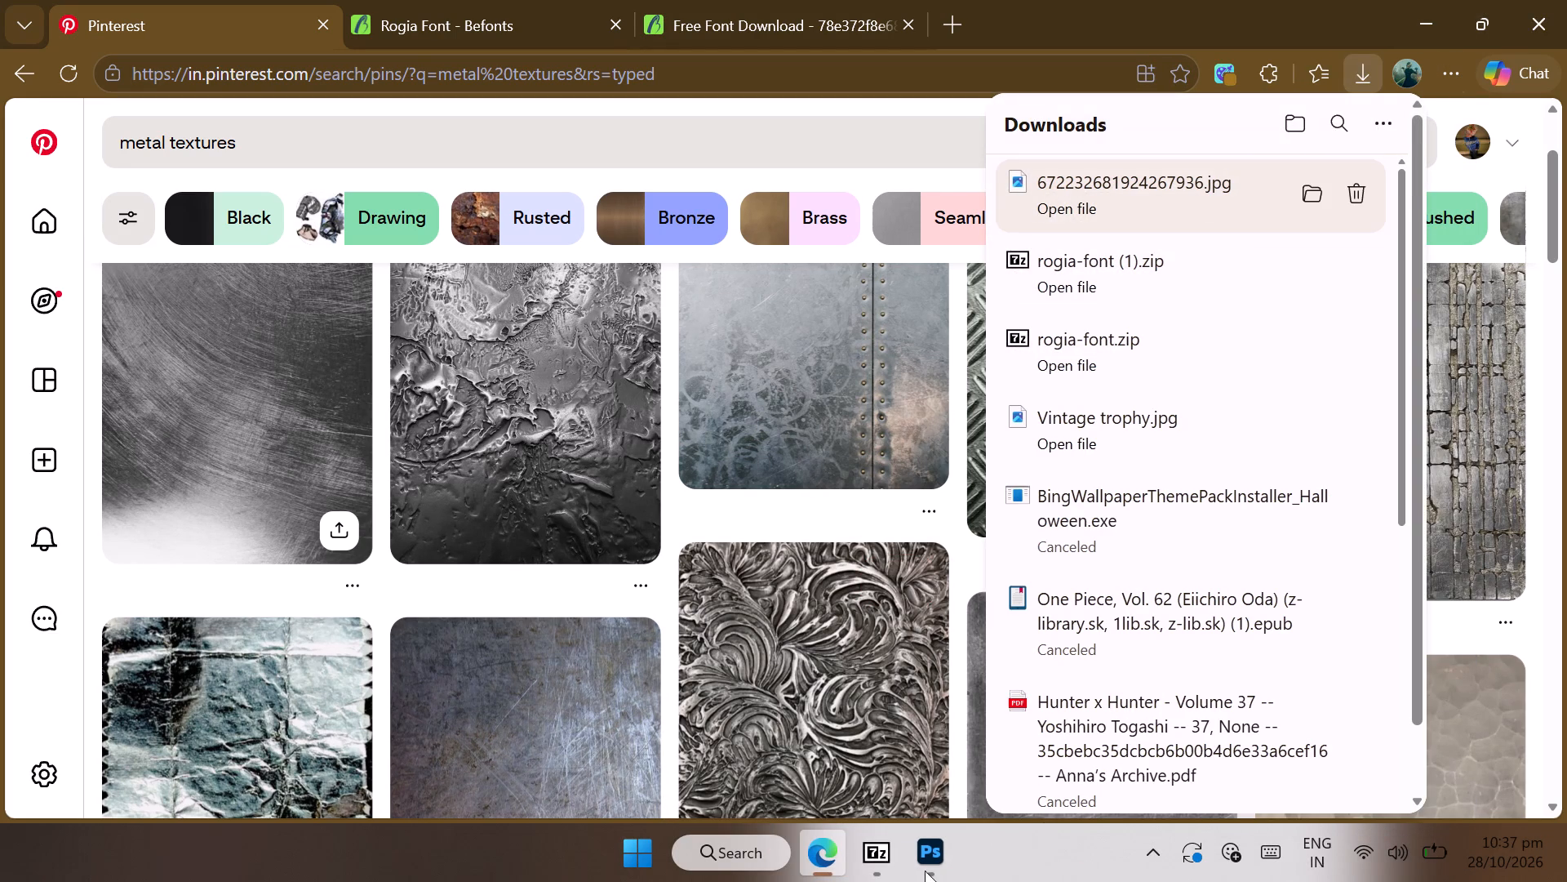
{"action": "left_click_drag", "start_coordinate": [925, 871], "coordinate": [877, 516]}
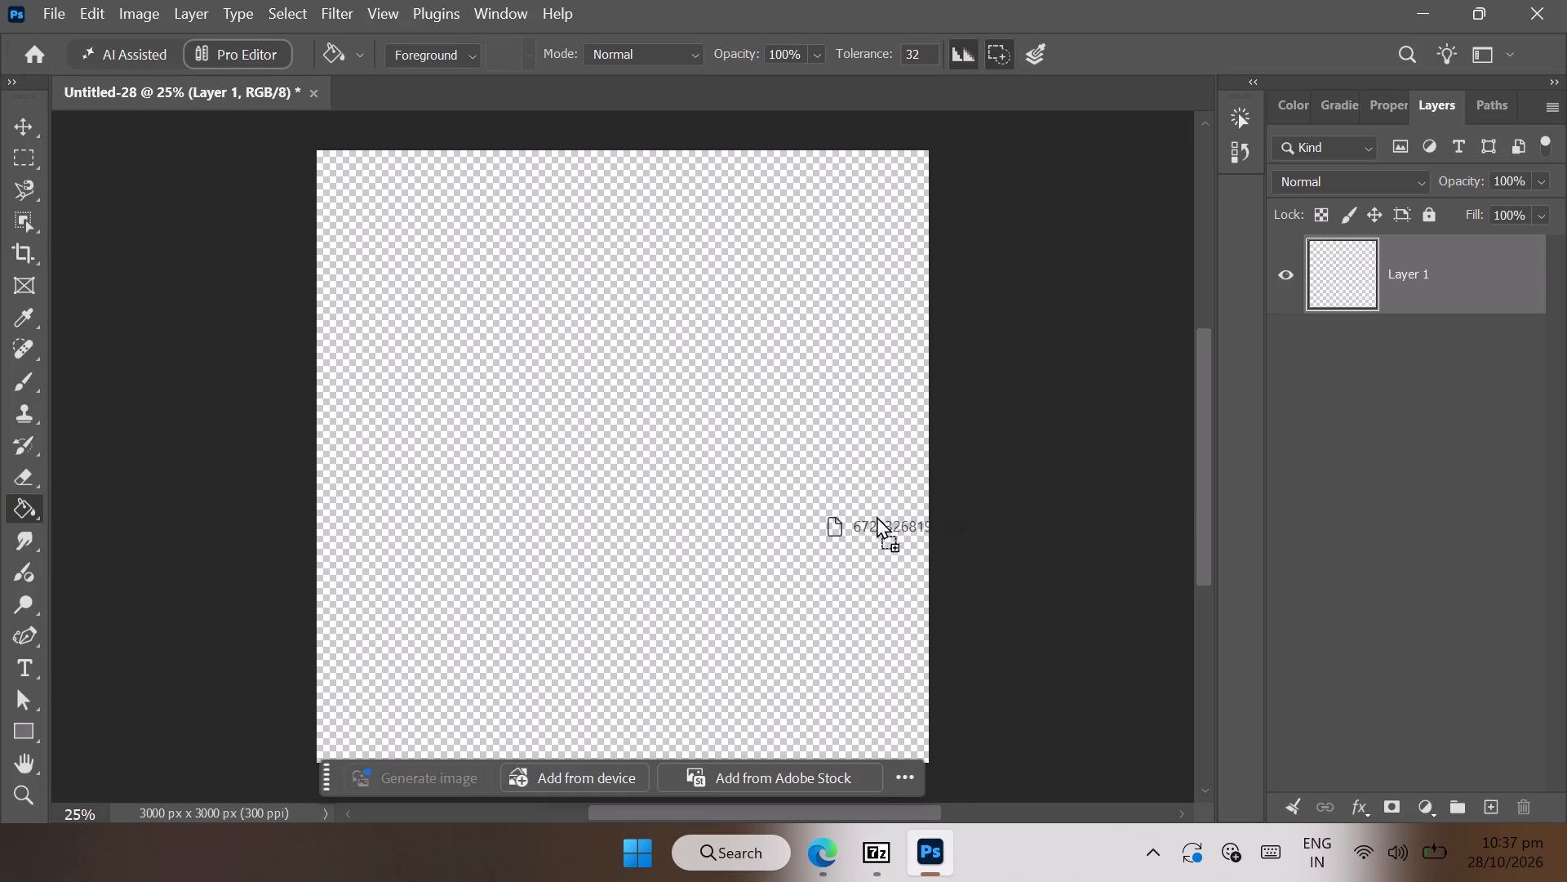
{"action": "left_click_drag", "start_coordinate": [877, 516], "coordinate": [877, 514]}
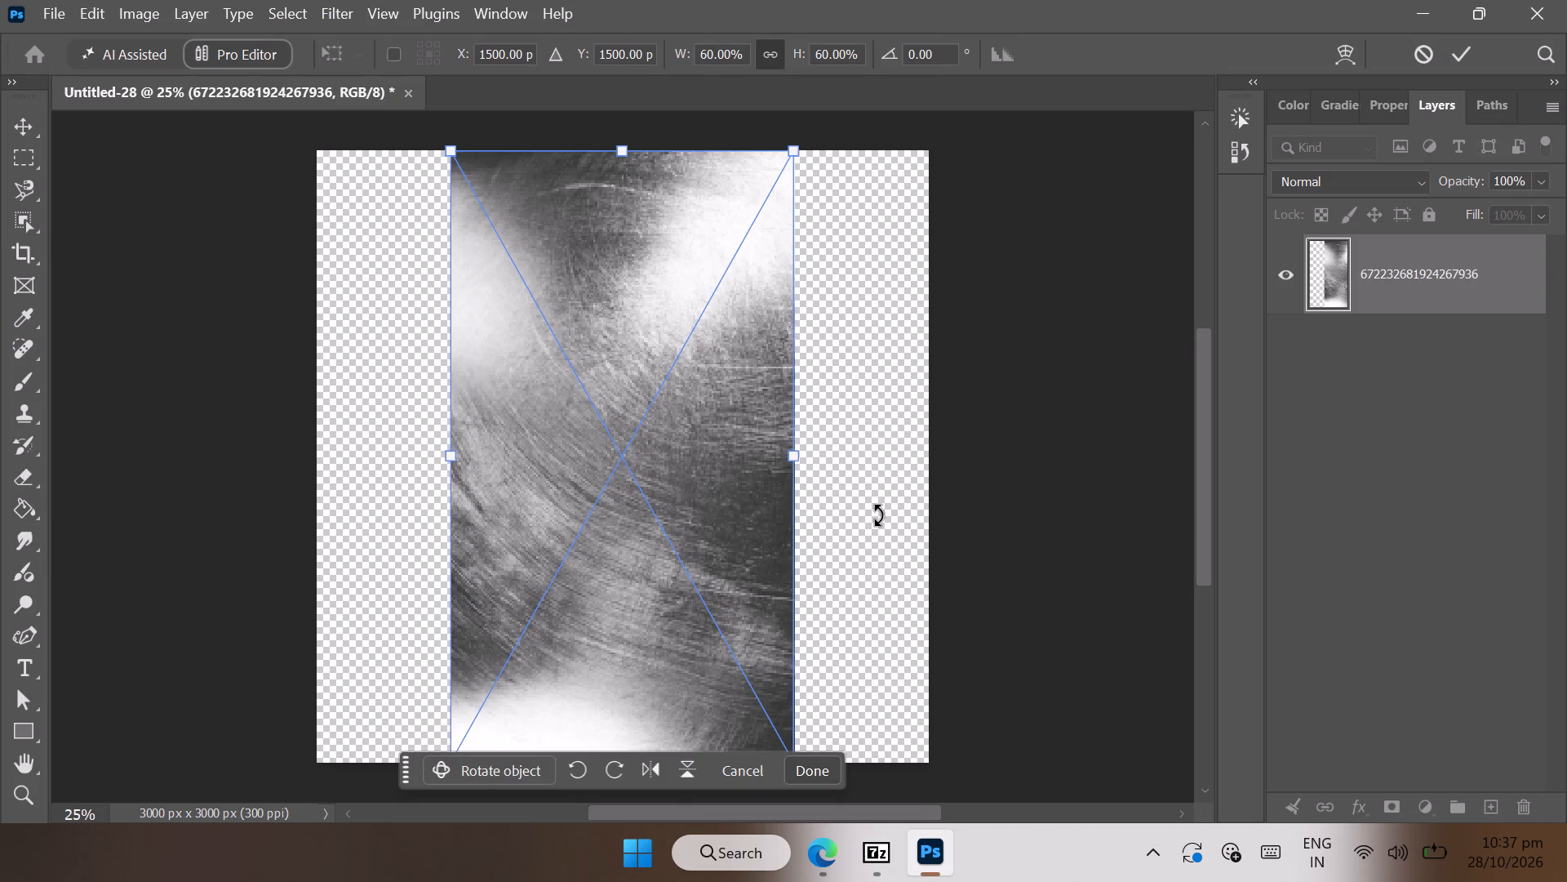
Scale the placed metal texture proportionally to 106.67% so it spans the full canvas width, and apply the transform.
{"action": "left_click_drag", "start_coordinate": [790, 455], "coordinate": [841, 456]}
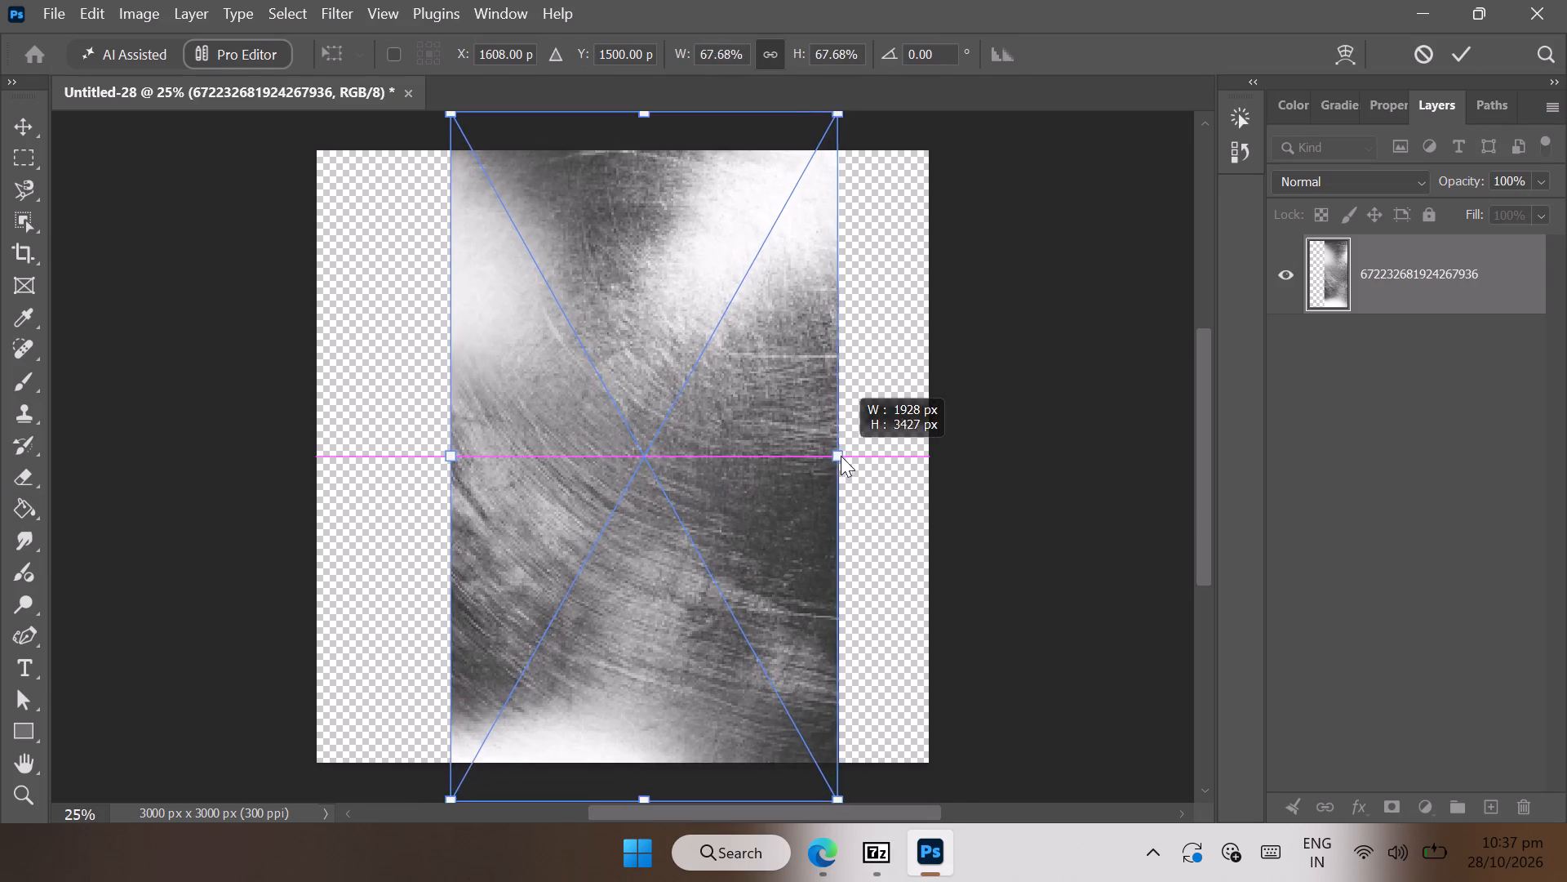
{"action": "left_click_drag", "start_coordinate": [841, 456], "coordinate": [921, 470]}
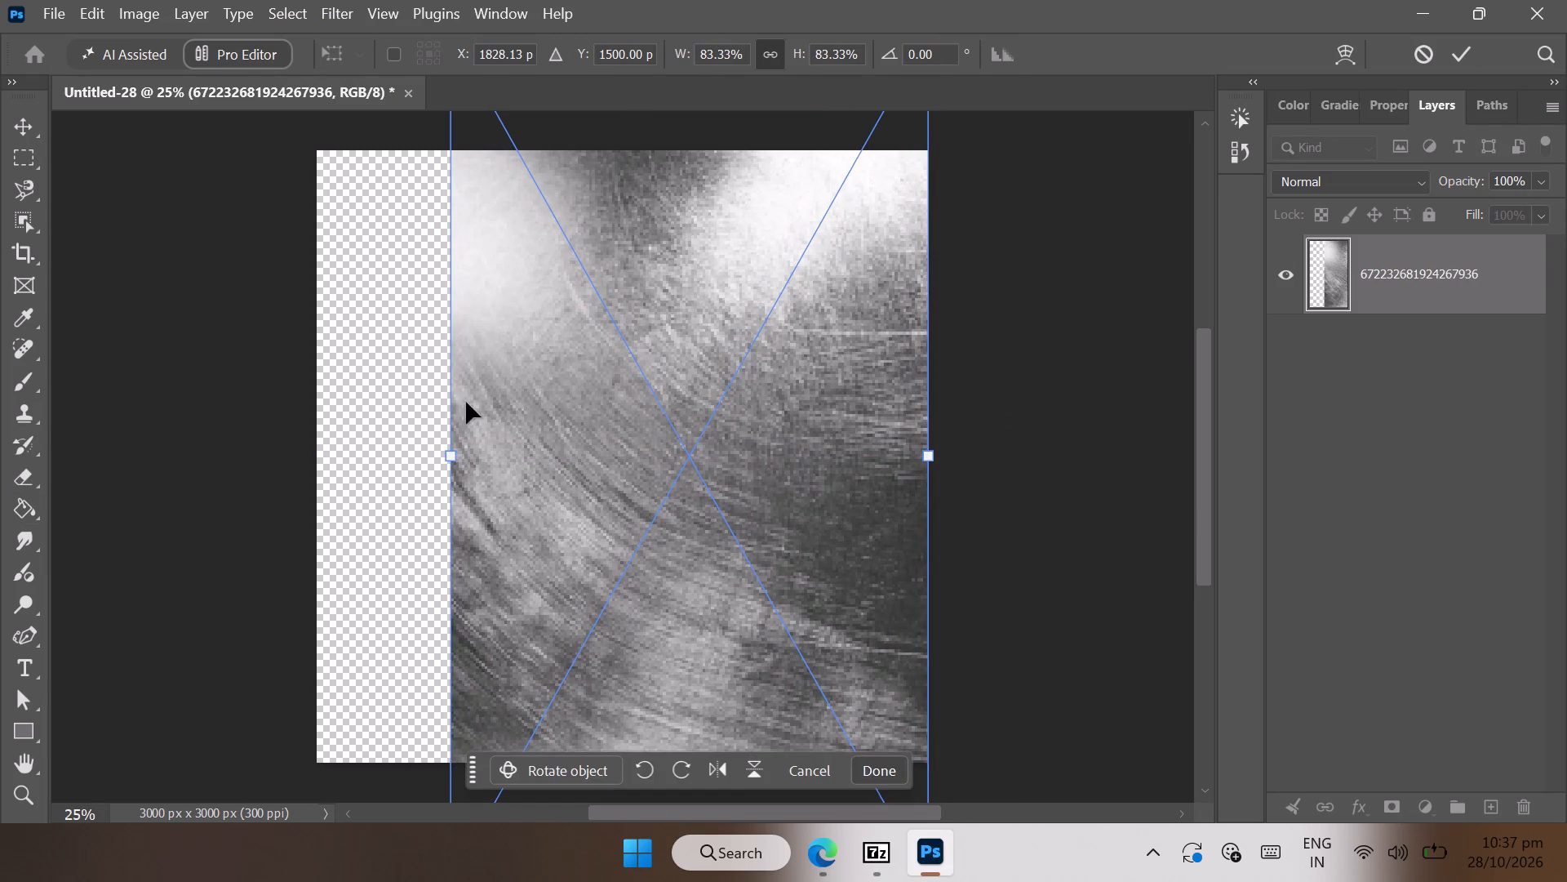
{"action": "left_click_drag", "start_coordinate": [444, 455], "coordinate": [313, 443]}
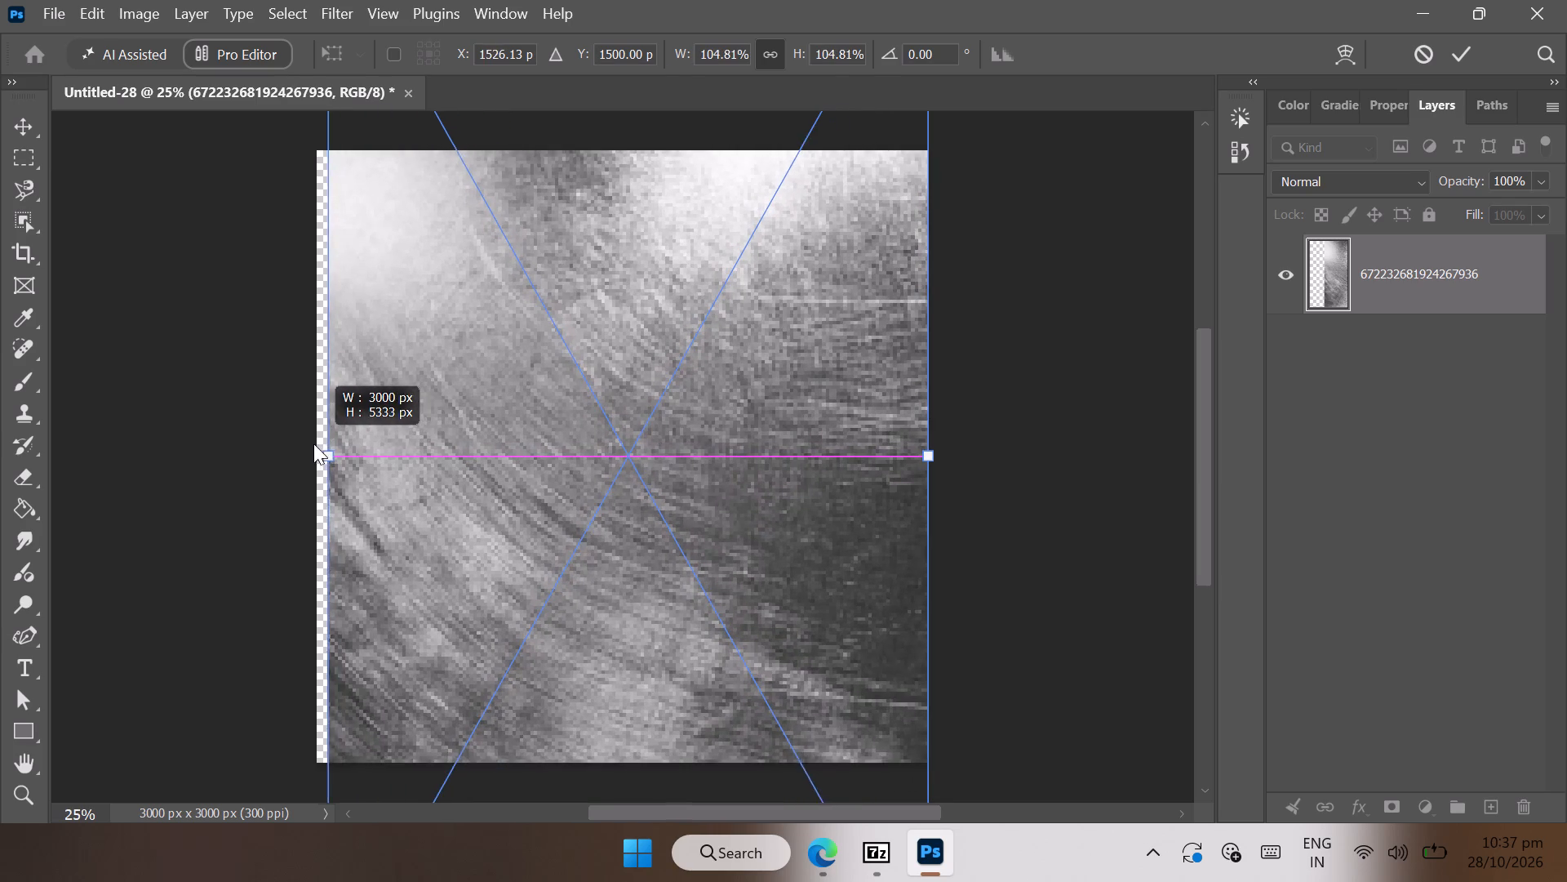
{"action": "left_click_drag", "start_coordinate": [313, 443], "coordinate": [308, 443]}
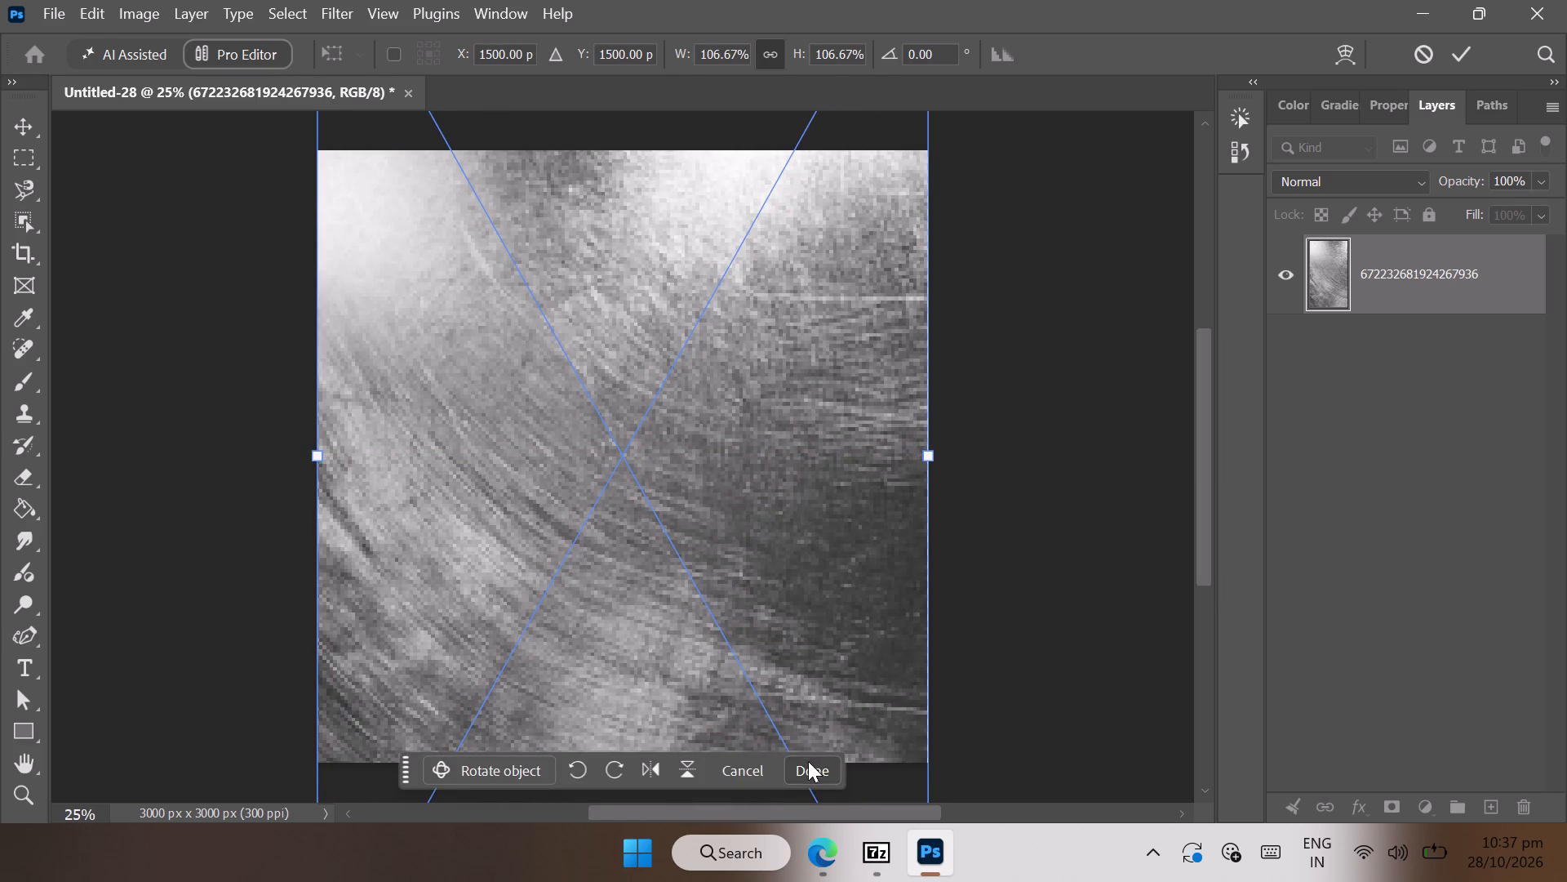
{"action": "left_click", "coordinate": [808, 763]}
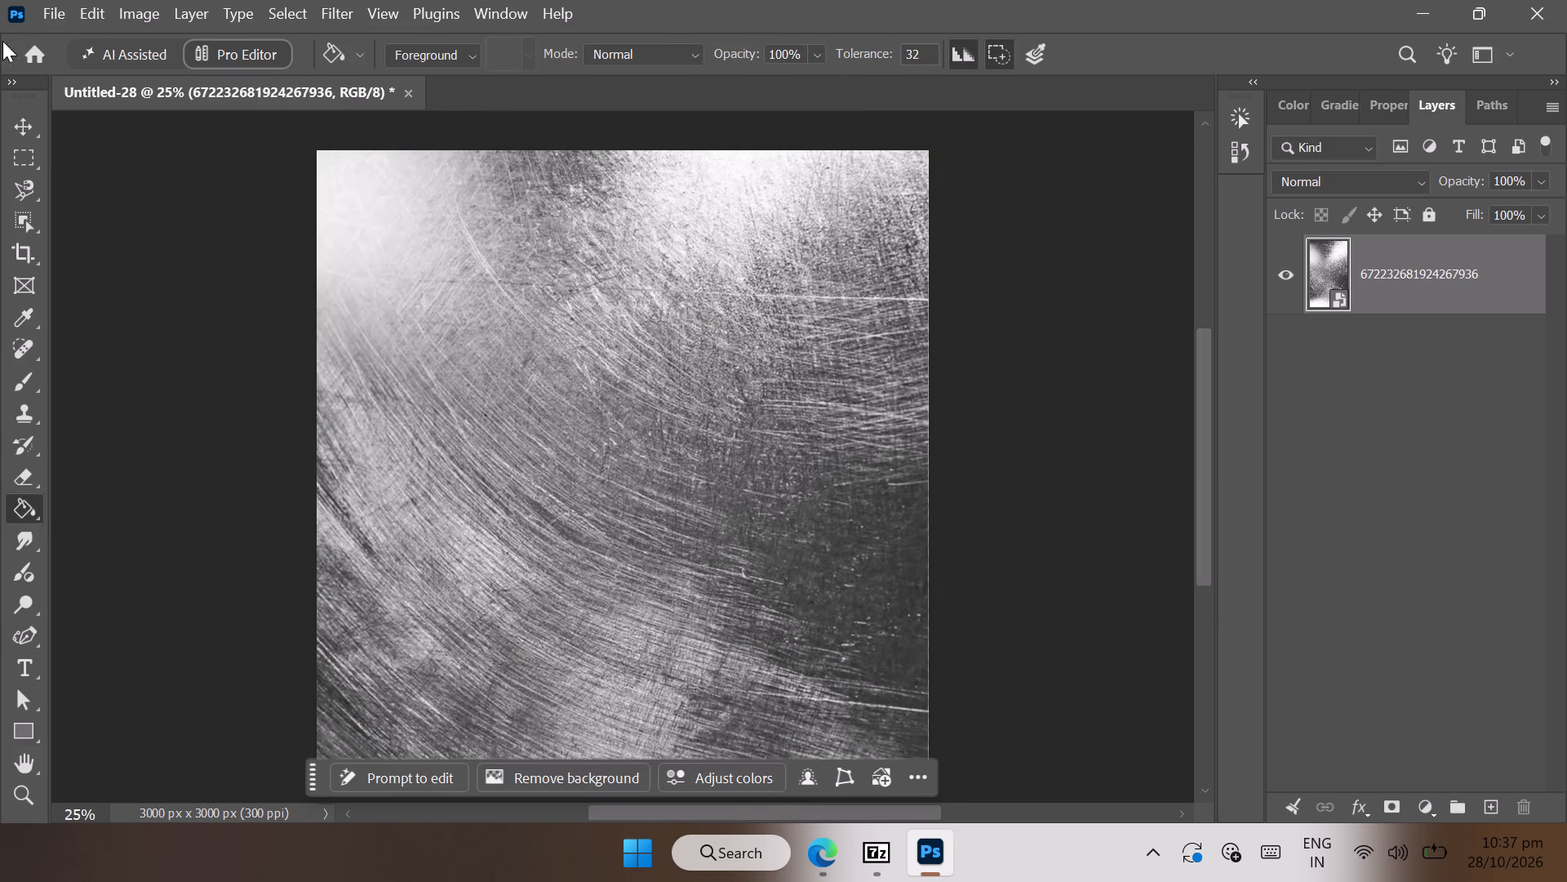
Enlarge the metal texture to about 108.5% with the Move tool so it extends slightly past the canvas edge, and deselect the layer.
{"action": "left_click", "coordinate": [28, 125]}
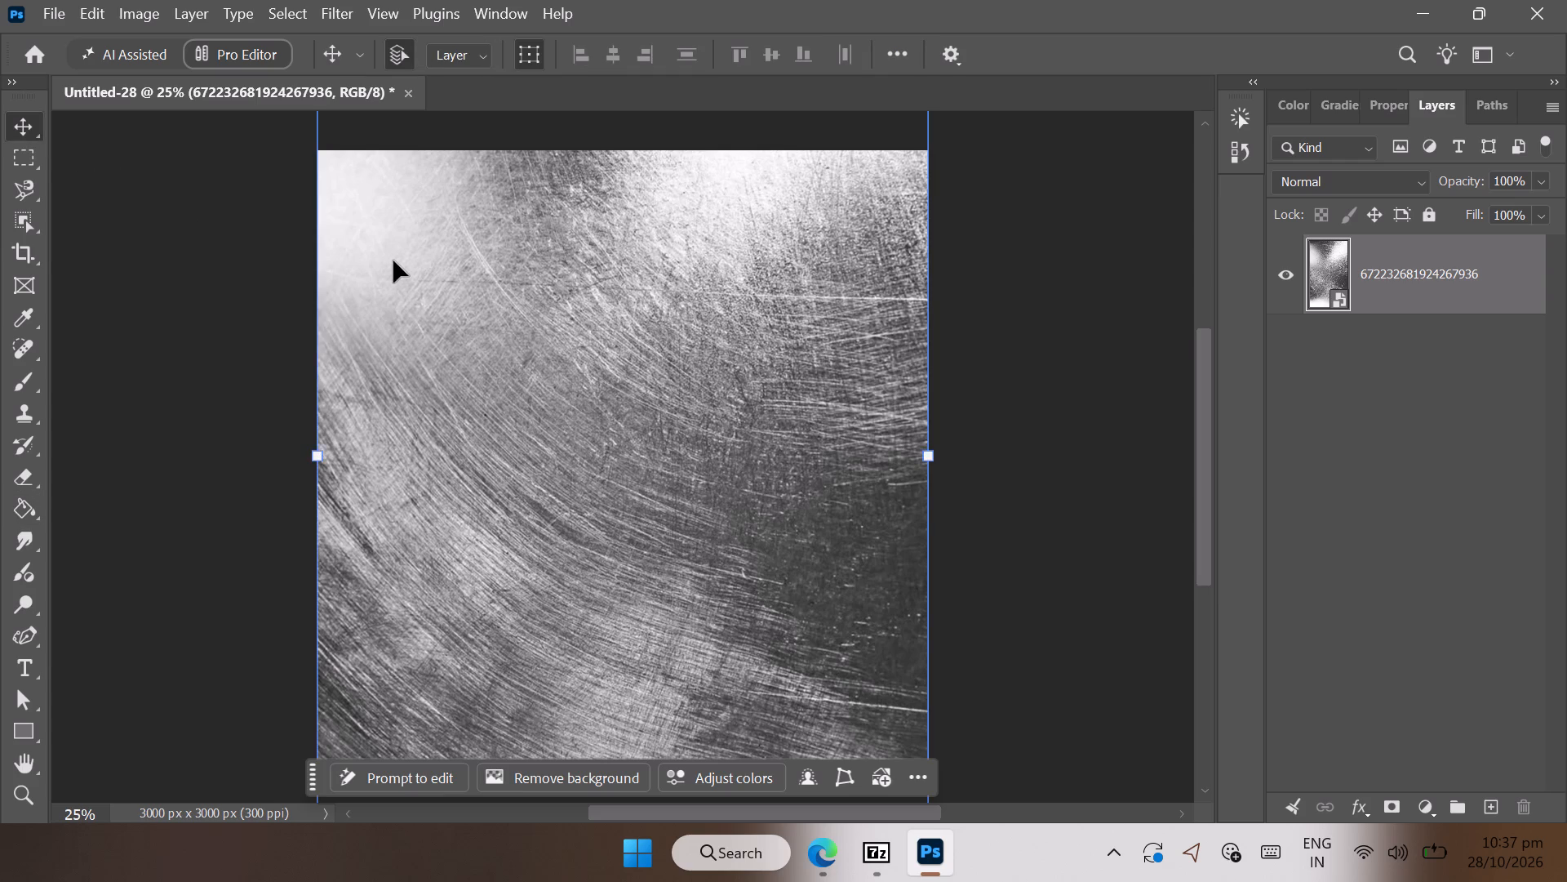
{"action": "left_click", "coordinate": [393, 261]}
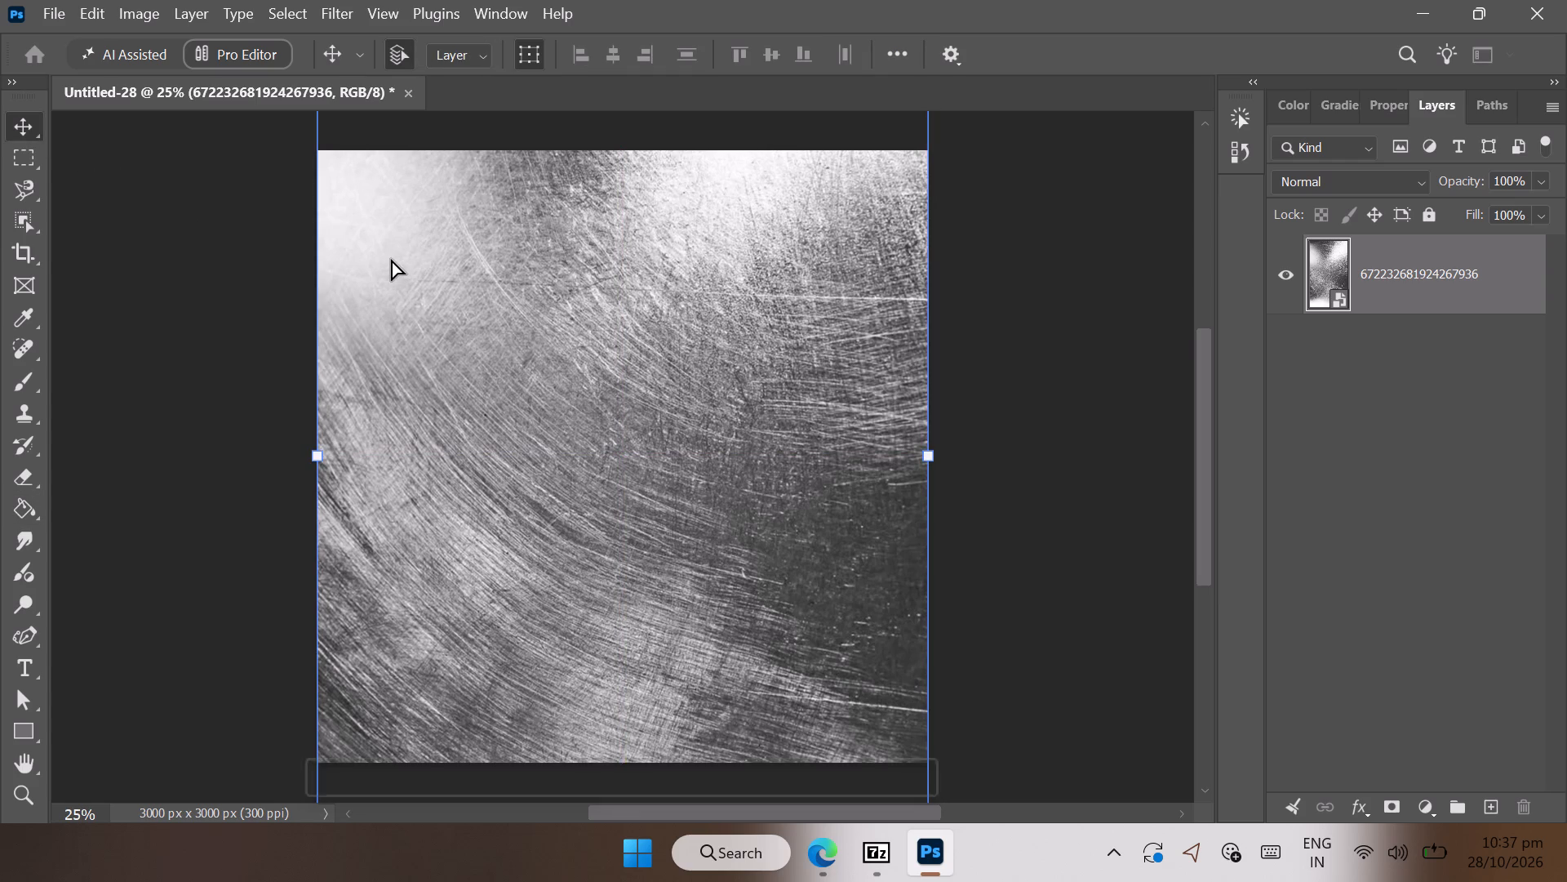
{"action": "left_click_drag", "start_coordinate": [934, 456], "coordinate": [947, 455]}
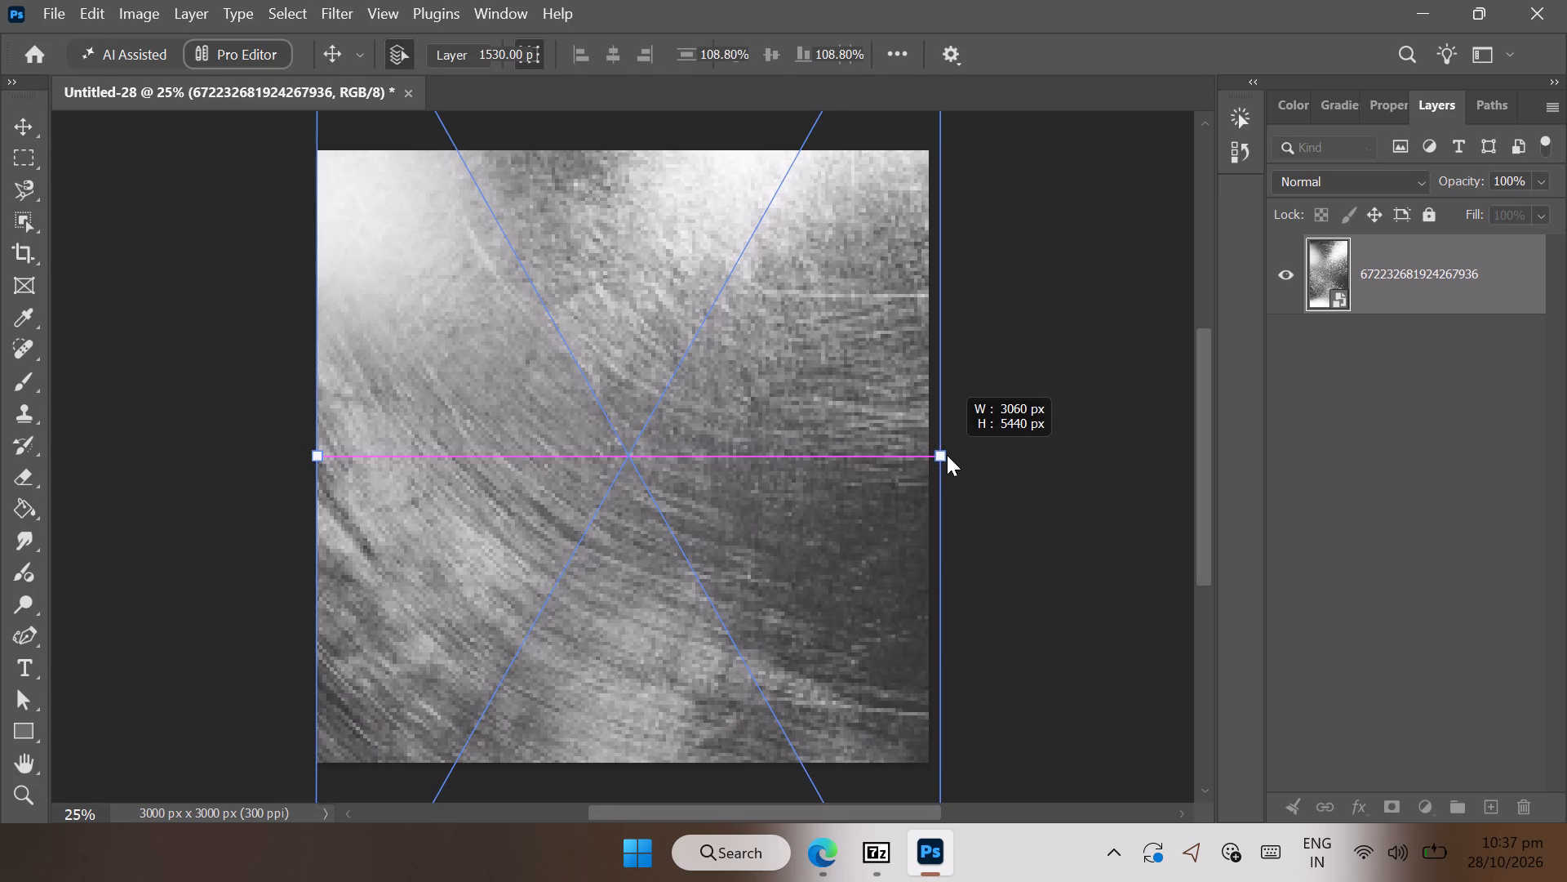
{"action": "left_click_drag", "start_coordinate": [947, 455], "coordinate": [940, 452]}
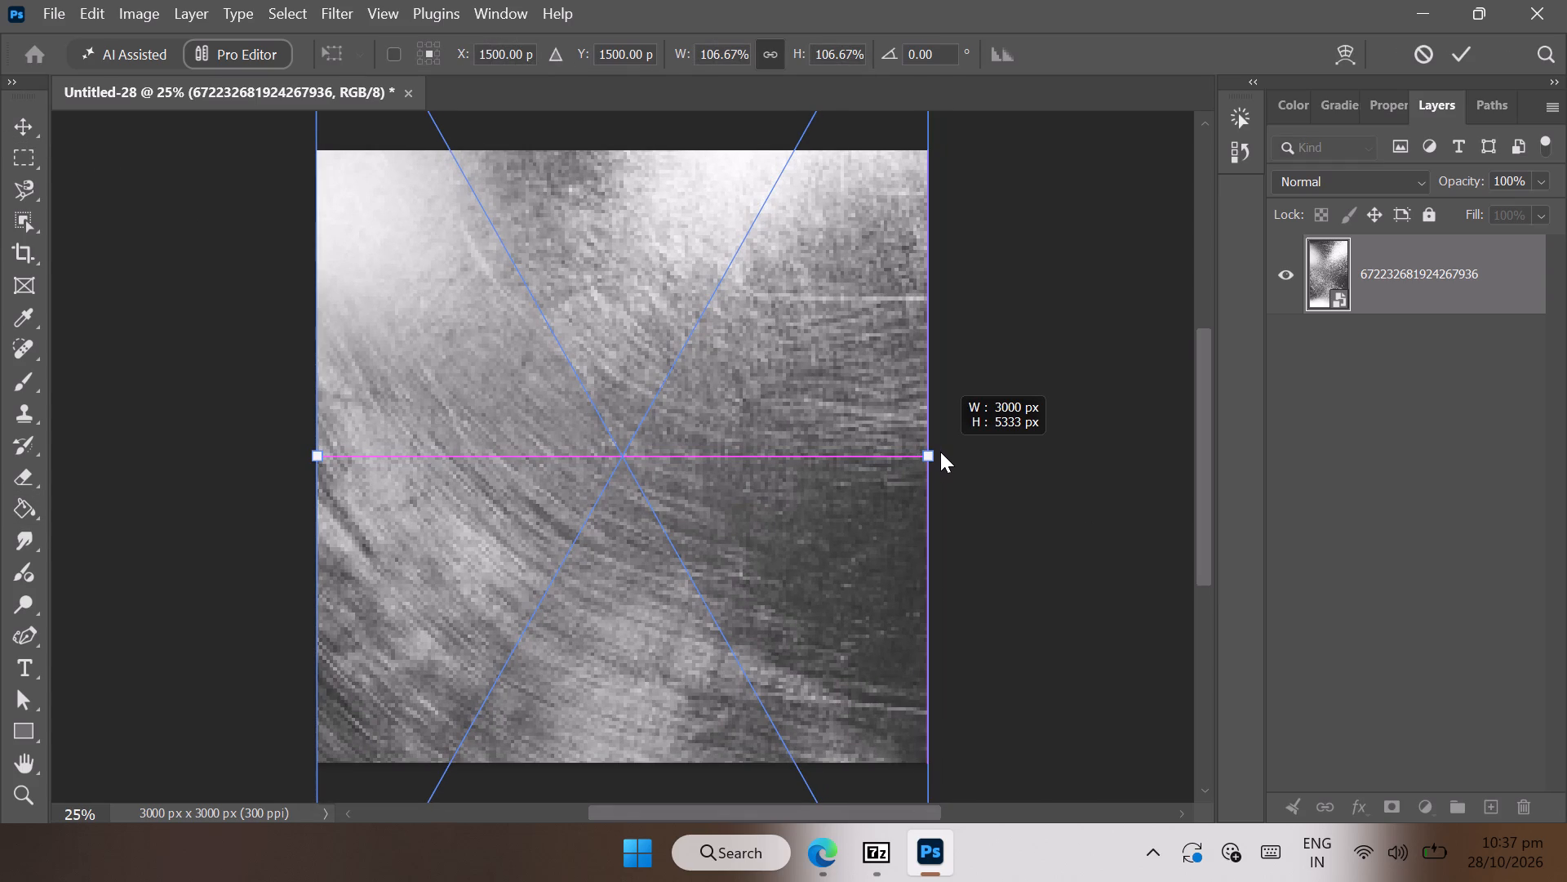
{"action": "left_click_drag", "start_coordinate": [940, 452], "coordinate": [945, 449]}
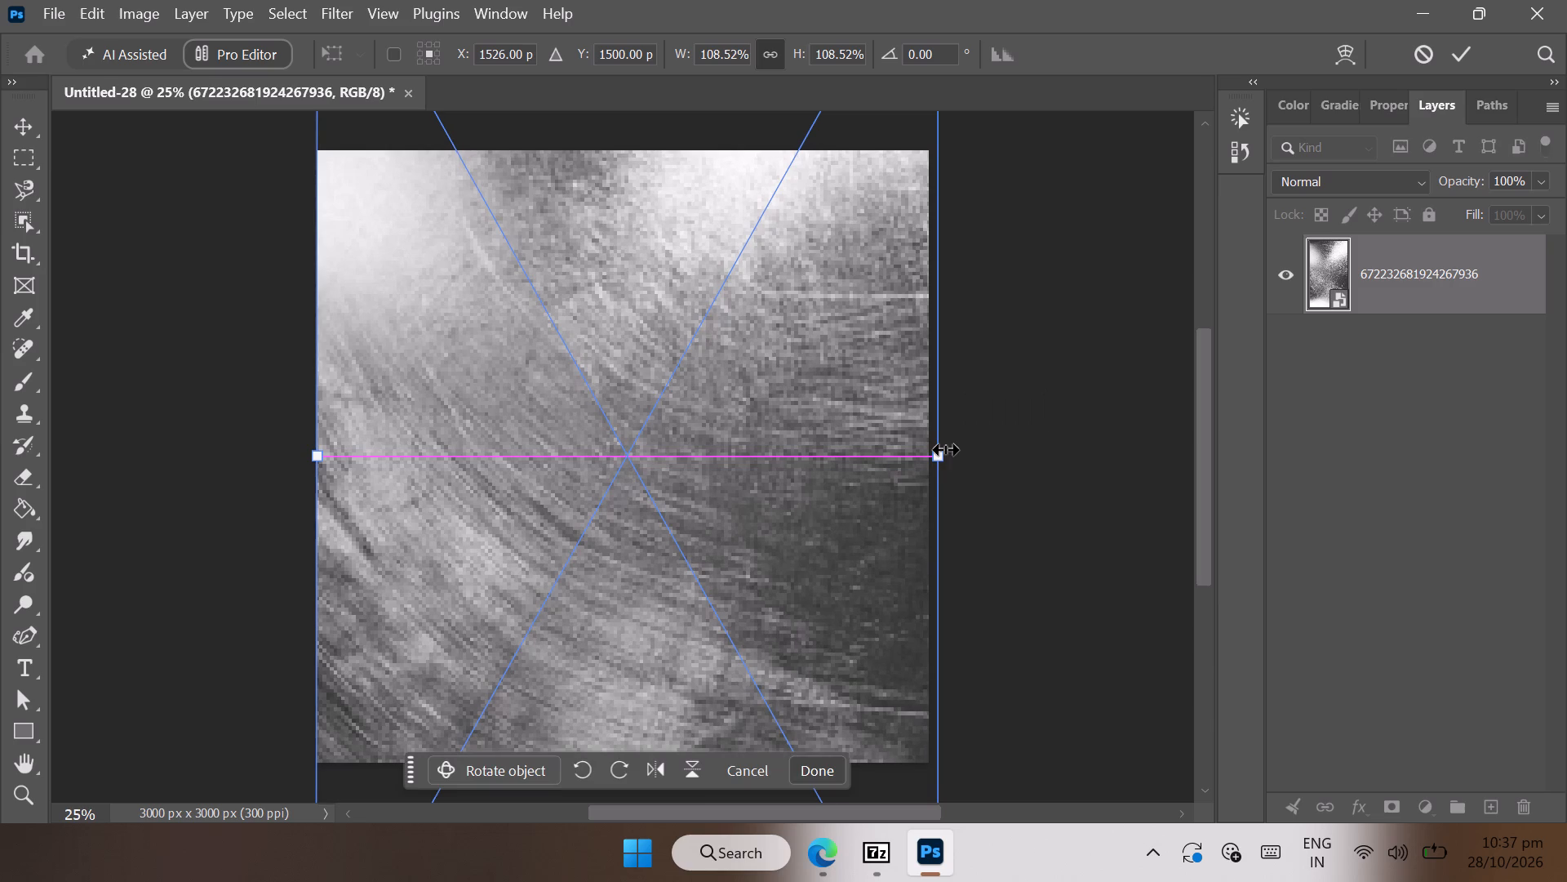
{"action": "left_click", "coordinate": [803, 769]}
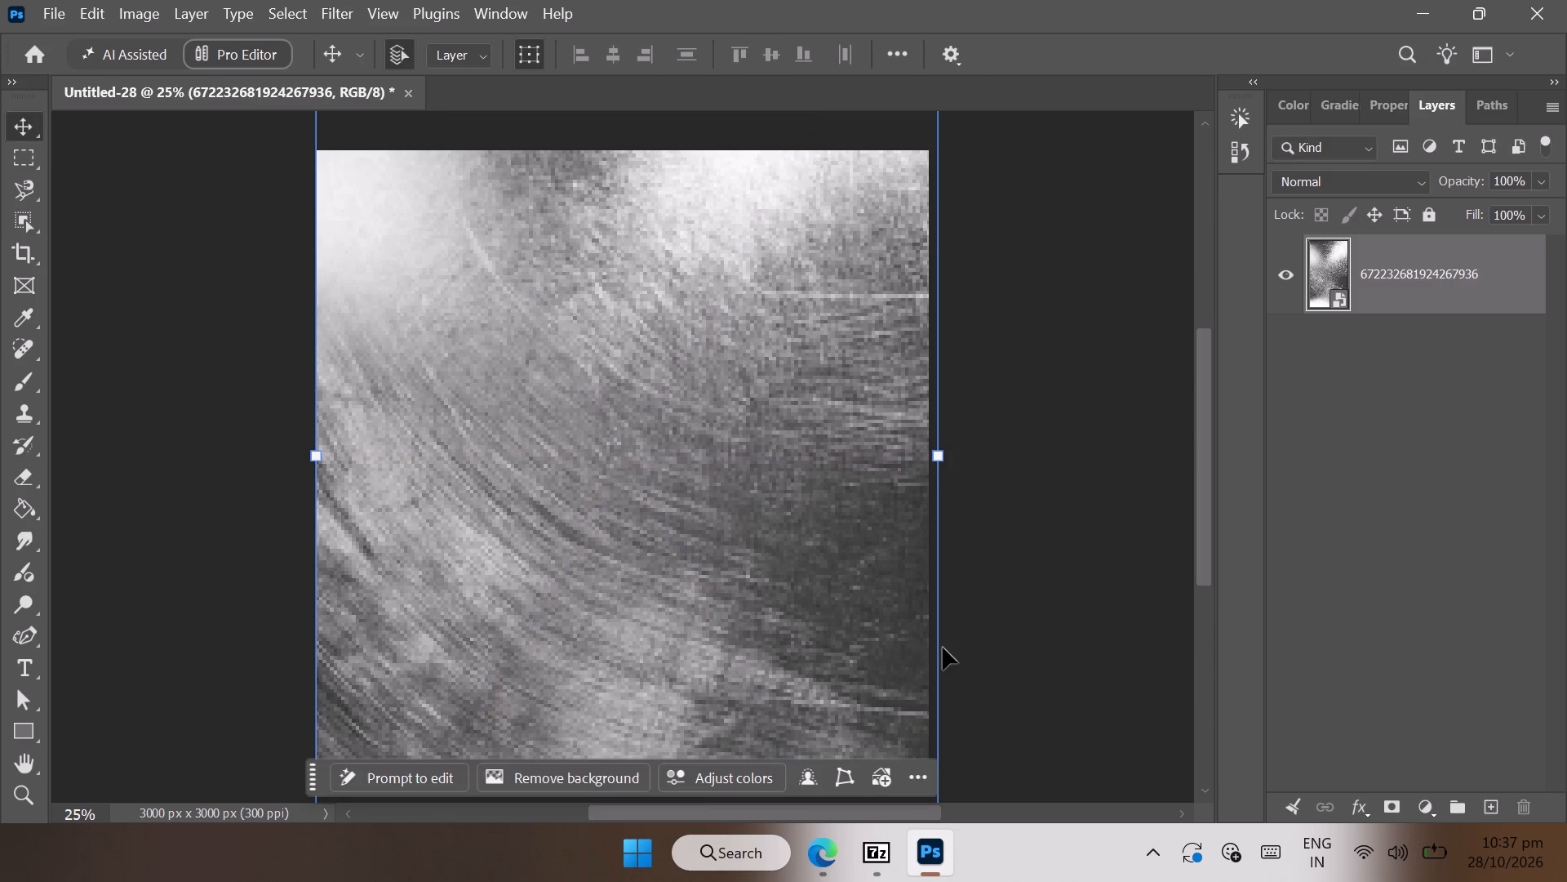
{"action": "left_click", "coordinate": [1473, 639]}
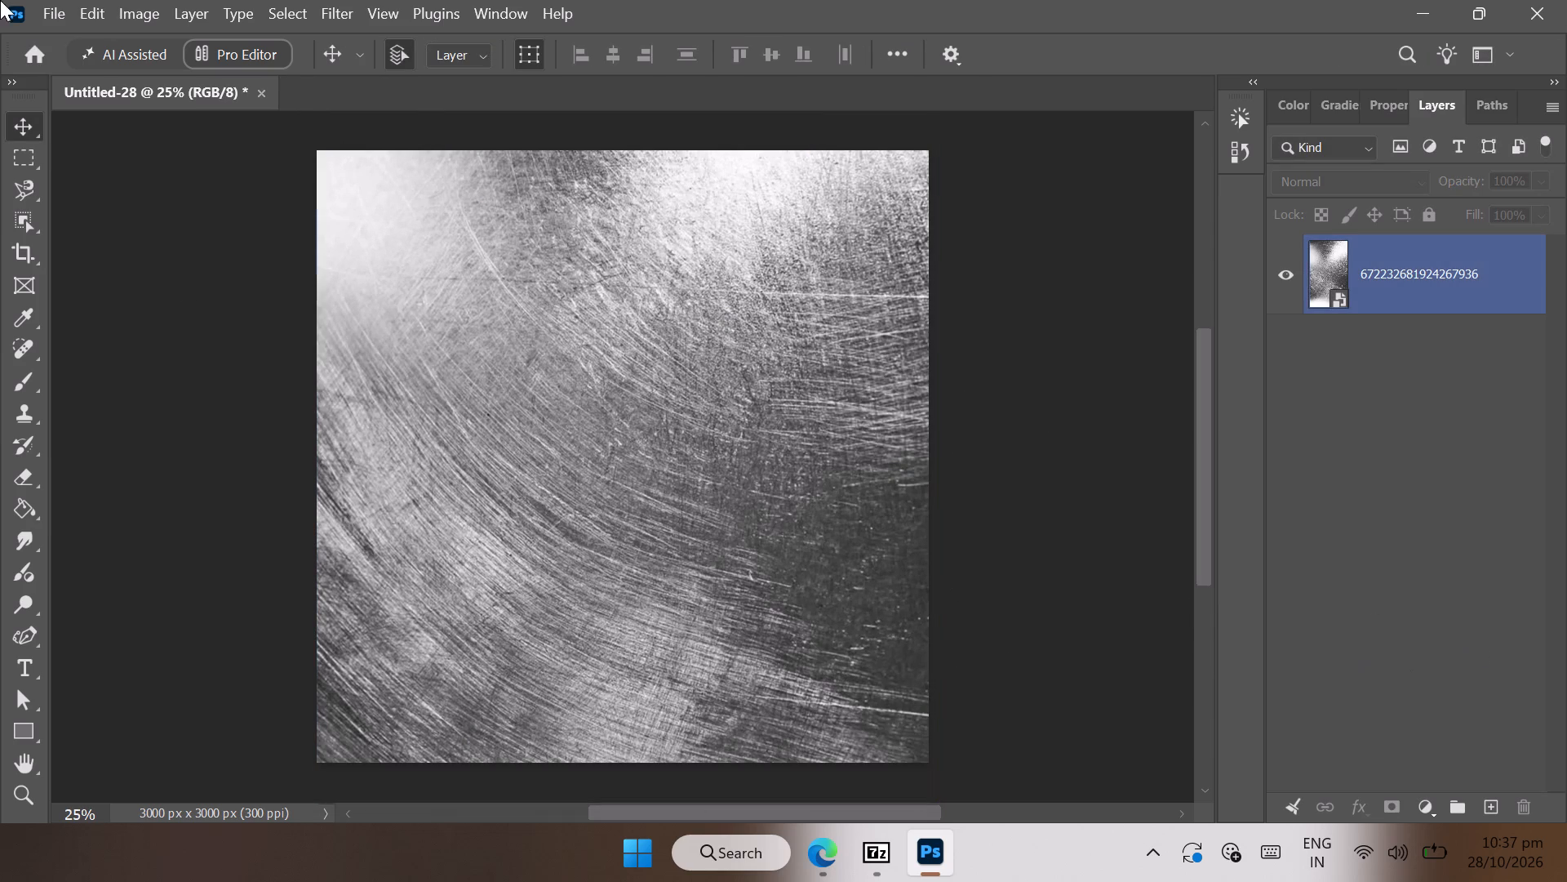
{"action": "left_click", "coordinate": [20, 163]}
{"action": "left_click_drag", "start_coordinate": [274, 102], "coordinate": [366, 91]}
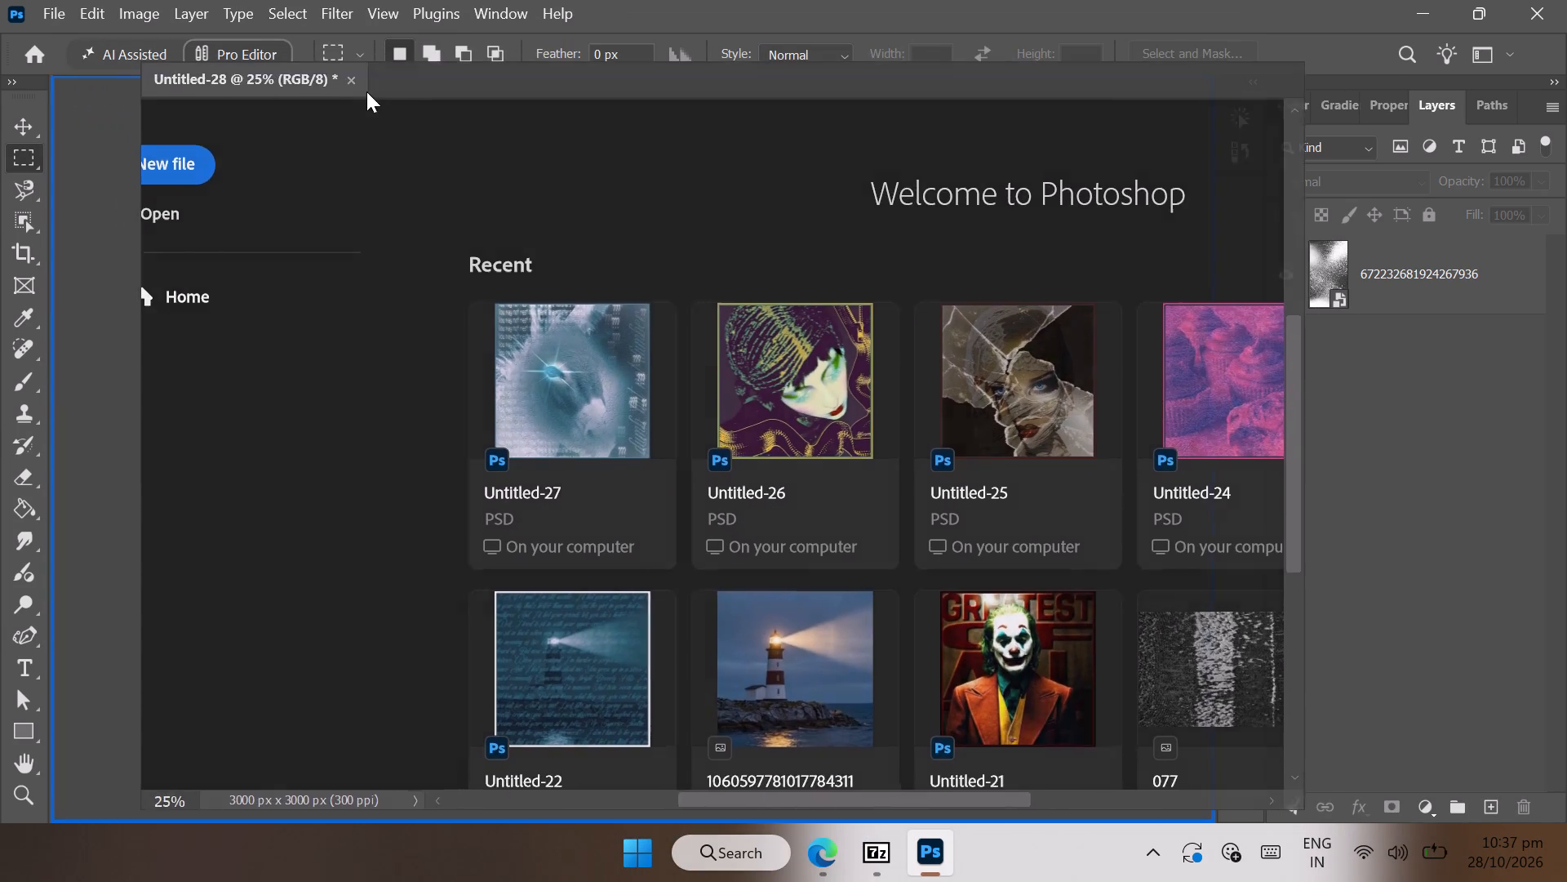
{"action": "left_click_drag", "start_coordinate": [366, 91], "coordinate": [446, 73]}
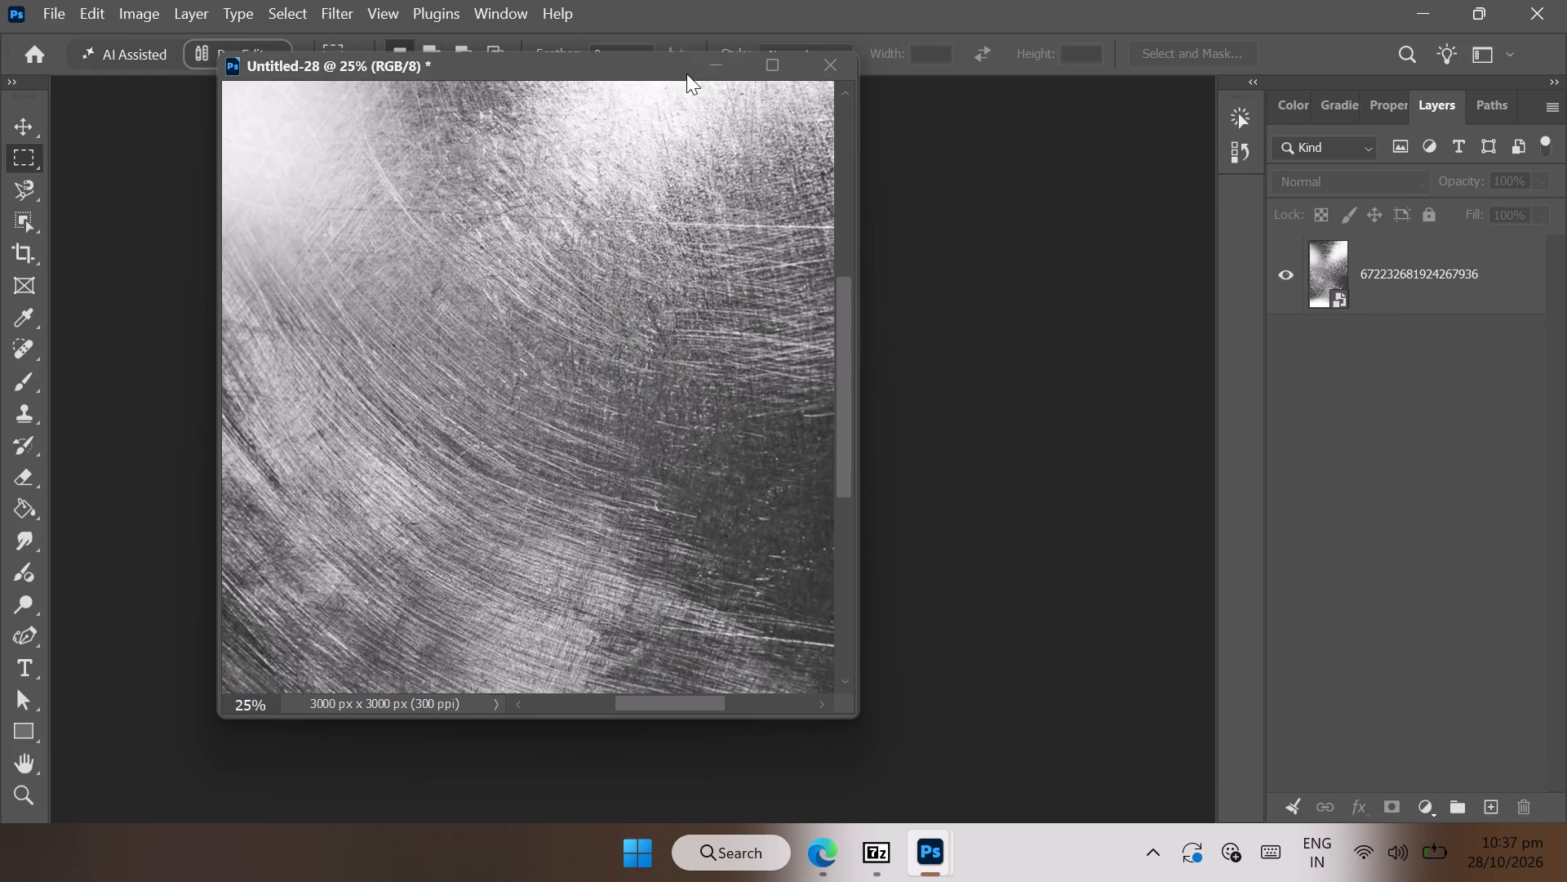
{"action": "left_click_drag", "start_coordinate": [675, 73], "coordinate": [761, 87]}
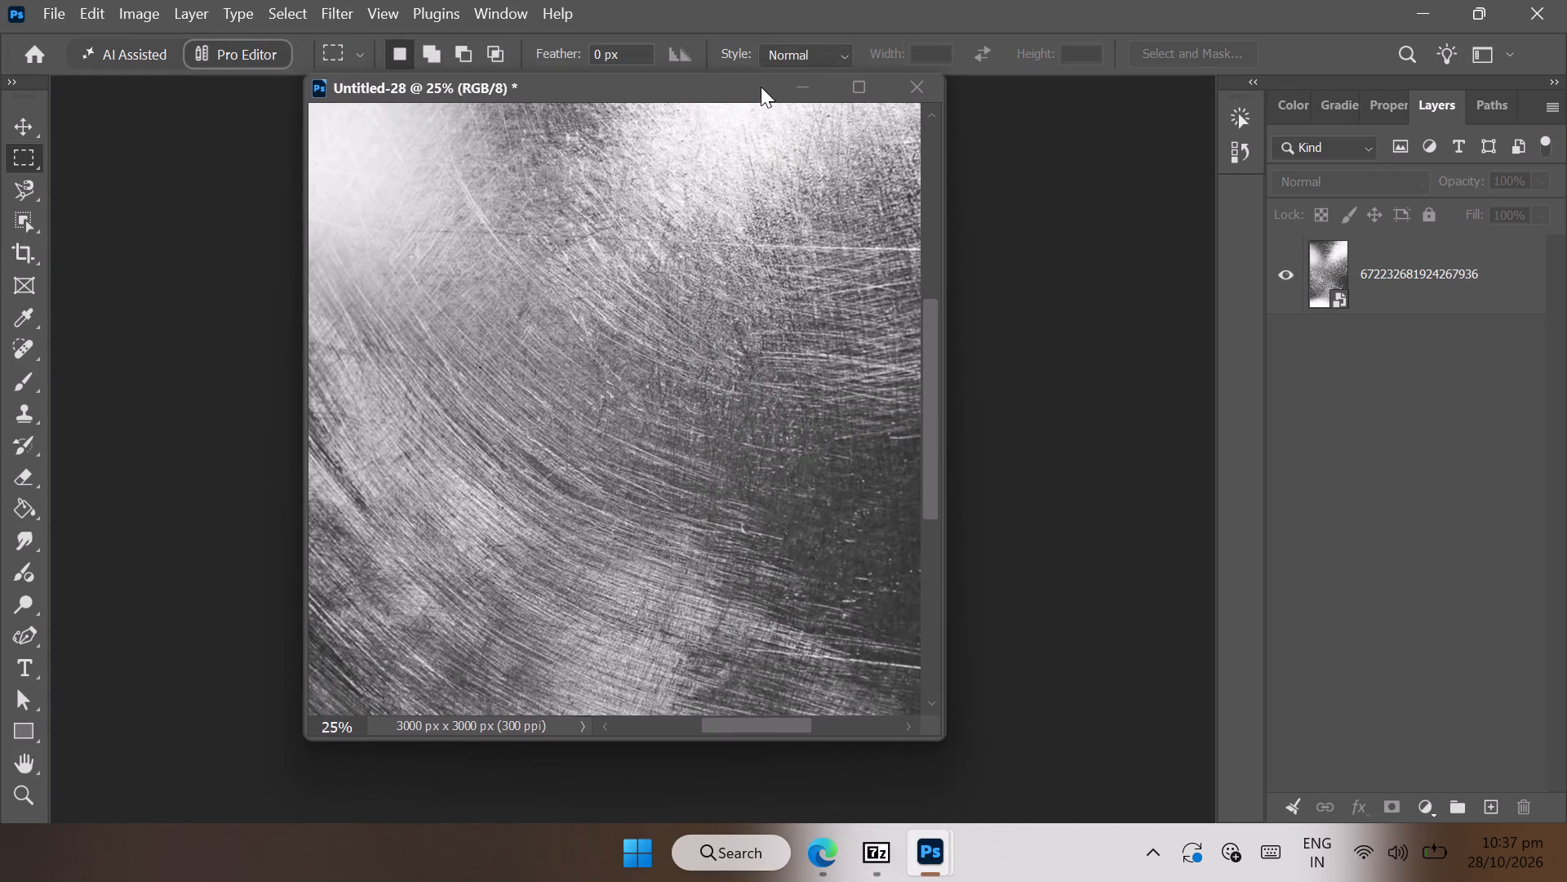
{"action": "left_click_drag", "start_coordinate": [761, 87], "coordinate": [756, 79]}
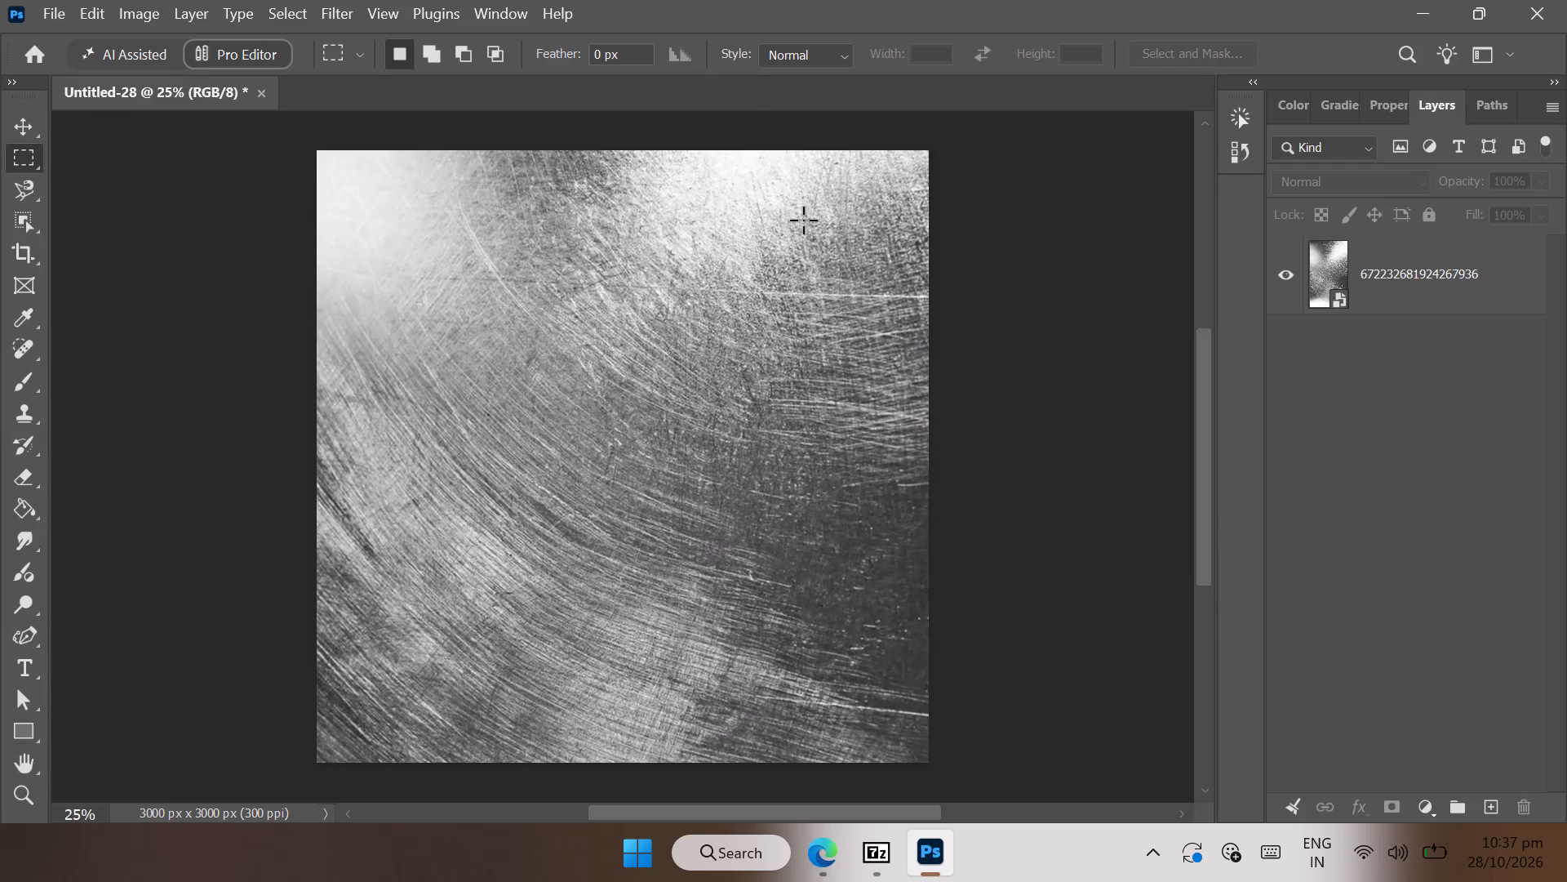
Select the entire canvas area with the Rectangular Marquee and rasterize the metal texture layer.
{"action": "left_click_drag", "start_coordinate": [302, 142], "coordinate": [923, 654]}
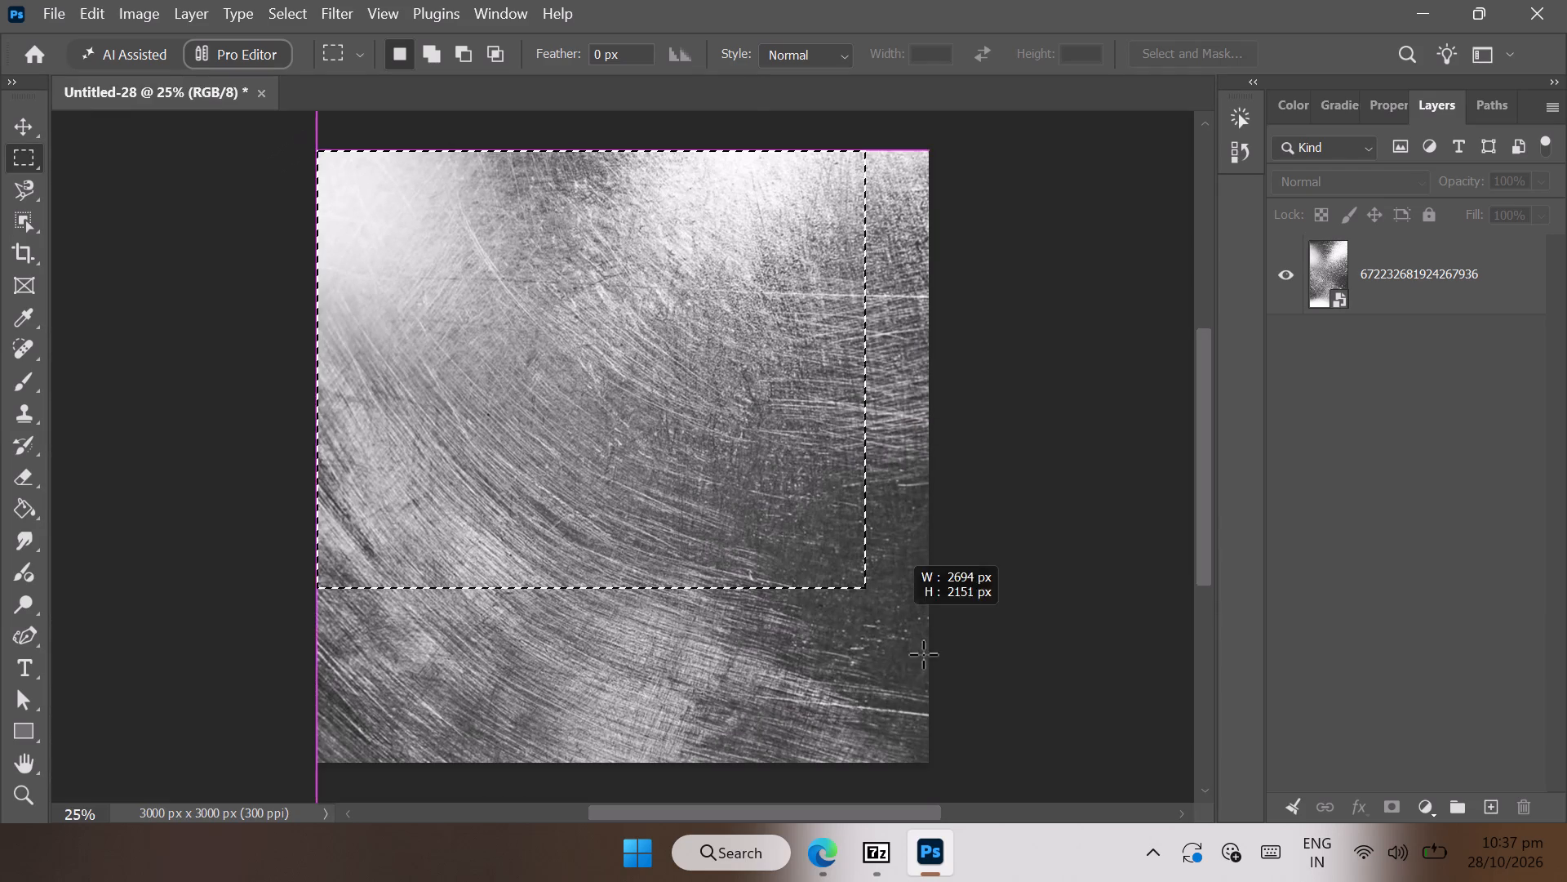
{"action": "left_click_drag", "start_coordinate": [923, 654], "coordinate": [980, 871]}
{"action": "scroll", "coordinate": [1034, 569], "scroll_direction": "up", "scroll_amount": 2}
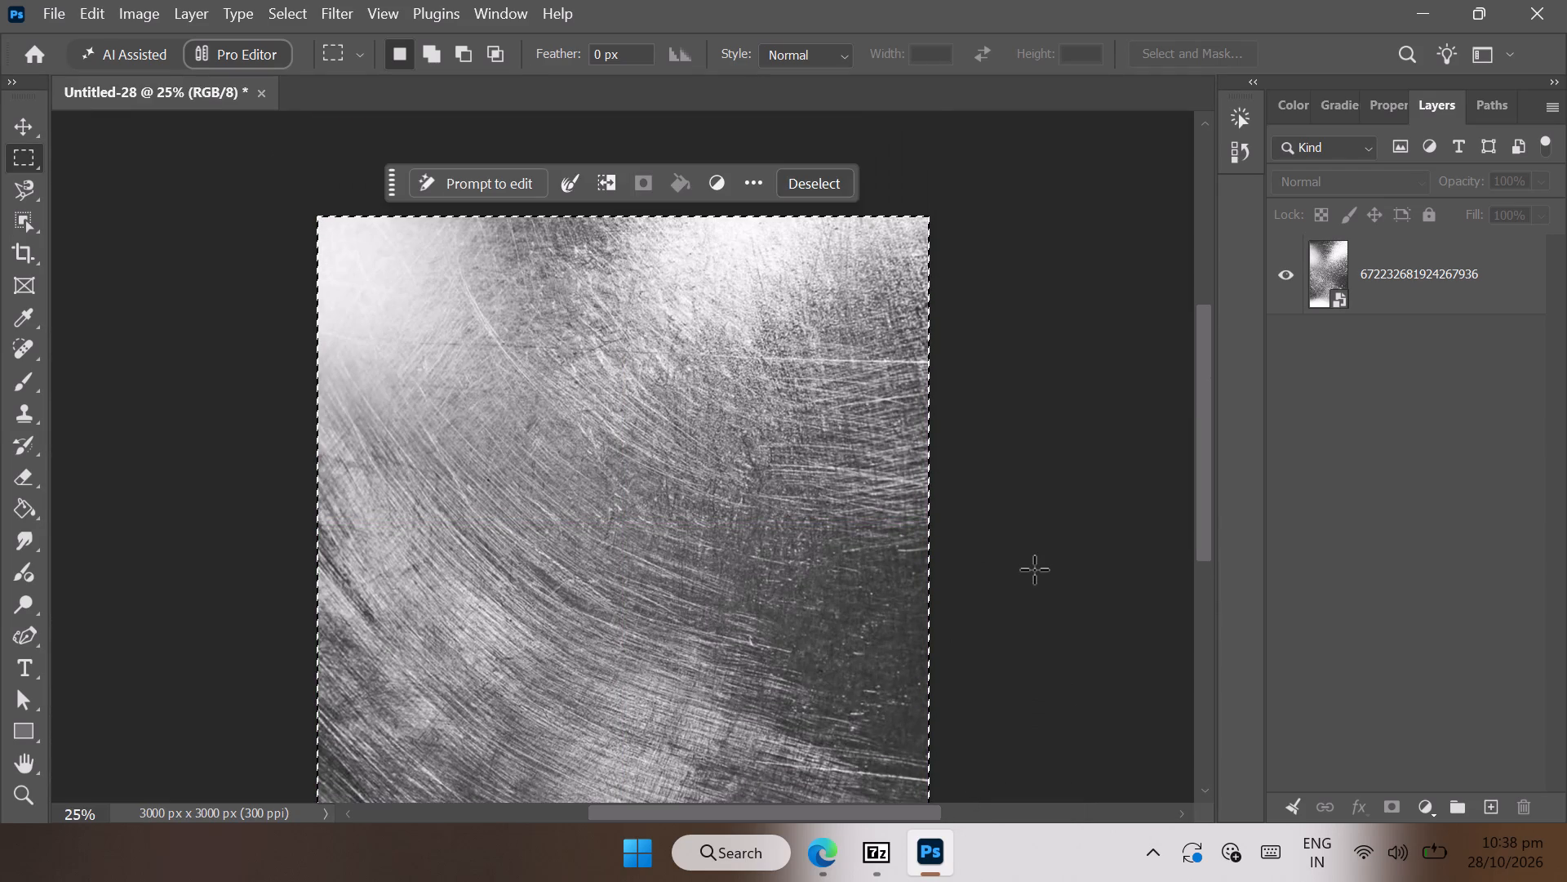
{"action": "right_click", "coordinate": [1449, 298]}
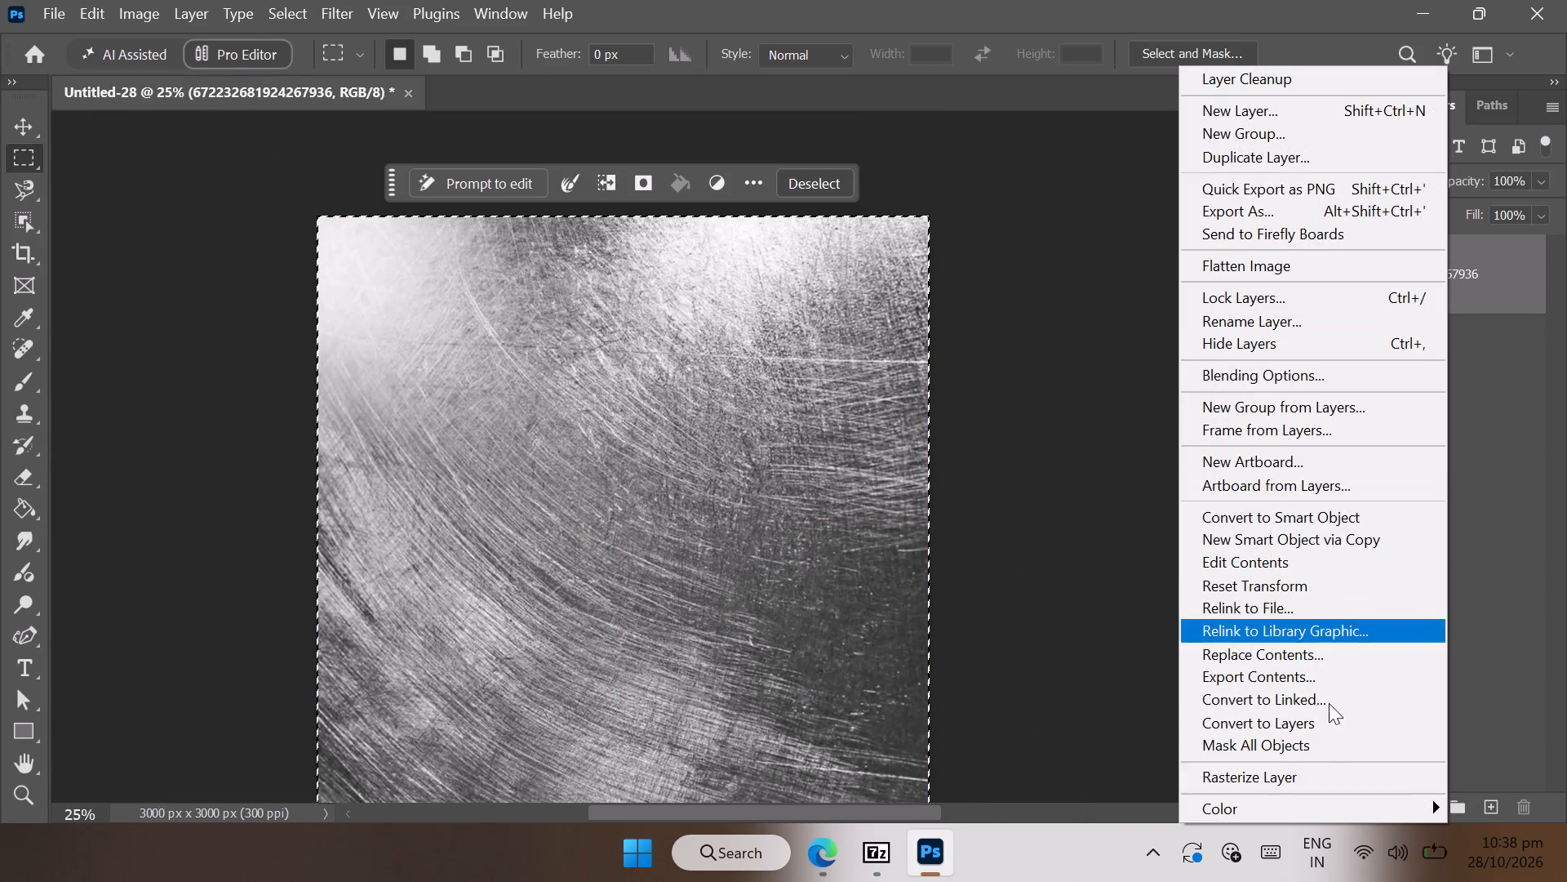
{"action": "left_click", "coordinate": [1336, 776]}
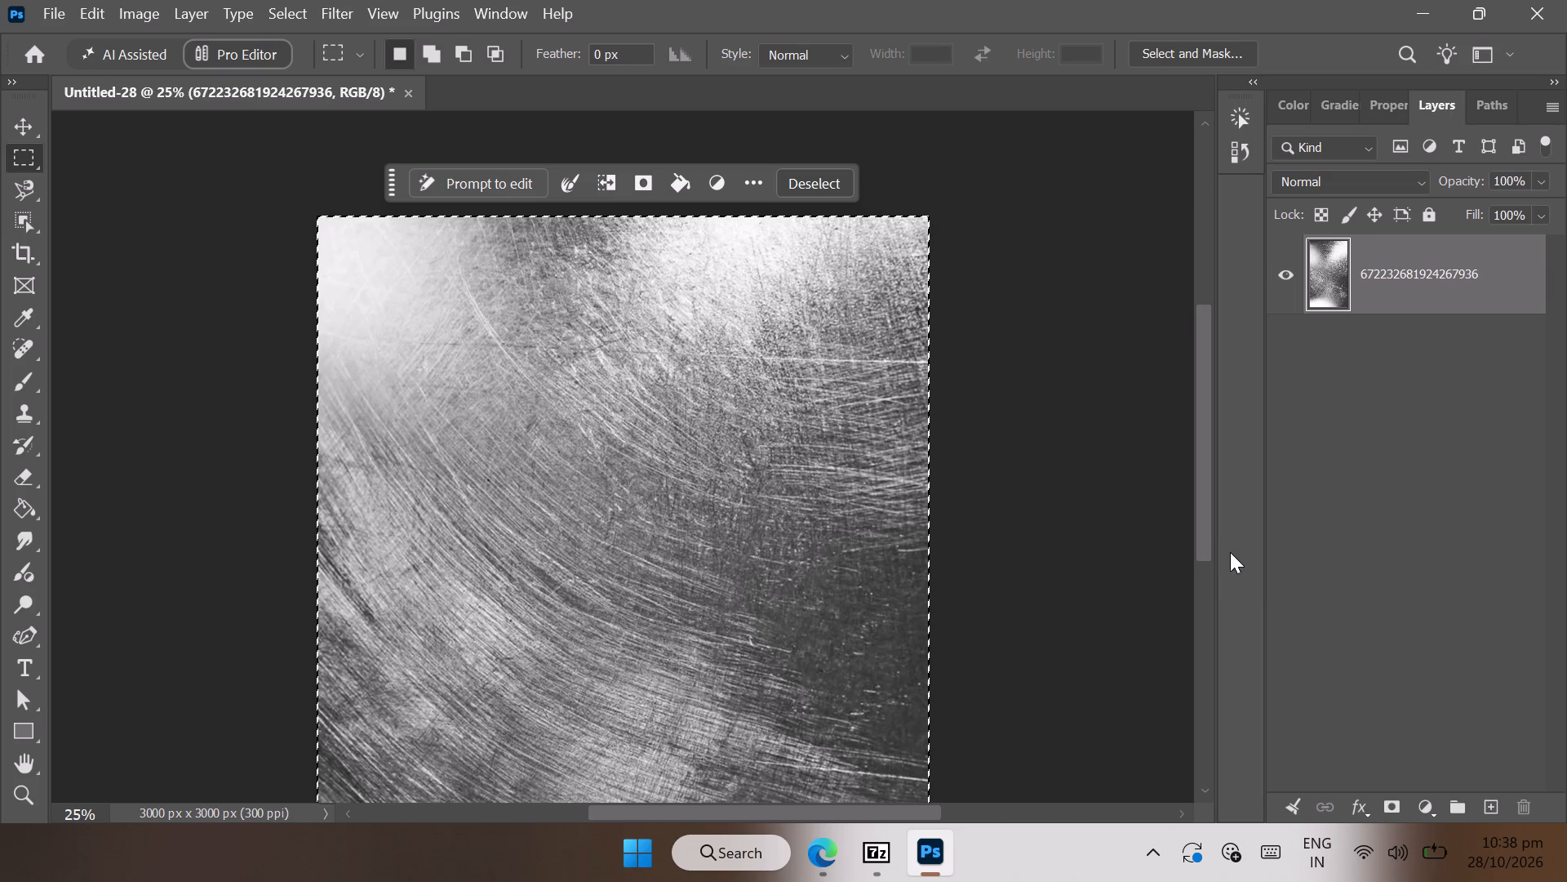
{"action": "key", "text": "ctrl+x"}
{"action": "key", "text": "ctrl+v"}
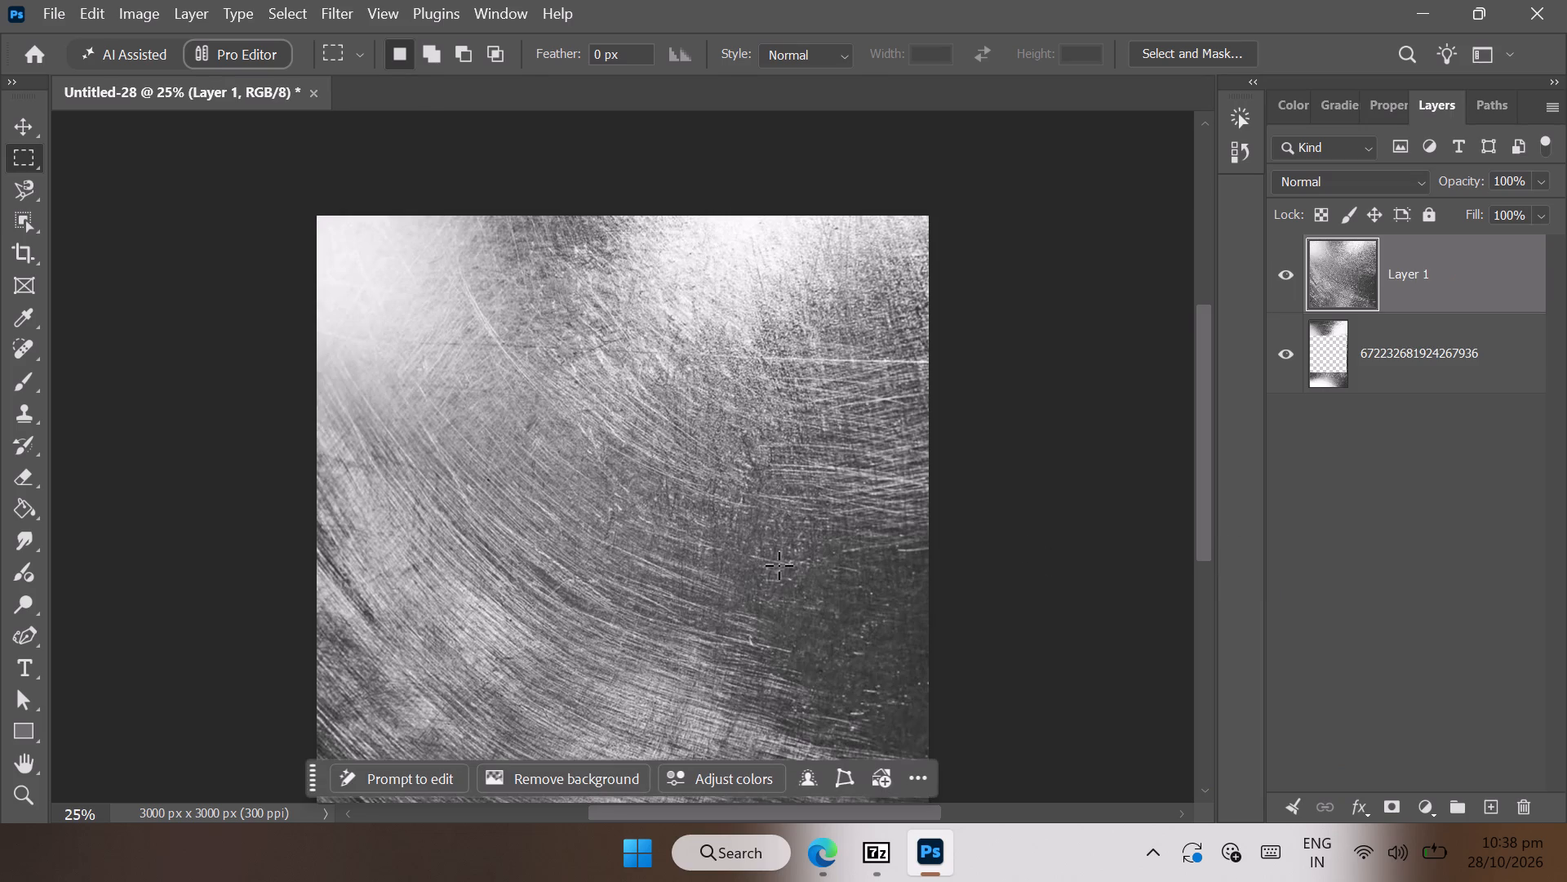
{"action": "left_click", "coordinate": [1378, 359]}
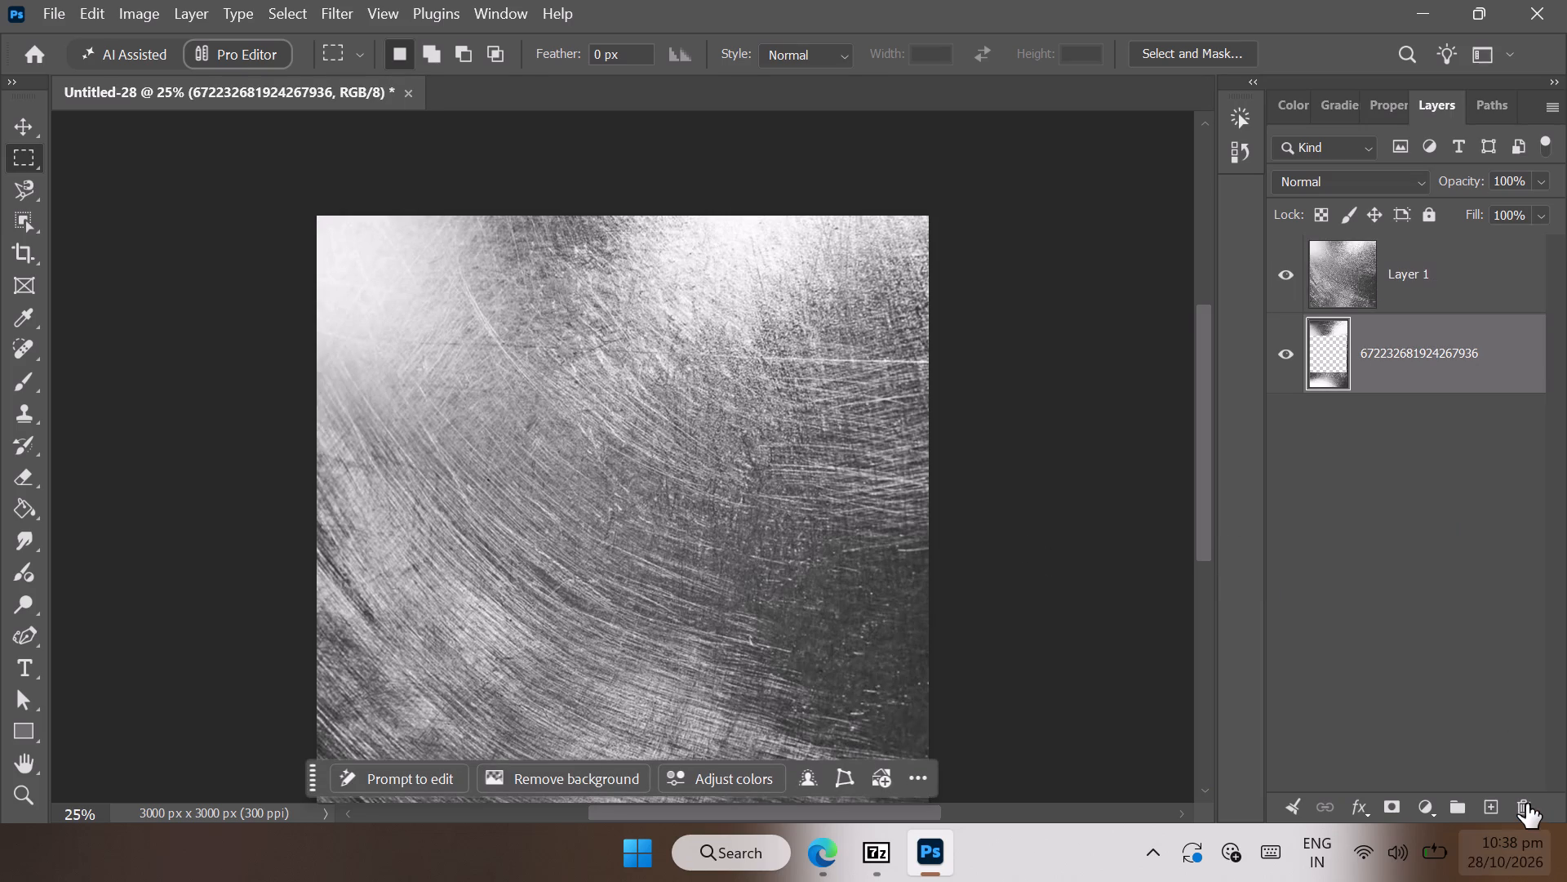
{"action": "left_click", "coordinate": [1526, 802]}
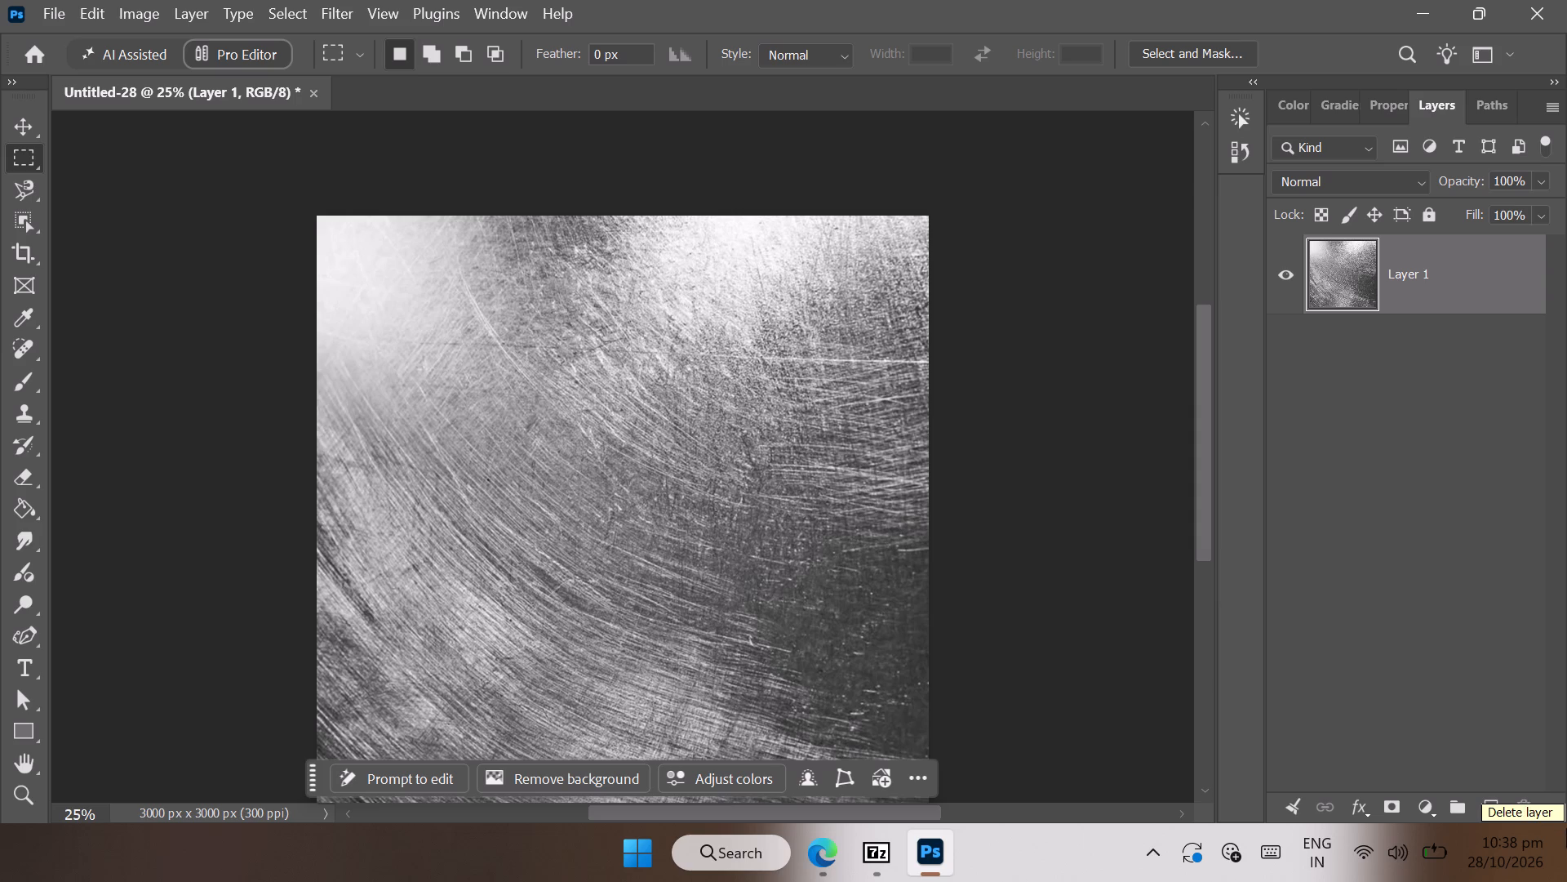
Add a Grain adjustment layer above the metal texture with the amount set to +52.
{"action": "left_click", "coordinate": [1429, 808]}
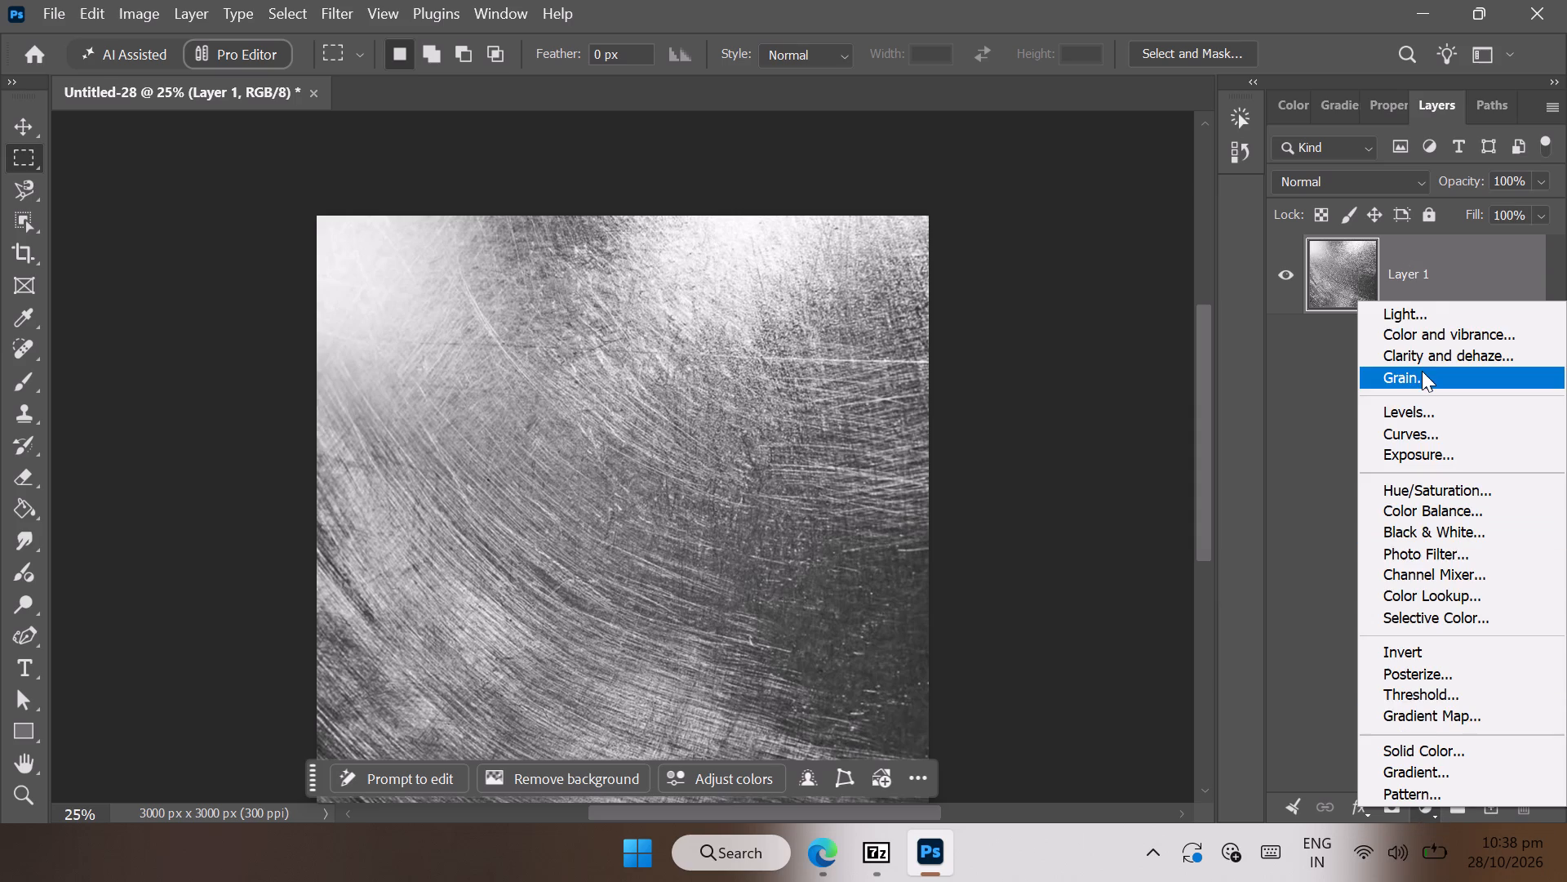
{"action": "left_click", "coordinate": [1419, 381]}
{"action": "left_click", "coordinate": [1397, 207]}
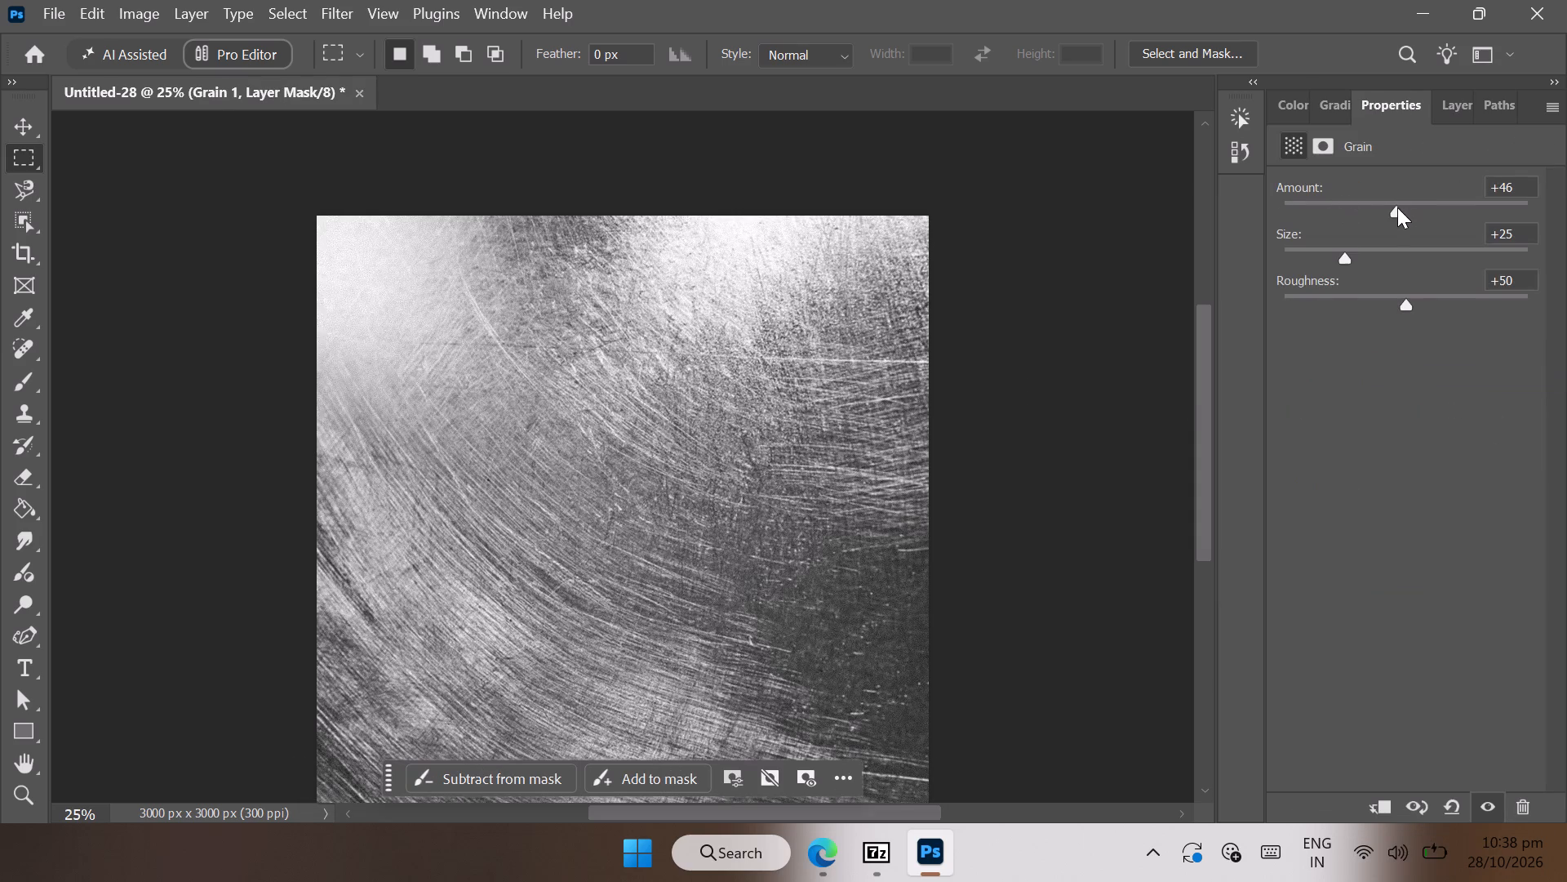
{"action": "left_click", "coordinate": [1422, 208]}
{"action": "left_click", "coordinate": [1449, 211]}
{"action": "left_click", "coordinate": [1412, 198]}
{"action": "left_click", "coordinate": [1459, 110]}
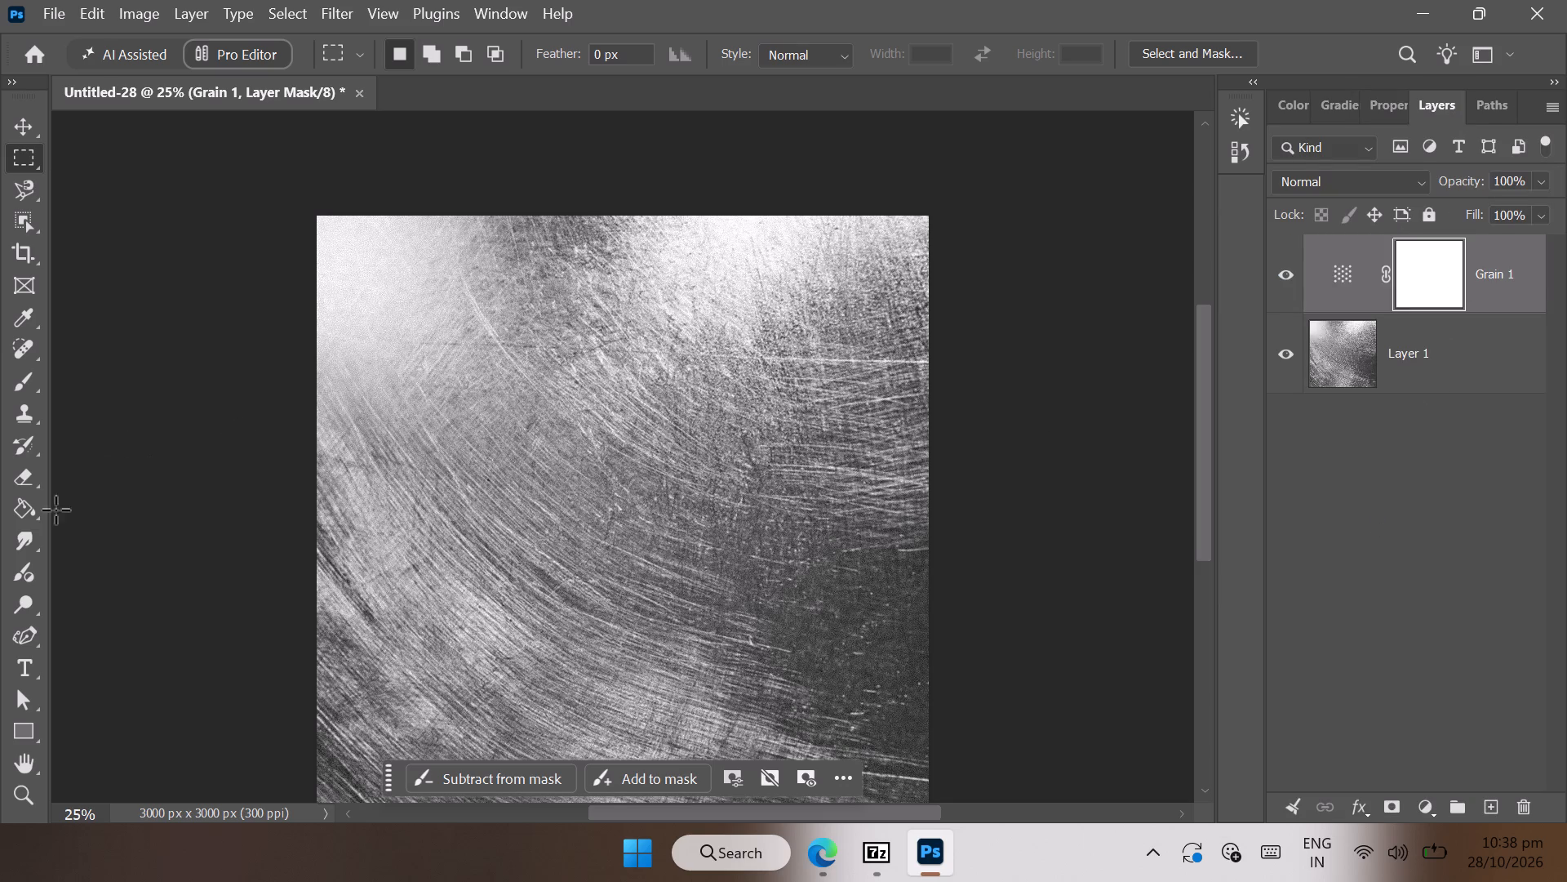
Start a horizontal text layer on the upper part of the metal texture and set its font to Rogia Regular.
{"action": "left_click", "coordinate": [22, 667]}
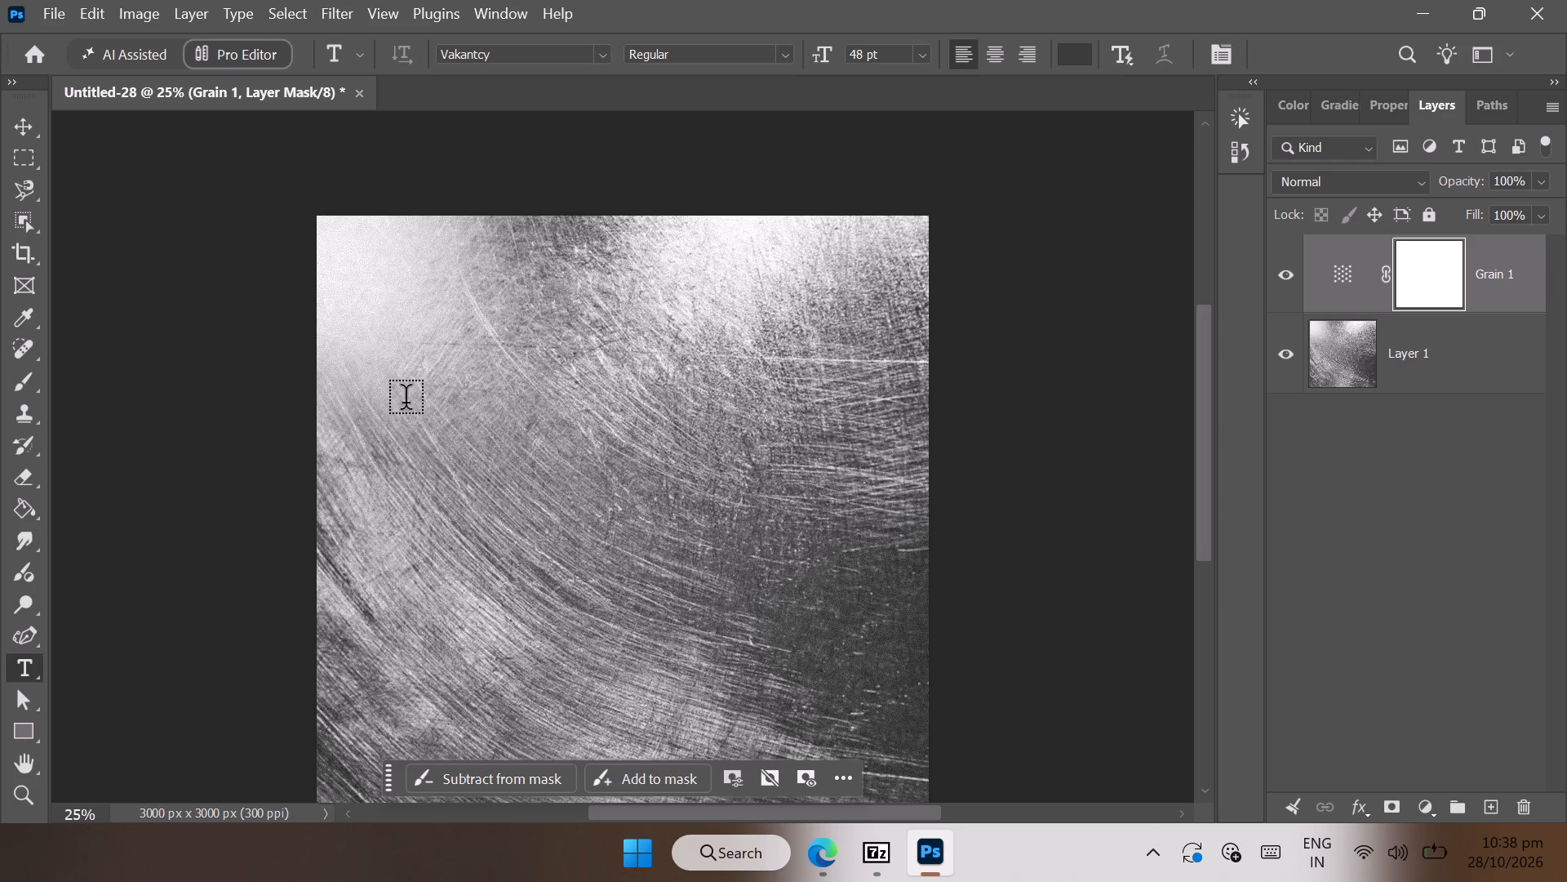
{"action": "left_click", "coordinate": [395, 398]}
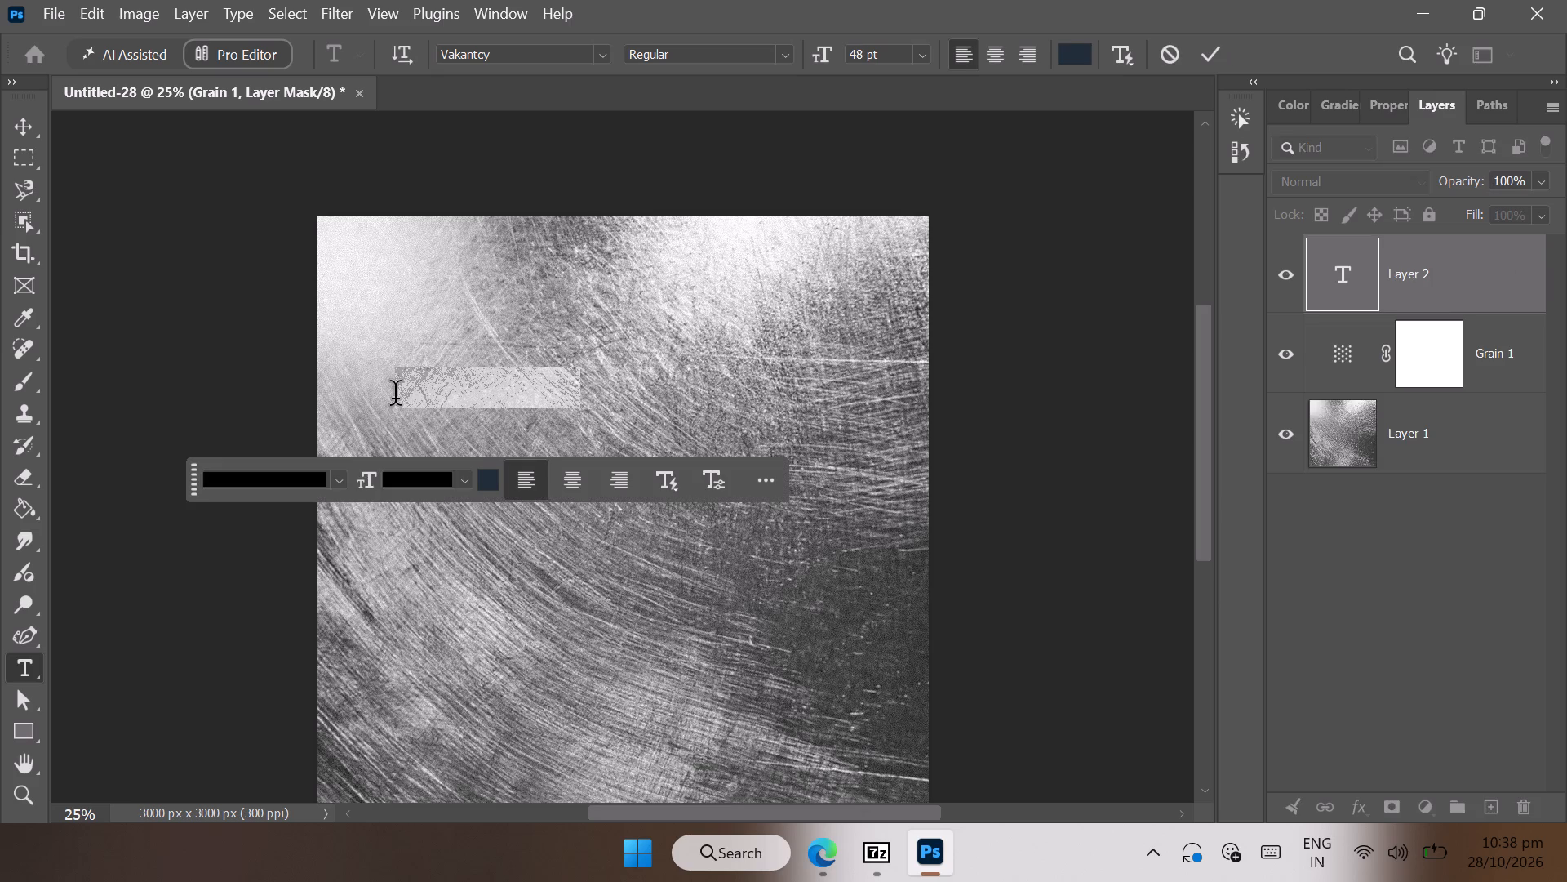
{"action": "left_click", "coordinate": [338, 483]}
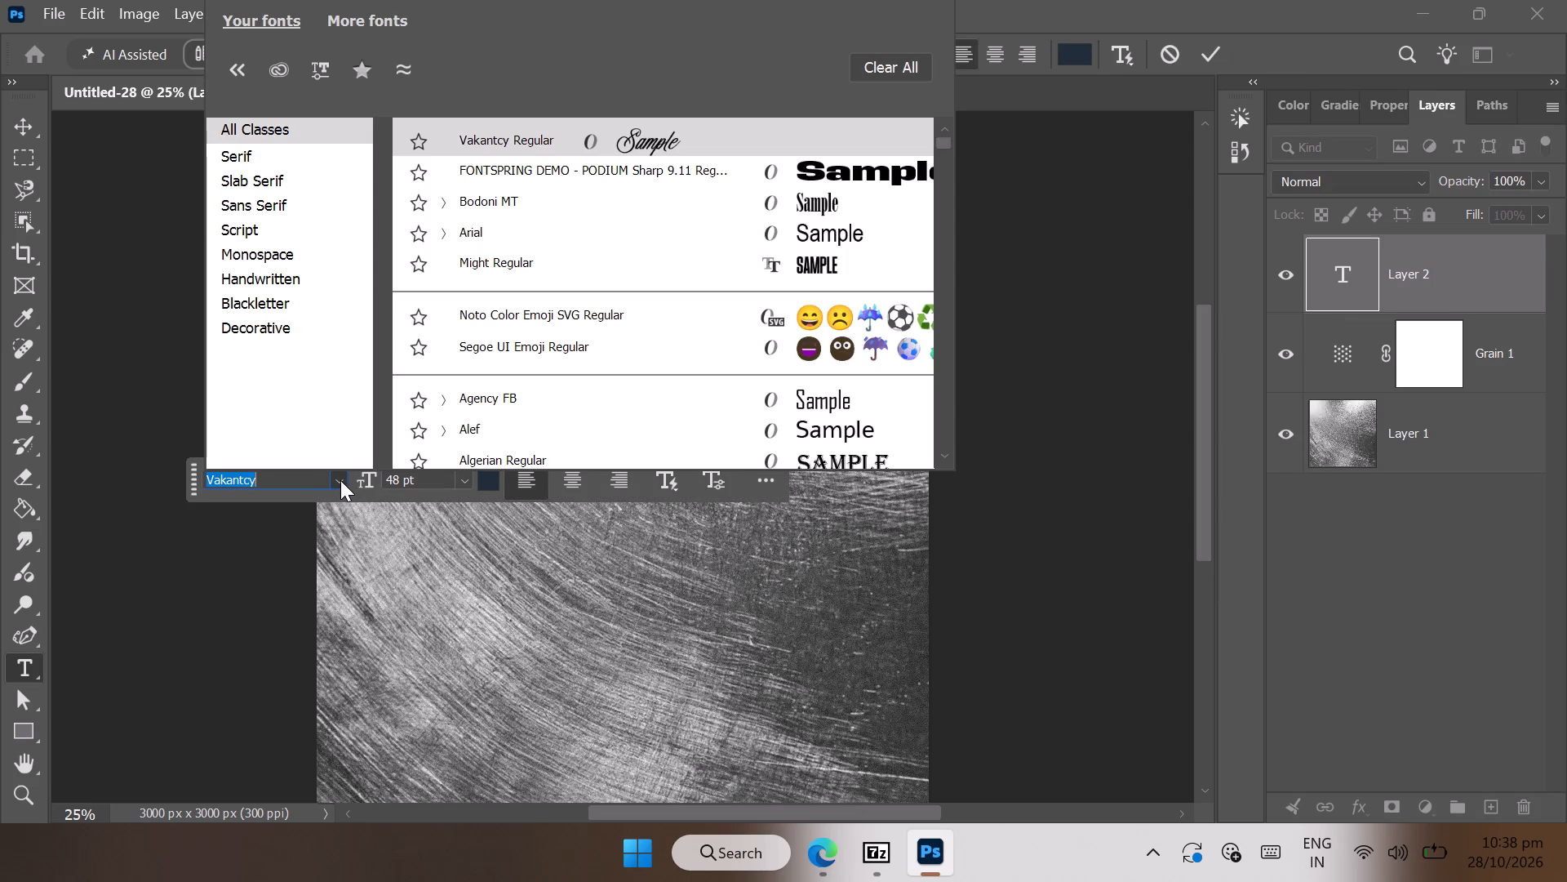
{"action": "type", "text": "rog"}
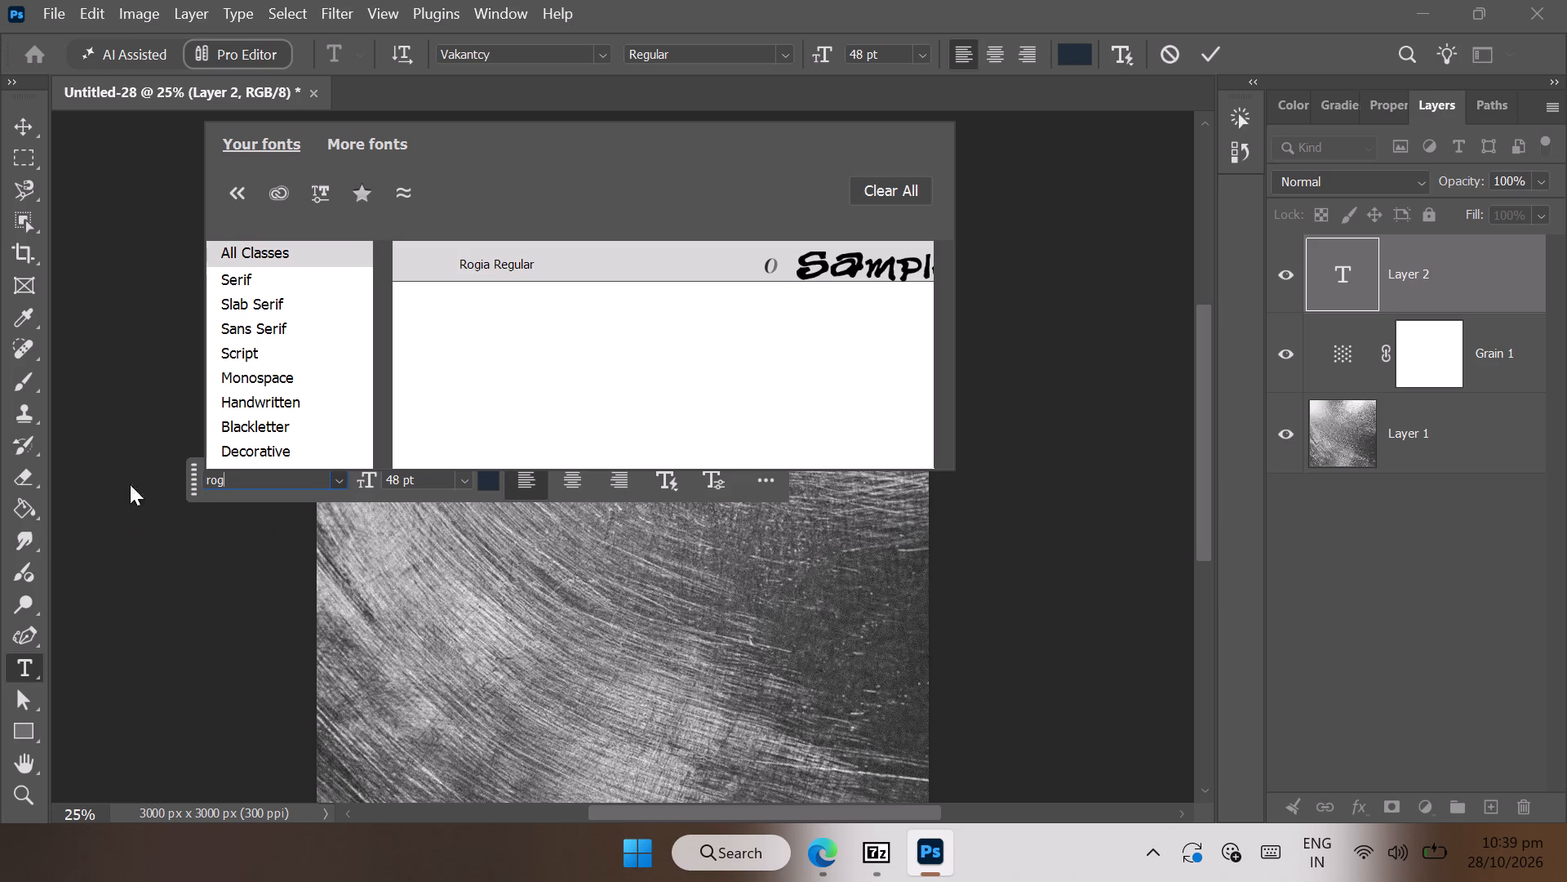
{"action": "left_click", "coordinate": [561, 265]}
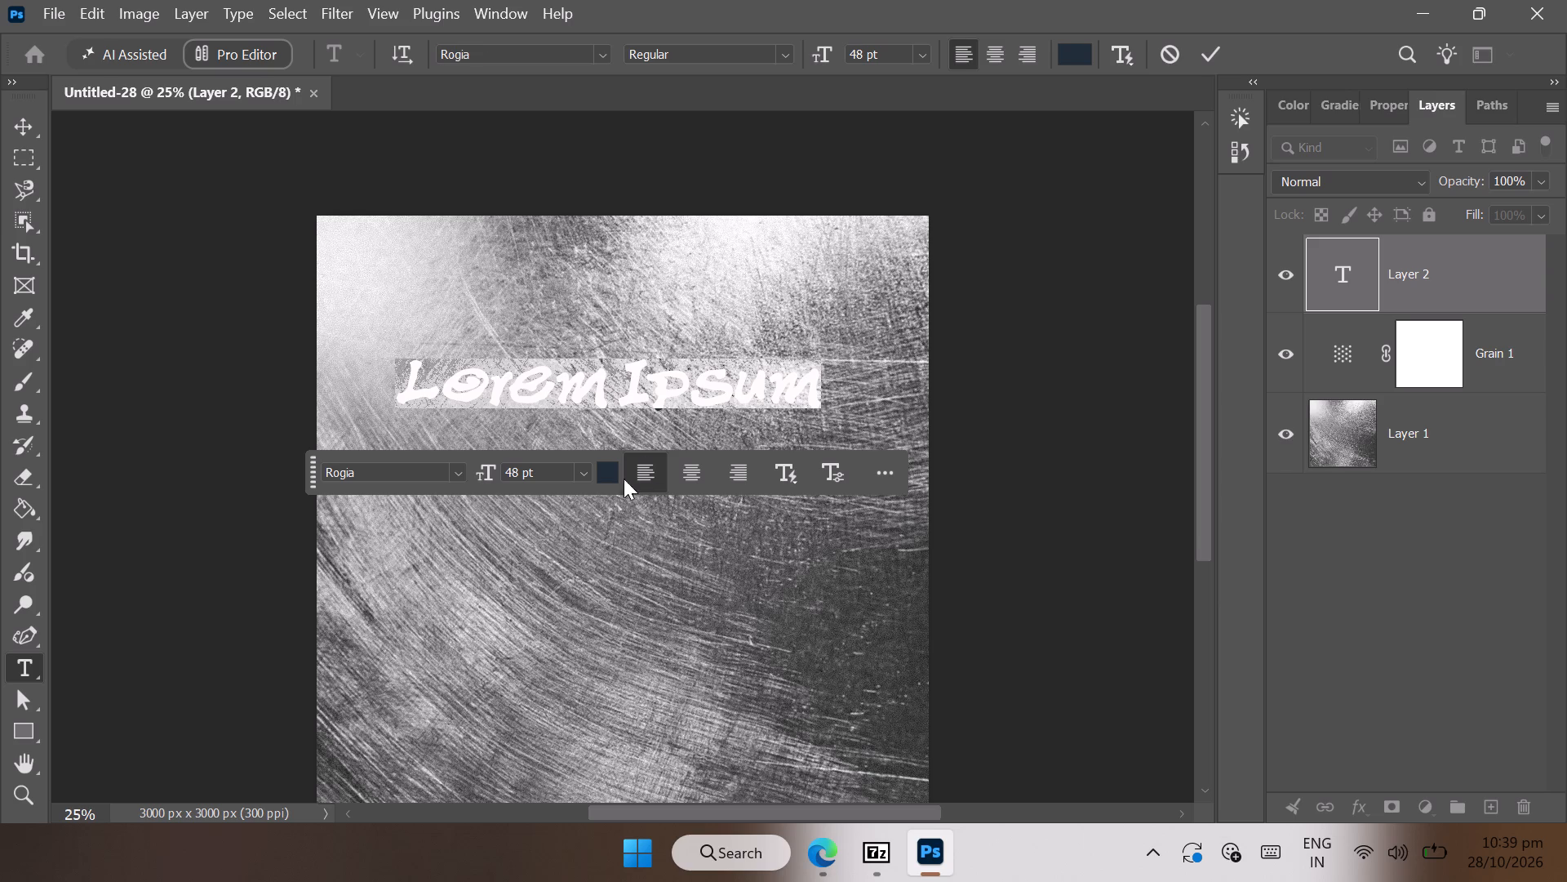
Set the text colour to black (000000).
{"action": "left_click", "coordinate": [600, 465]}
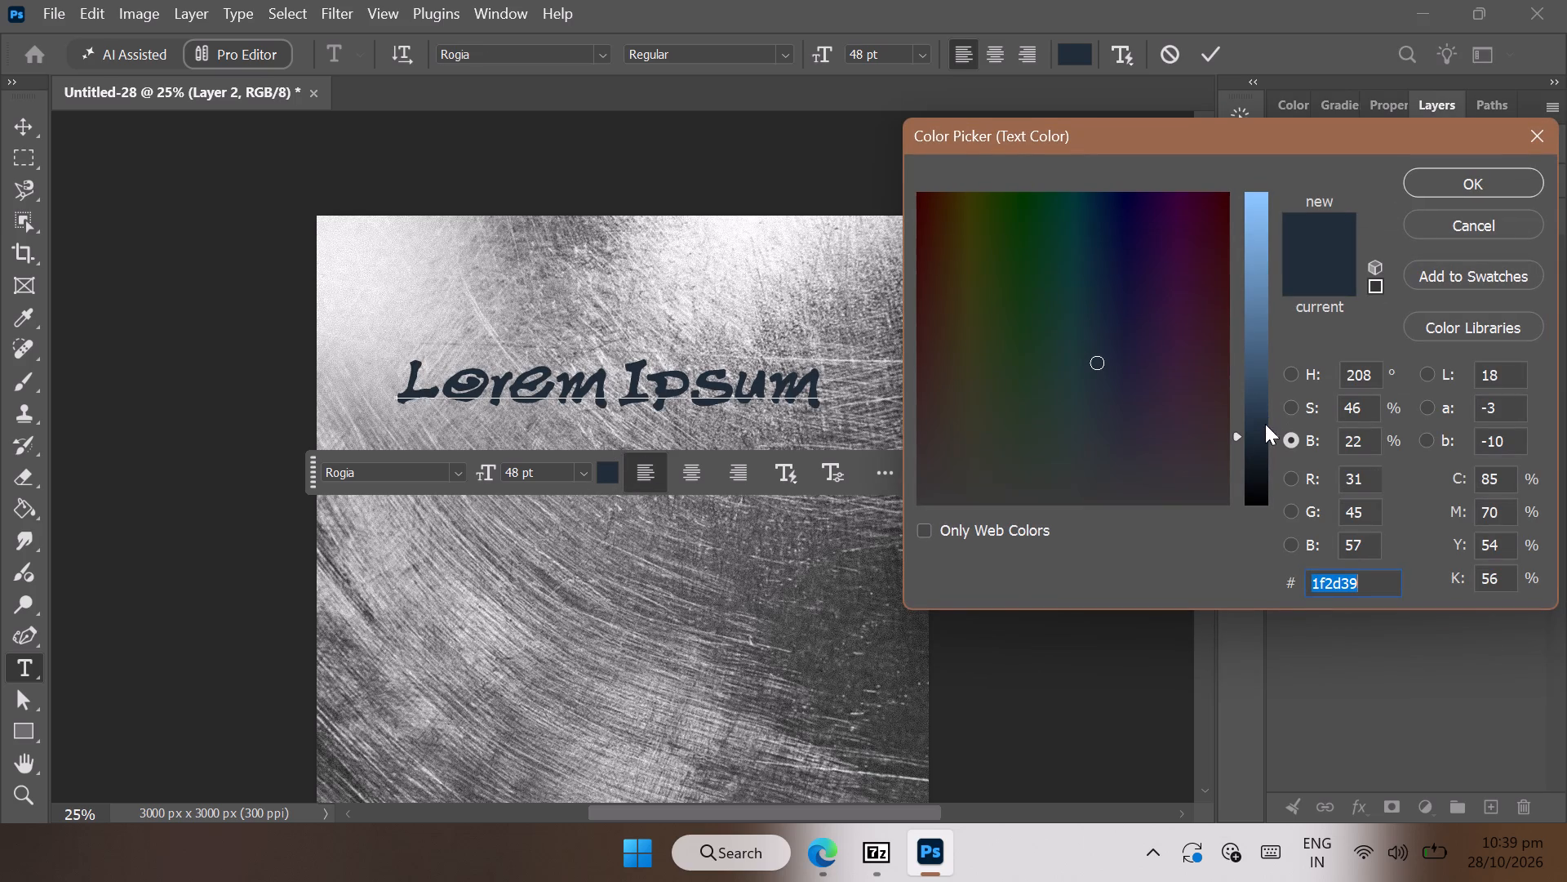
{"action": "left_click_drag", "start_coordinate": [1255, 437], "coordinate": [1252, 522]}
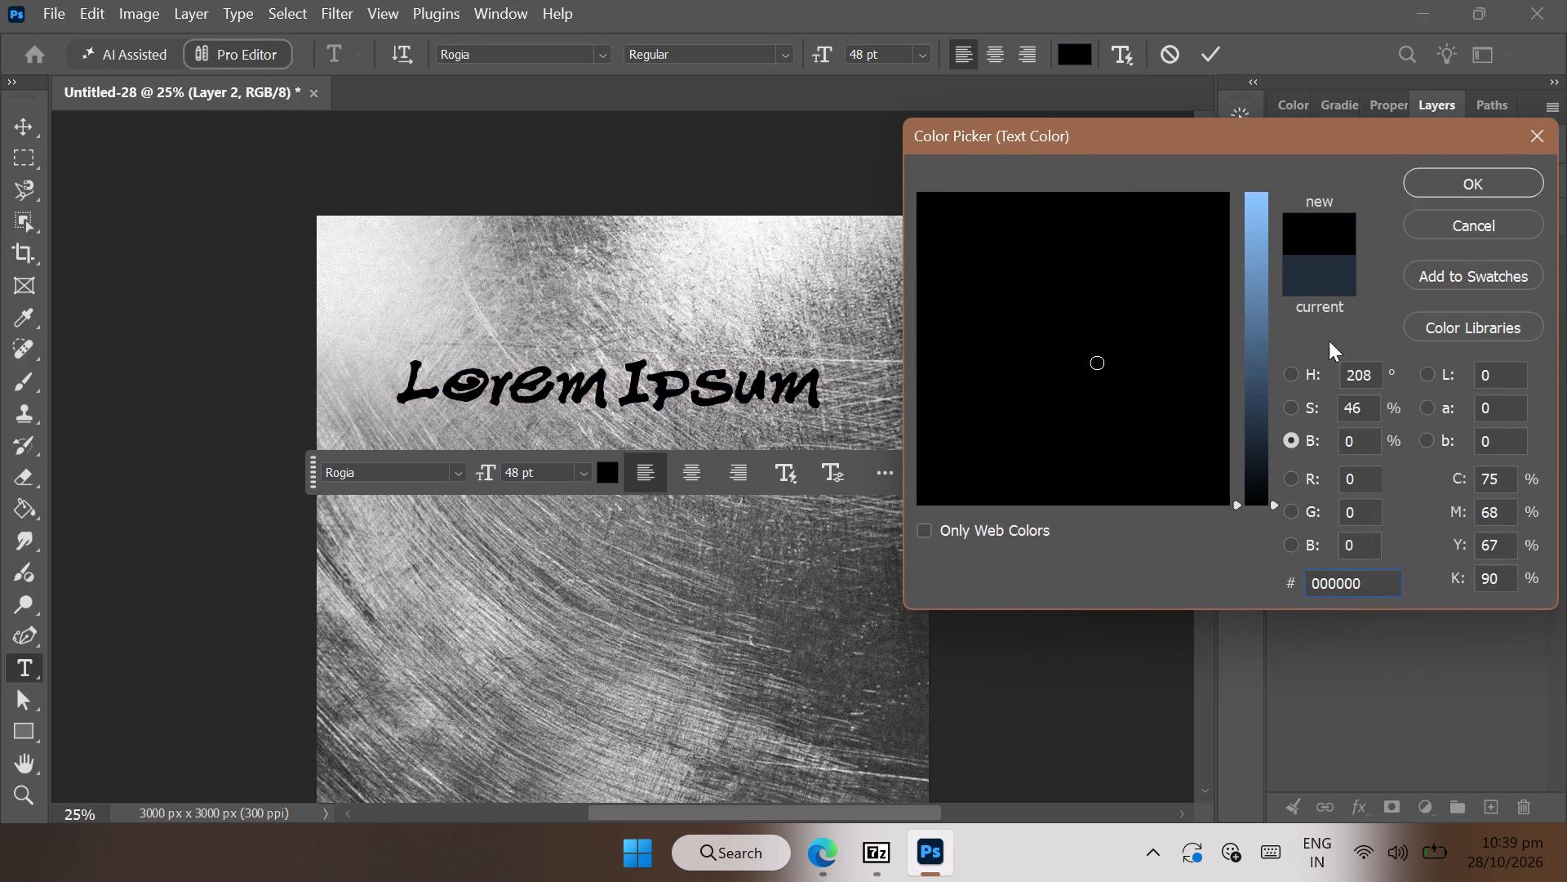
{"action": "left_click", "coordinate": [1439, 172]}
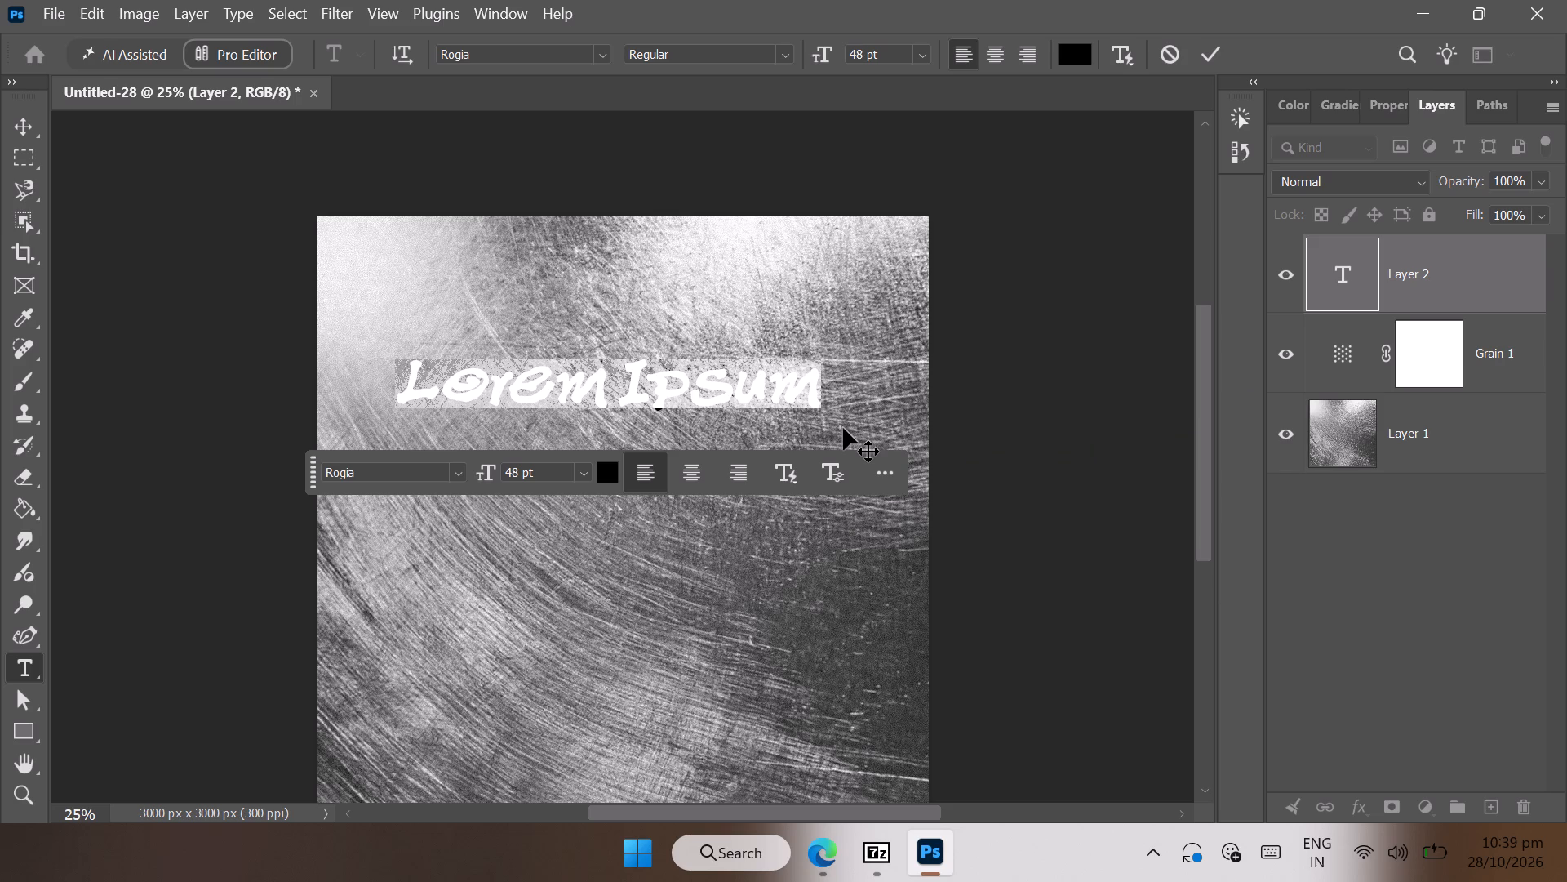
Replace the placeholder text with "Whats a", using a capital W and a double space before the "a".
{"action": "type", "text": "whats"}
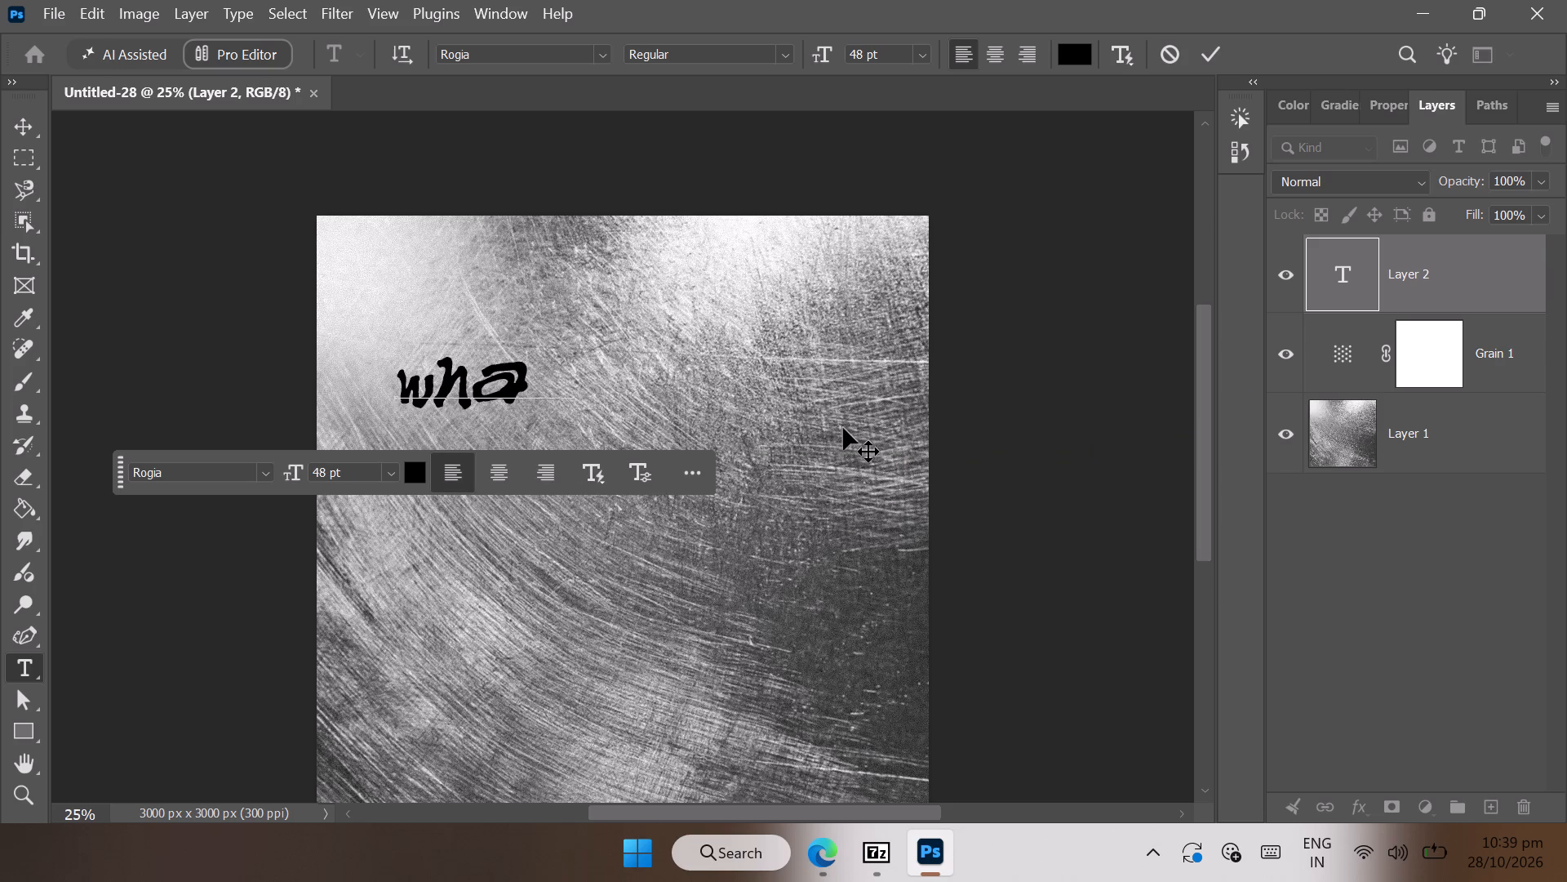
{"action": "key", "text": "BackSpace"}
{"action": "key", "text": "BackSpace"}
{"action": "key", "text": "BackSpace"}
{"action": "key", "text": "BackSpace"}
{"action": "key", "text": "BackSpace"}
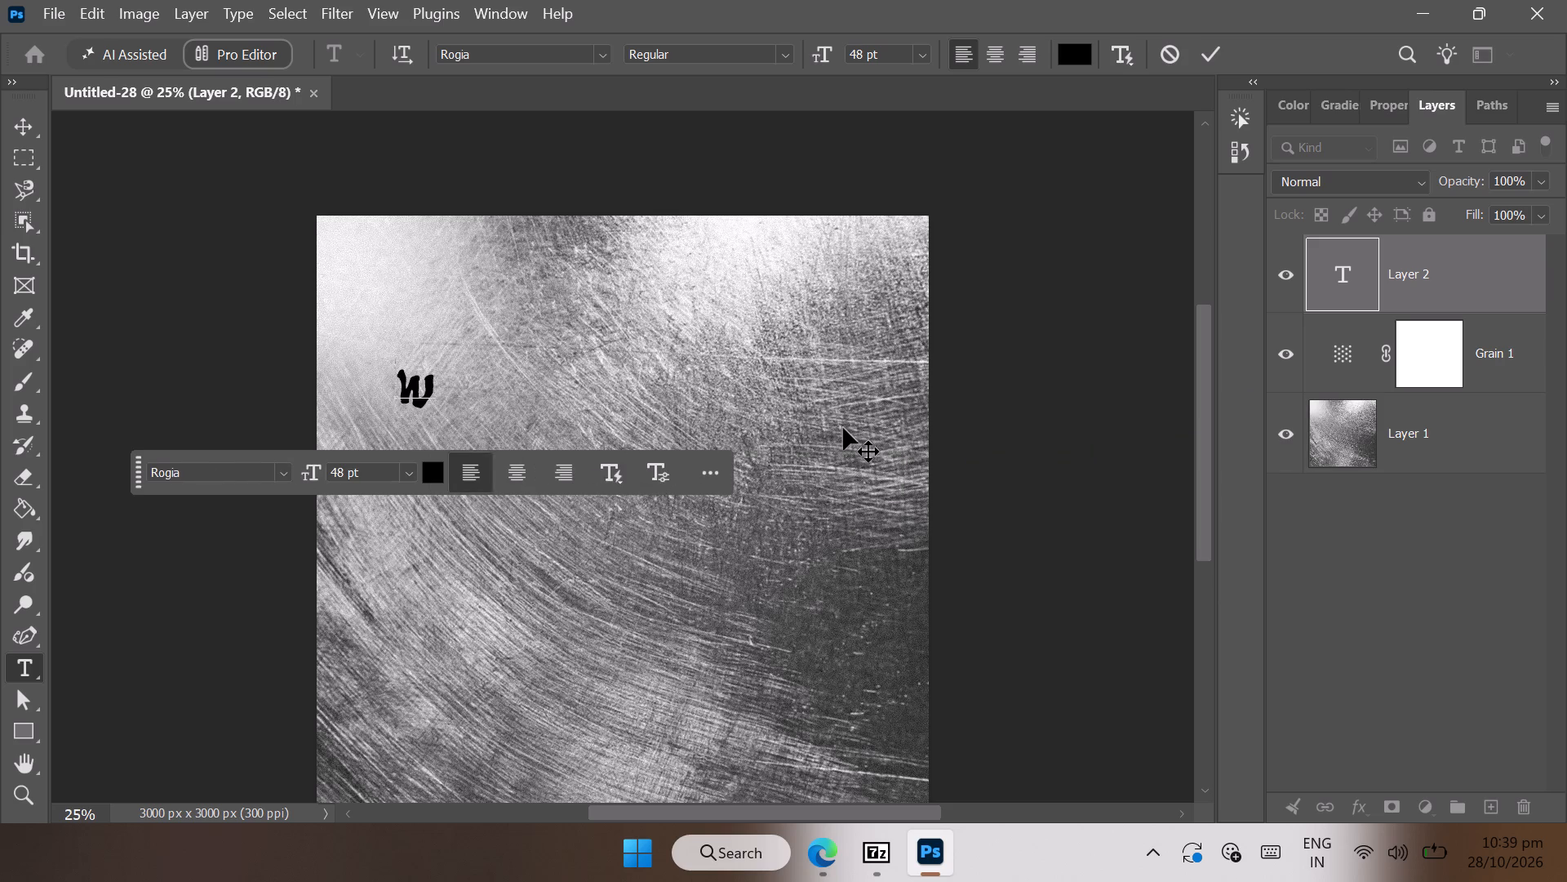
{"action": "key", "text": "shift+w"}
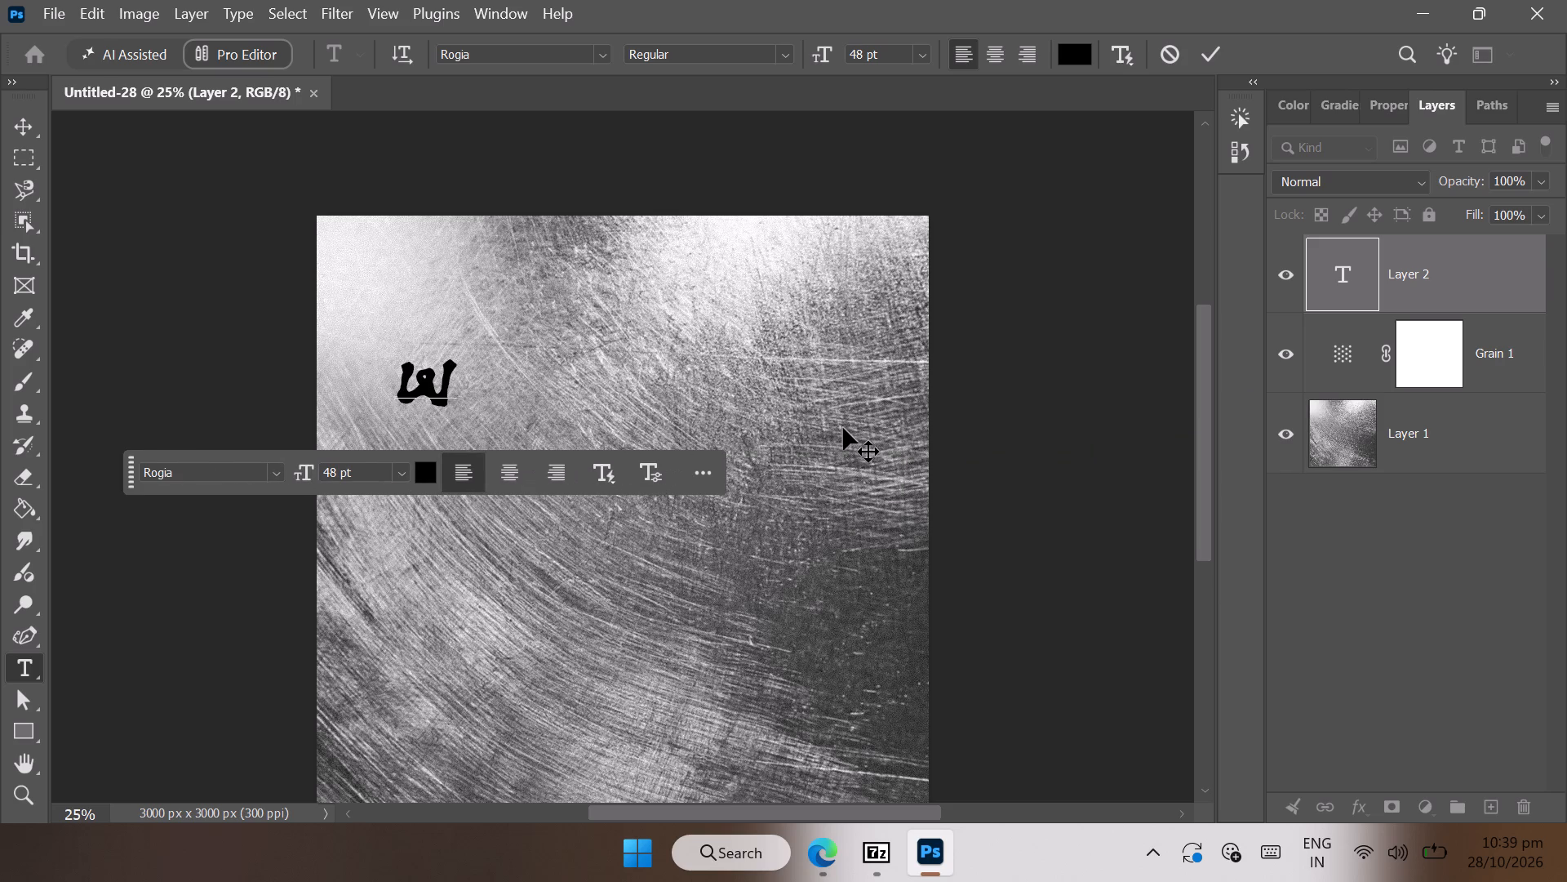
{"action": "type", "text": "hats"}
{"action": "key", "text": "space"}
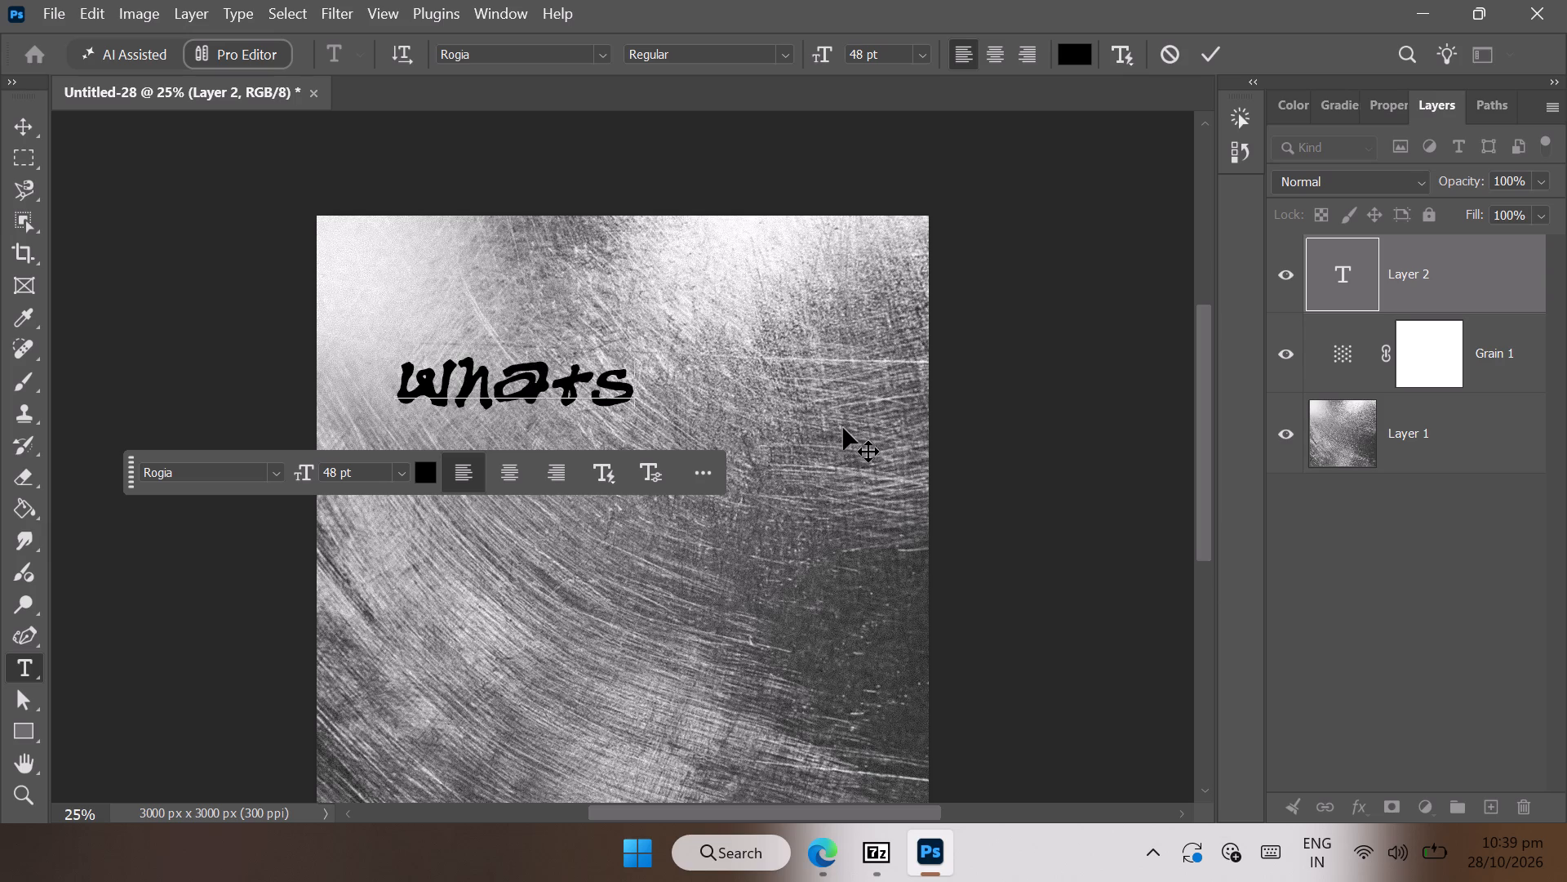
{"action": "type", "text": "a"}
{"action": "key", "text": "space"}
{"action": "key", "text": "BackSpace"}
{"action": "key", "text": "BackSpace"}
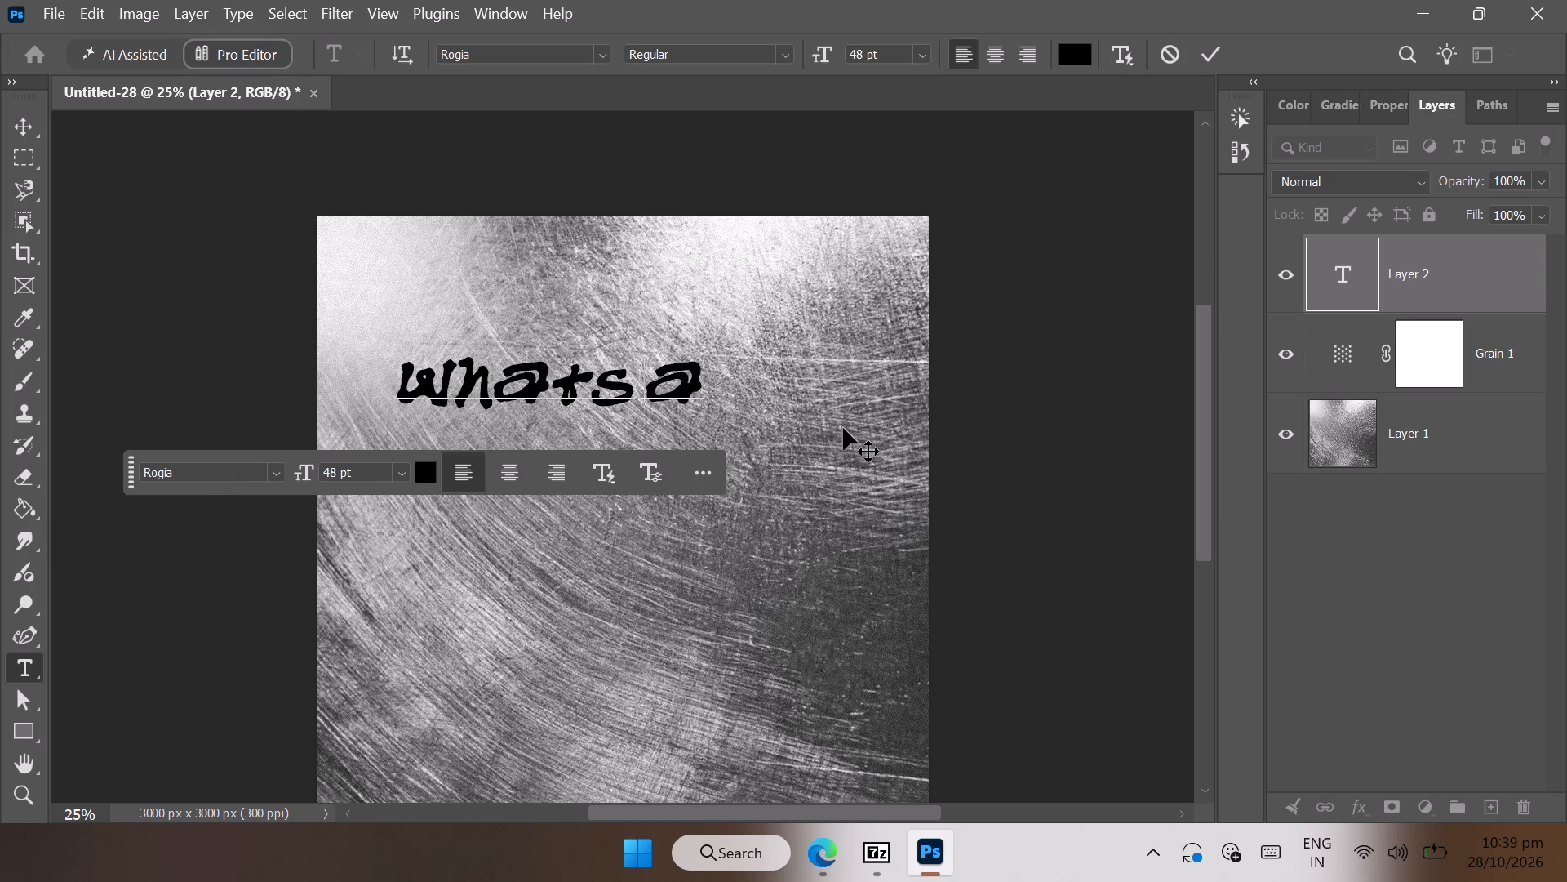
{"action": "key", "text": "BackSpace"}
{"action": "key", "text": "space"}
{"action": "key", "text": "space"}
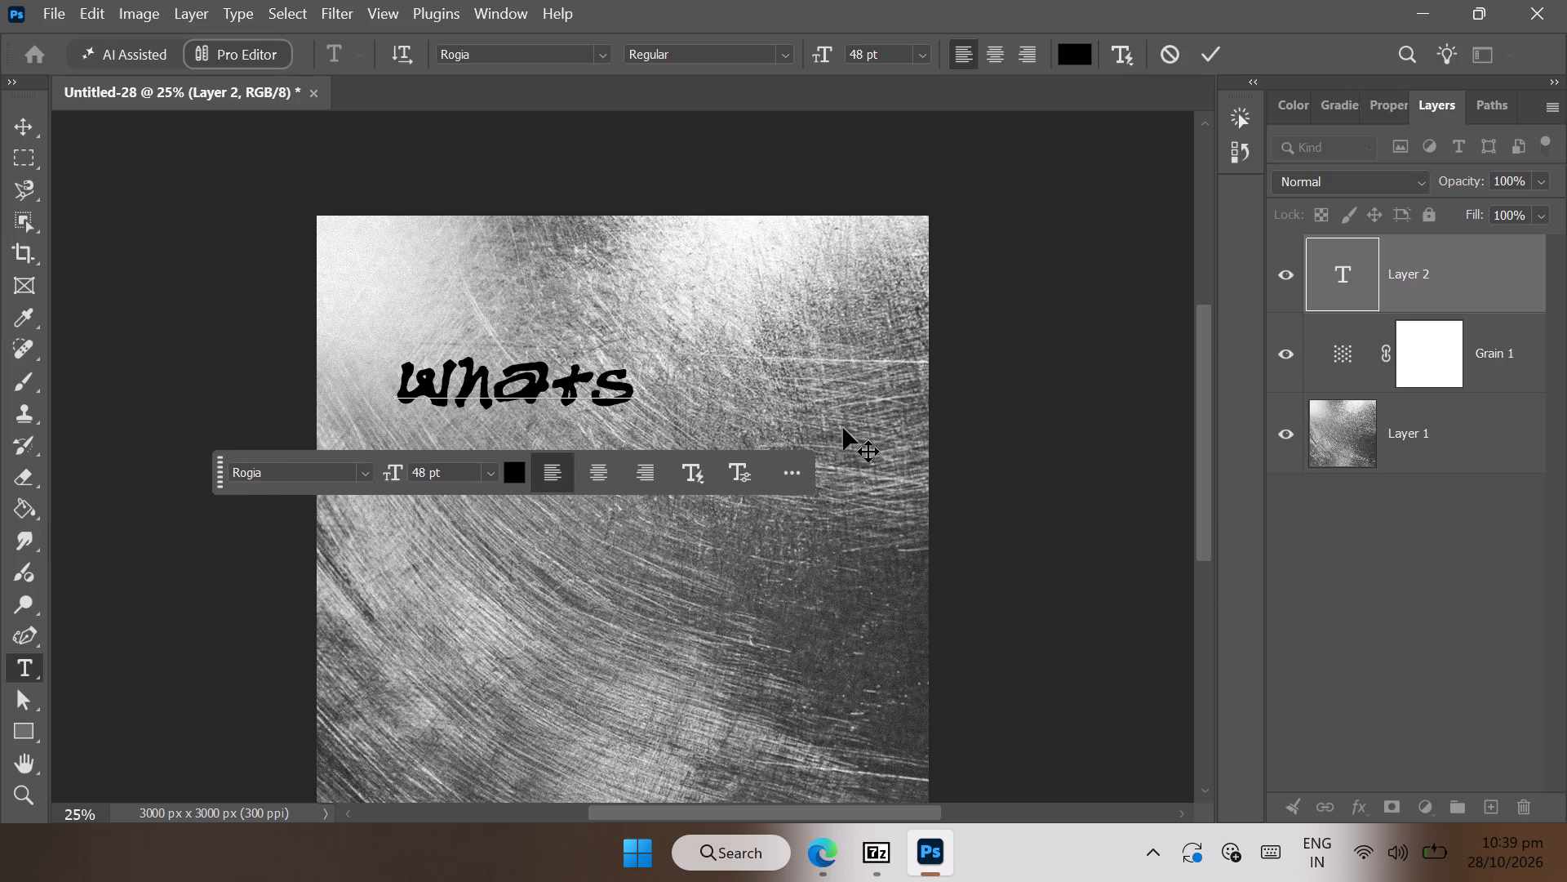
{"action": "type", "text": "a"}
{"action": "key", "text": "space"}
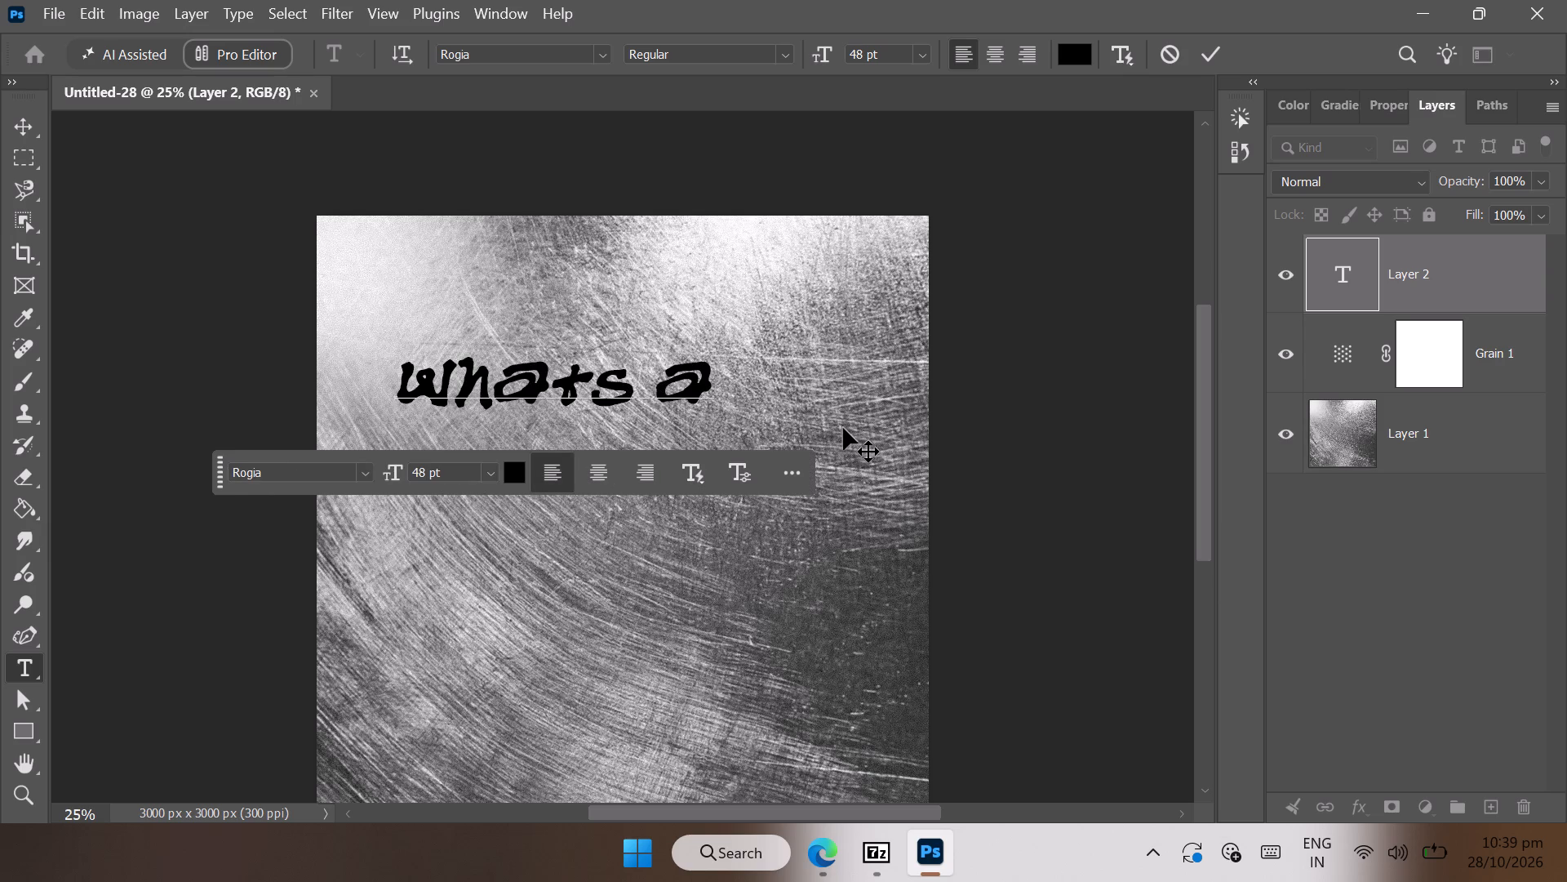
Add a second line reading "dam trophy" and centre-align both lines of the text.
{"action": "key", "text": "Return"}
{"action": "left_click", "coordinate": [604, 475]}
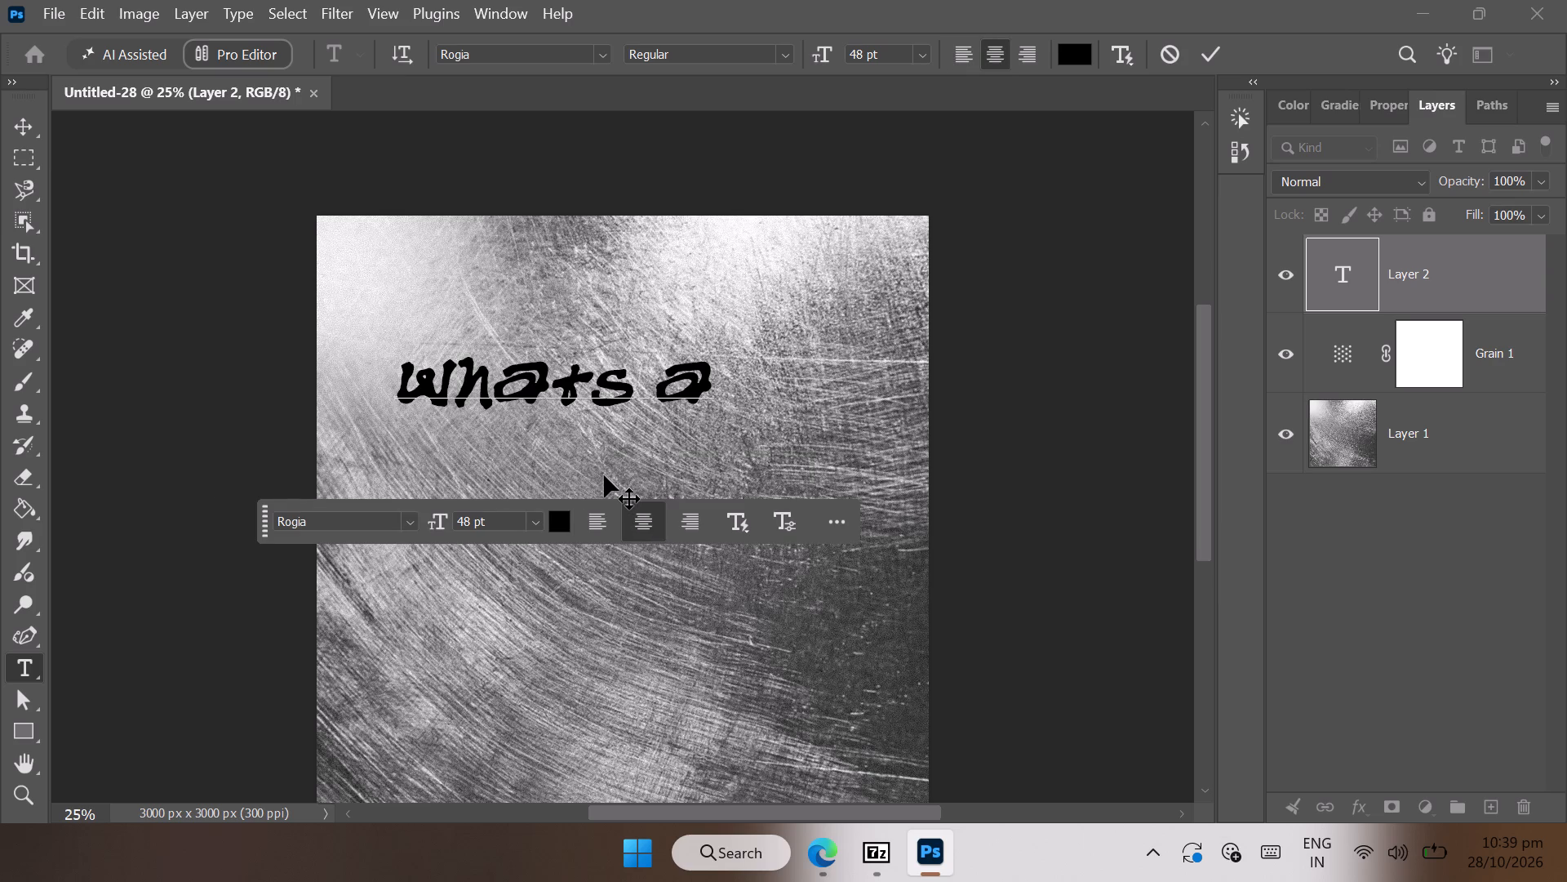
{"action": "type", "text": "dam"}
{"action": "key", "text": "space"}
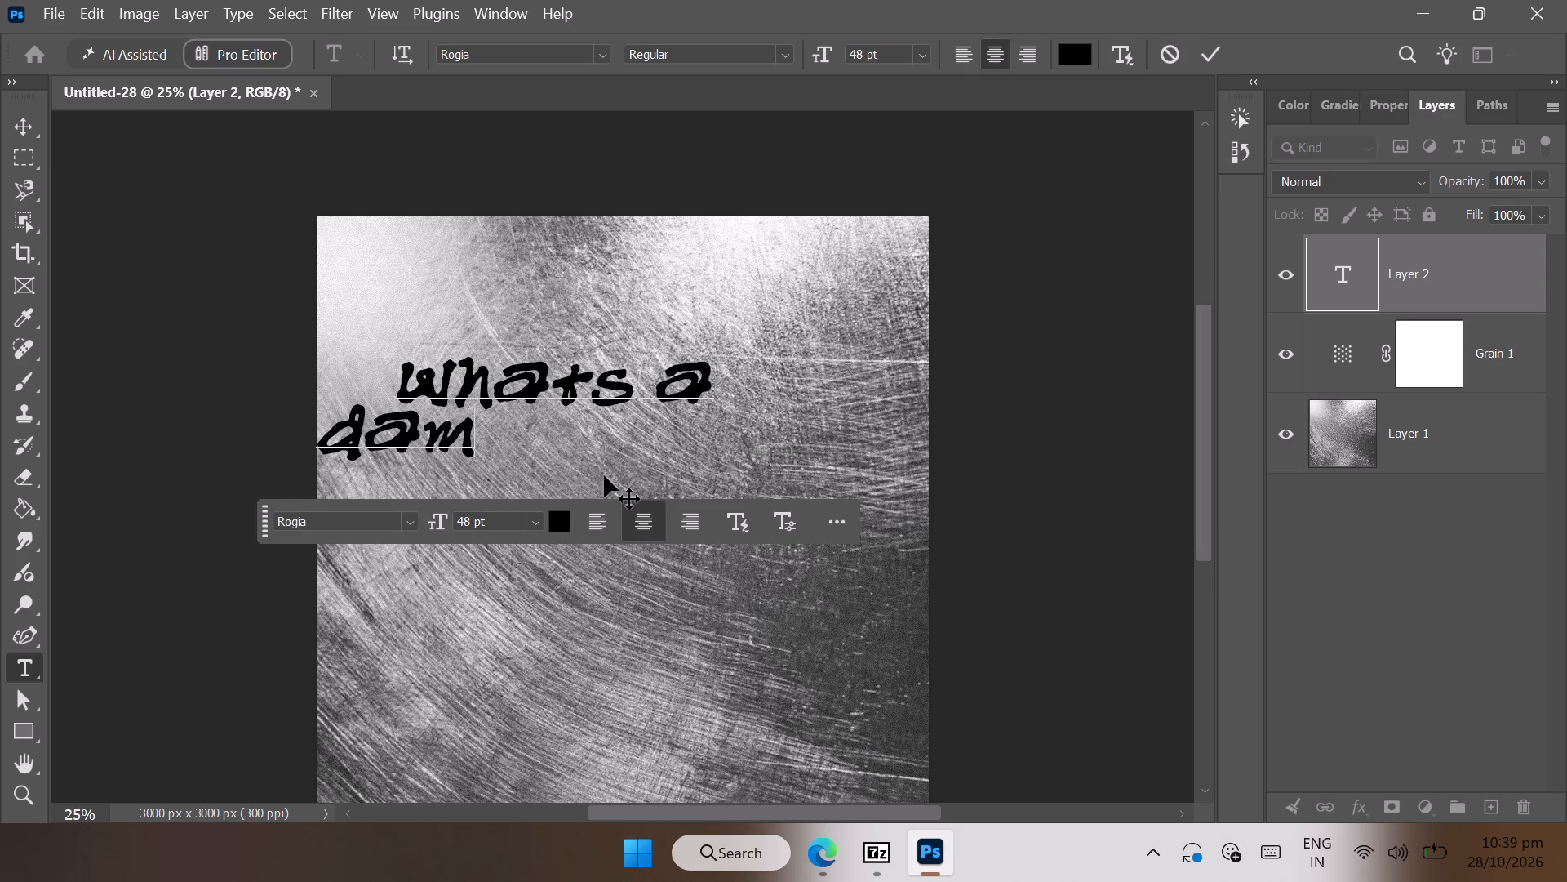
{"action": "type", "text": "trophy"}
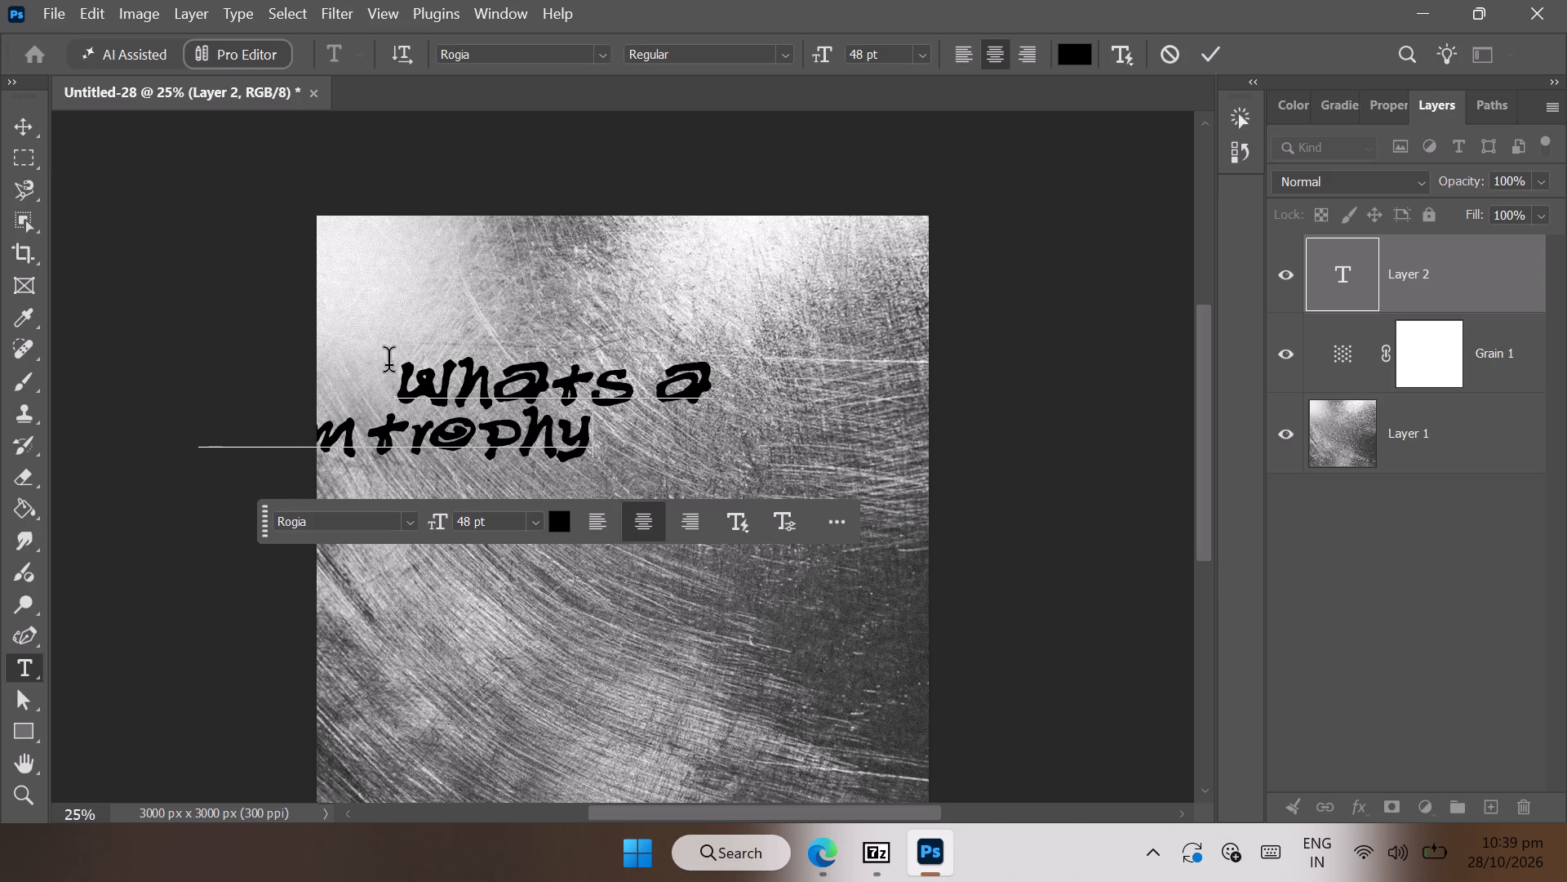
{"action": "left_click", "coordinate": [704, 388]}
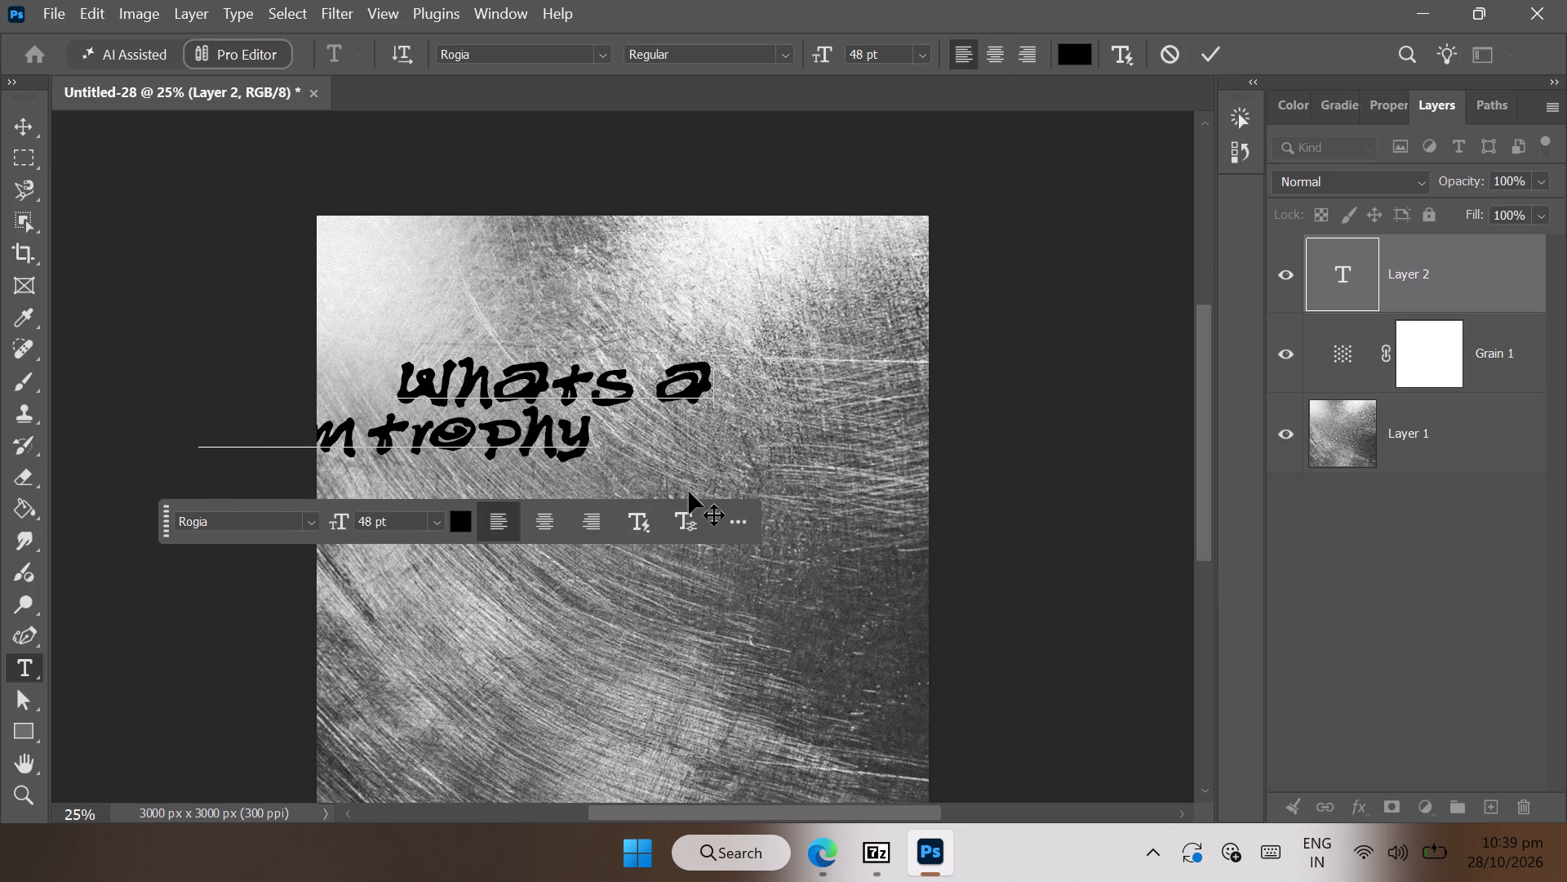
{"action": "left_click", "coordinate": [529, 534]}
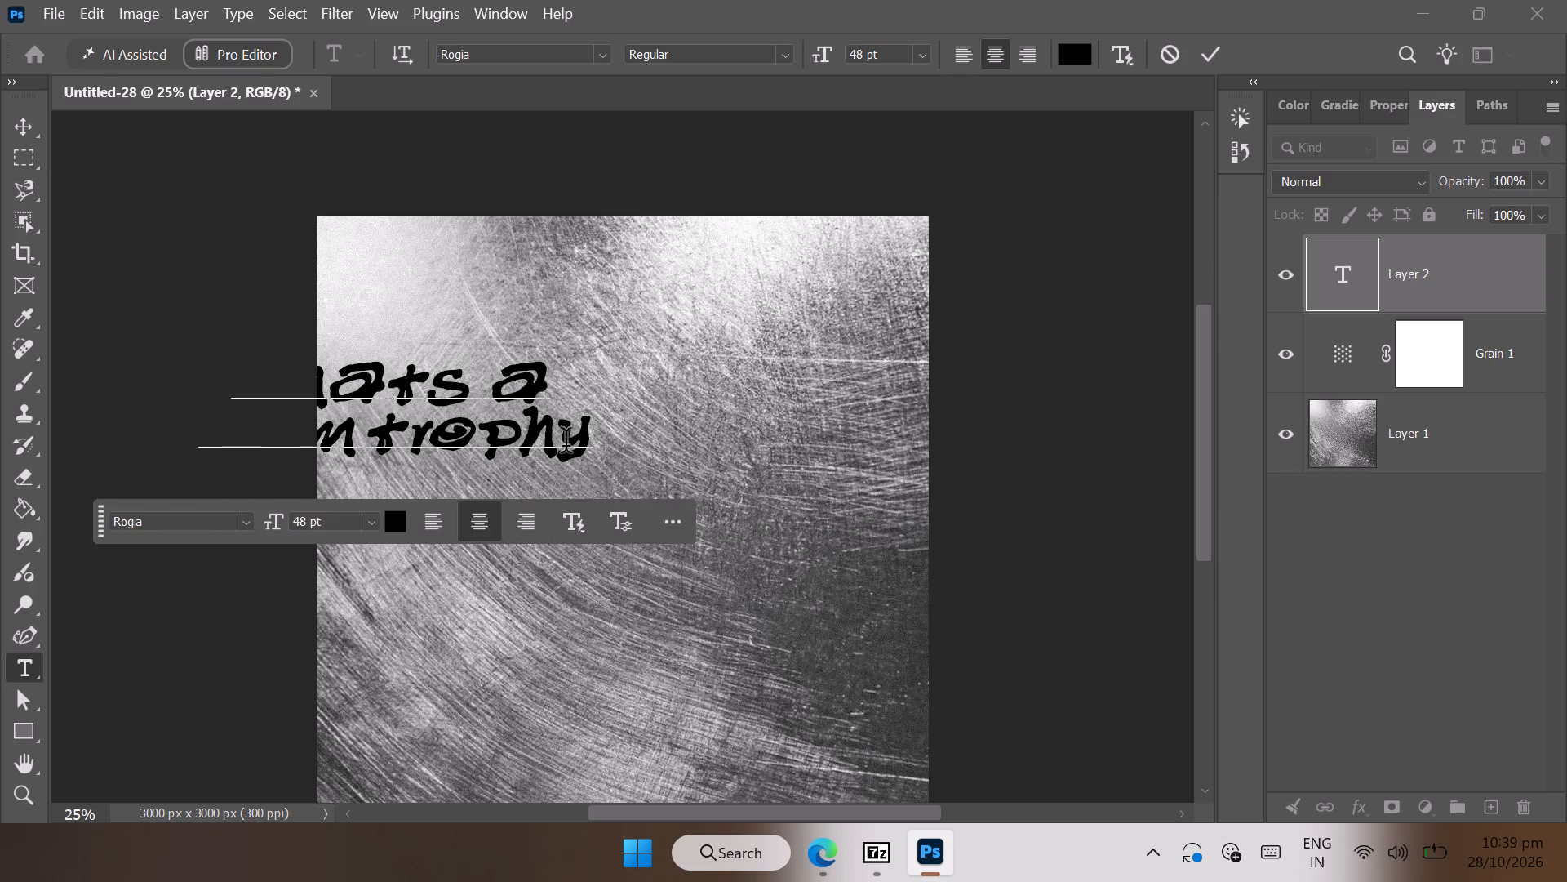
Move the two-line text fully onto the canvas, roughly centred across its upper half.
{"action": "left_click", "coordinate": [588, 433]}
{"action": "left_click_drag", "start_coordinate": [626, 474], "coordinate": [704, 474]}
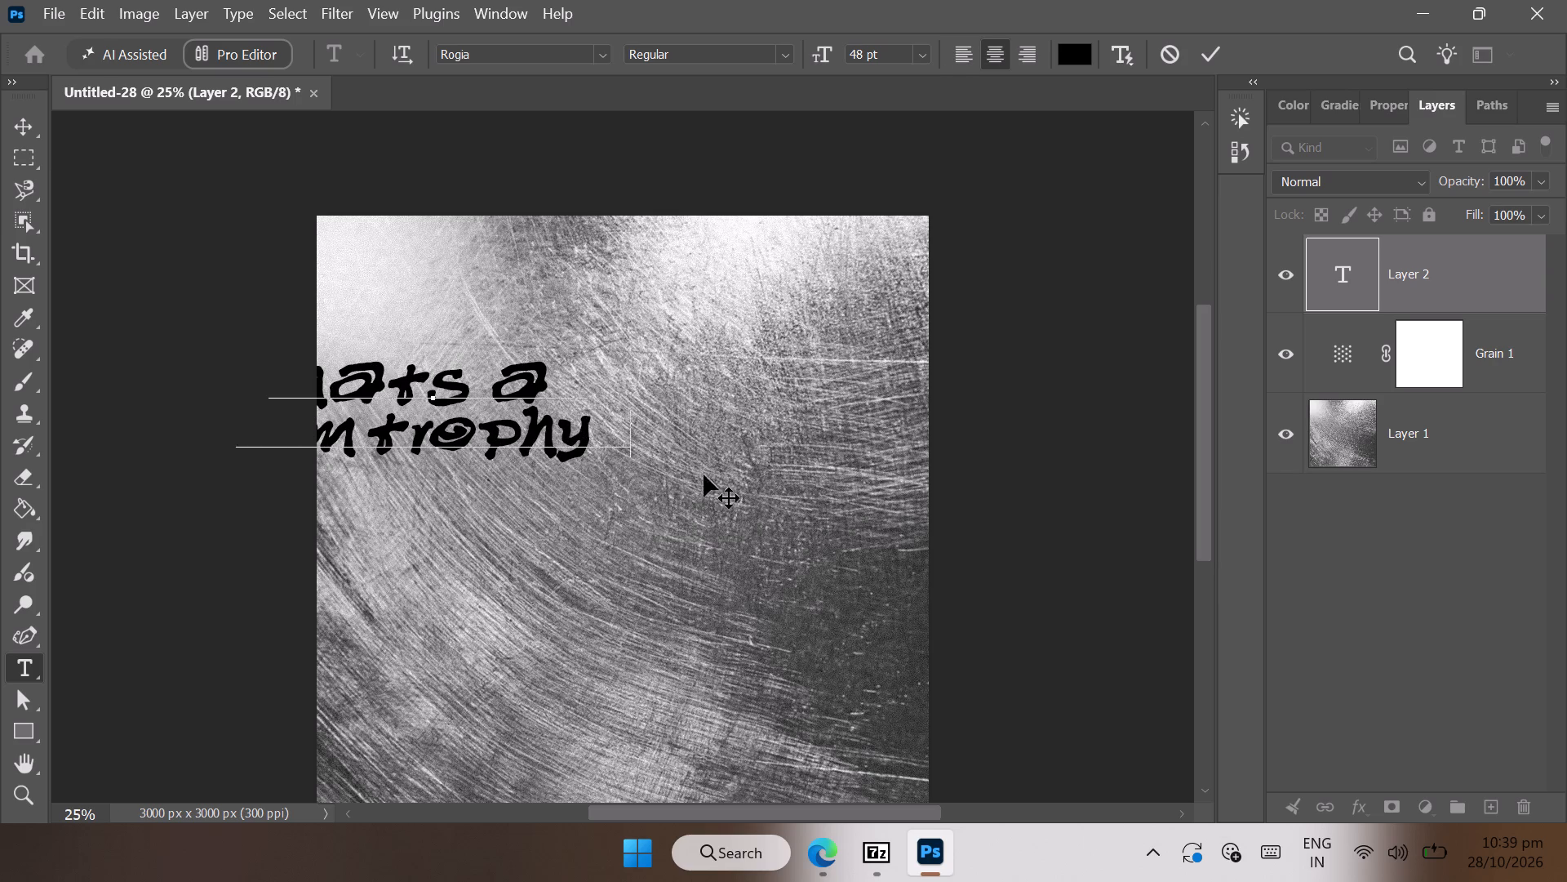
{"action": "left_click_drag", "start_coordinate": [704, 474], "coordinate": [807, 492]}
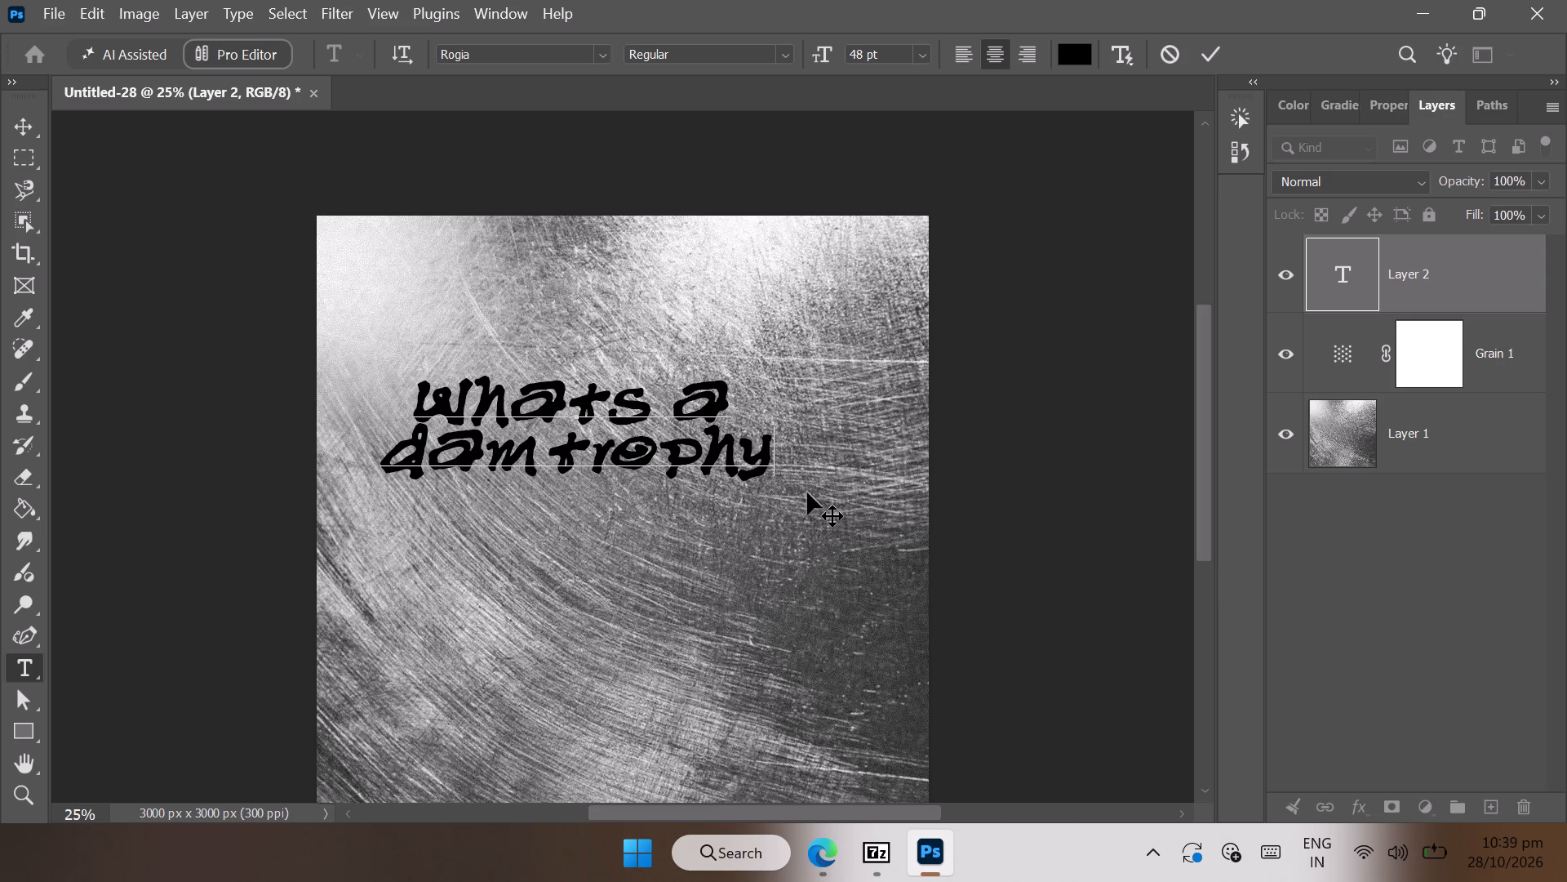
{"action": "left_click_drag", "start_coordinate": [807, 492], "coordinate": [815, 486]}
Add an extra space between "dam" and "trophy" and insert a blank line between the two text lines.
{"action": "left_click", "coordinate": [561, 446]}
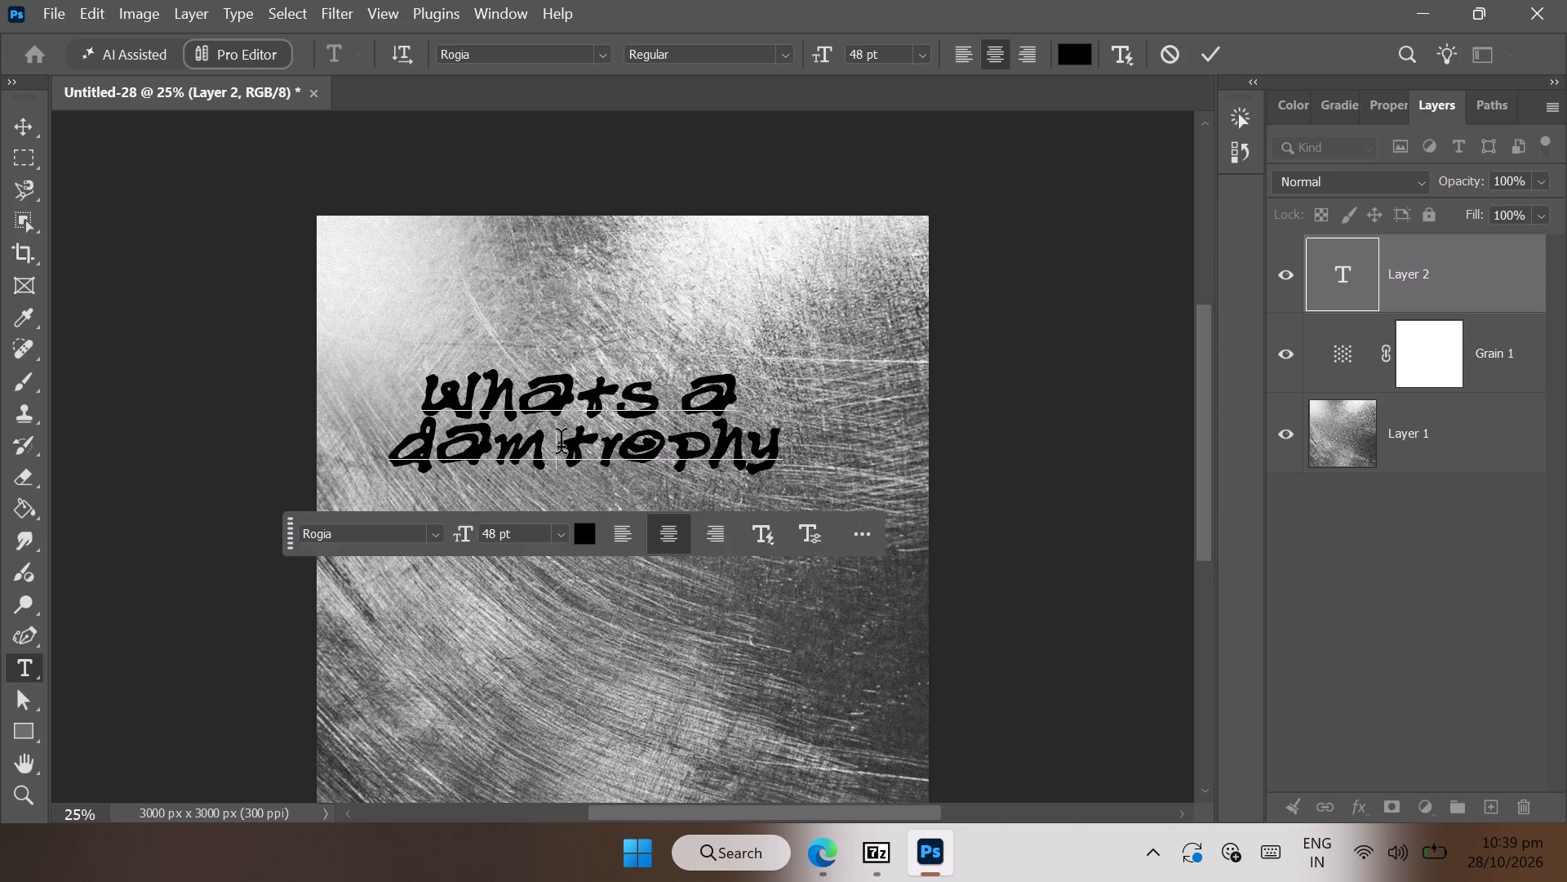
{"action": "key", "text": "space"}
{"action": "left_click", "coordinate": [738, 390]}
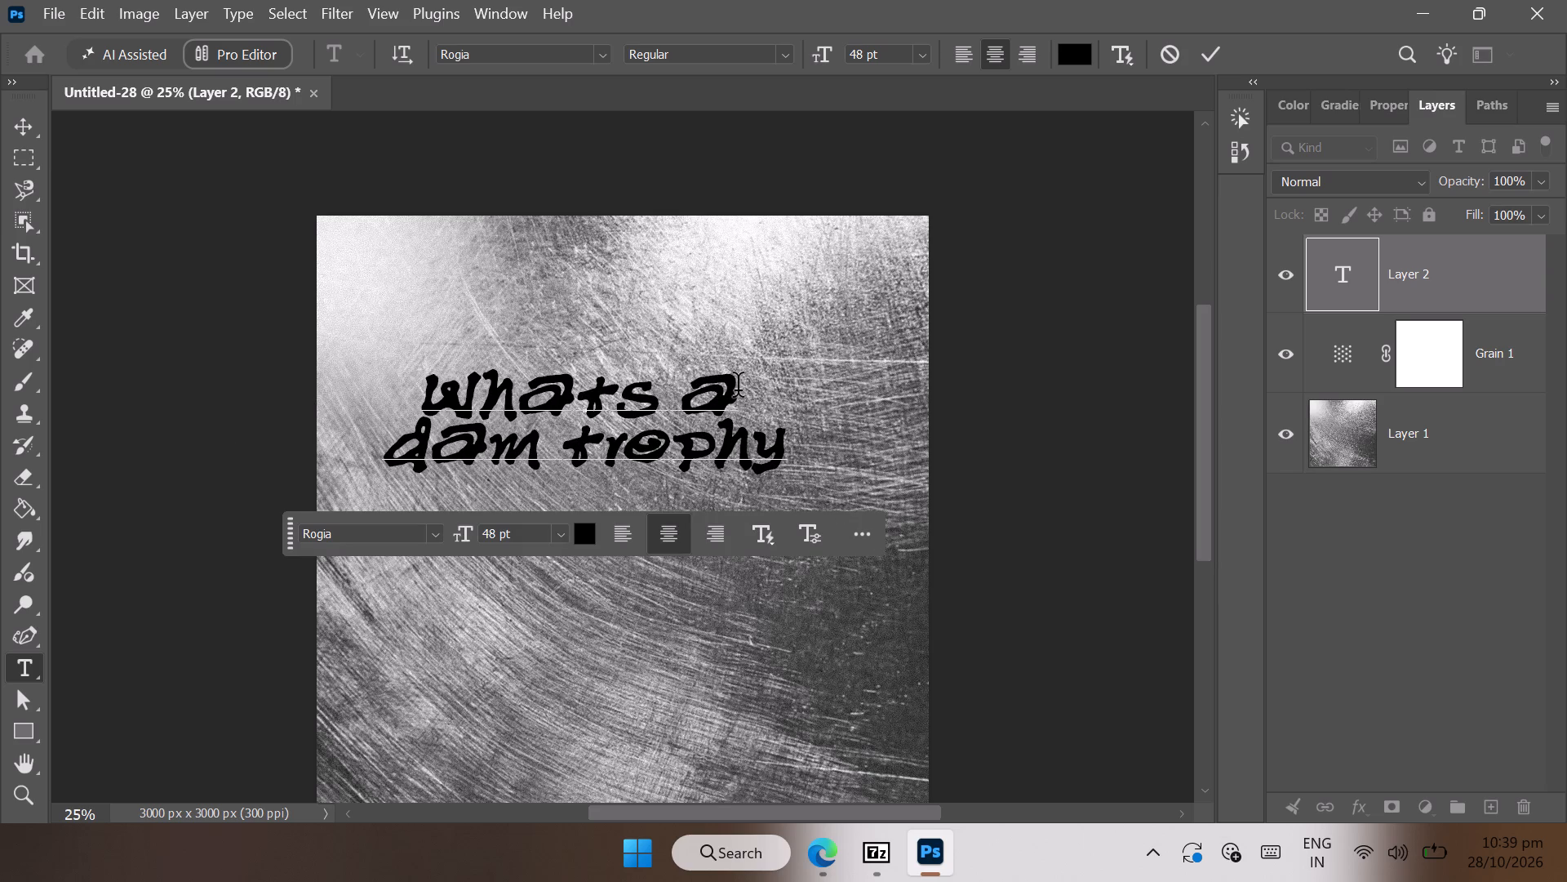
{"action": "key", "text": "Return"}
Replace "Whats" in the first text line with "just for", keeping the "a" at the end.
{"action": "scroll", "coordinate": [735, 413], "scroll_direction": "down", "scroll_amount": 1}
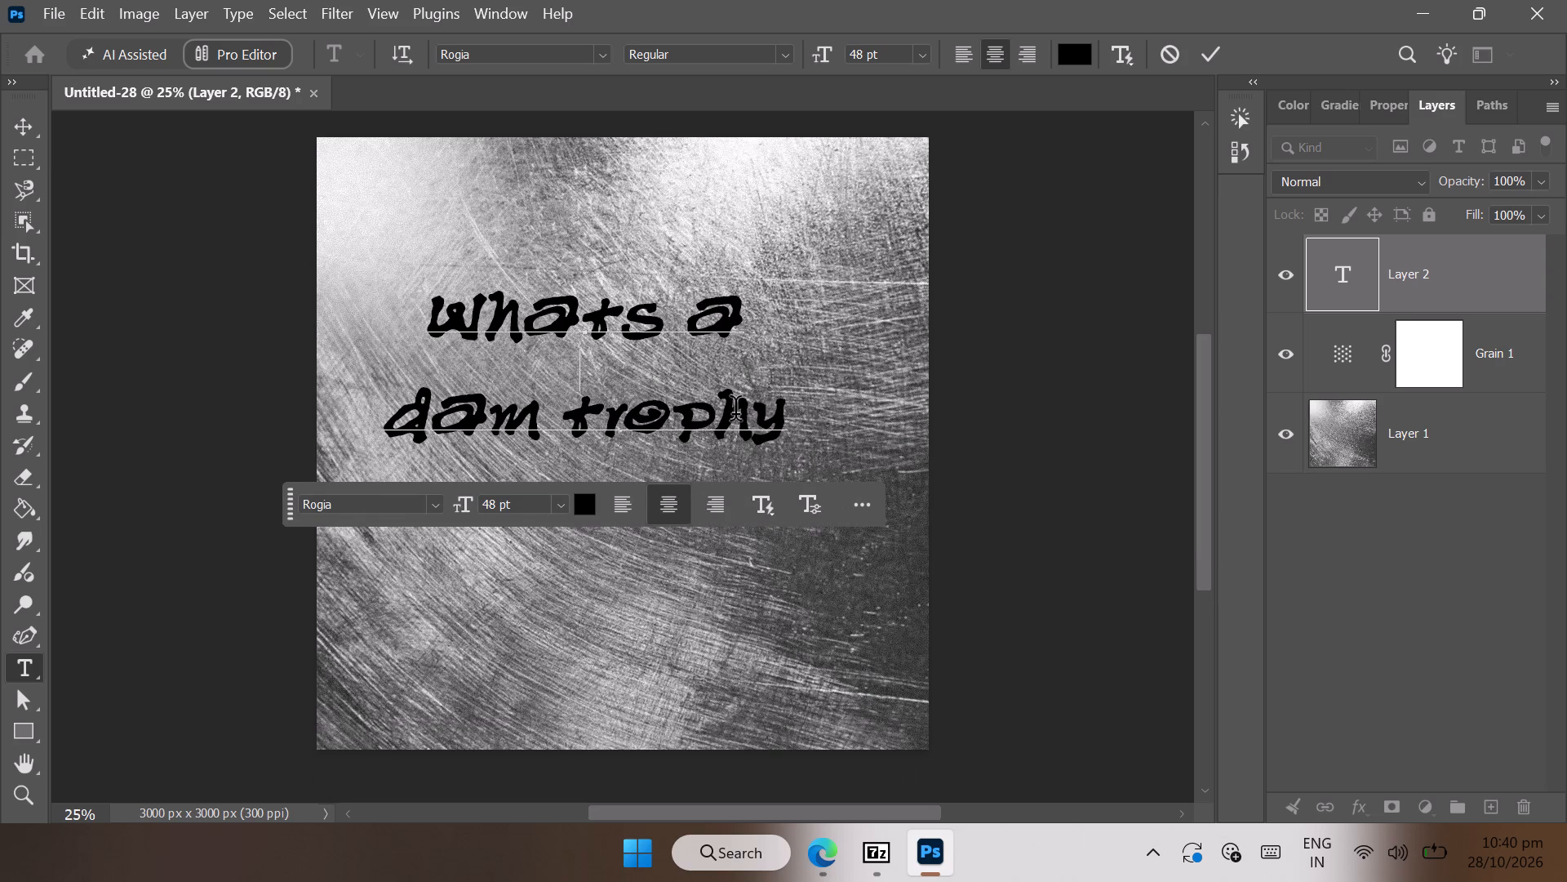
{"action": "scroll", "coordinate": [735, 413], "scroll_direction": "down", "scroll_amount": 1}
{"action": "left_click", "coordinate": [797, 426]}
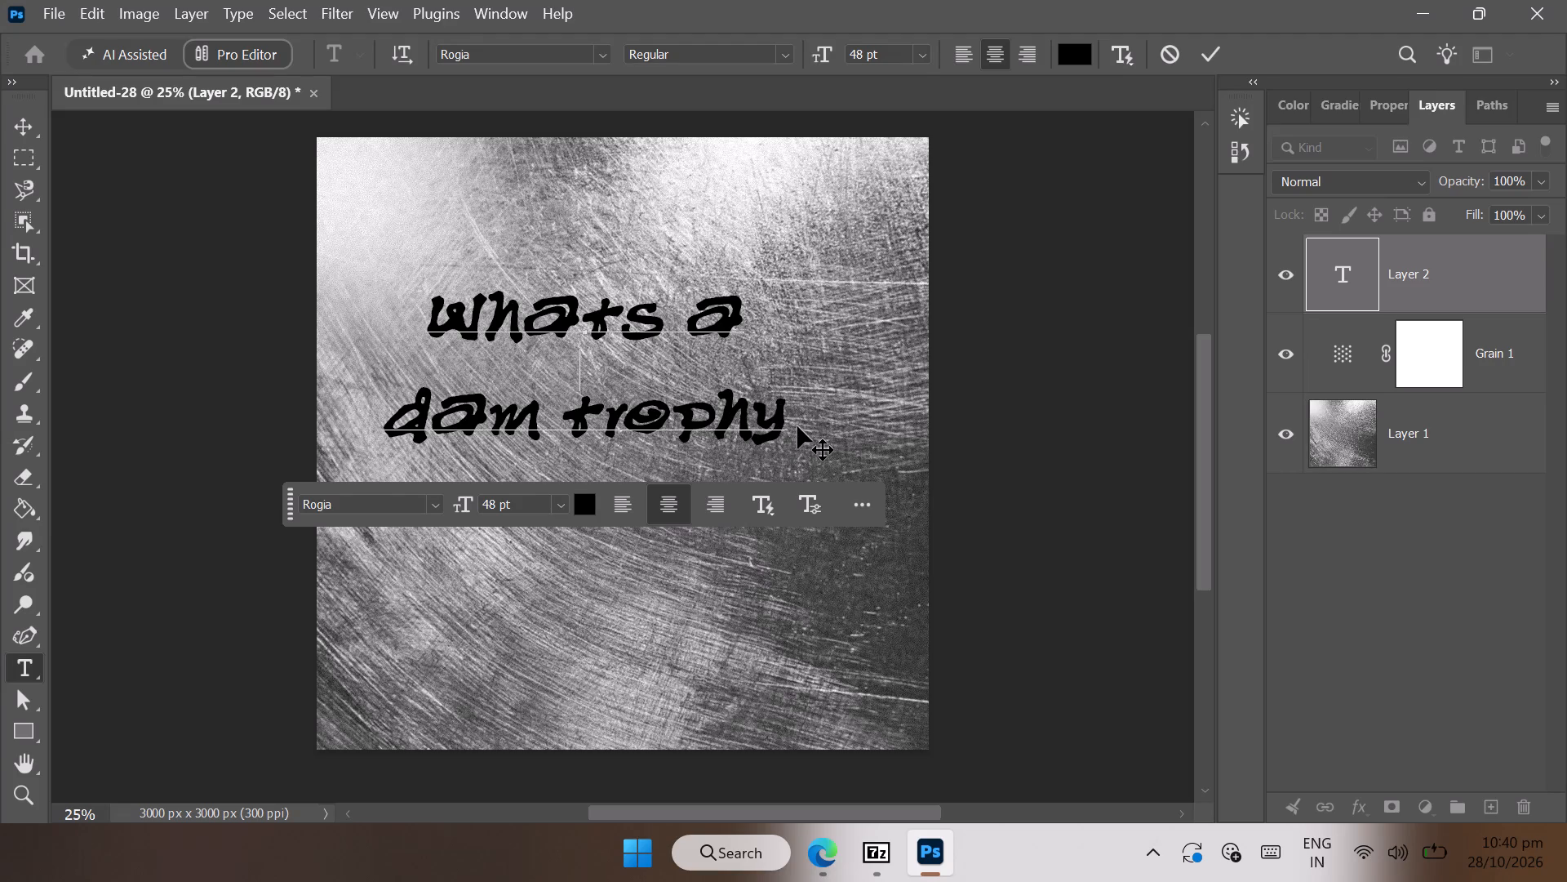
{"action": "left_click", "coordinate": [785, 419]}
{"action": "left_click_drag", "start_coordinate": [663, 339], "coordinate": [440, 342]}
{"action": "type", "text": "just"}
{"action": "type", "text": "for a"}
{"action": "key", "text": "BackSpace"}
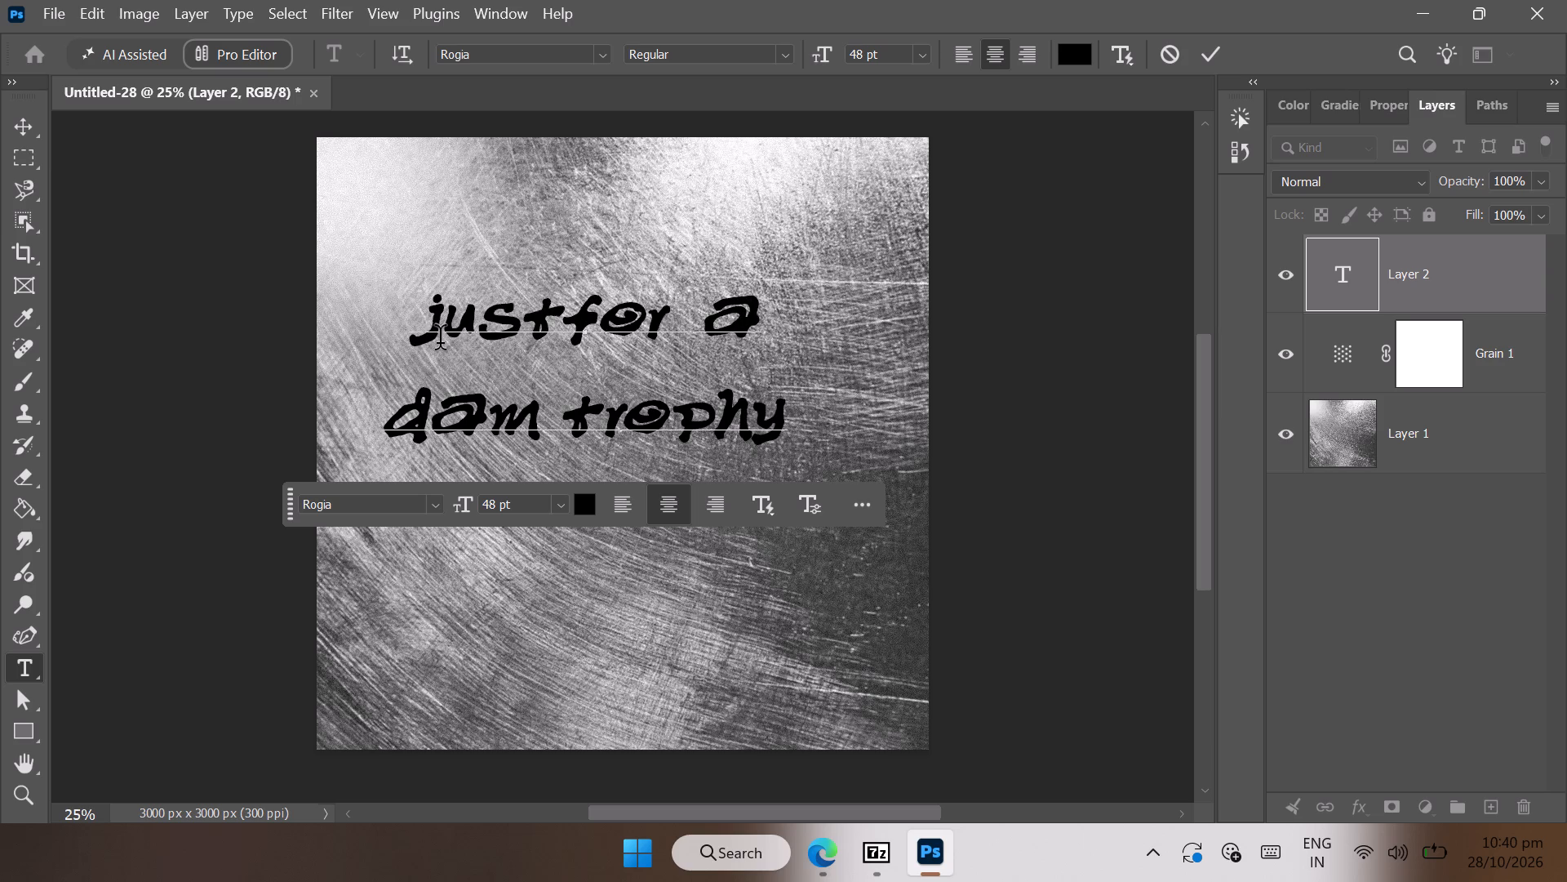
{"action": "left_click", "coordinate": [557, 317]}
{"action": "key", "text": "space"}
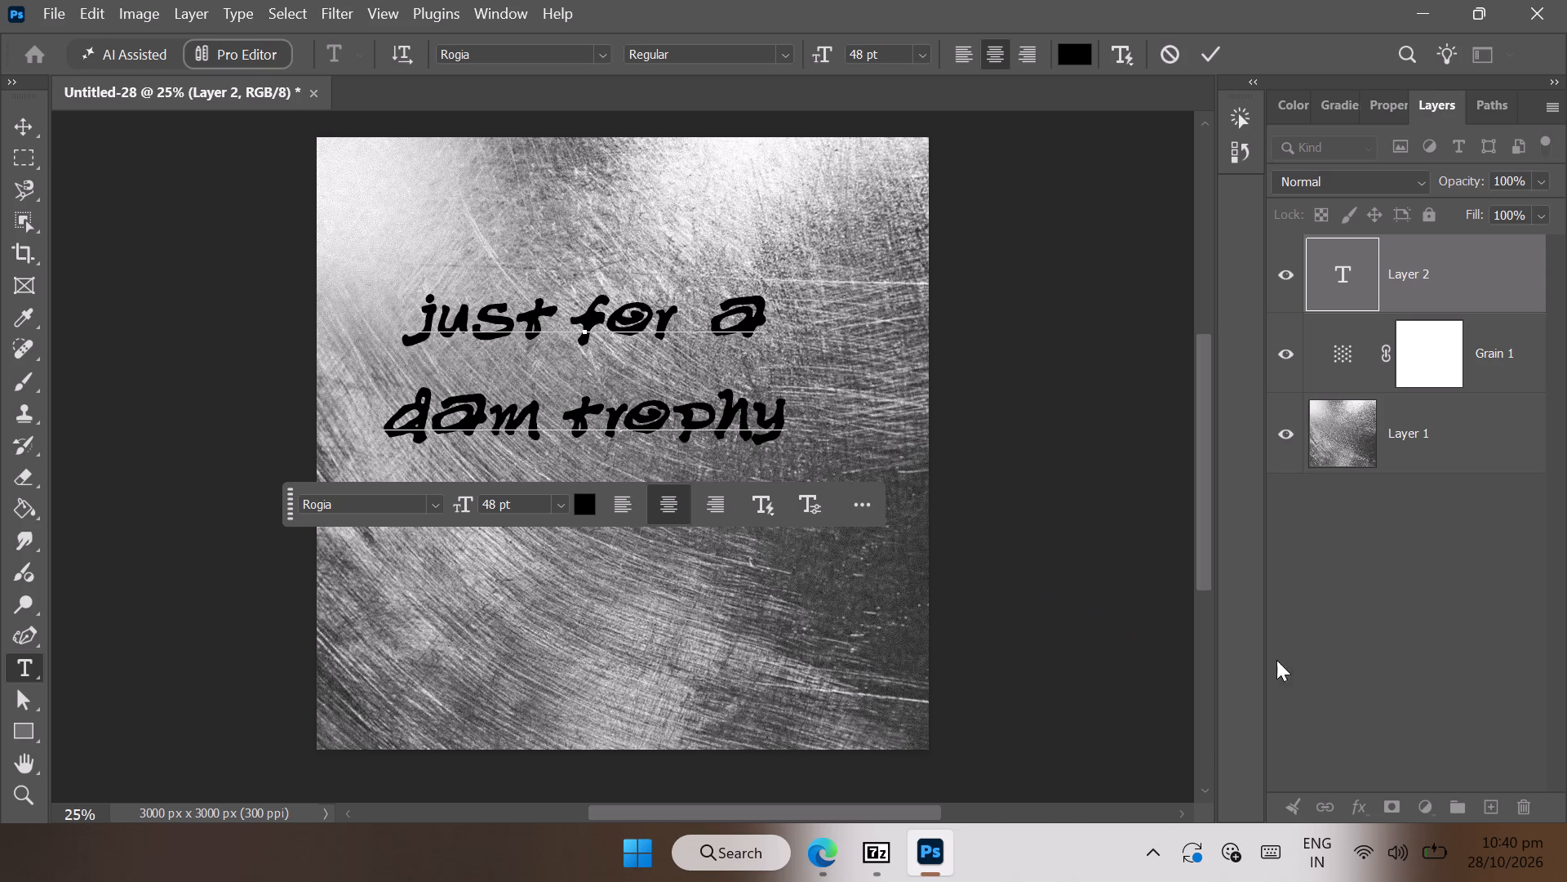
Commit the text, make a rectangular selection around the word "just", and rasterize the text layer.
{"action": "left_click", "coordinate": [1314, 656]}
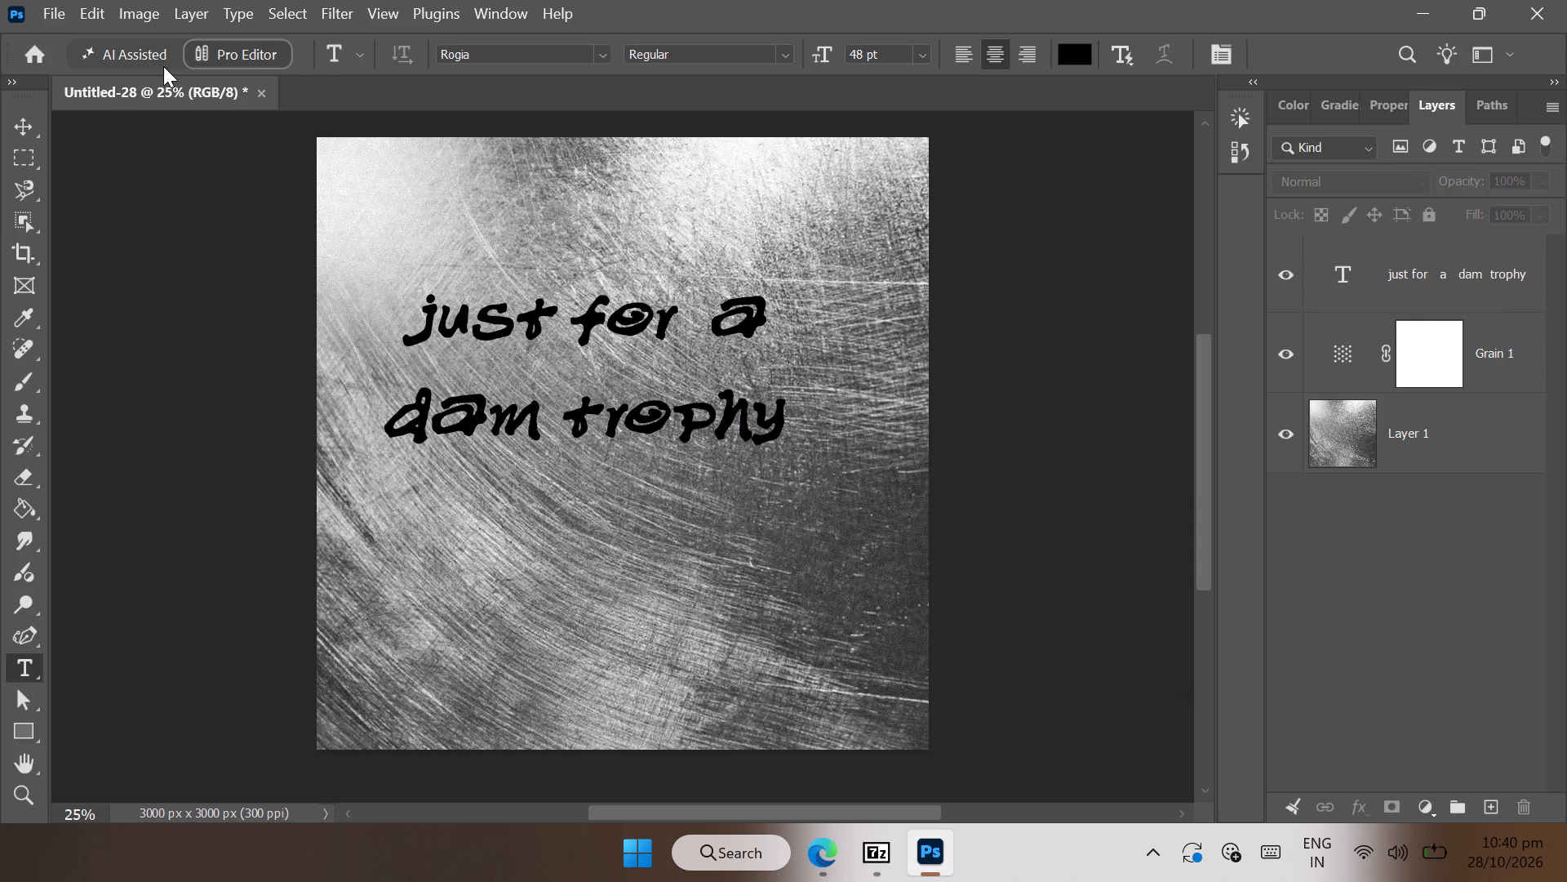
{"action": "left_click", "coordinate": [24, 151]}
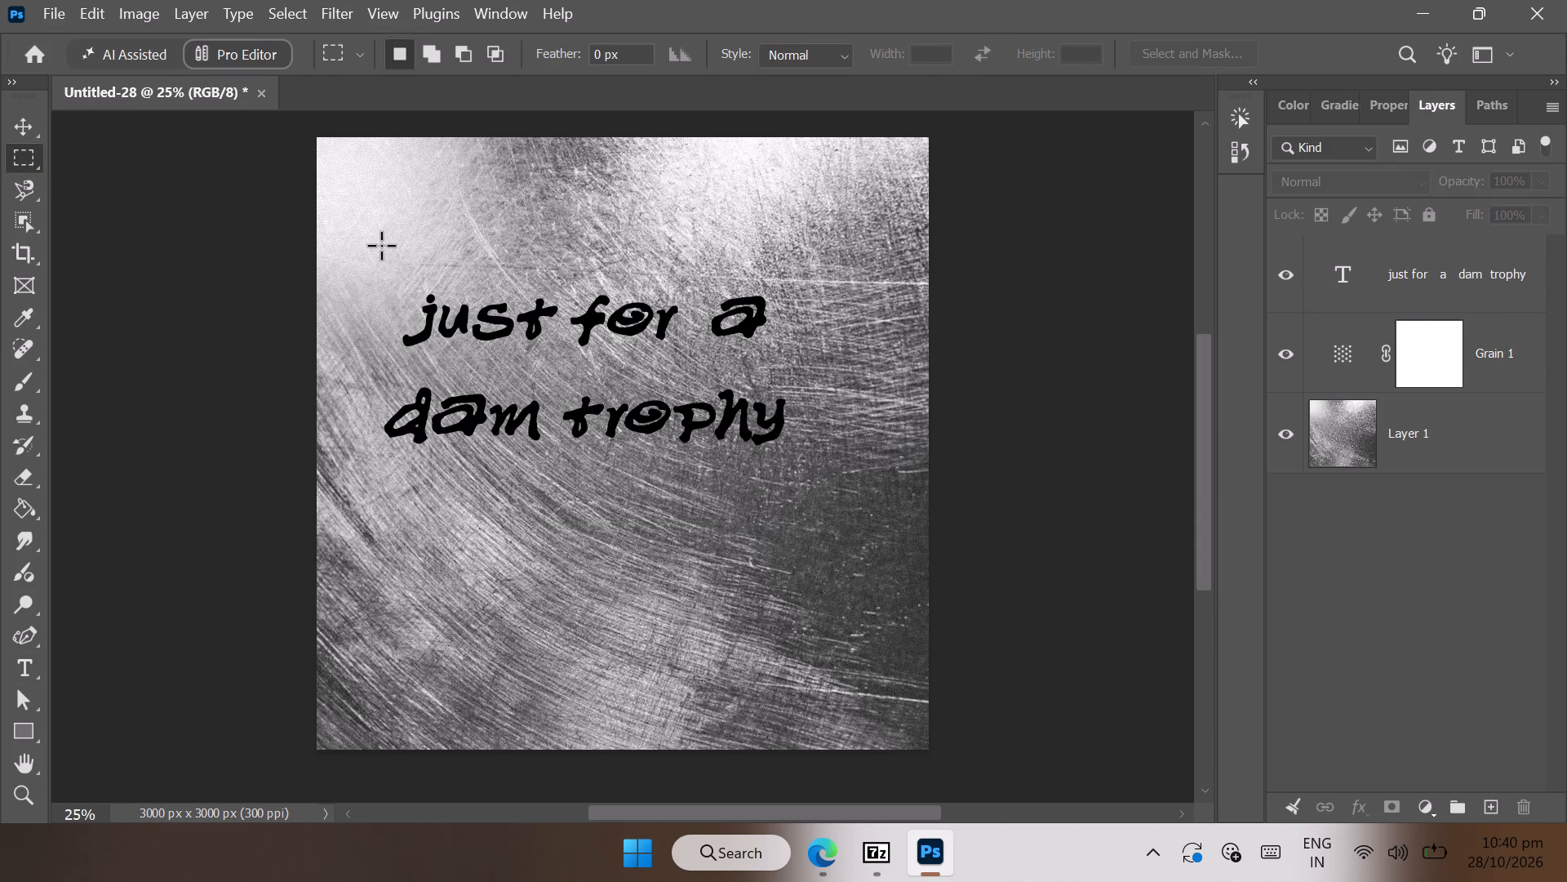
{"action": "left_click_drag", "start_coordinate": [386, 264], "coordinate": [566, 369]}
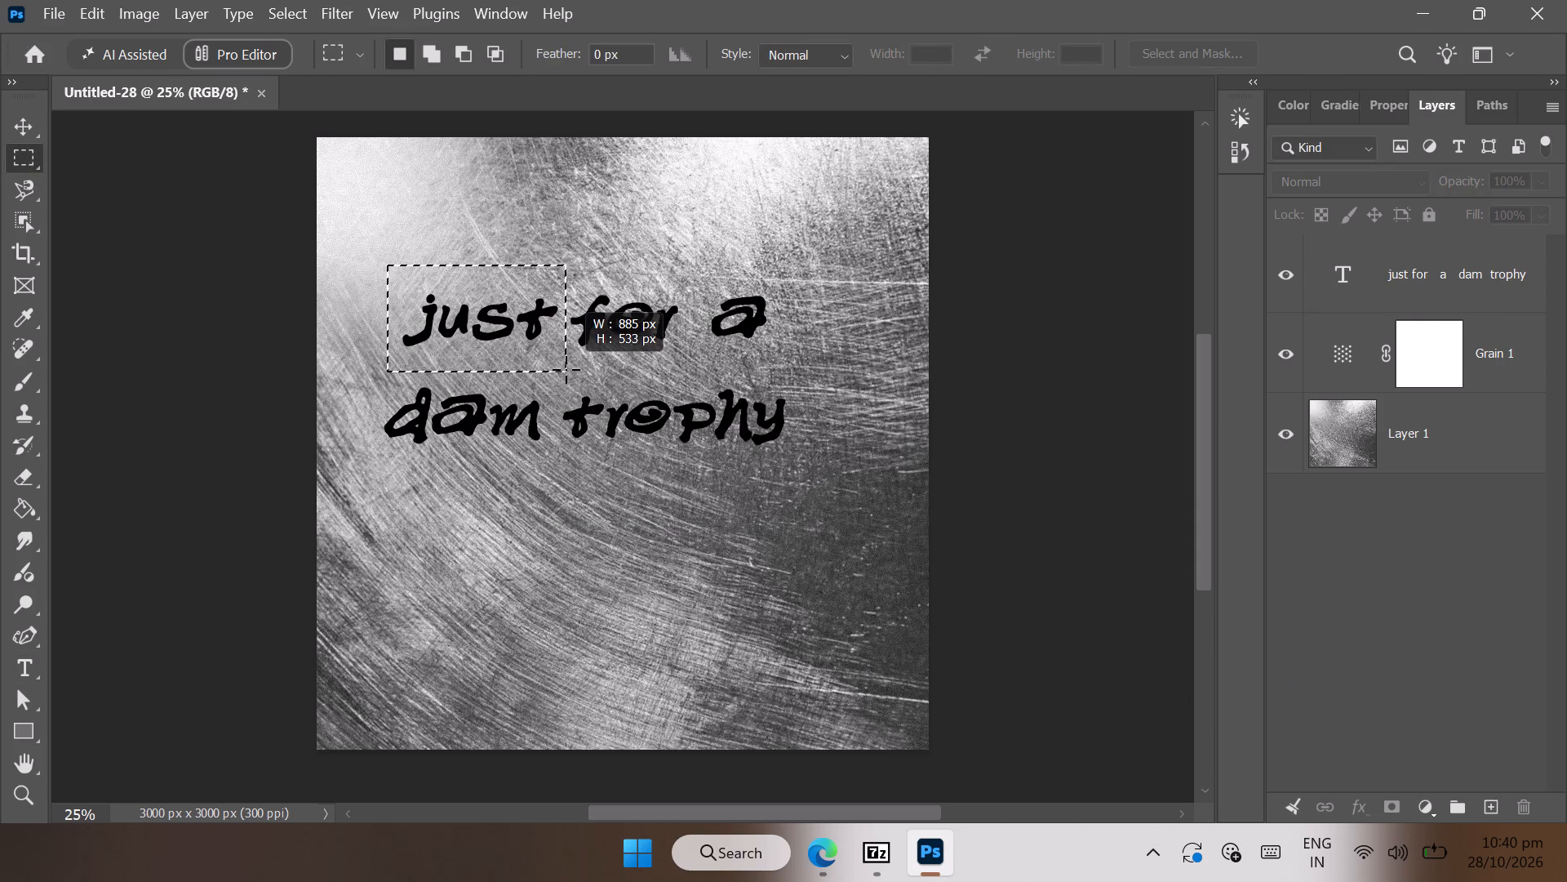
{"action": "left_click_drag", "start_coordinate": [566, 369], "coordinate": [565, 364]}
{"action": "left_click", "coordinate": [29, 119]}
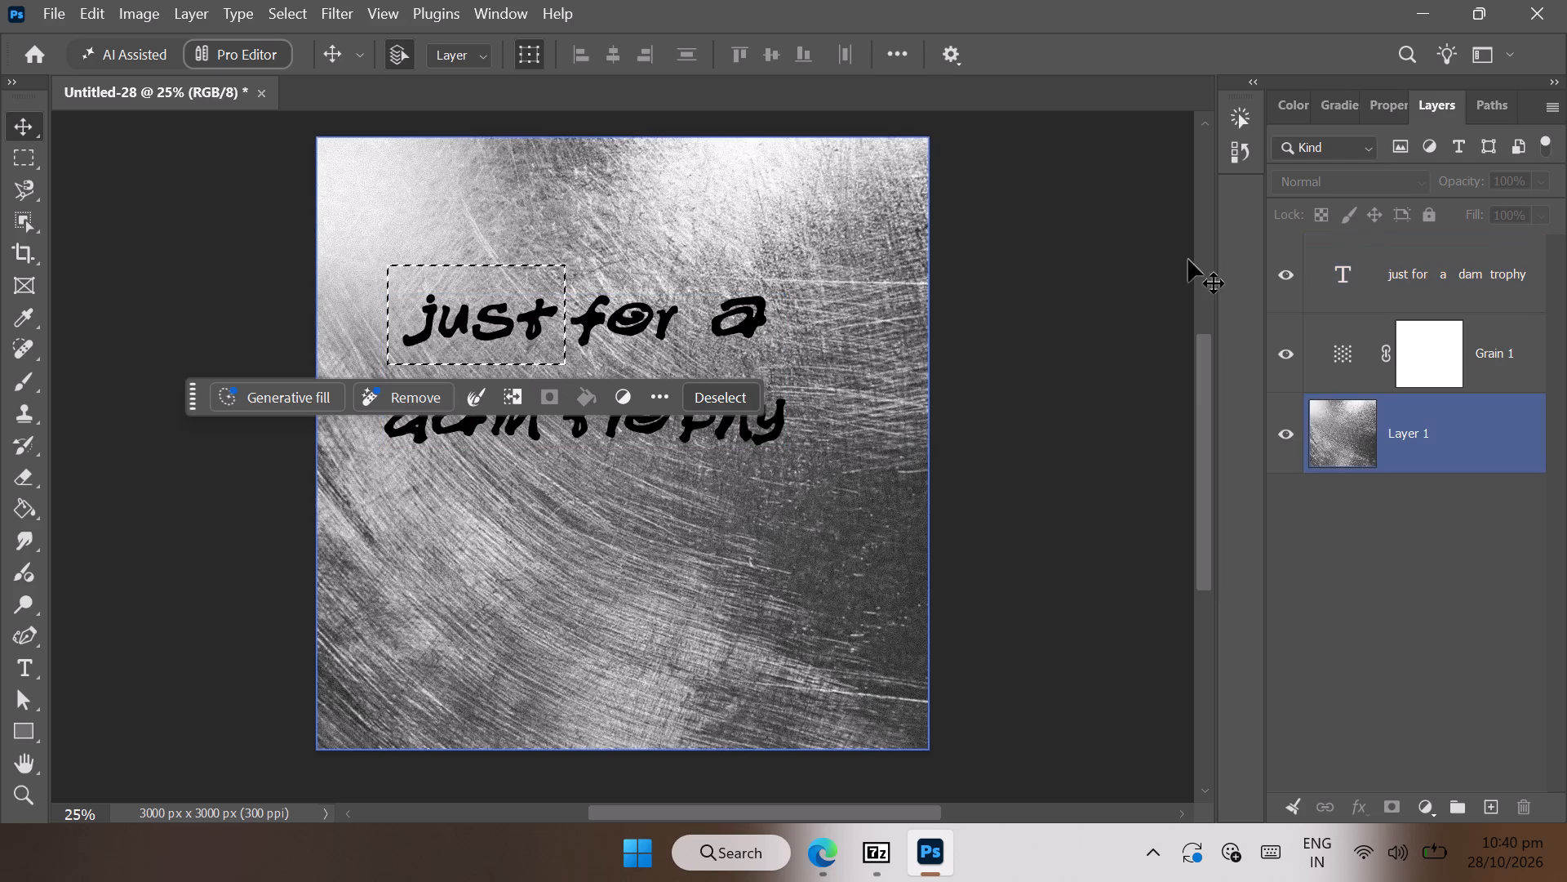
{"action": "right_click", "coordinate": [1430, 275]}
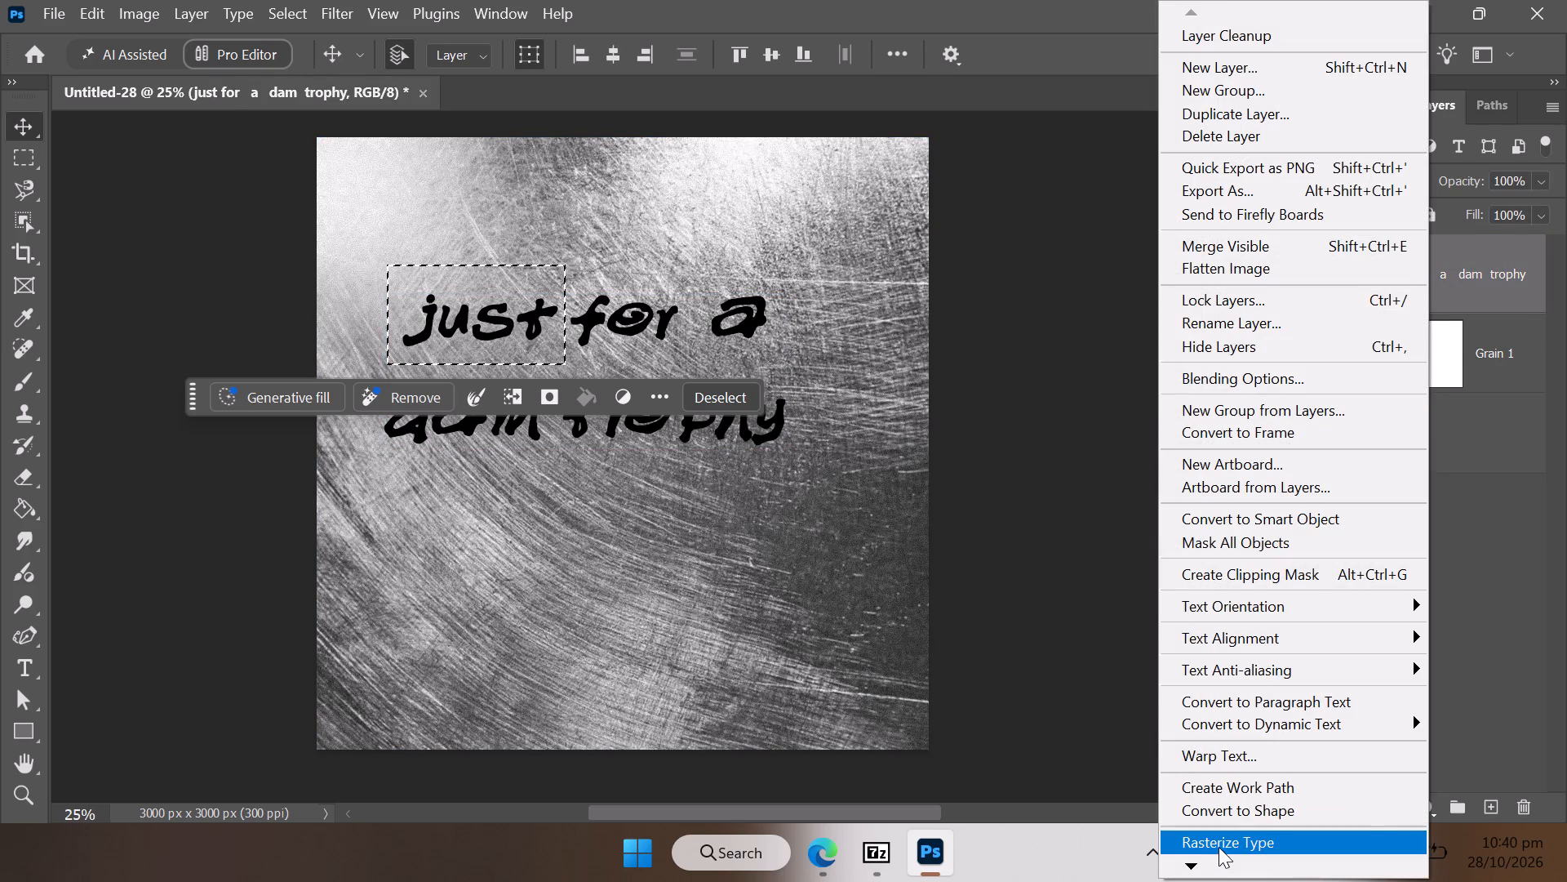
{"action": "left_click", "coordinate": [1219, 845]}
Move "just" about 85 px left and 210 px up, rotate it about -6.8°, and clear the selection.
{"action": "left_click_drag", "start_coordinate": [532, 327], "coordinate": [484, 241]}
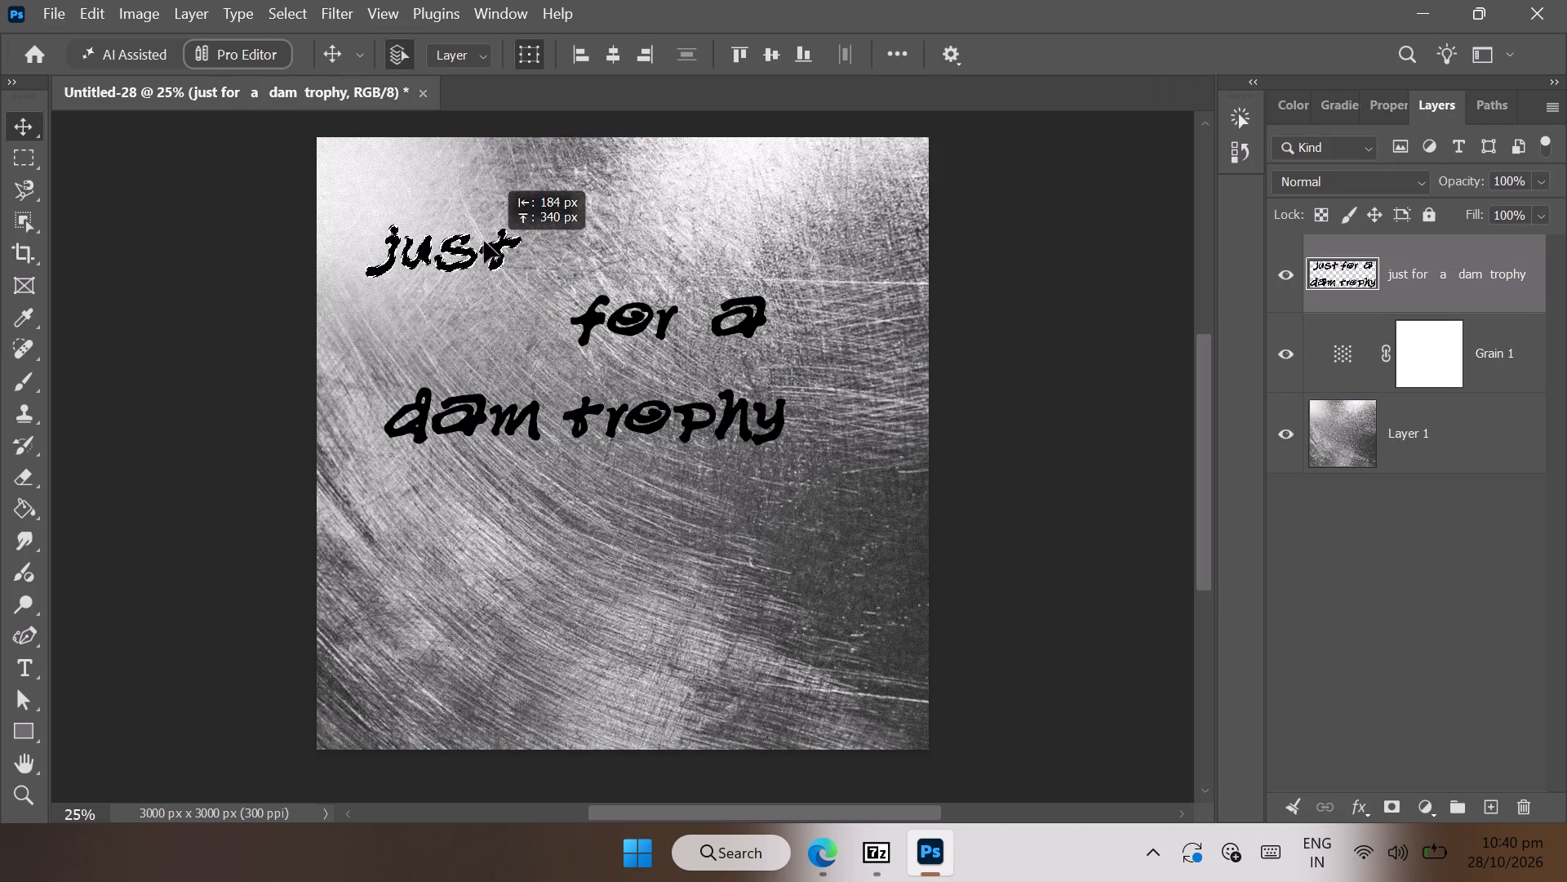
{"action": "left_click_drag", "start_coordinate": [484, 241], "coordinate": [504, 268]}
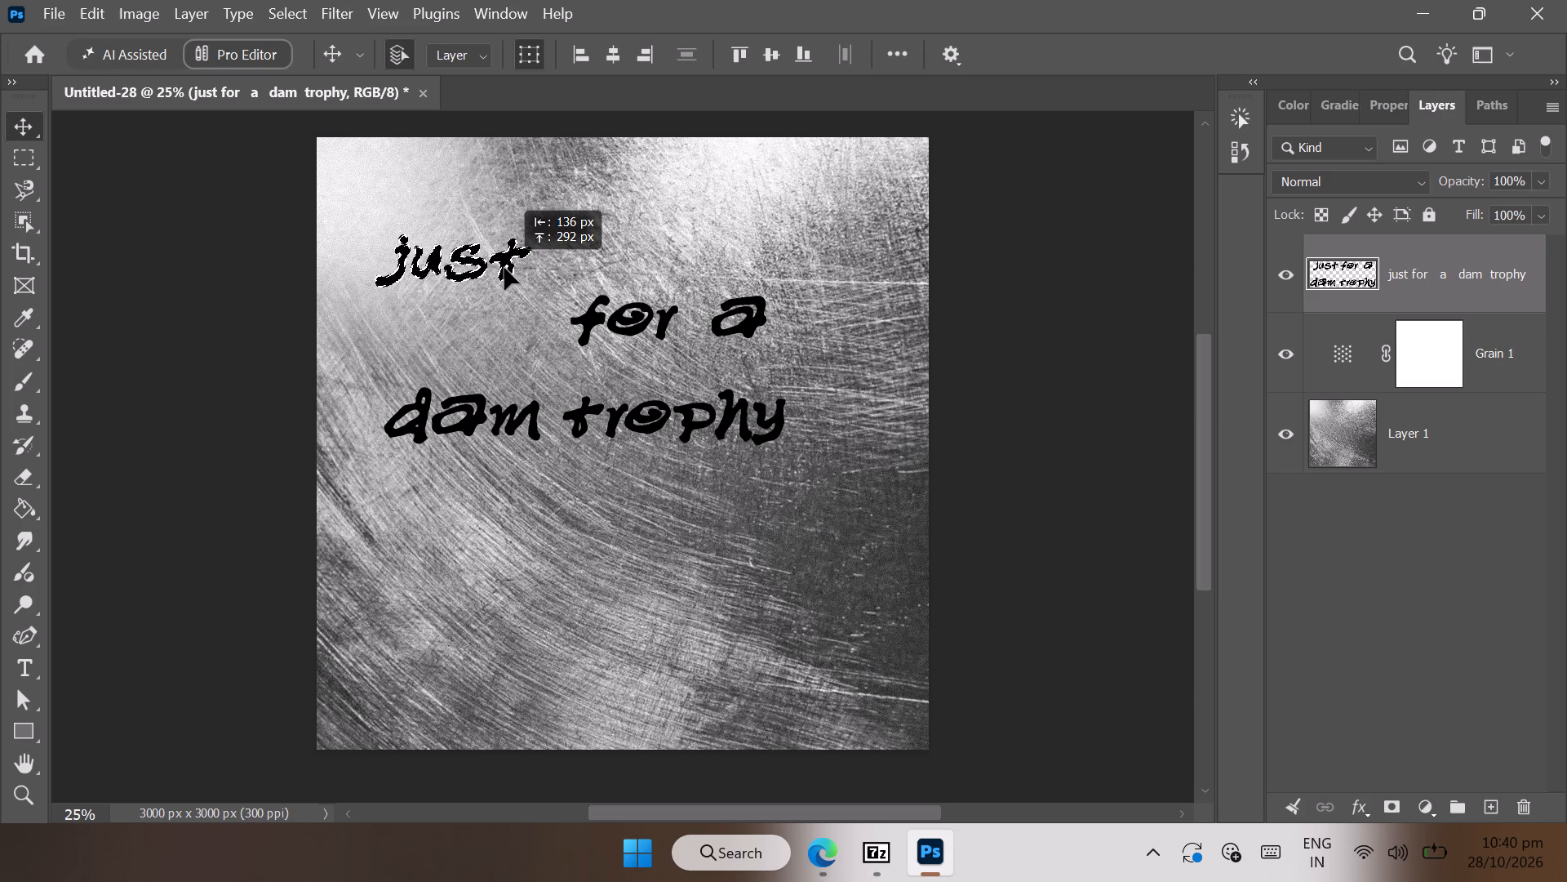
{"action": "left_click_drag", "start_coordinate": [504, 268], "coordinate": [489, 260]}
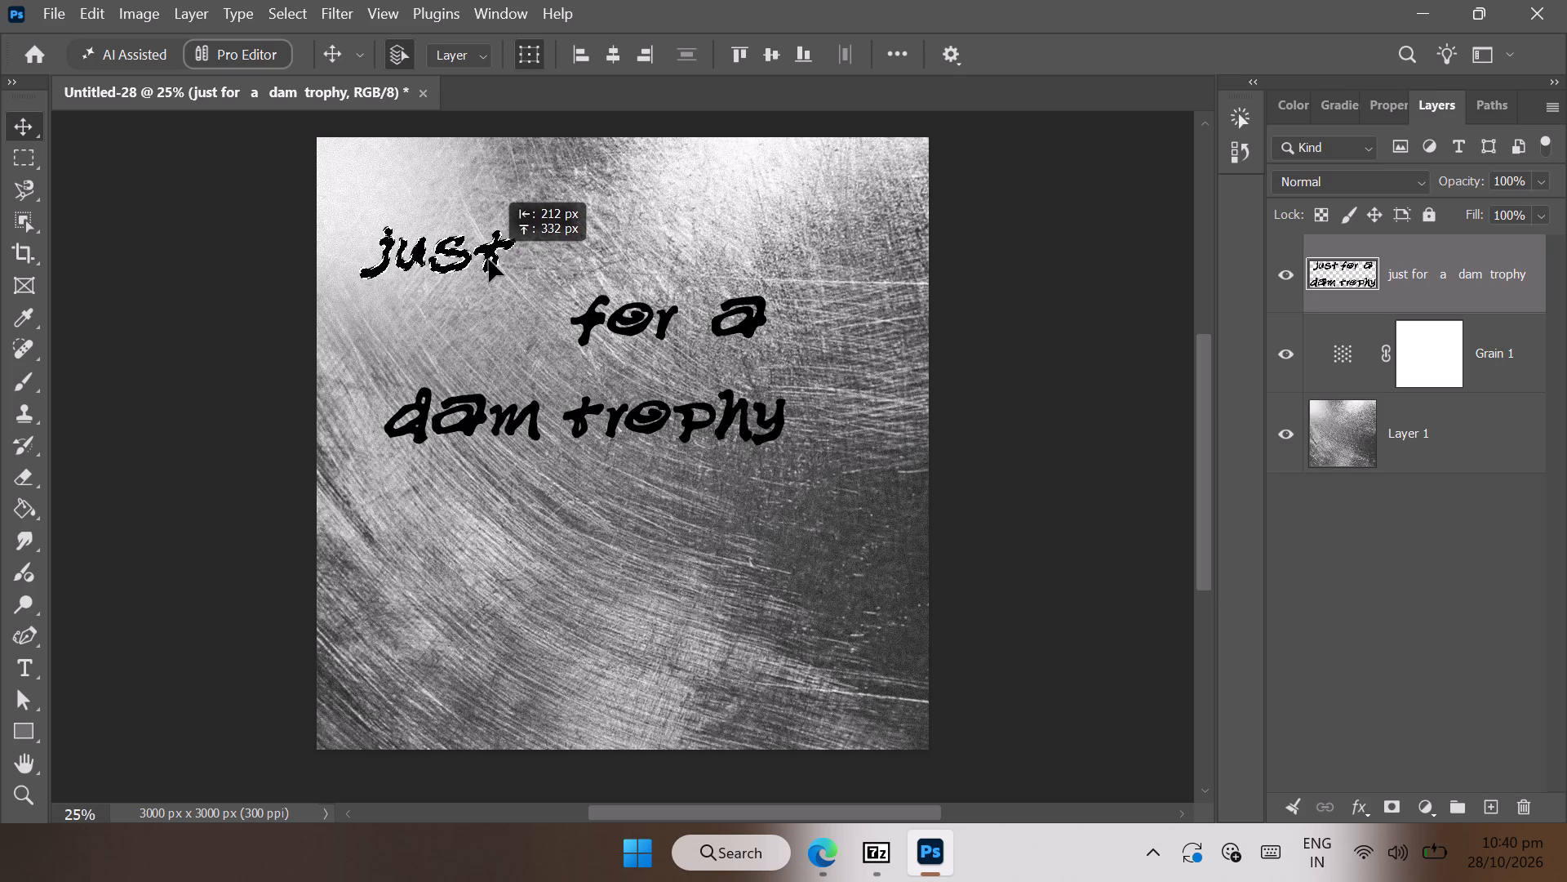
{"action": "left_click_drag", "start_coordinate": [489, 260], "coordinate": [481, 235]}
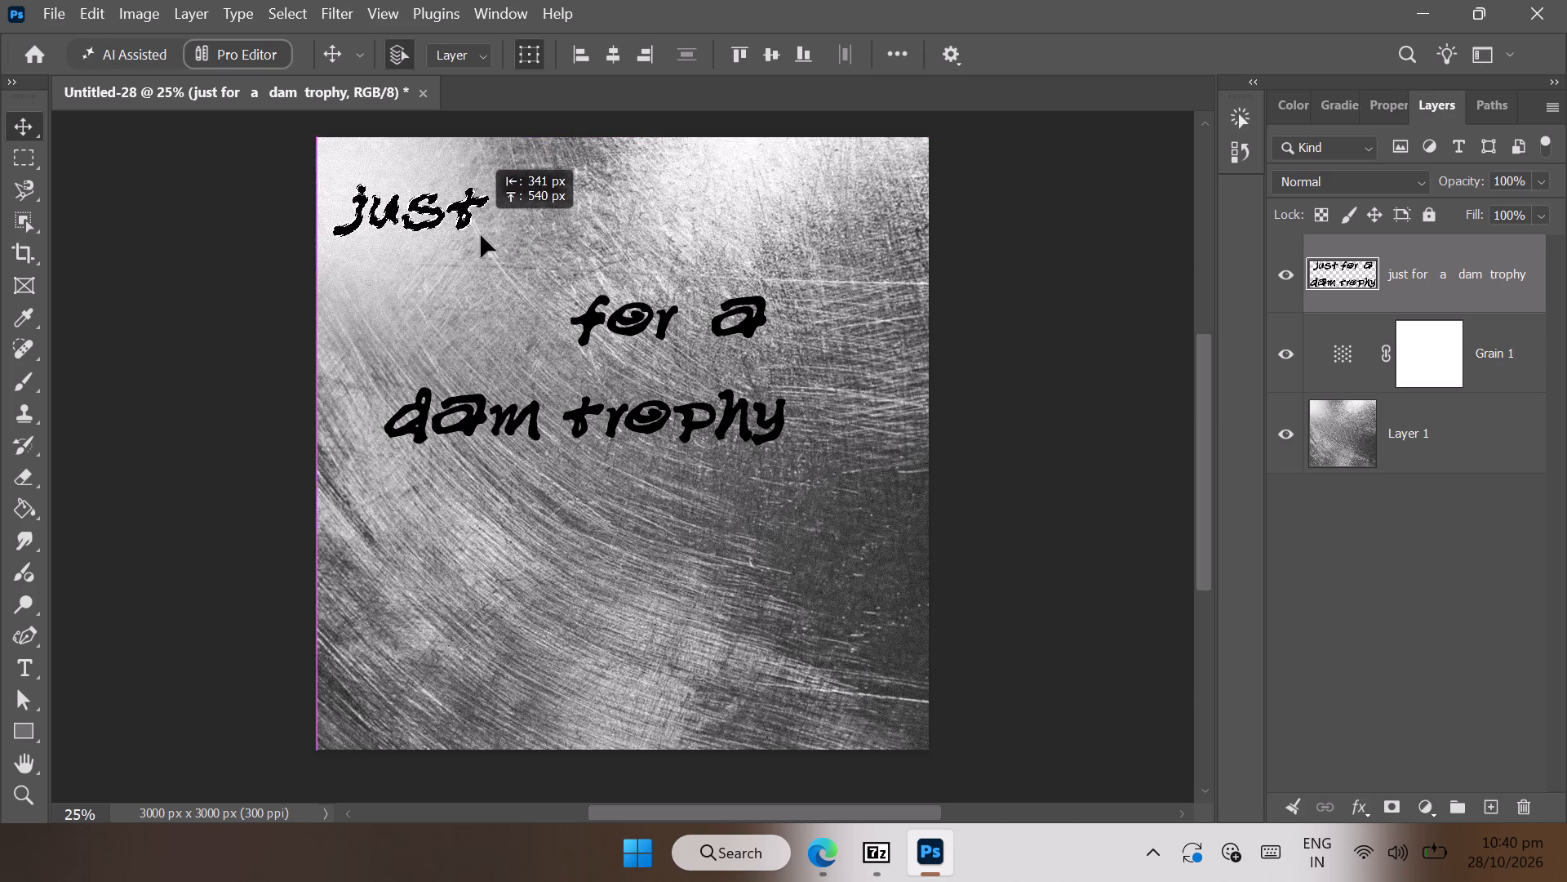
{"action": "left_click_drag", "start_coordinate": [481, 235], "coordinate": [515, 284]}
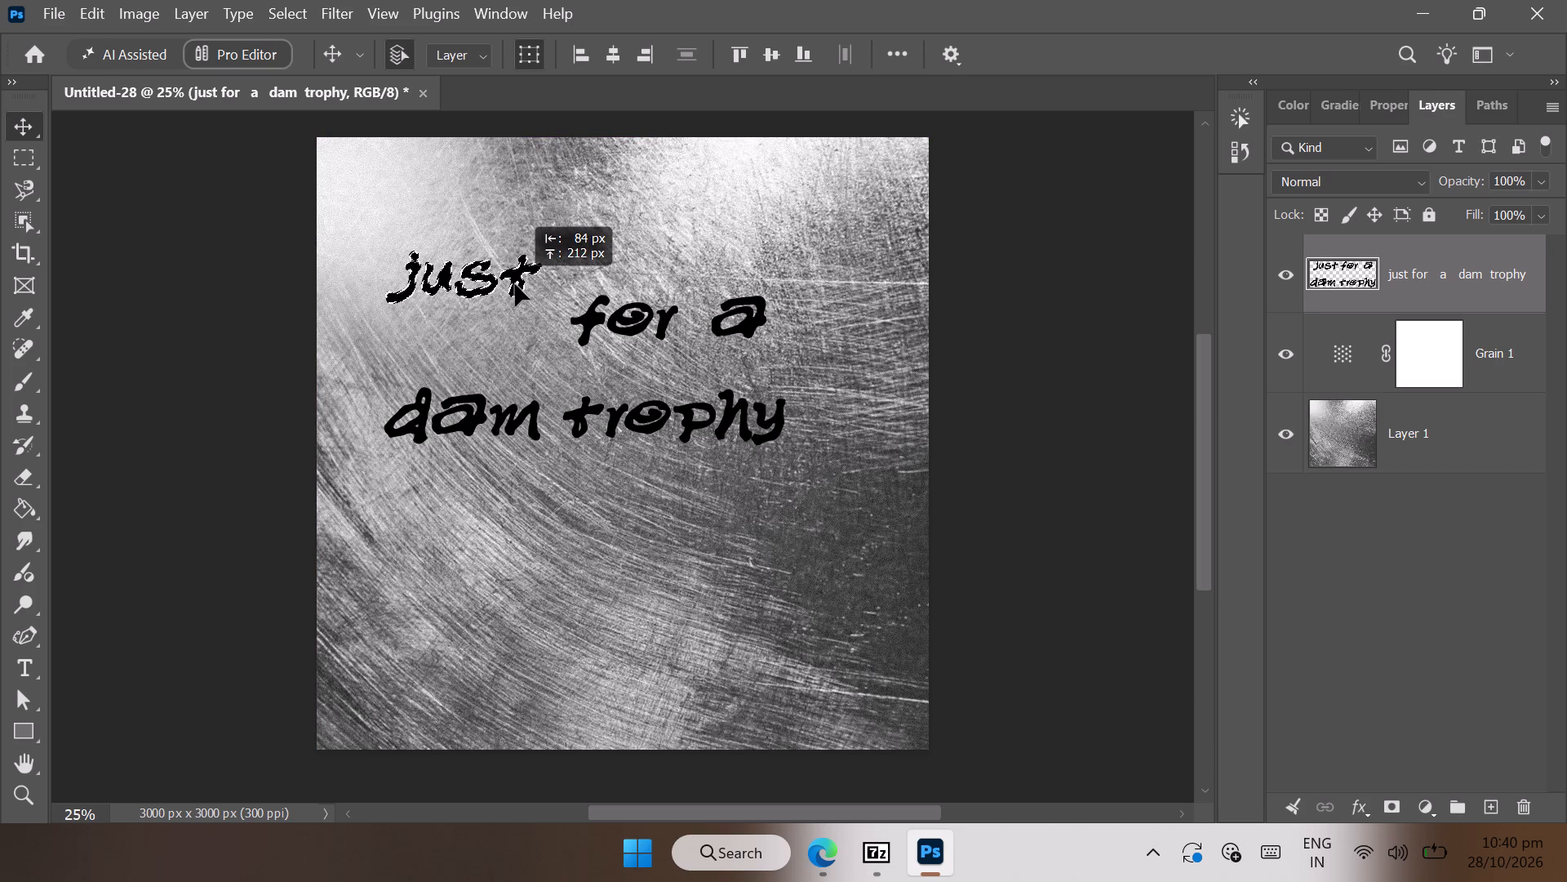
{"action": "left_click_drag", "start_coordinate": [515, 284], "coordinate": [513, 284]}
{"action": "left_click_drag", "start_coordinate": [562, 307], "coordinate": [570, 296]}
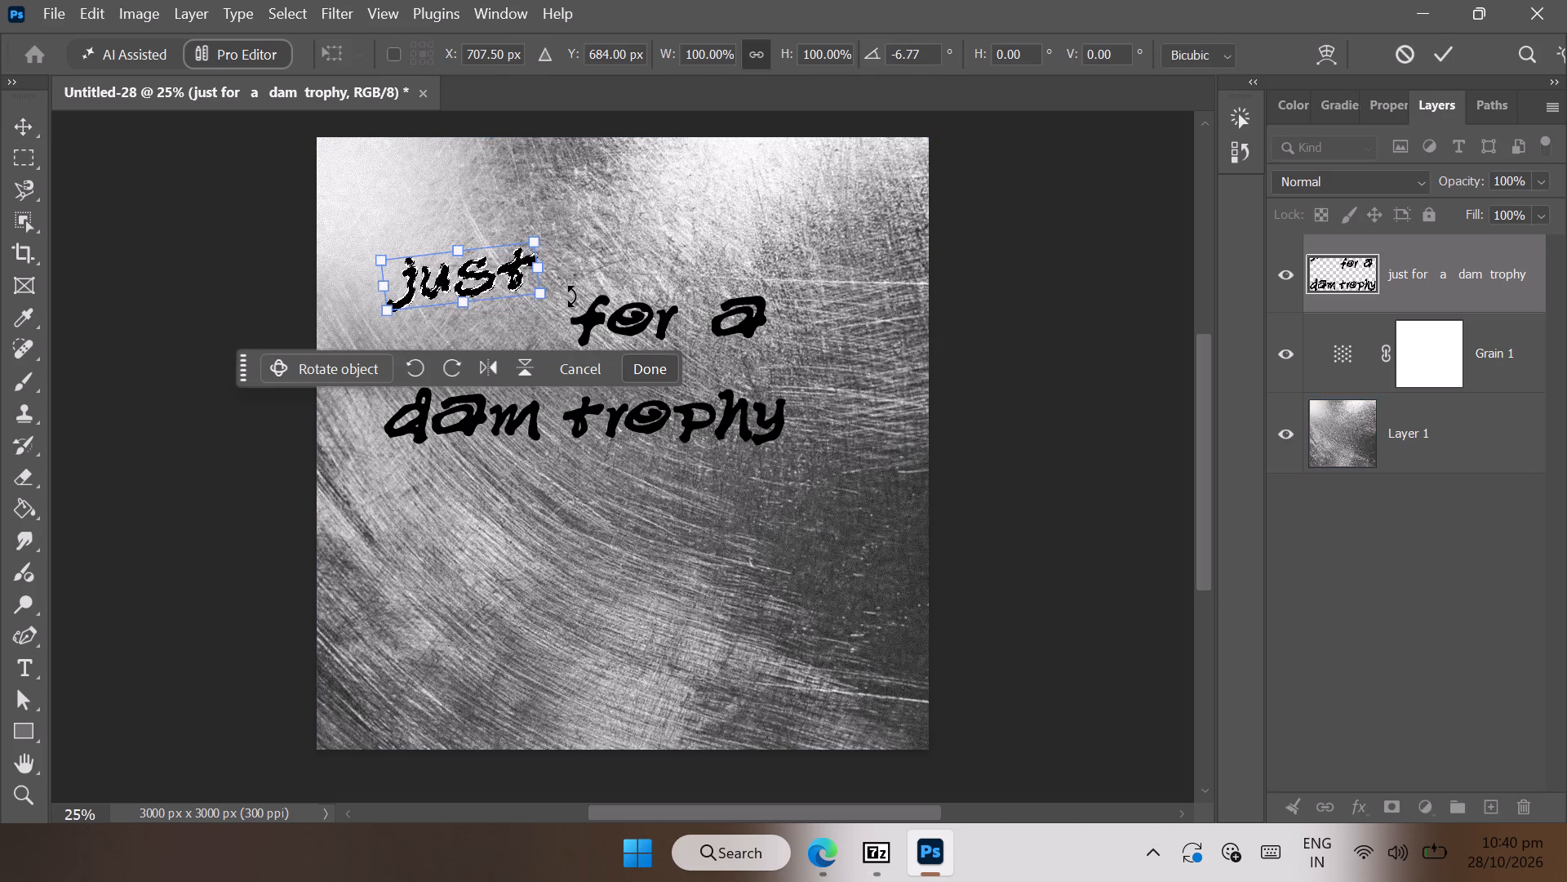
{"action": "left_click", "coordinate": [655, 369]}
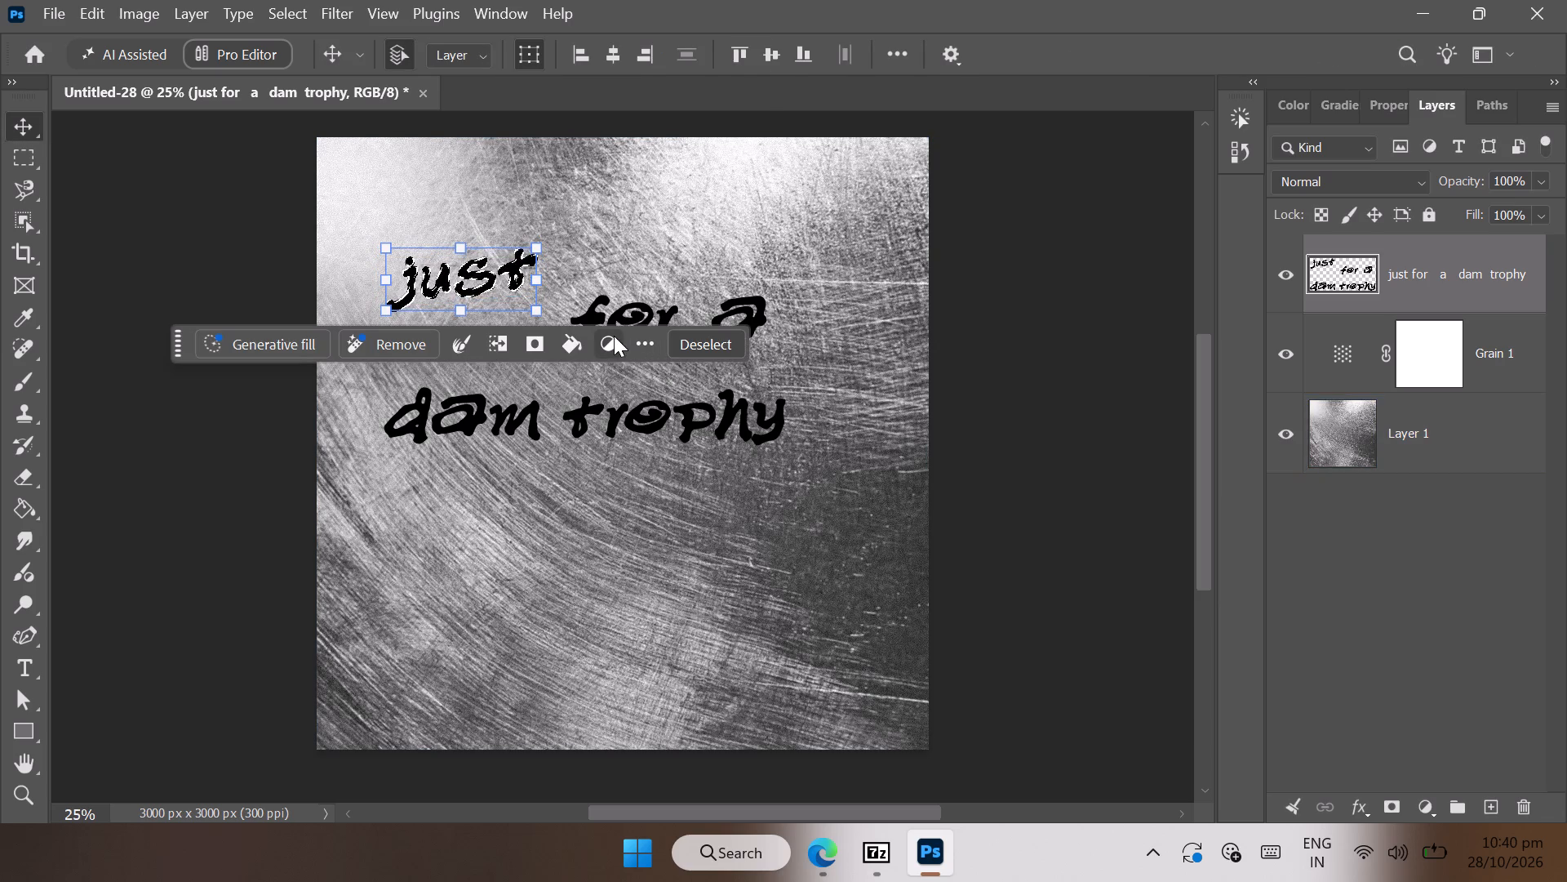
{"action": "left_click", "coordinate": [597, 314]}
{"action": "left_click", "coordinate": [693, 347]}
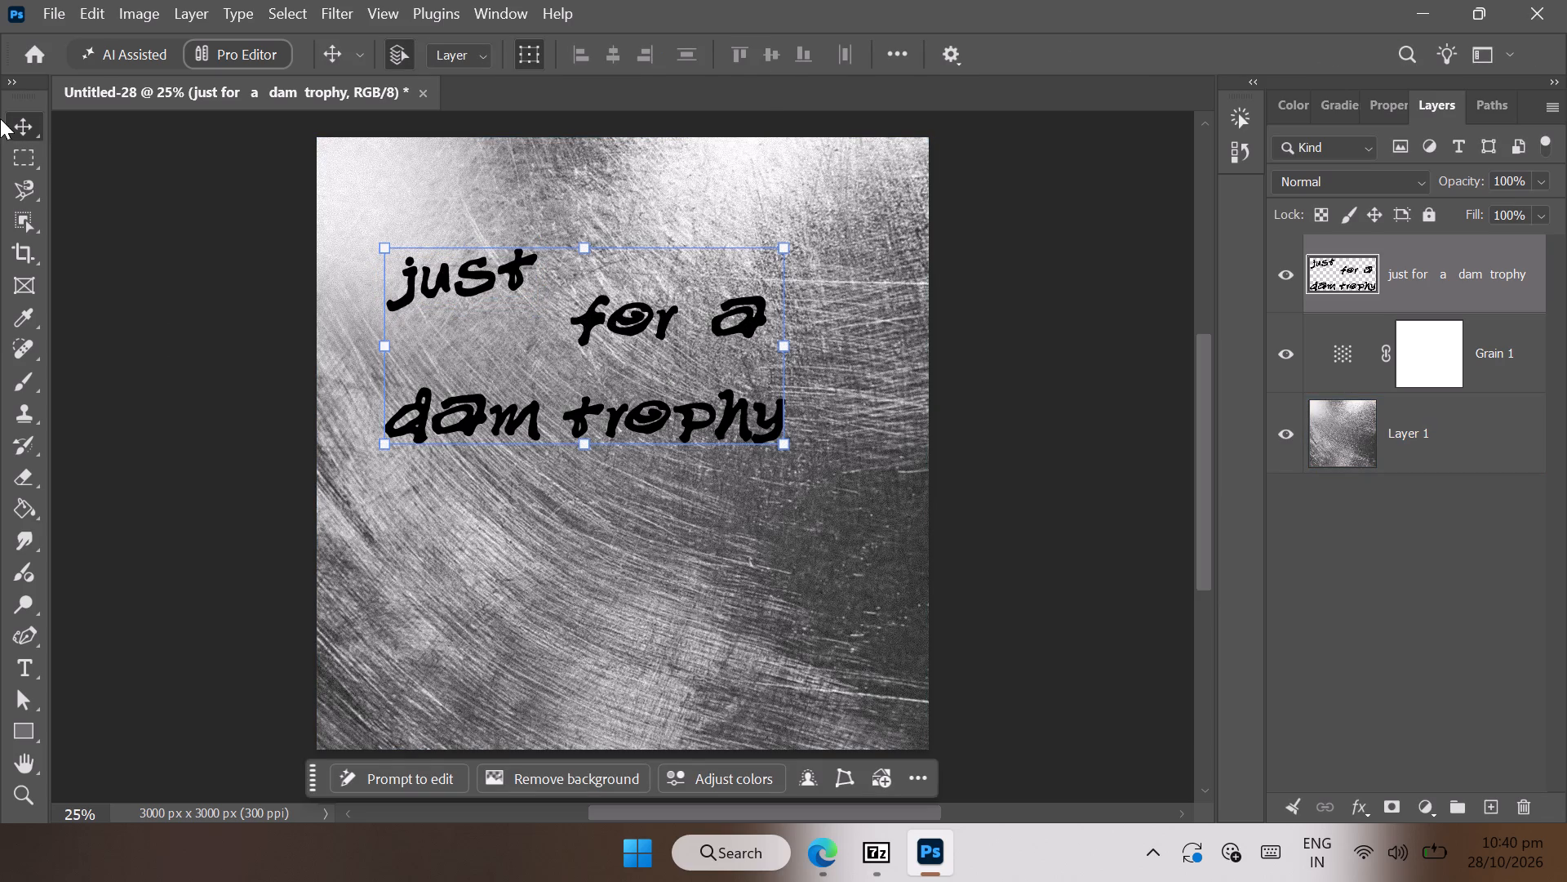
Select the word "for", raise it level with "just" at the canvas's horizontal centre, rotate it about 3.1°, and deselect.
{"action": "left_click", "coordinate": [37, 162]}
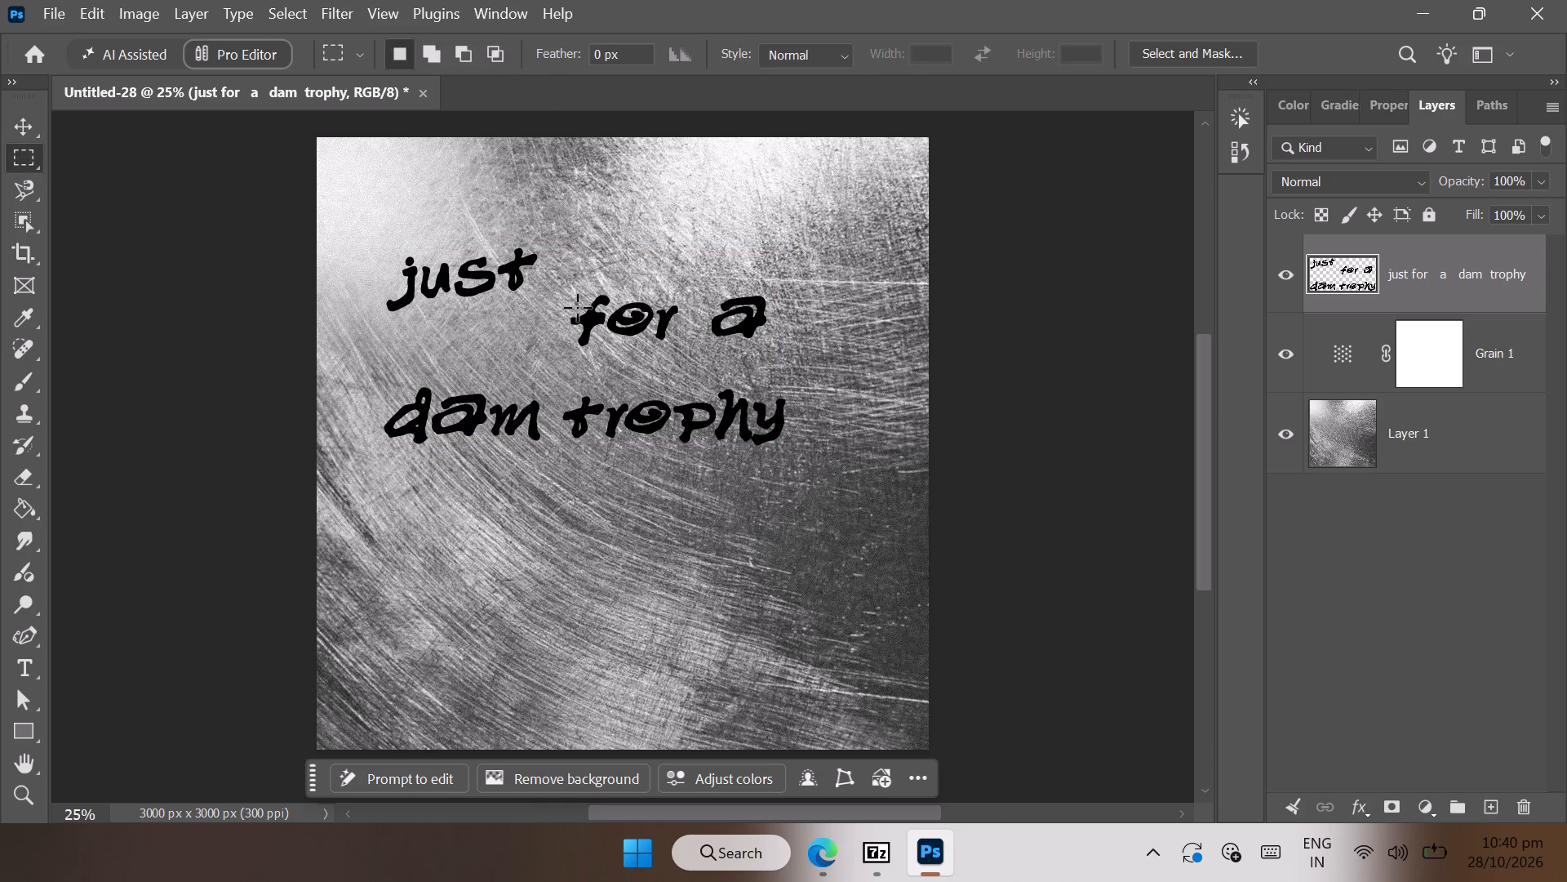
{"action": "left_click_drag", "start_coordinate": [568, 290], "coordinate": [611, 335]}
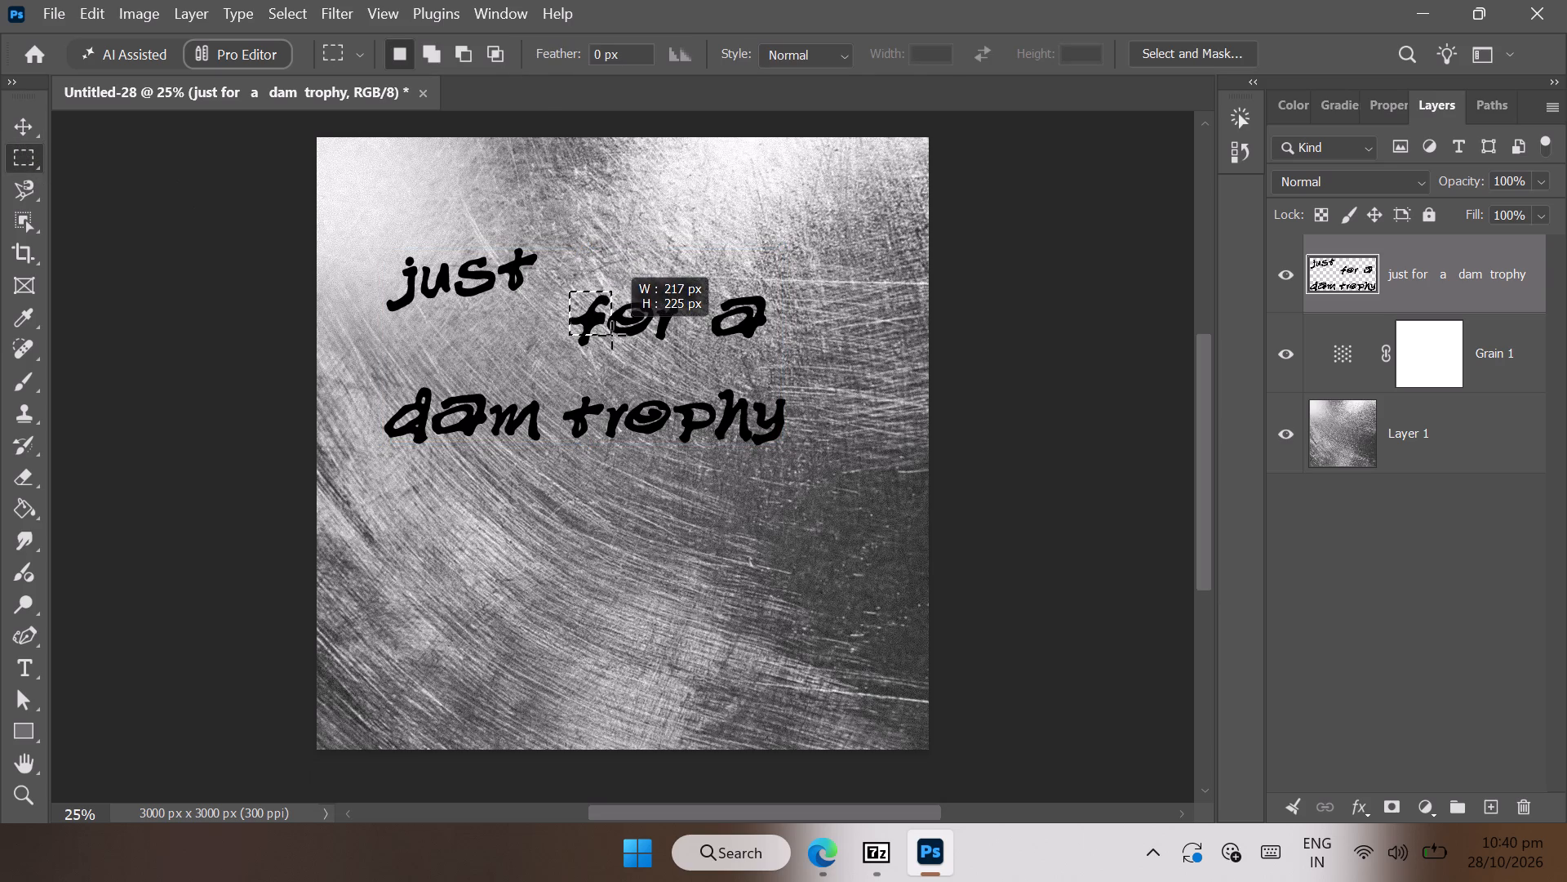
{"action": "left_click_drag", "start_coordinate": [611, 335], "coordinate": [690, 357]}
{"action": "left_click", "coordinate": [17, 123]}
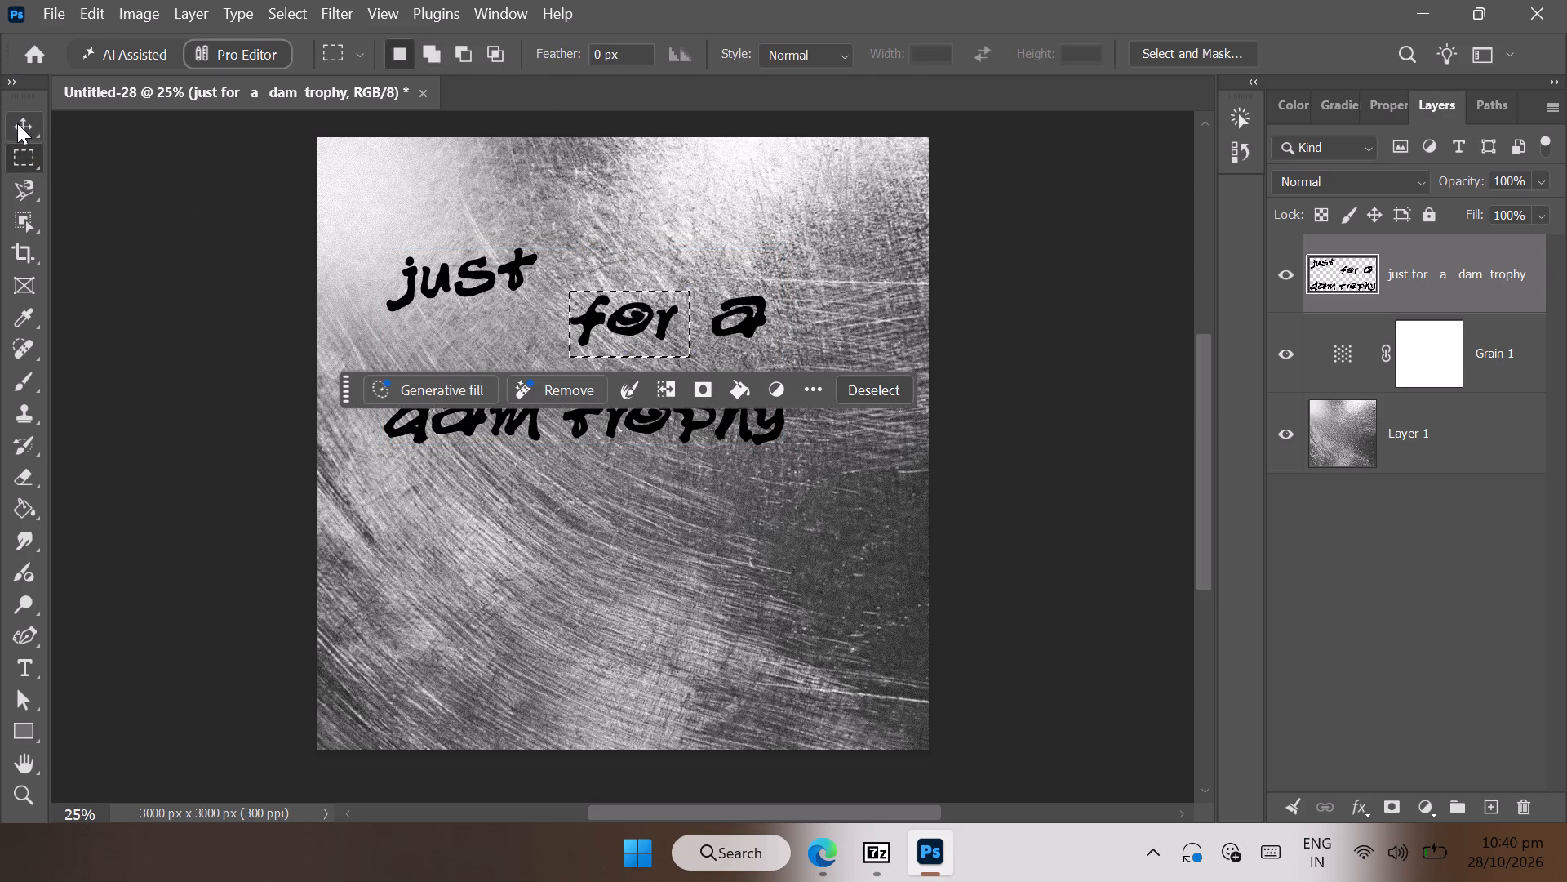
{"action": "left_click_drag", "start_coordinate": [588, 325], "coordinate": [593, 318]}
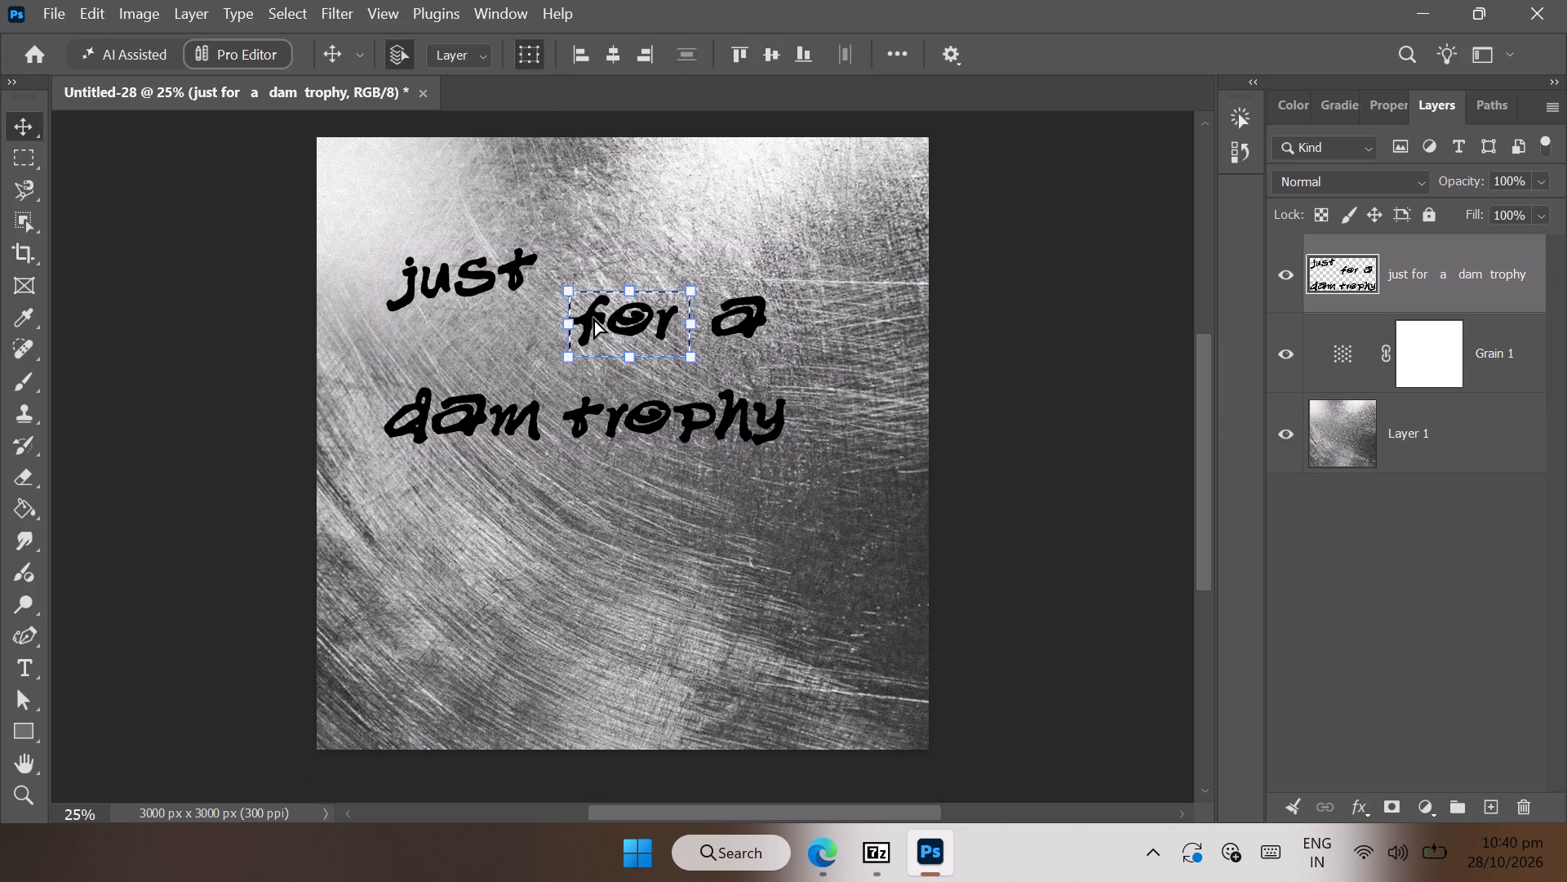
{"action": "left_click_drag", "start_coordinate": [593, 318], "coordinate": [584, 265]}
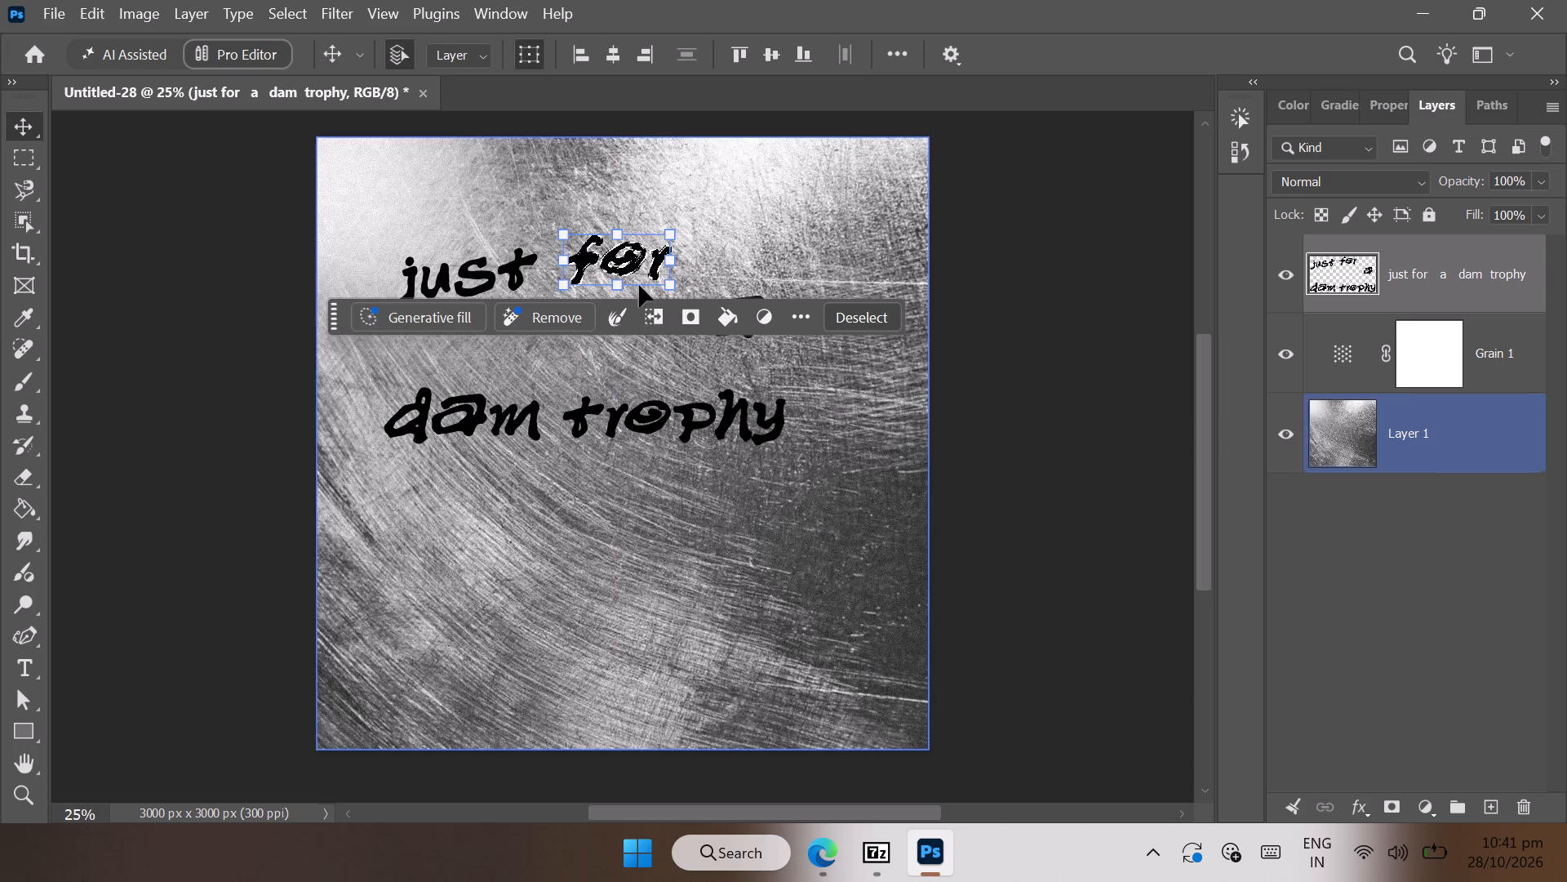
{"action": "left_click", "coordinate": [690, 292]}
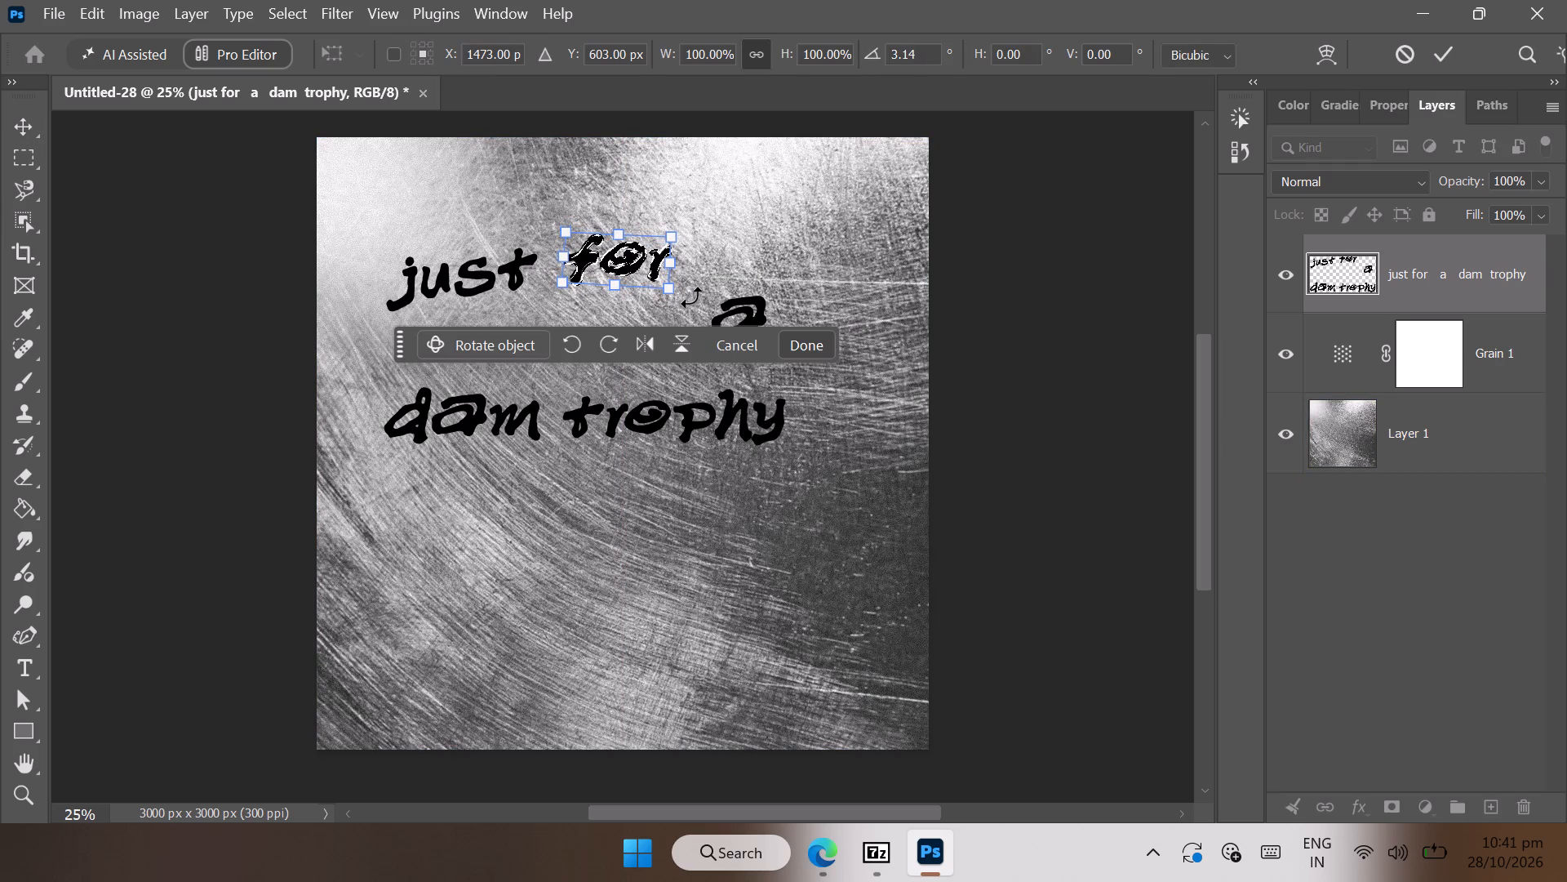
{"action": "left_click_drag", "start_coordinate": [610, 260], "coordinate": [606, 272]}
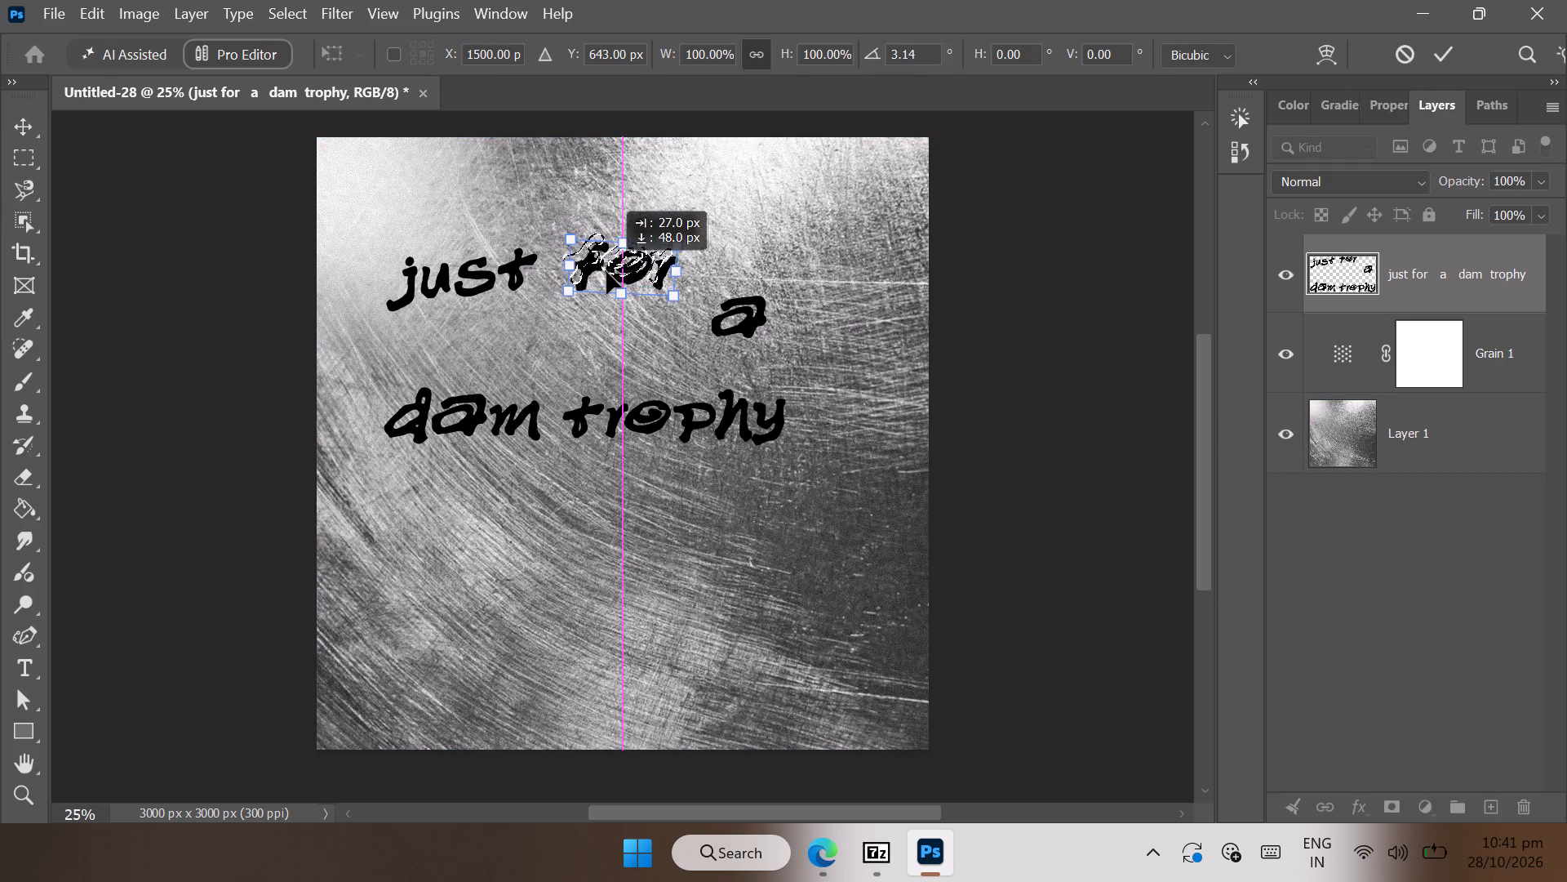
{"action": "left_click_drag", "start_coordinate": [606, 272], "coordinate": [608, 275]}
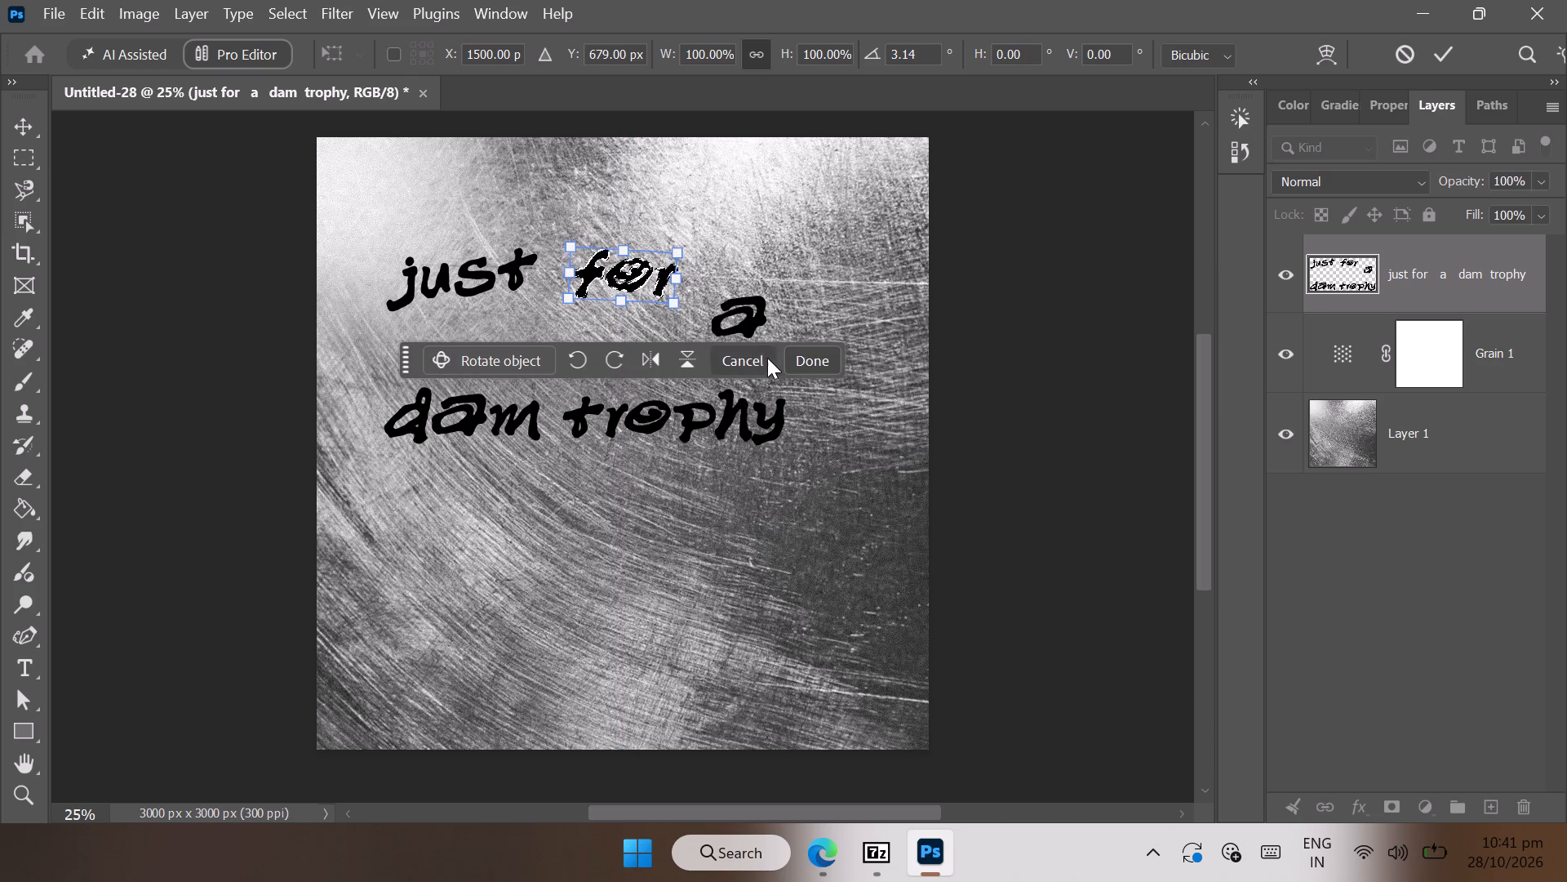
{"action": "left_click", "coordinate": [801, 360]}
{"action": "left_click", "coordinate": [865, 344]}
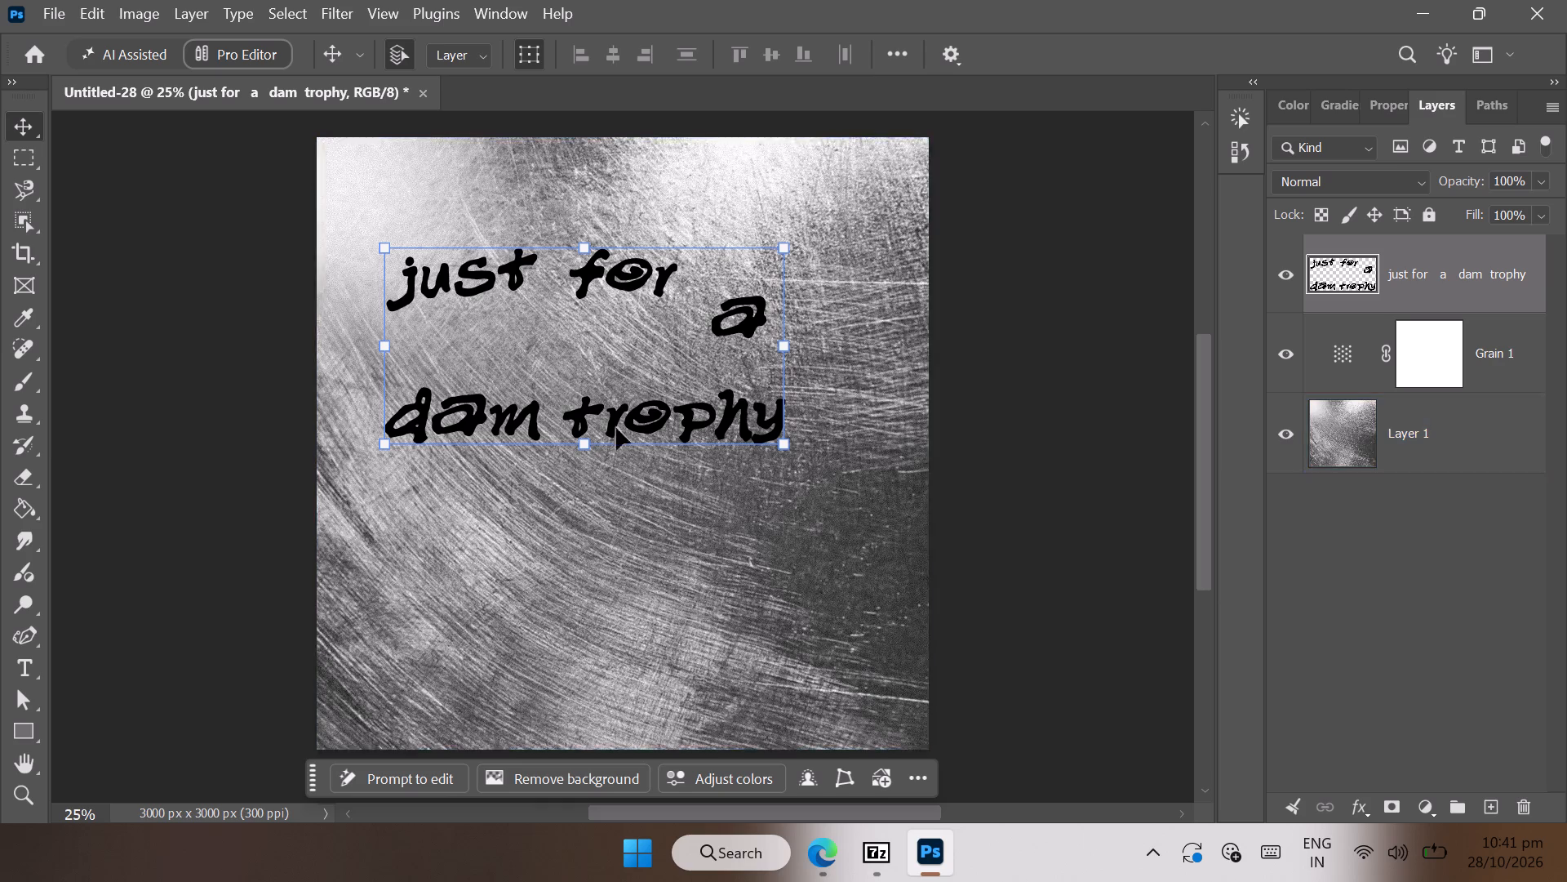
Outline the word "dam" with the Magnetic Lasso and rotate it about 8.5° clockwise.
{"action": "left_click", "coordinate": [24, 187]}
{"action": "left_click", "coordinate": [357, 419]}
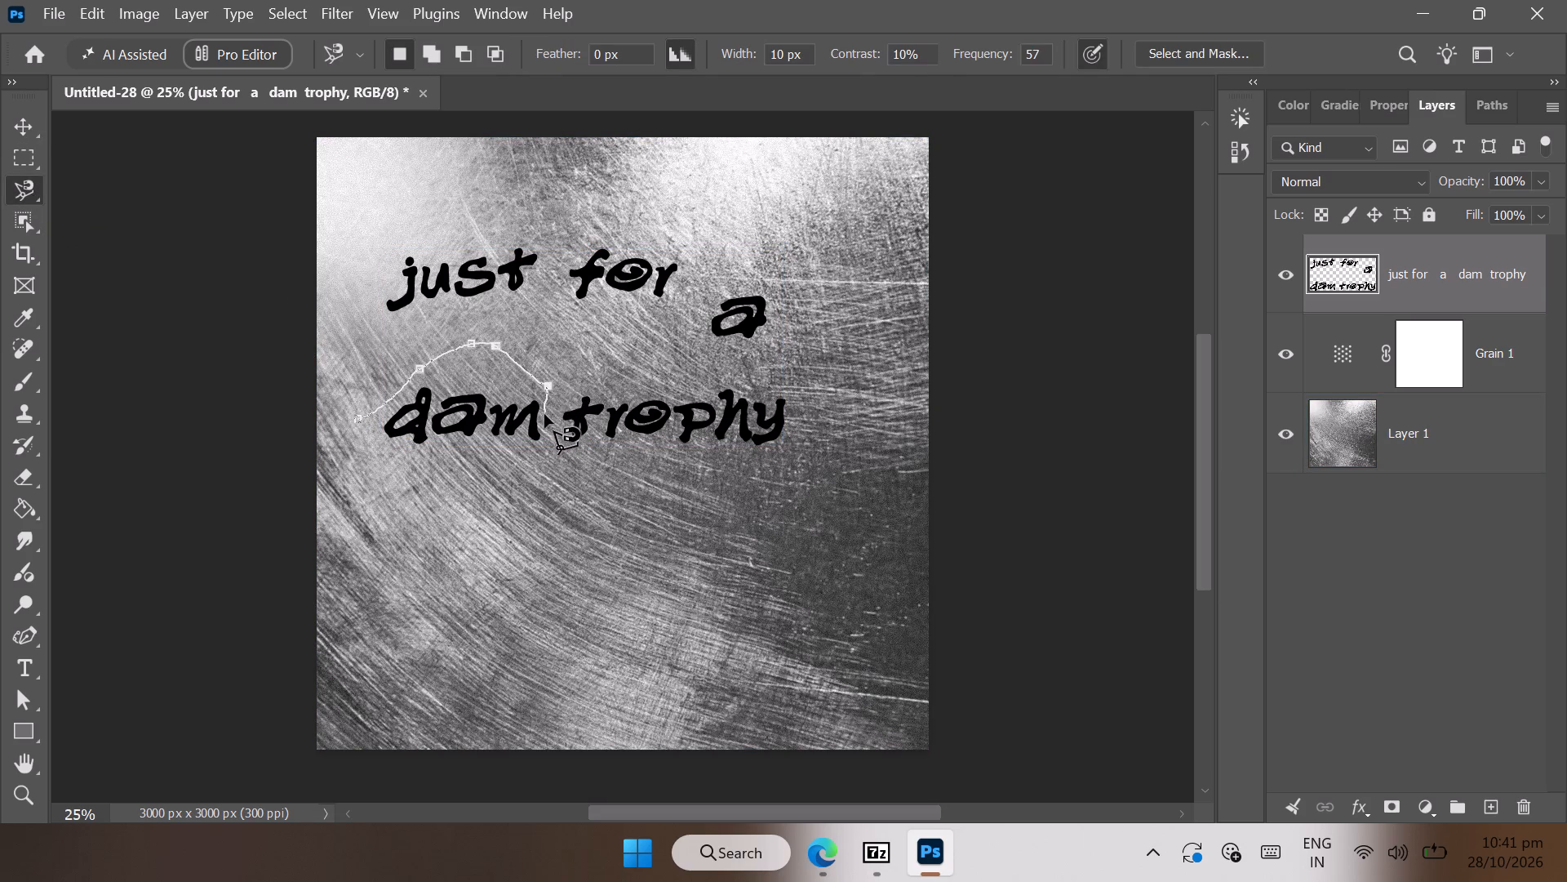
{"action": "left_click", "coordinate": [357, 416]}
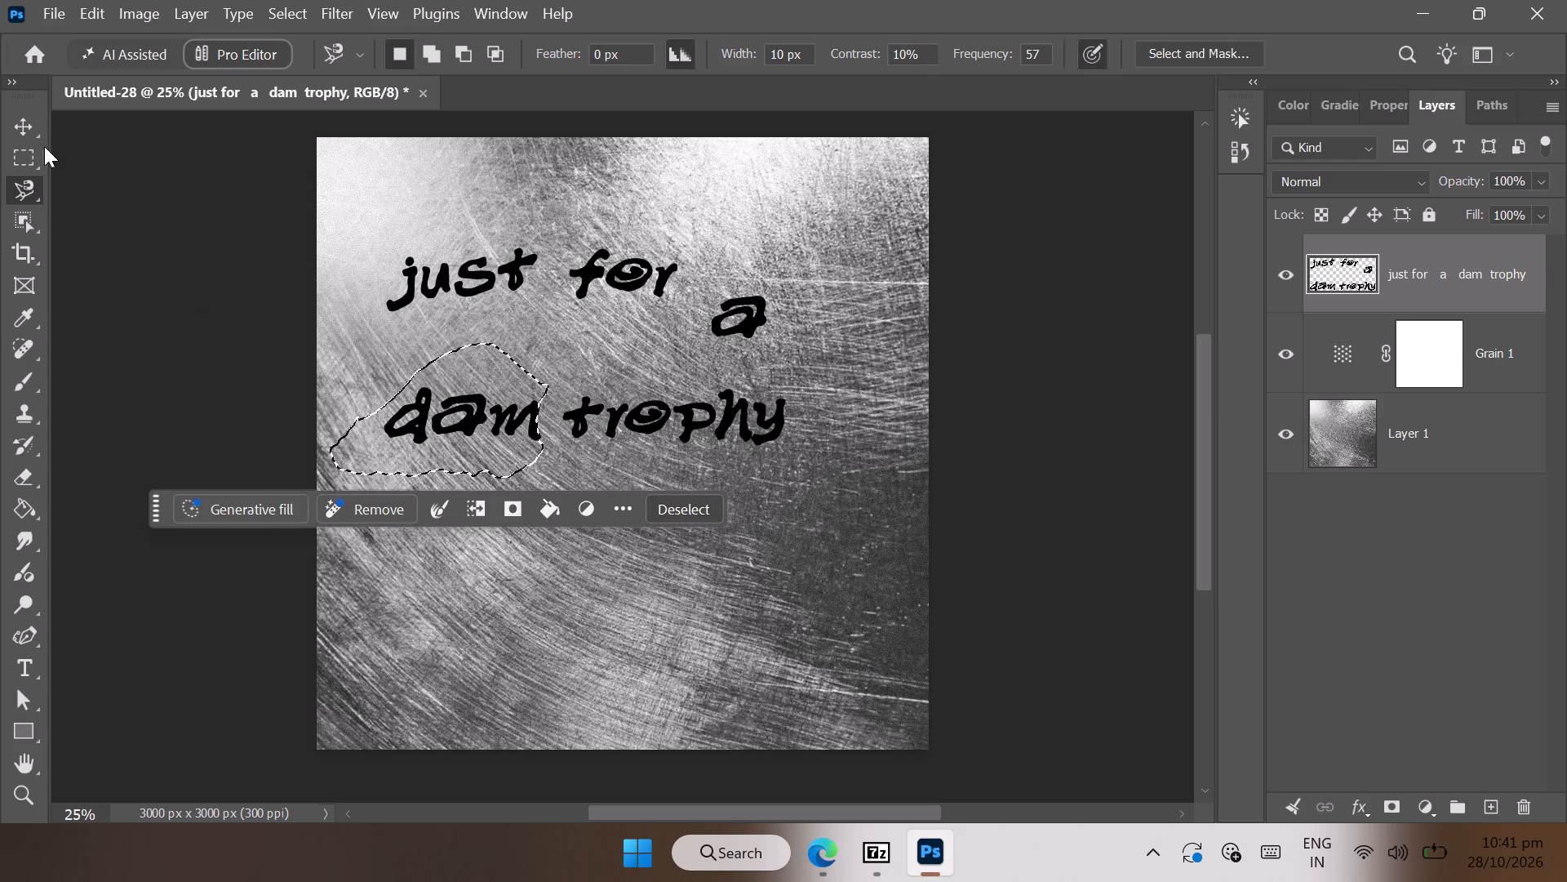
{"action": "left_click", "coordinate": [30, 132]}
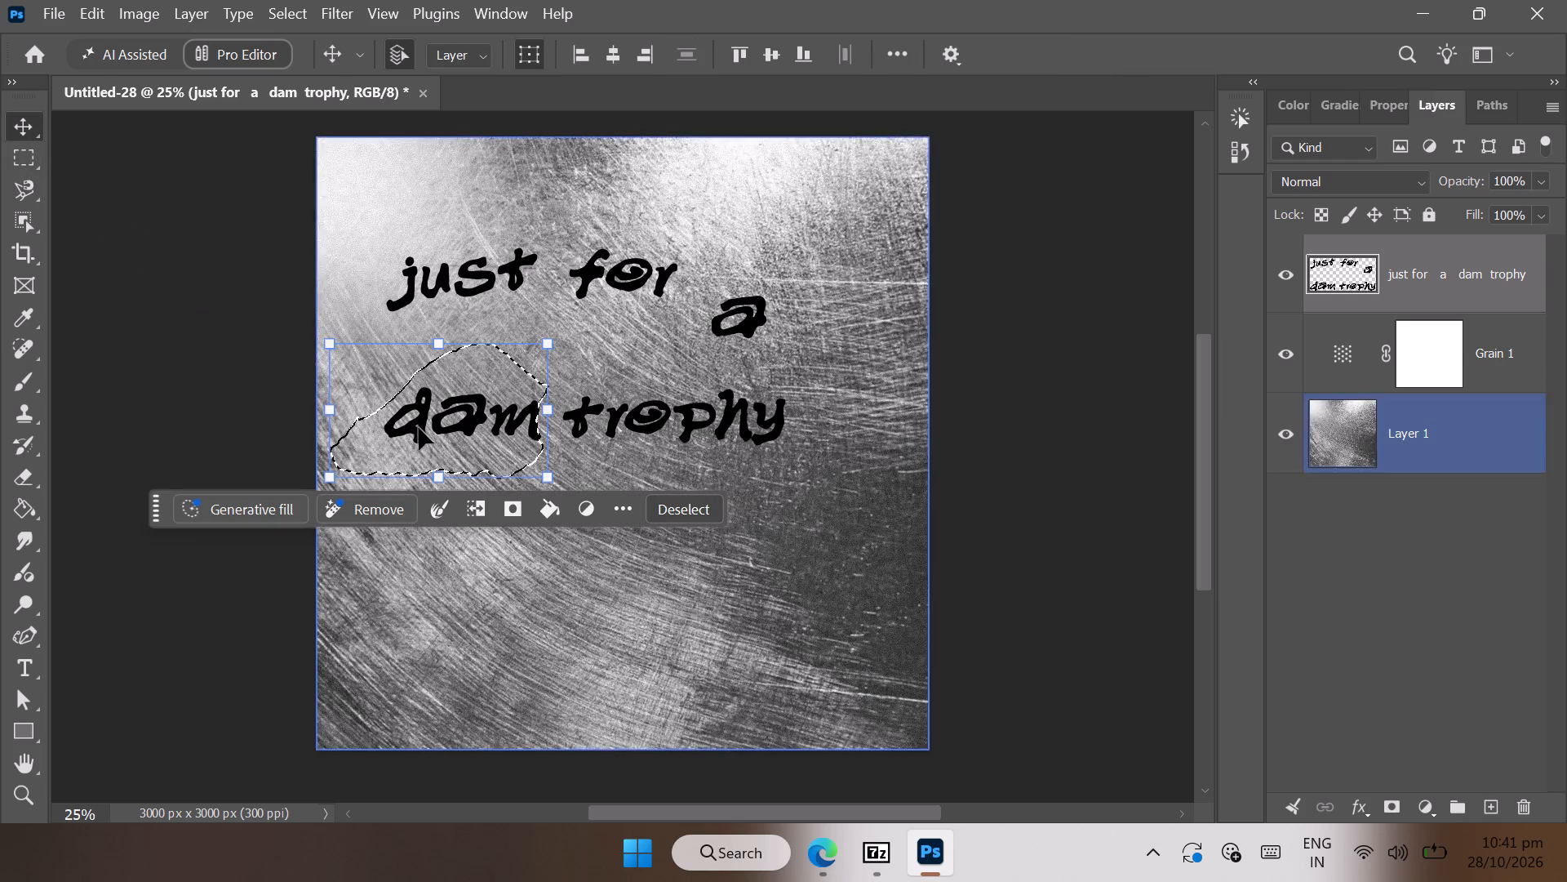
{"action": "left_click", "coordinate": [419, 428]}
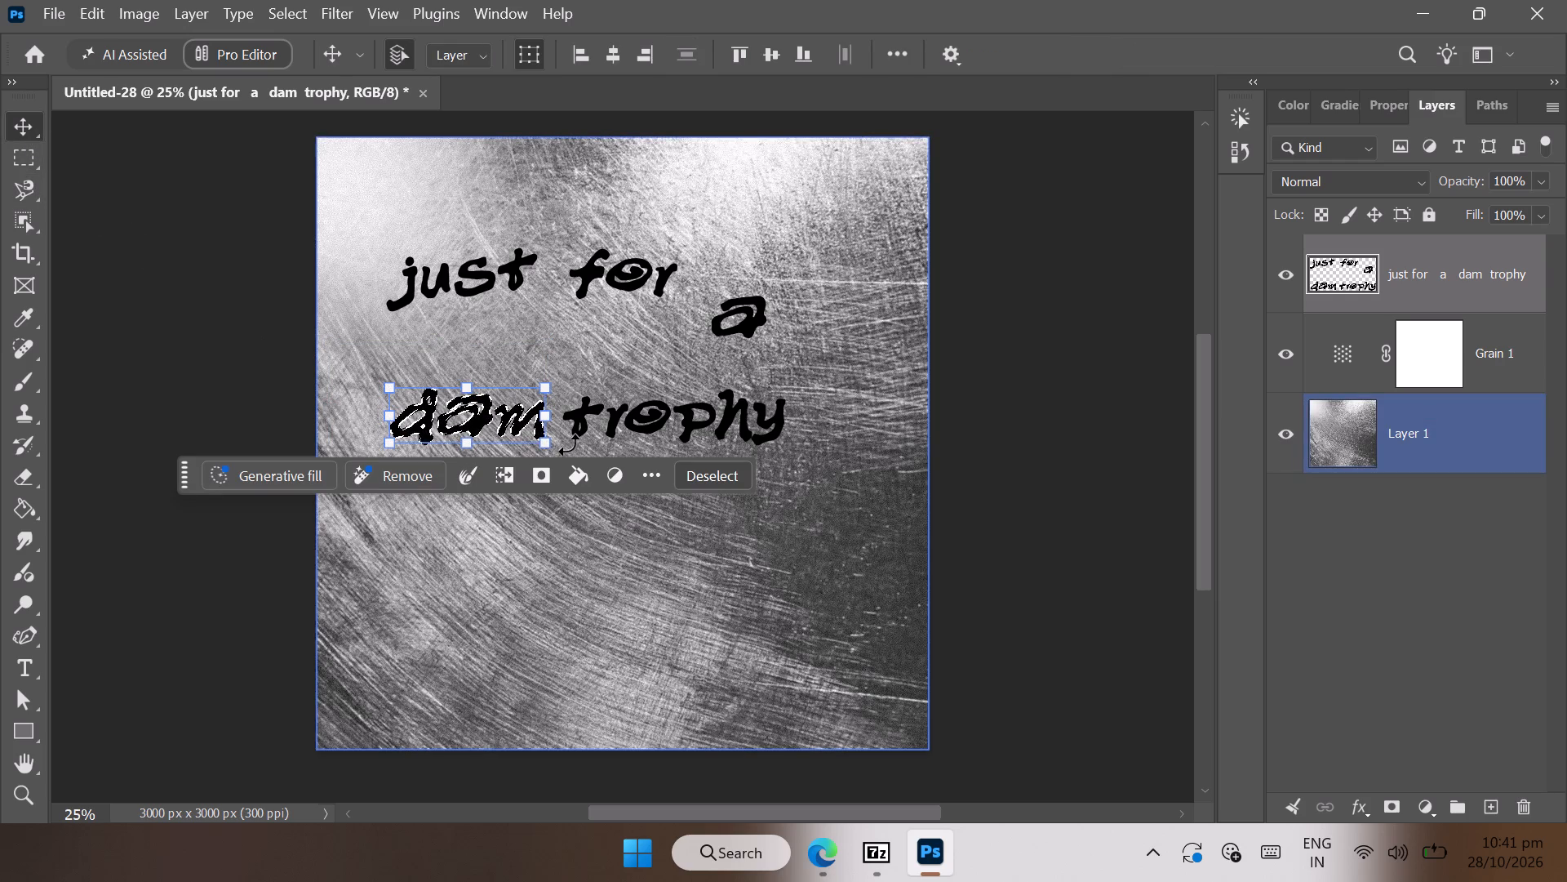
{"action": "left_click_drag", "start_coordinate": [568, 444], "coordinate": [565, 460]}
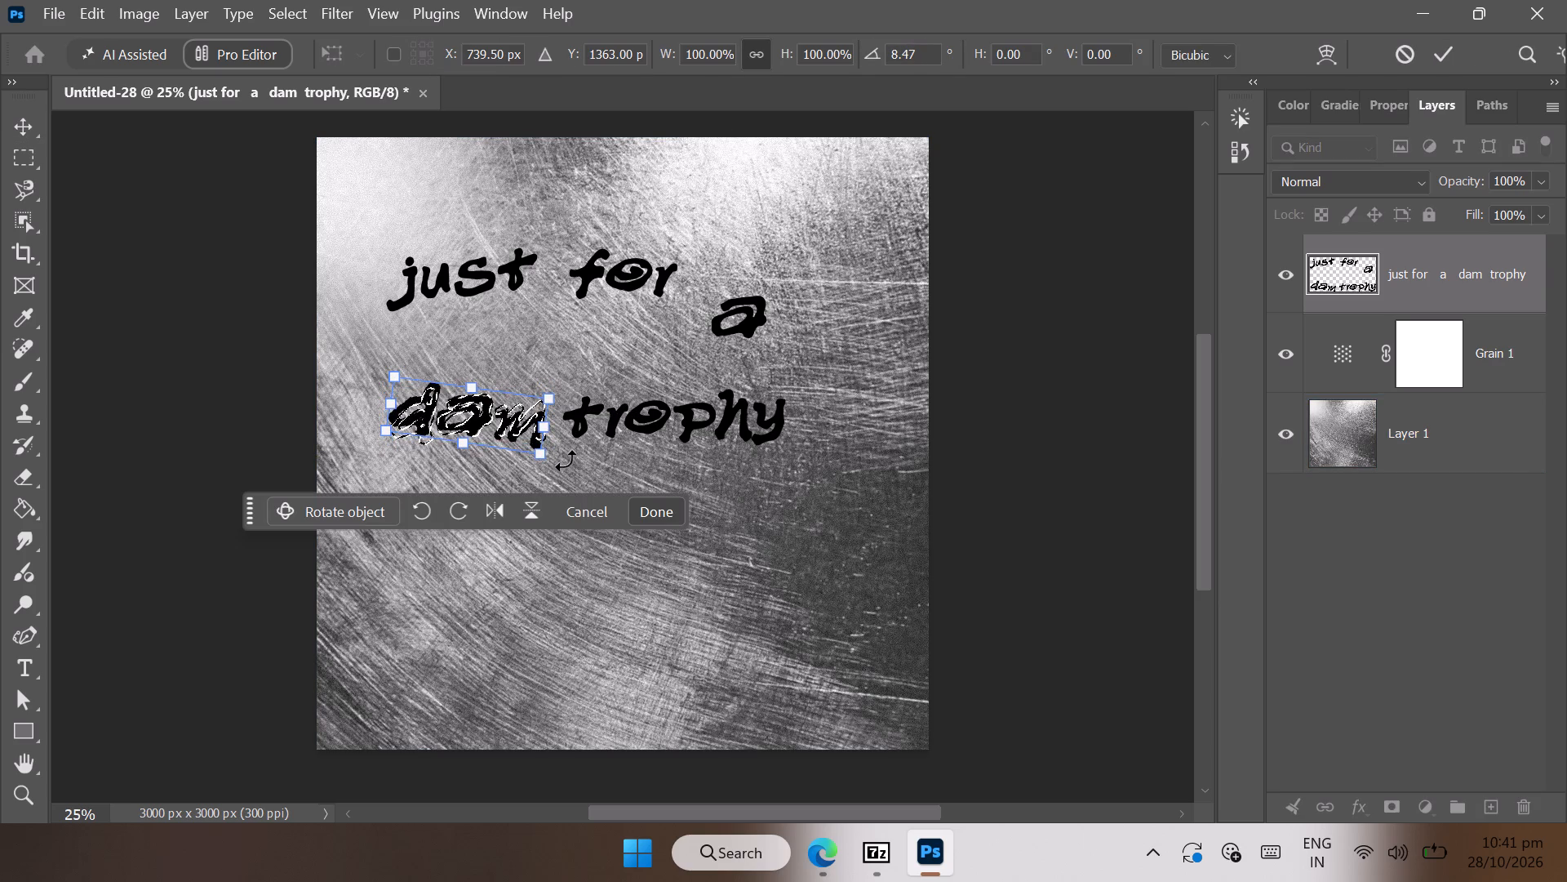
{"action": "left_click", "coordinate": [664, 506]}
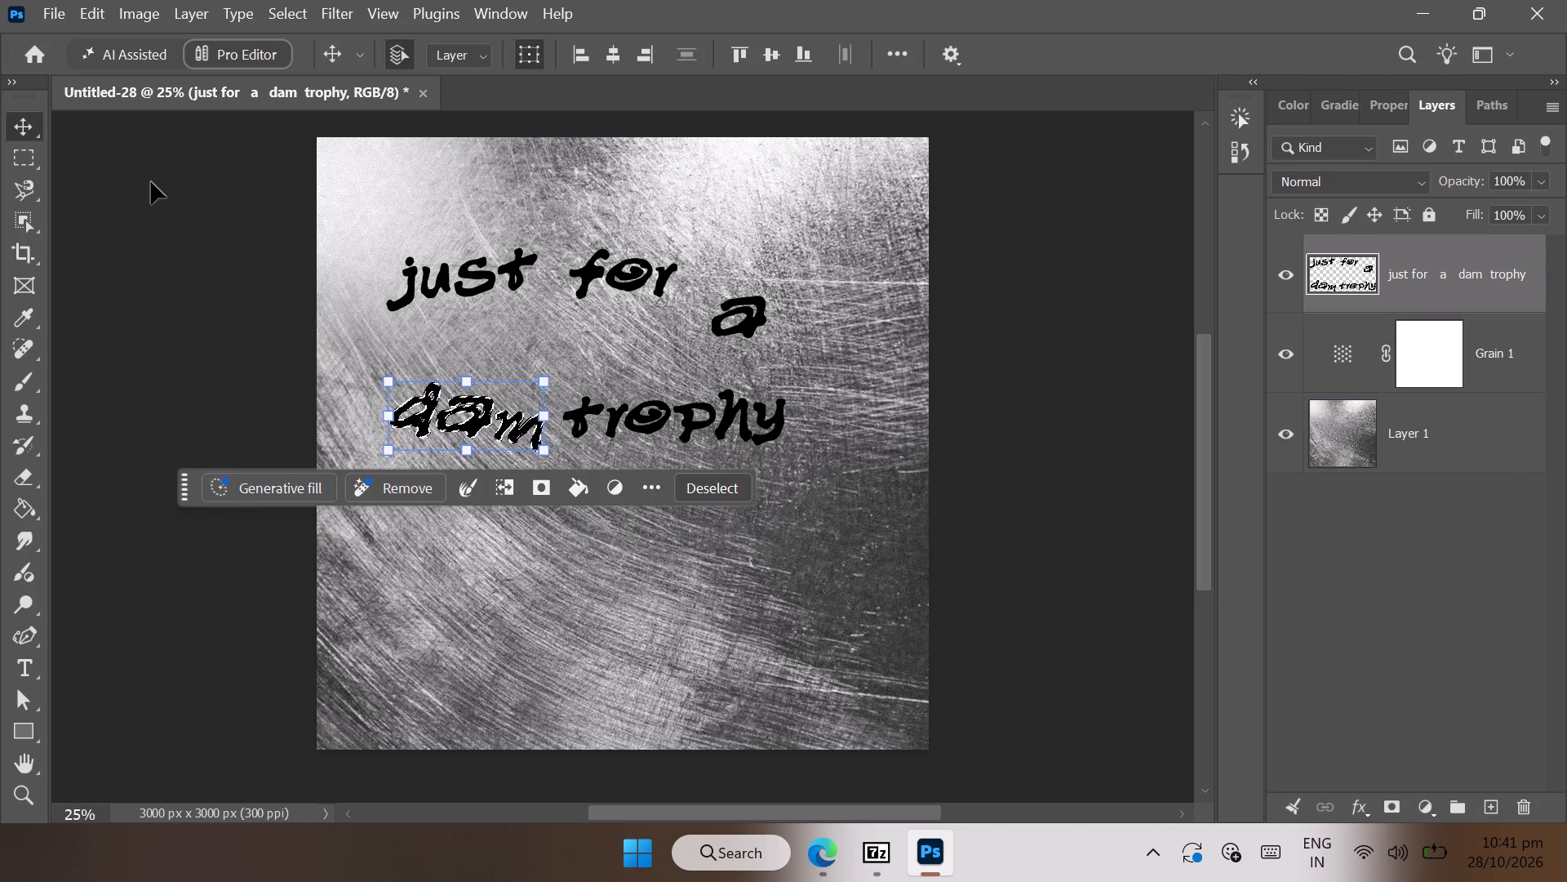
Outline the word "trophy" with the Magnetic Lasso and rotate it about -5.5°.
{"action": "left_click", "coordinate": [30, 193]}
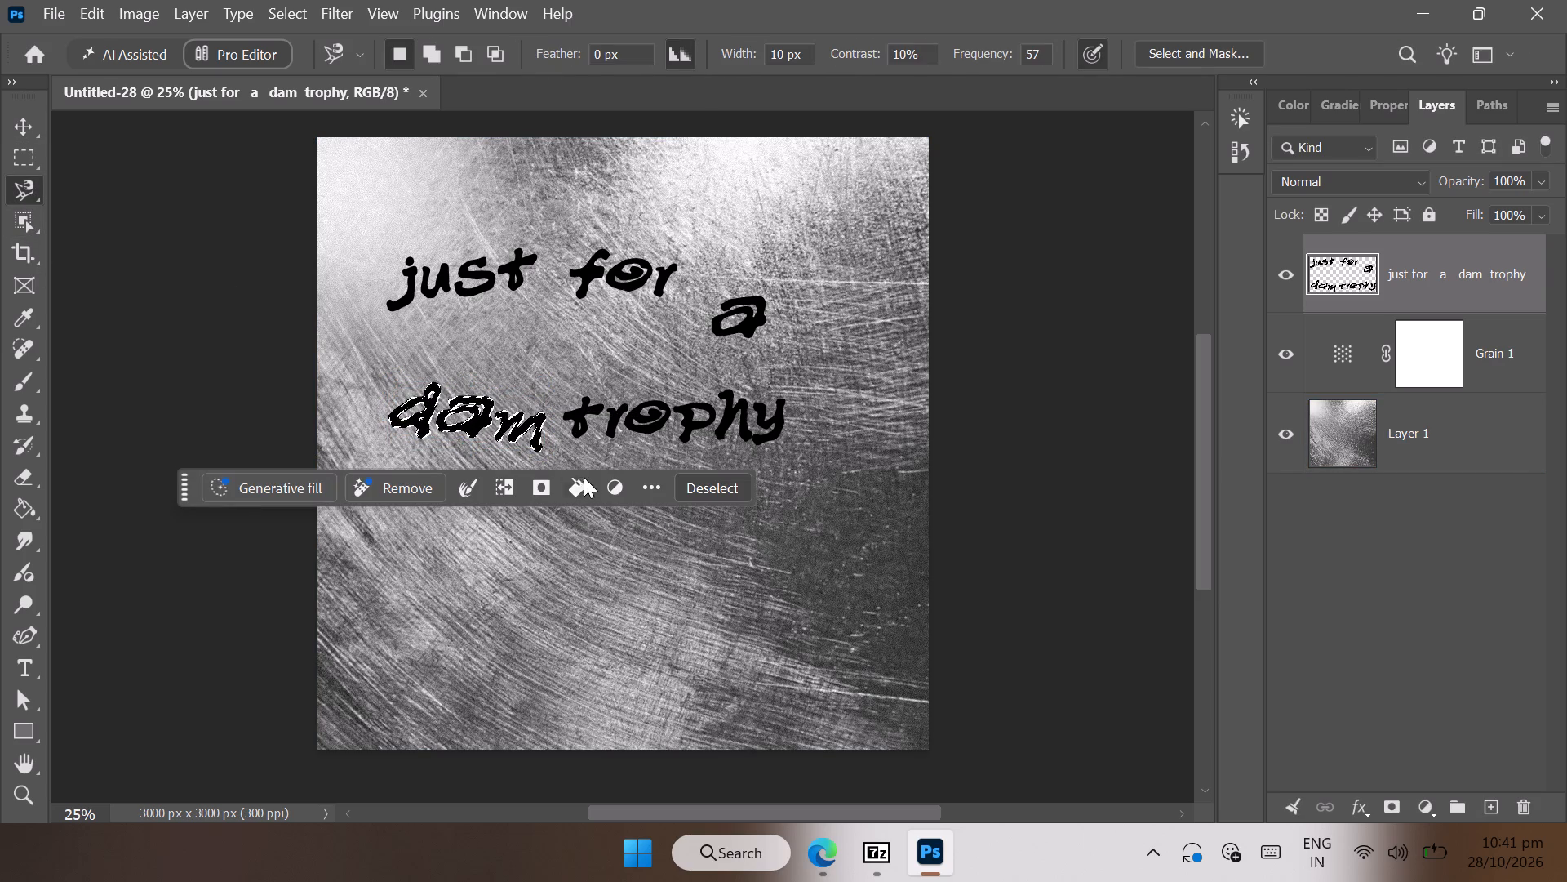
{"action": "left_click", "coordinate": [553, 421]}
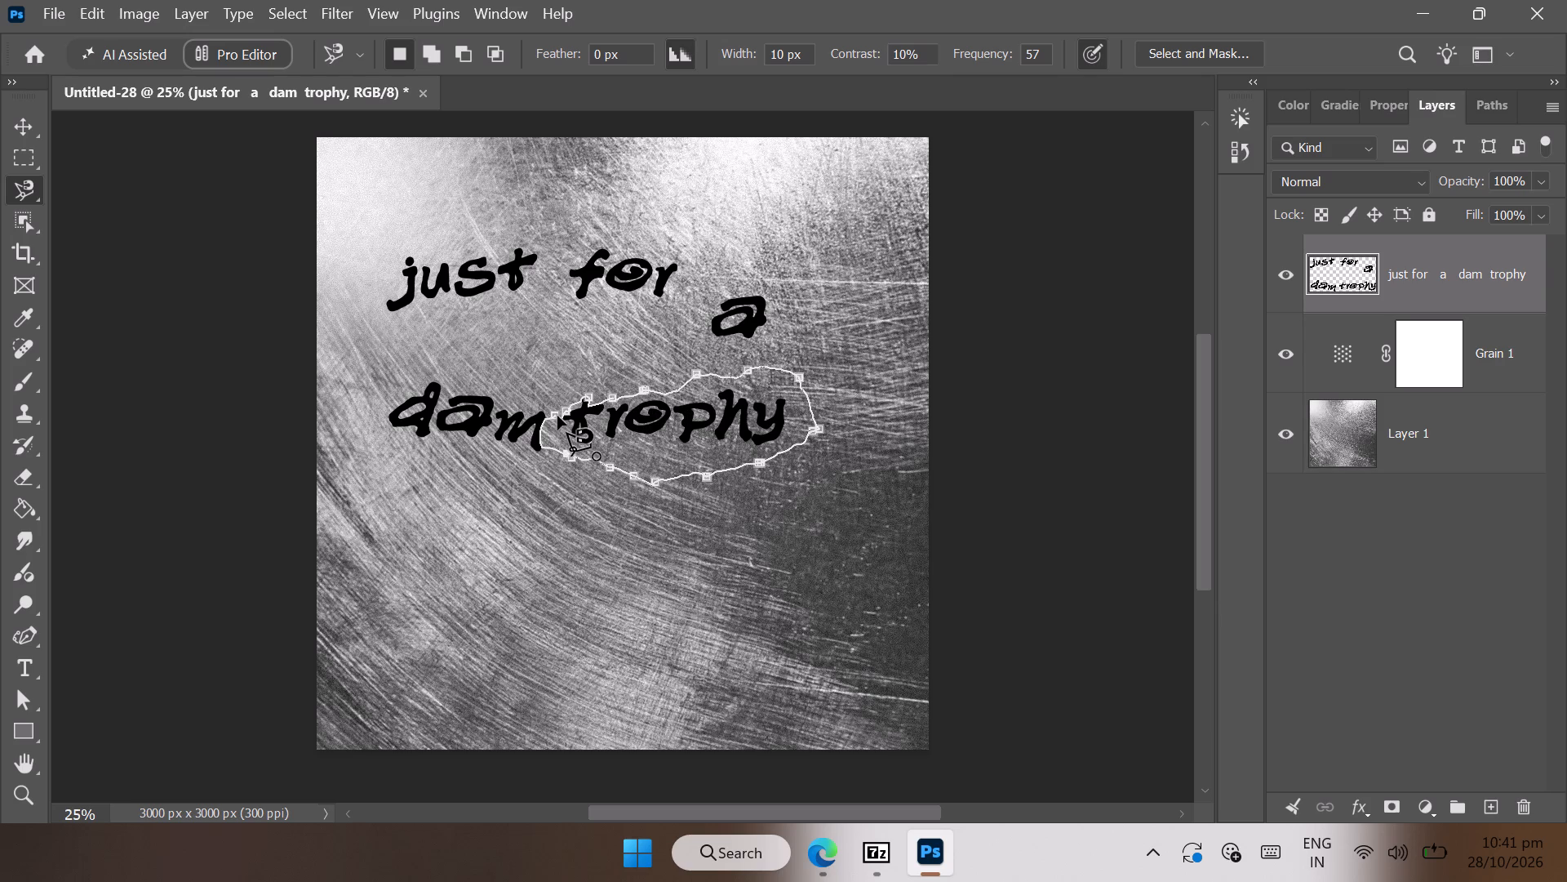
{"action": "left_click", "coordinate": [24, 122]}
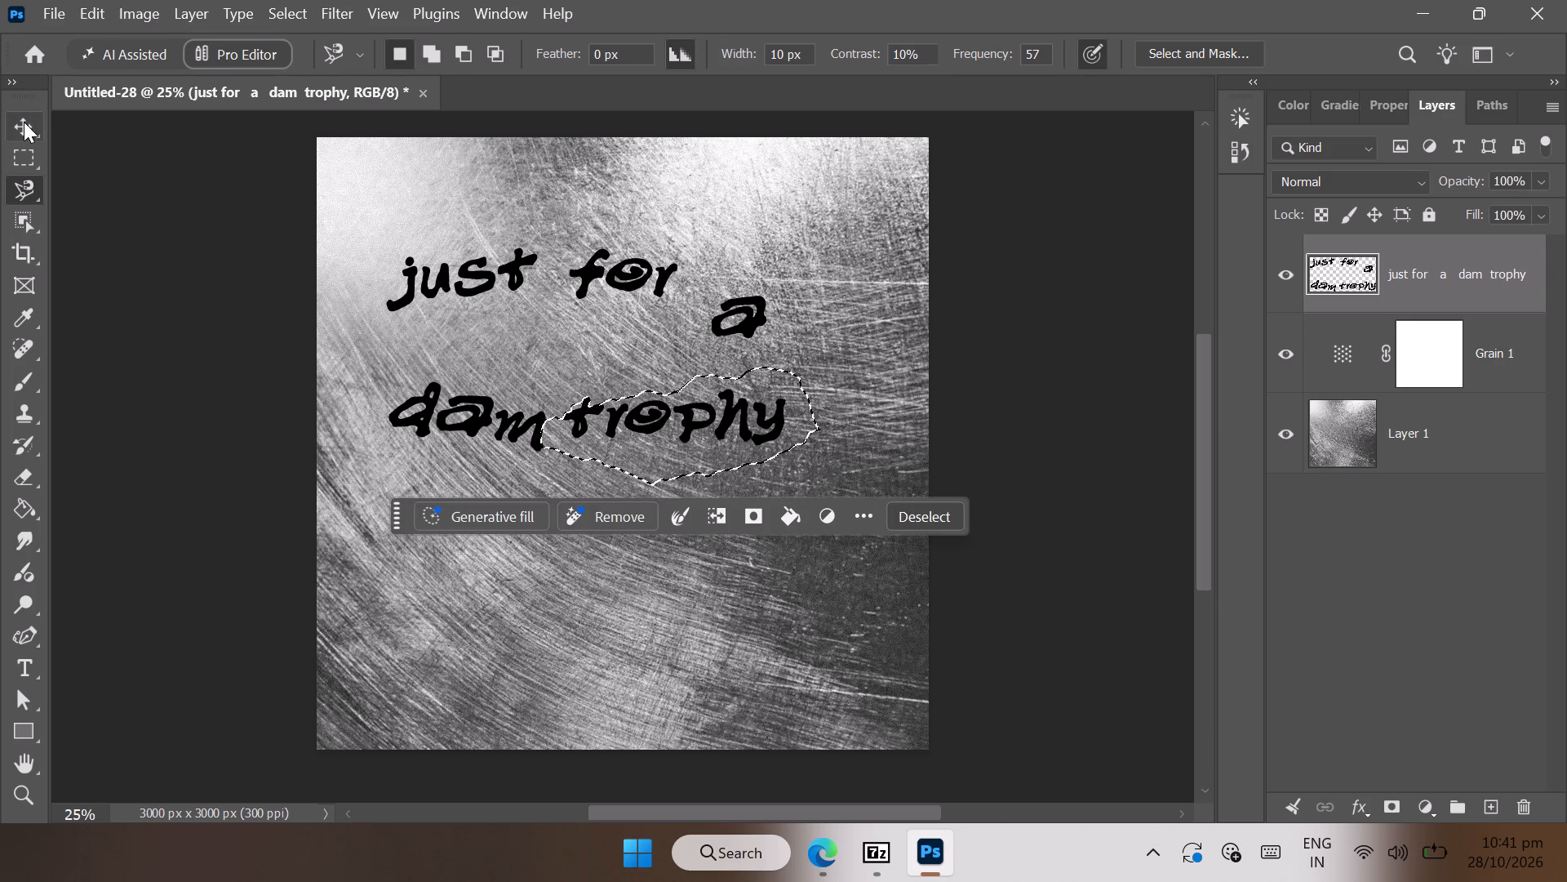
{"action": "left_click", "coordinate": [613, 429]}
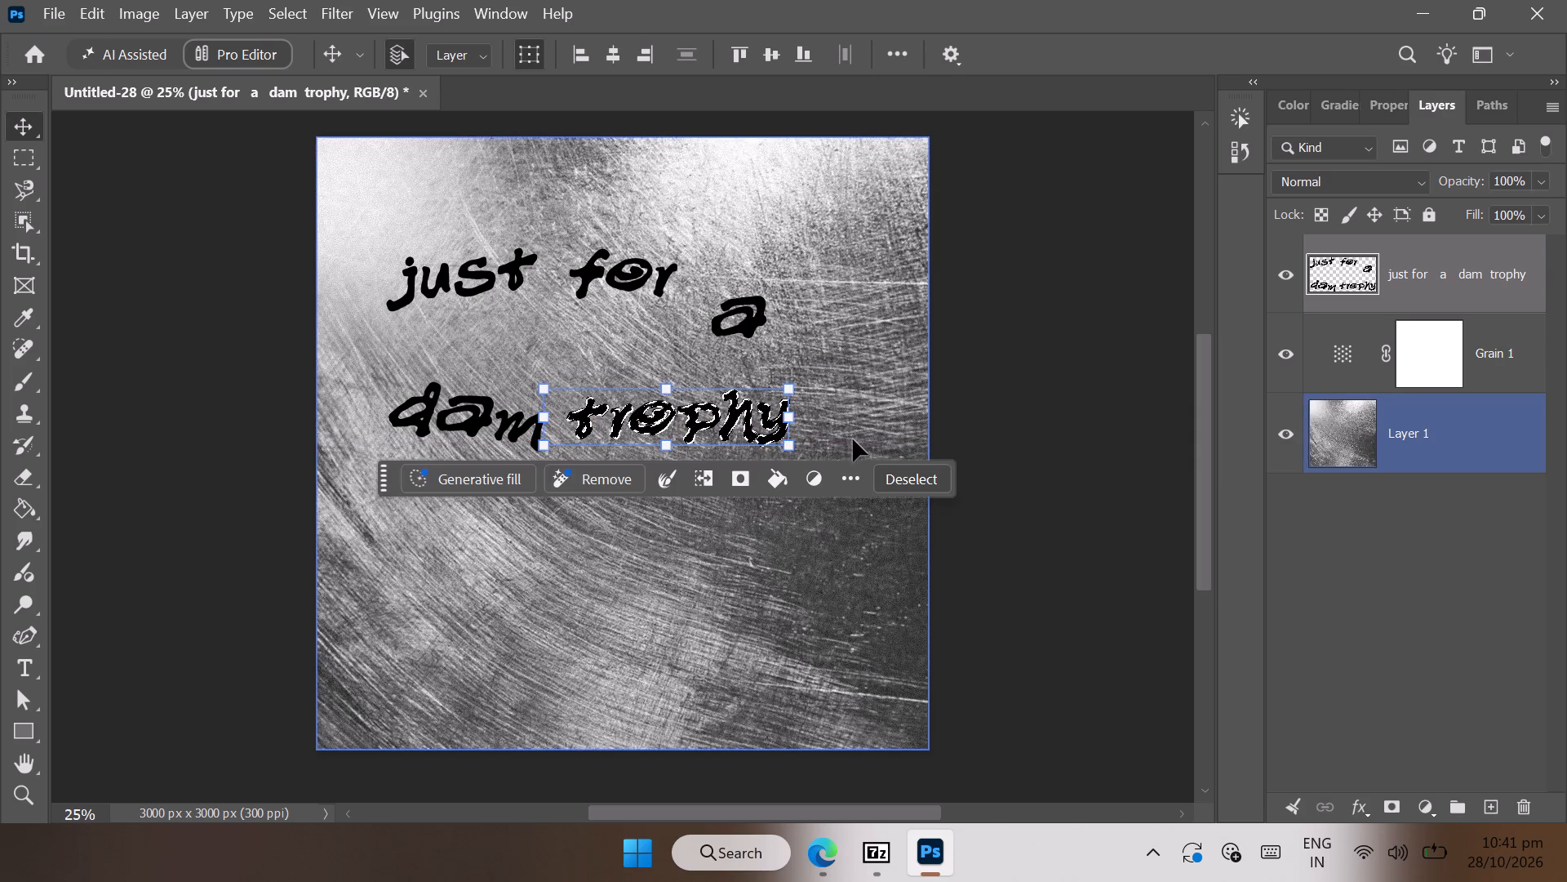
{"action": "left_click_drag", "start_coordinate": [811, 457], "coordinate": [813, 452]}
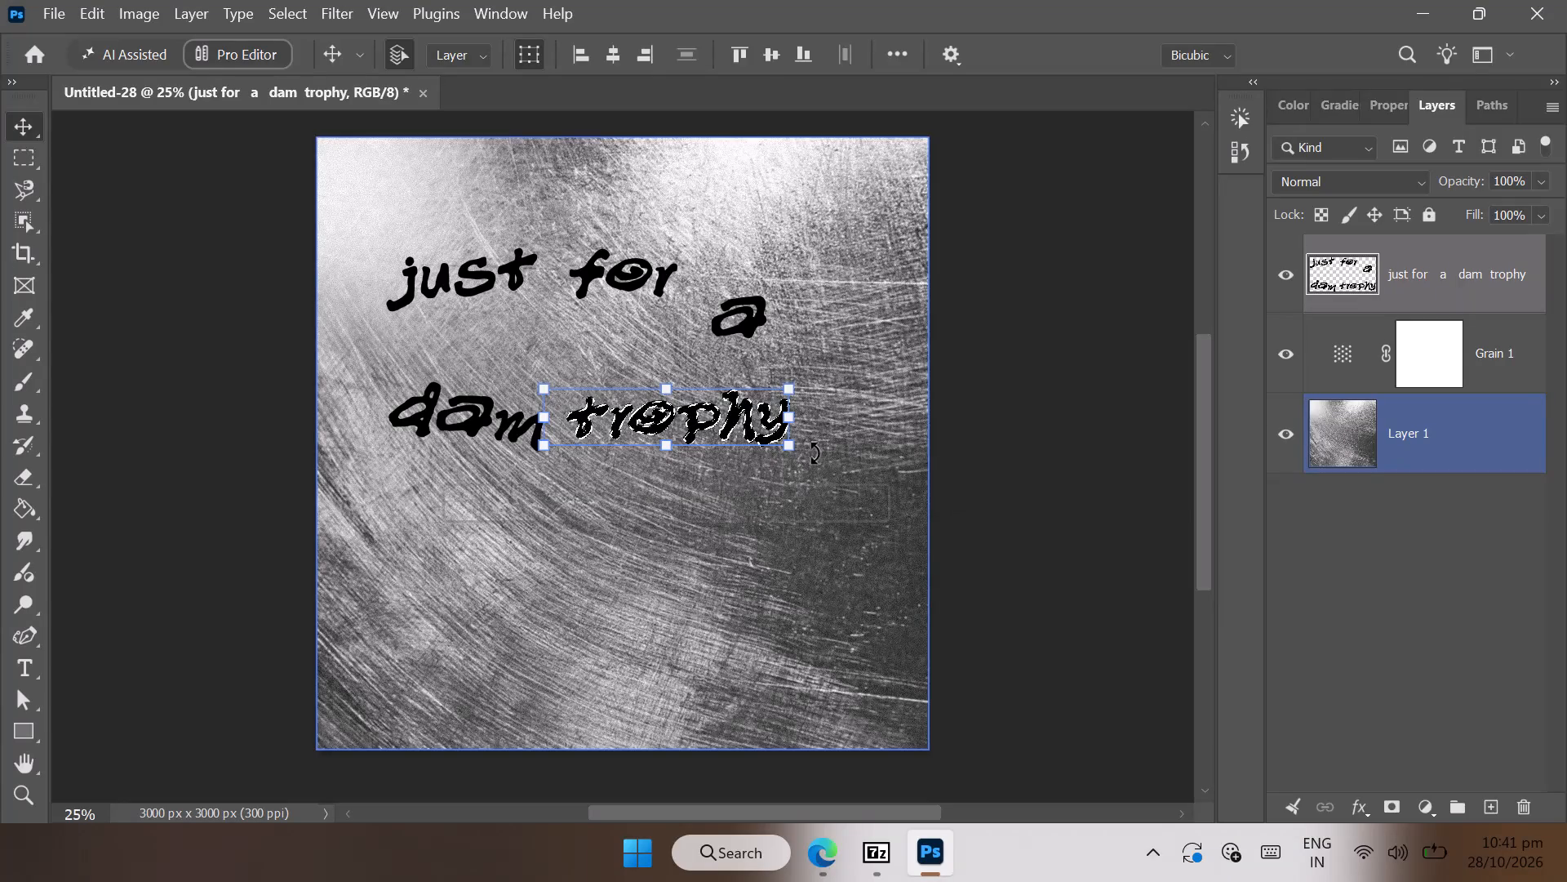
{"action": "left_click_drag", "start_coordinate": [813, 452], "coordinate": [816, 443]}
{"action": "left_click", "coordinate": [858, 516]}
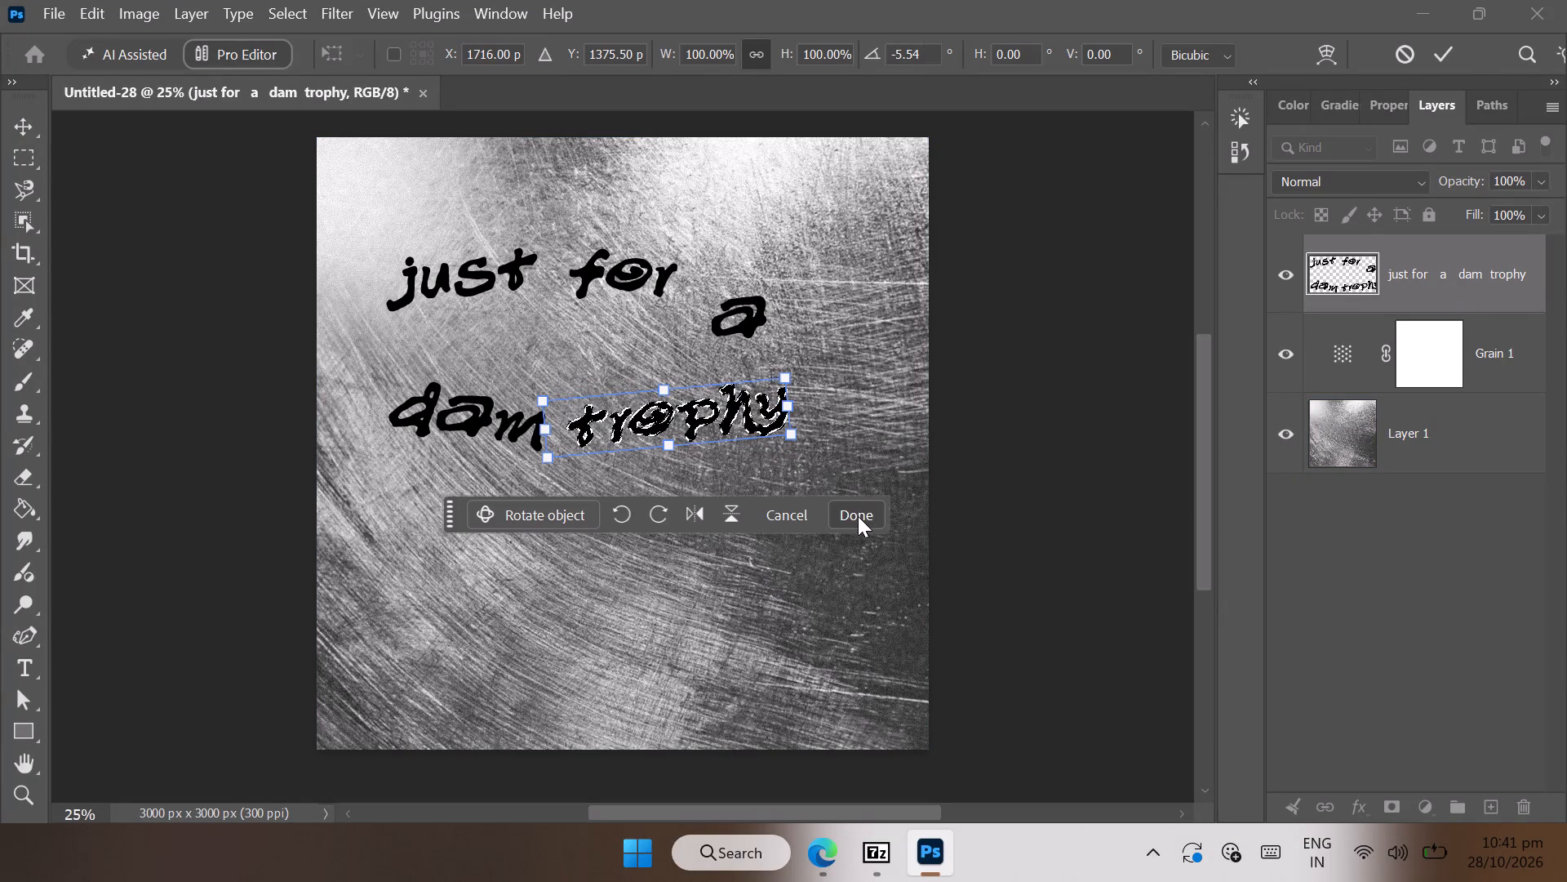
Move the whole lettering layer about 176 px right and 443 px down so it is centred on the canvas.
{"action": "left_click", "coordinate": [912, 488]}
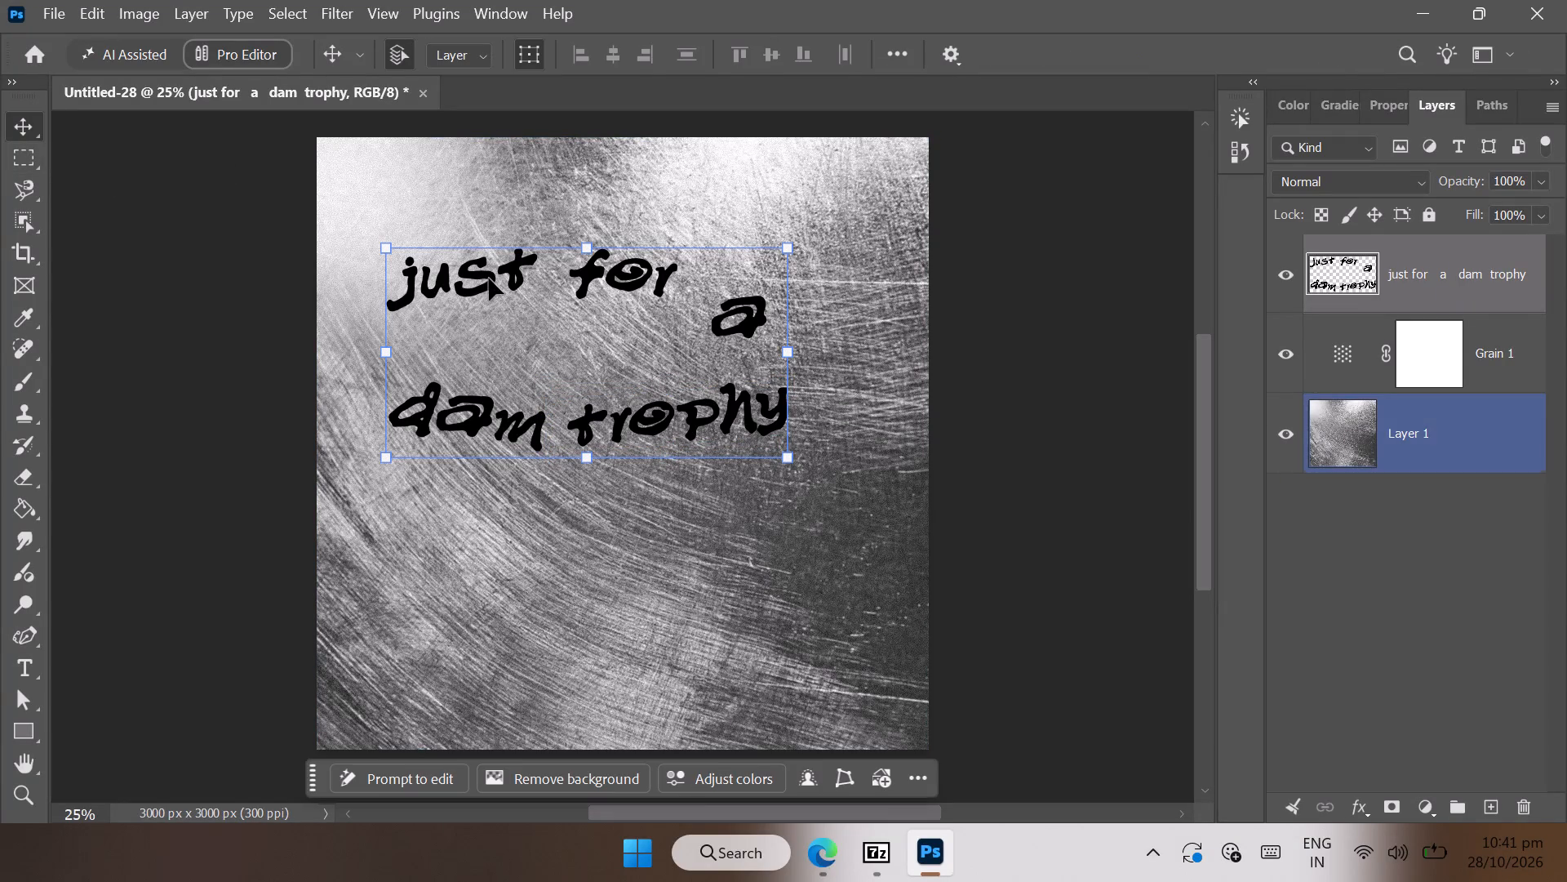
{"action": "left_click_drag", "start_coordinate": [489, 278], "coordinate": [528, 355]}
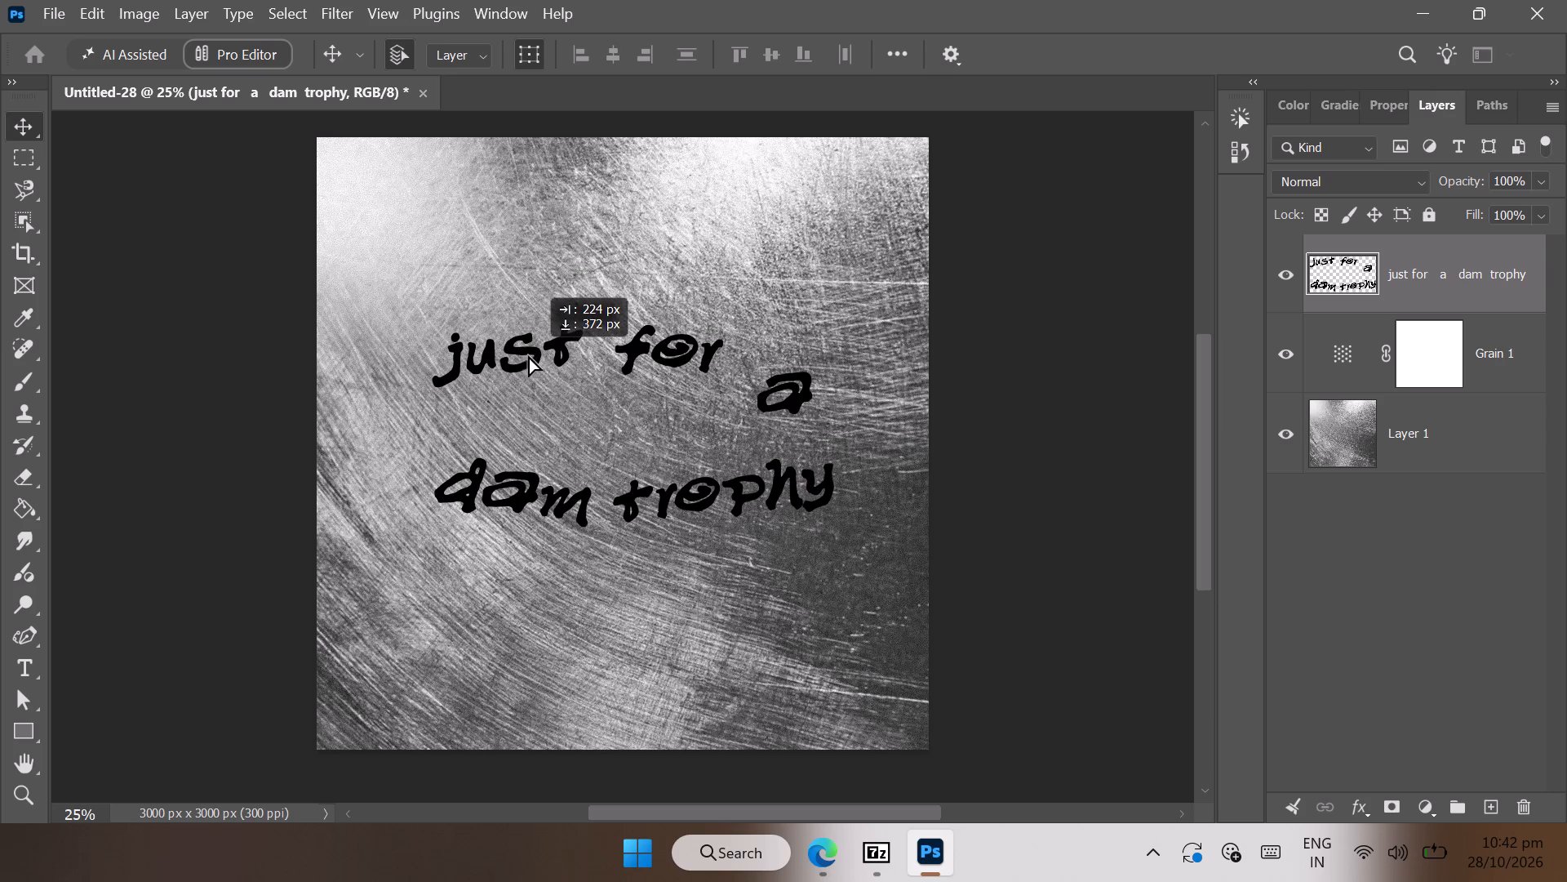
{"action": "left_click_drag", "start_coordinate": [528, 355], "coordinate": [523, 372]}
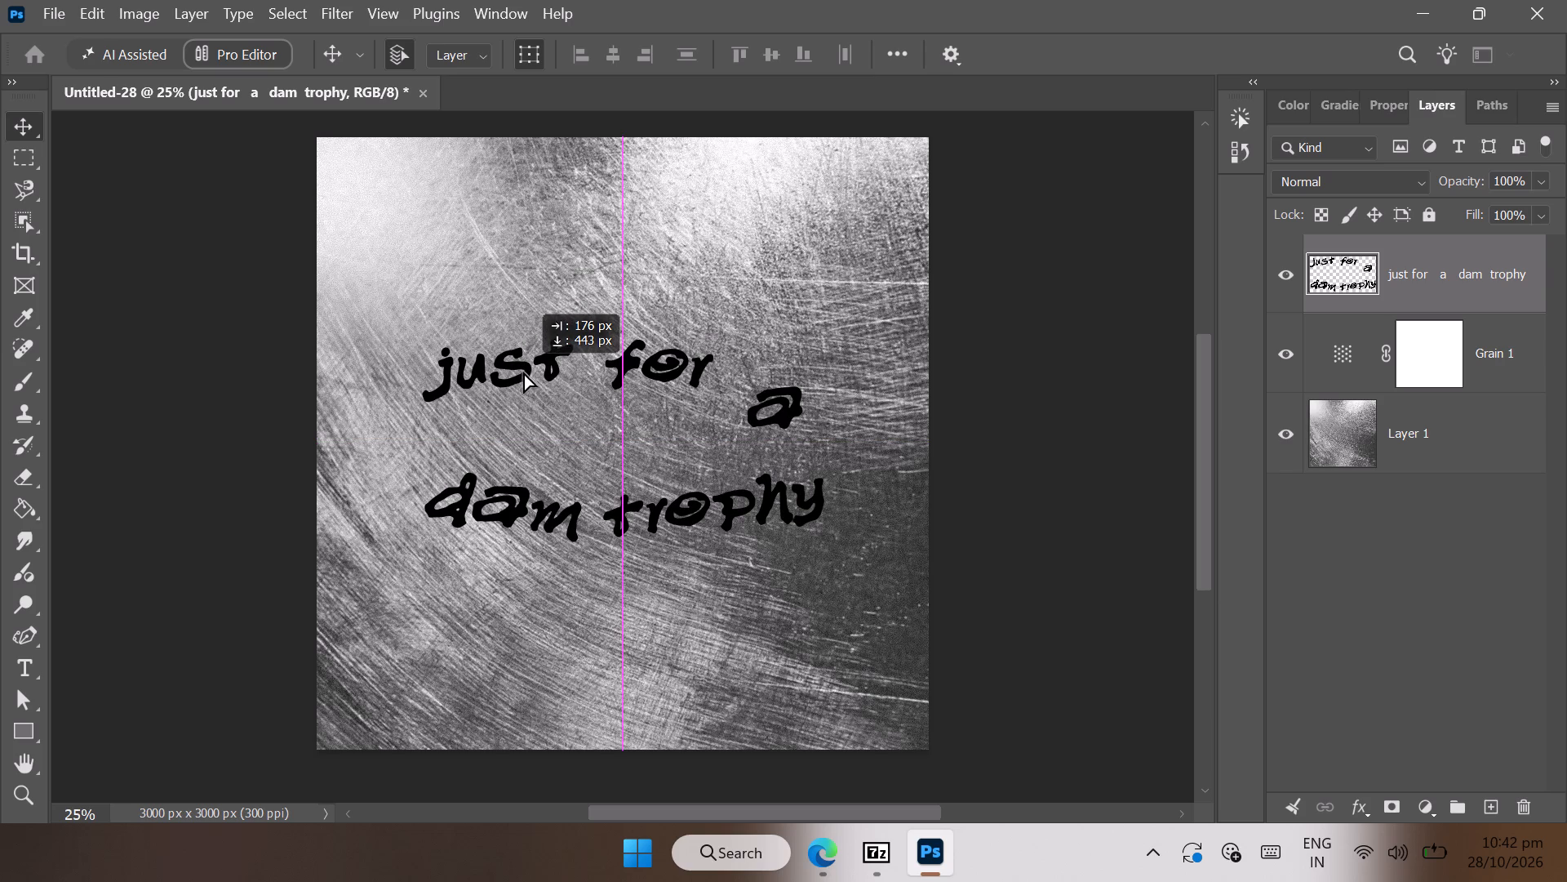
{"action": "left_click_drag", "start_coordinate": [523, 372], "coordinate": [526, 362]}
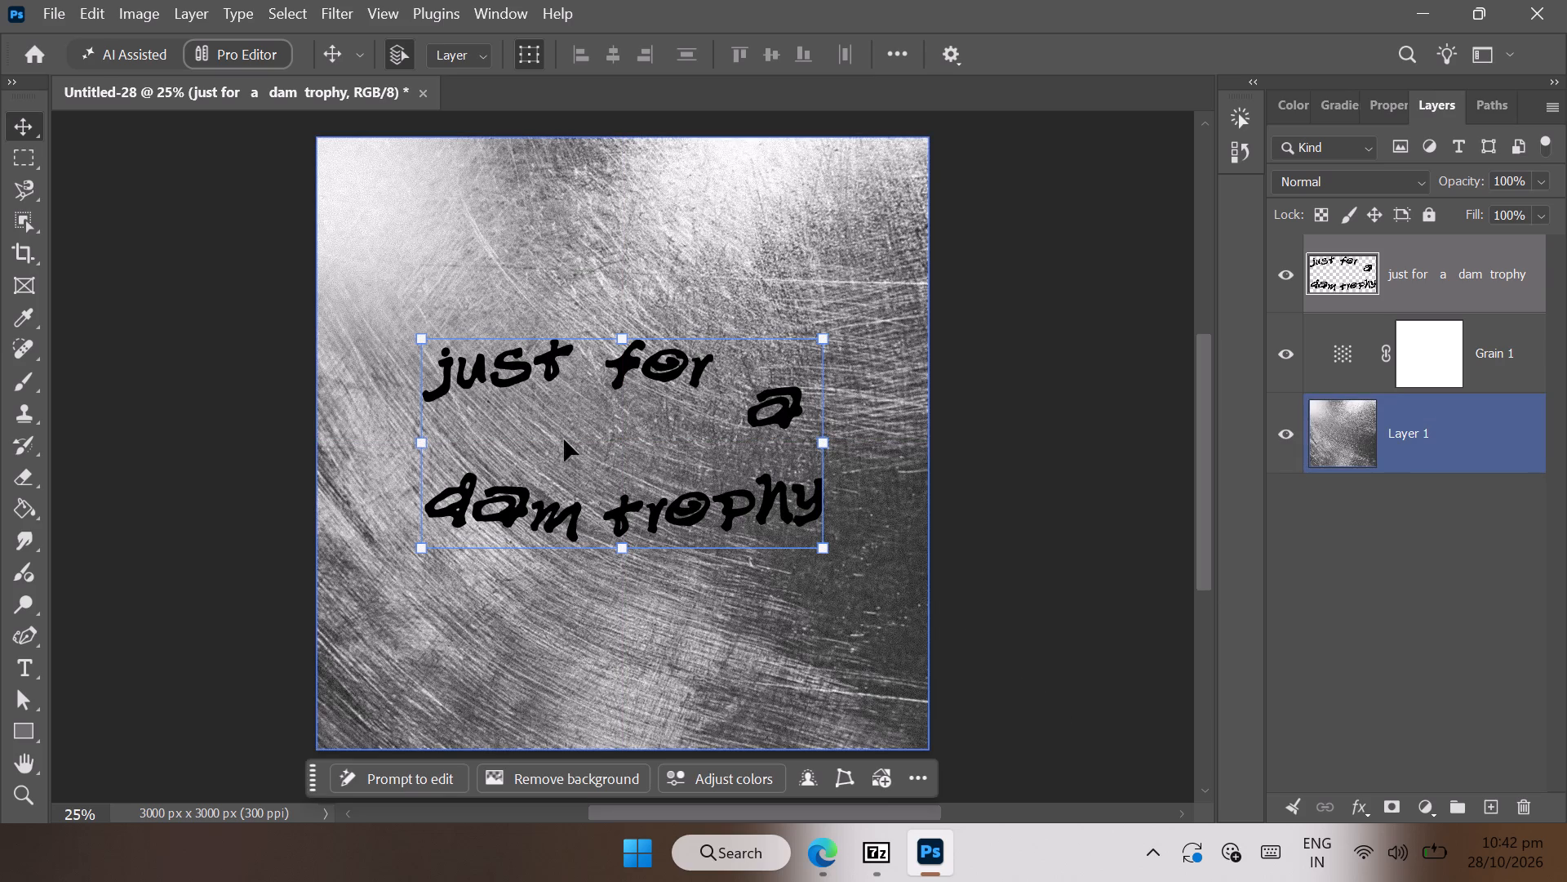
{"action": "left_click", "coordinate": [823, 507]}
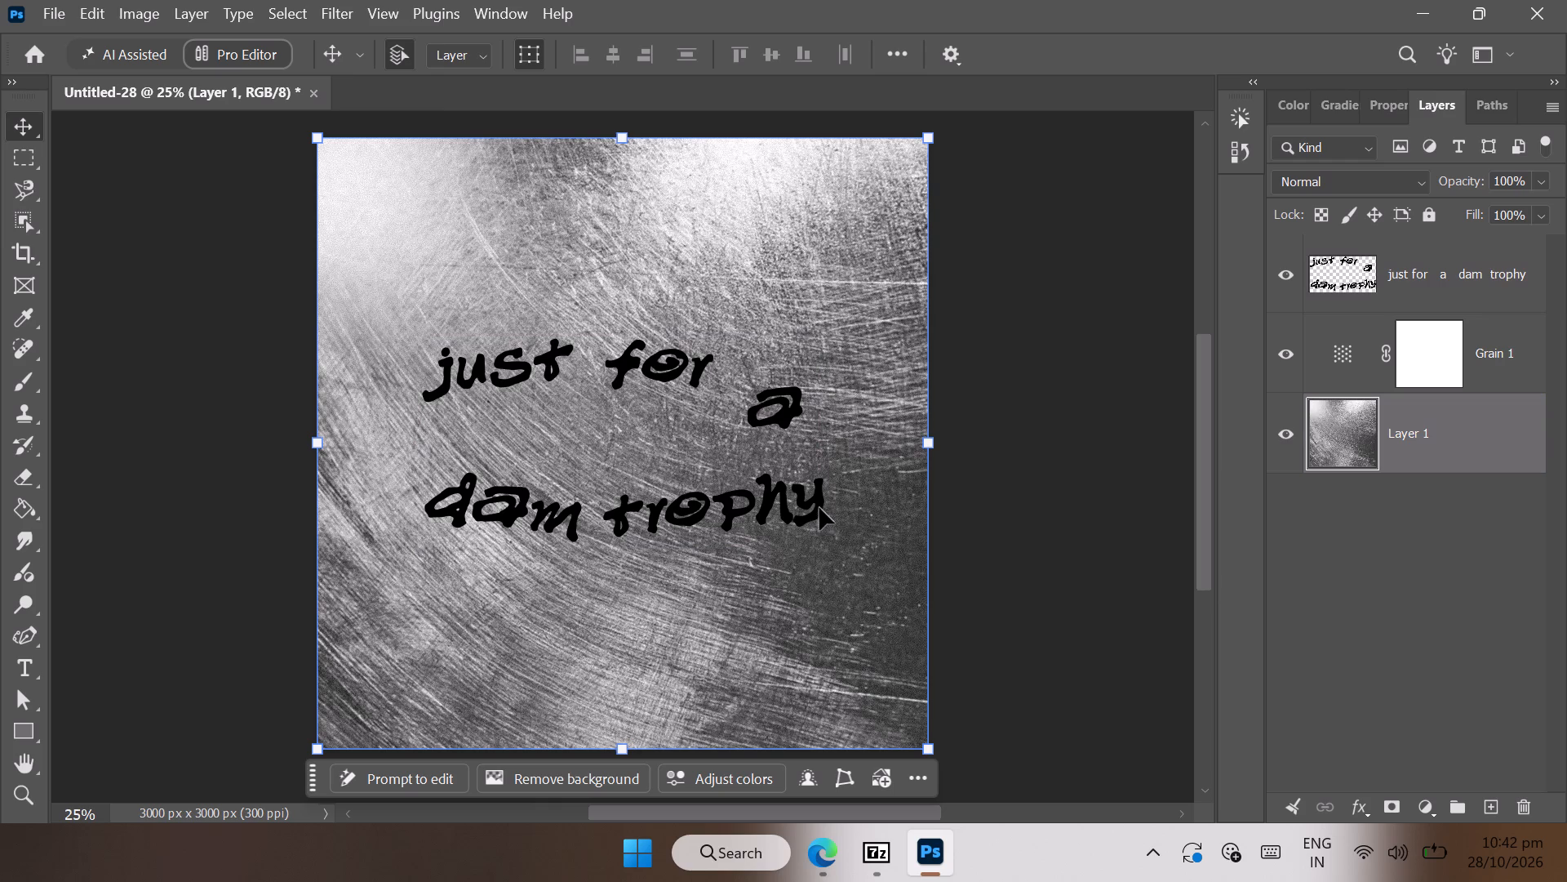
Add a black 48 pt Rogia text reading "???" near the canvas centre, between the two lines of lettering.
{"action": "left_click", "coordinate": [26, 673]}
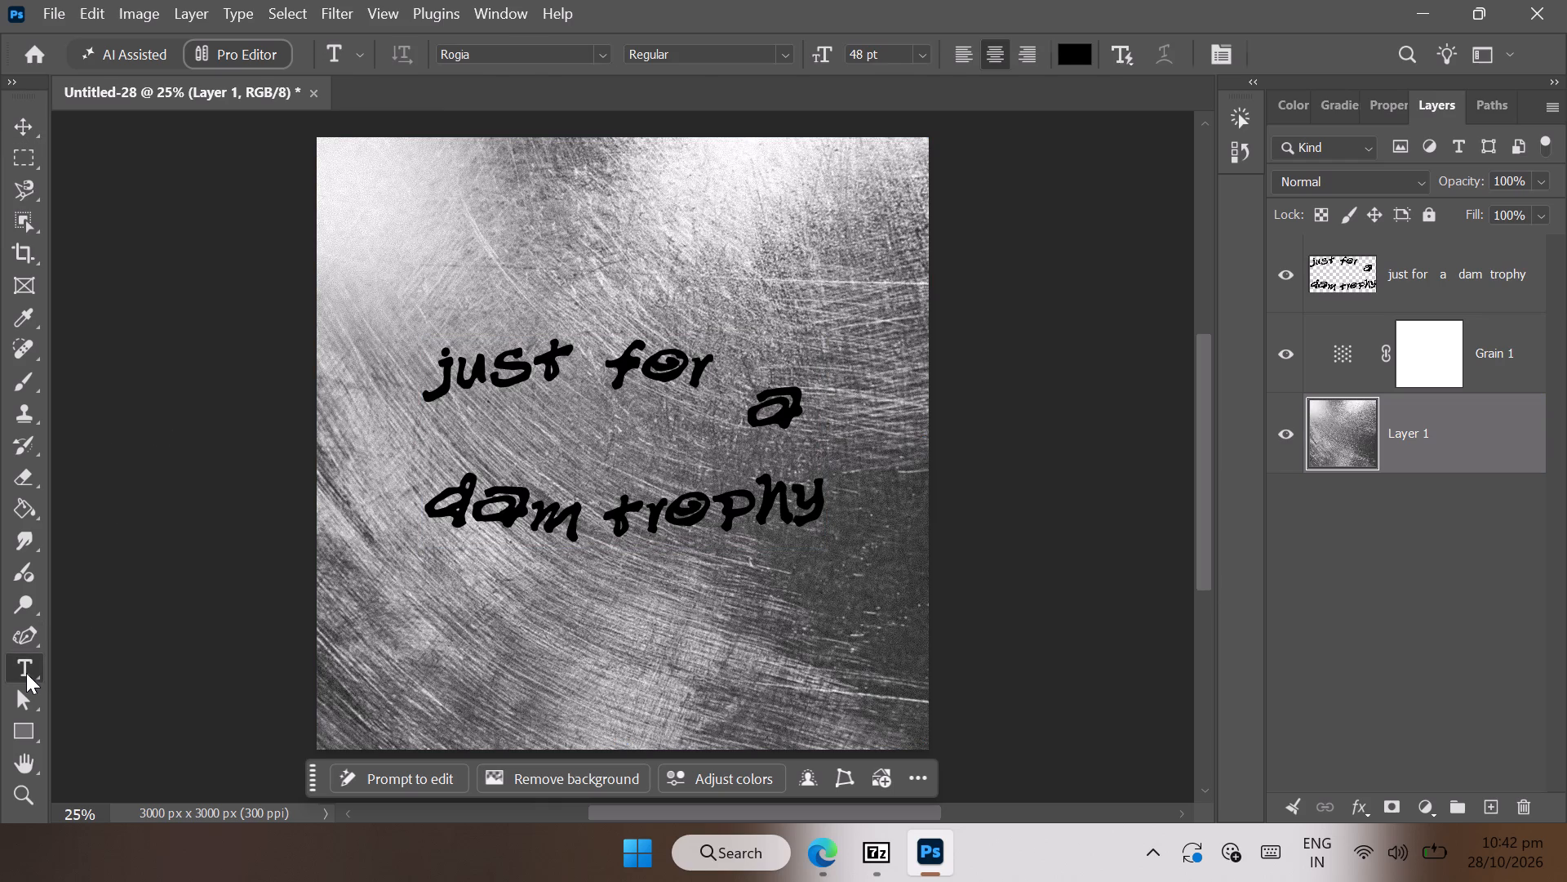
{"action": "left_click", "coordinate": [621, 439]}
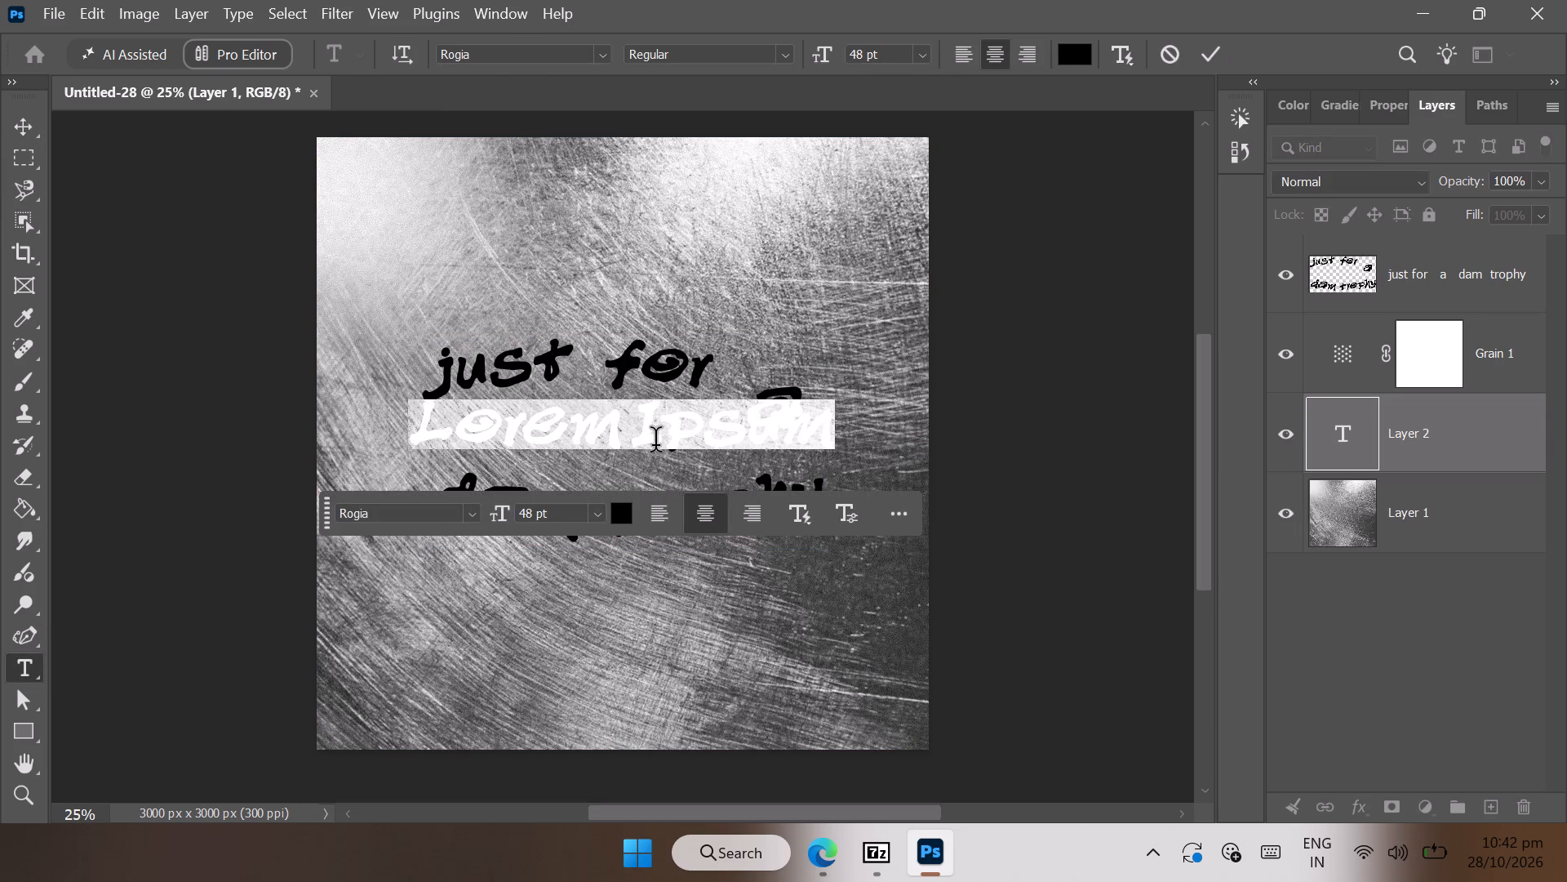
{"action": "key", "text": "shift+question"}
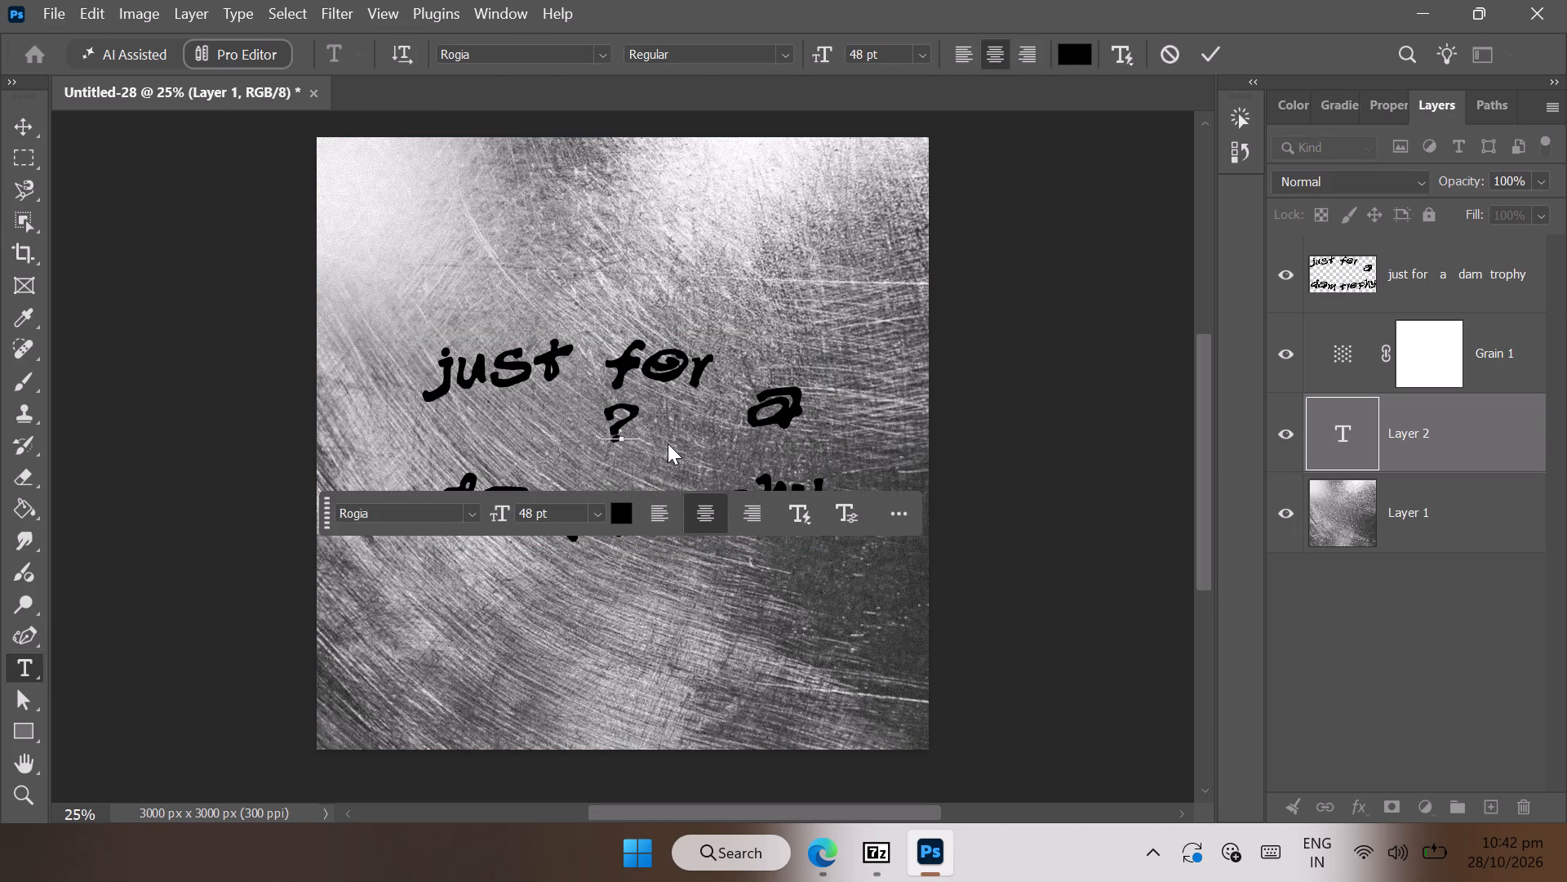
{"action": "type", "text": "???"}
{"action": "key", "text": "BackSpace"}
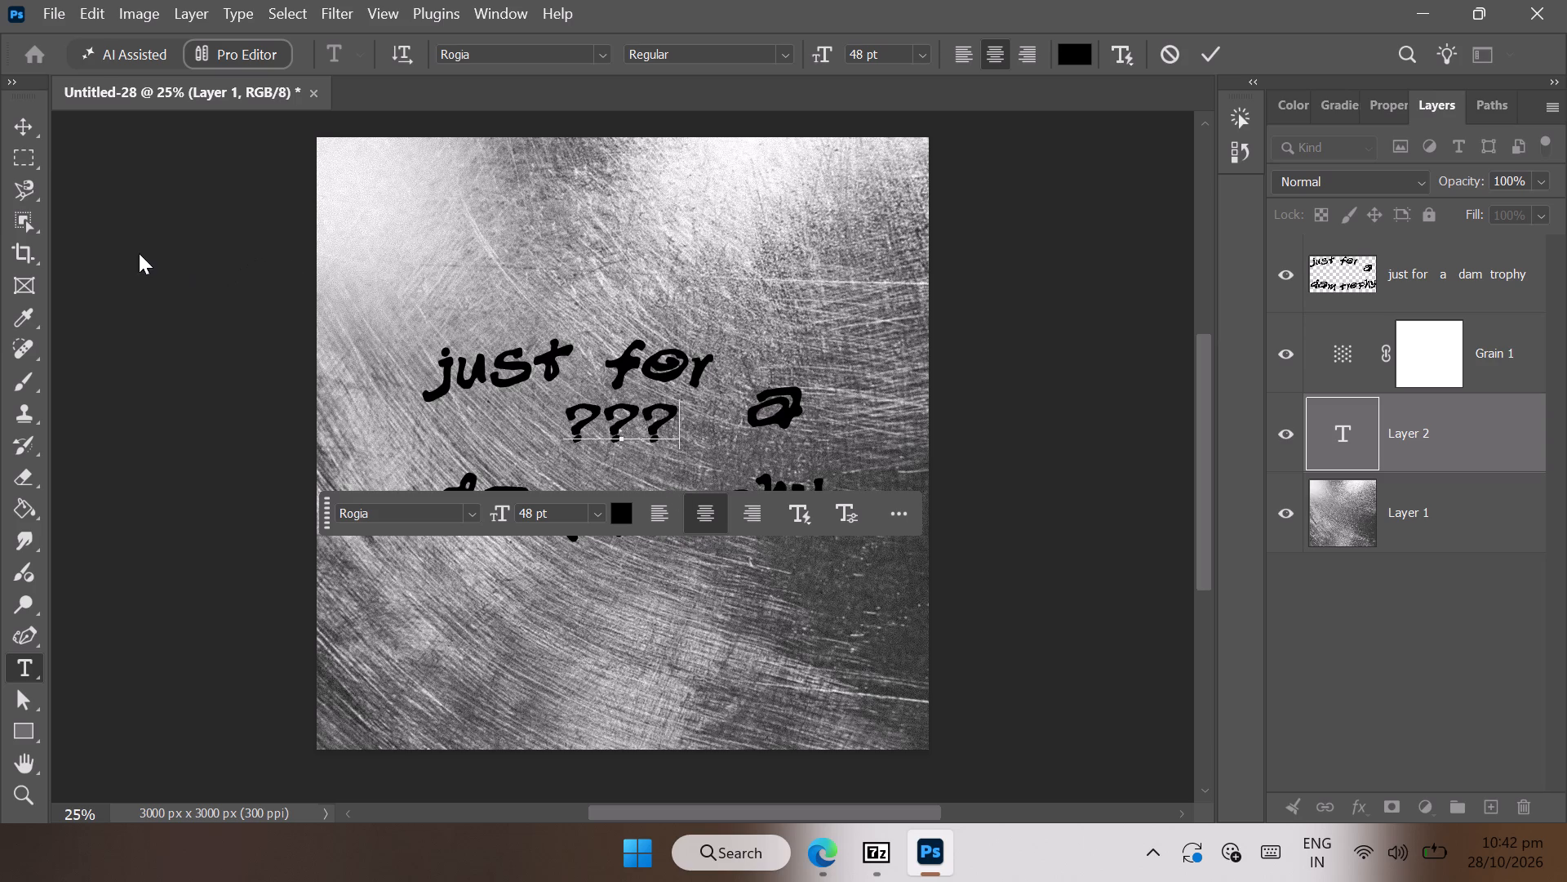
Commit the "???" text and rasterize its layer.
{"action": "right_click", "coordinate": [1447, 421]}
{"action": "right_click", "coordinate": [1447, 425]}
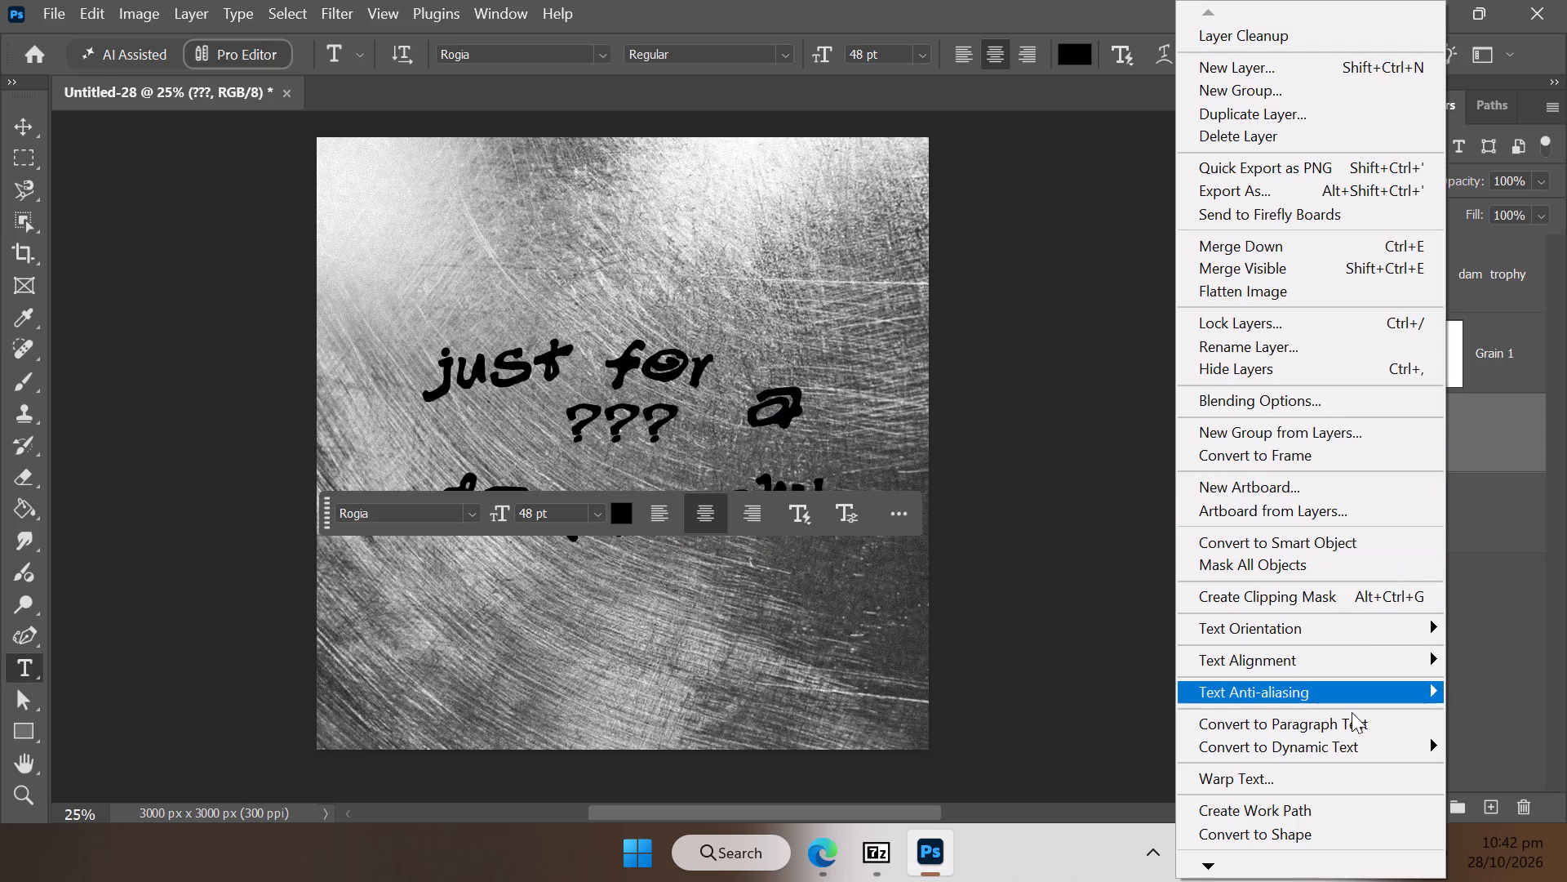
{"action": "scroll", "coordinate": [1317, 813], "scroll_direction": "down", "scroll_amount": 1}
{"action": "left_click", "coordinate": [1211, 864]}
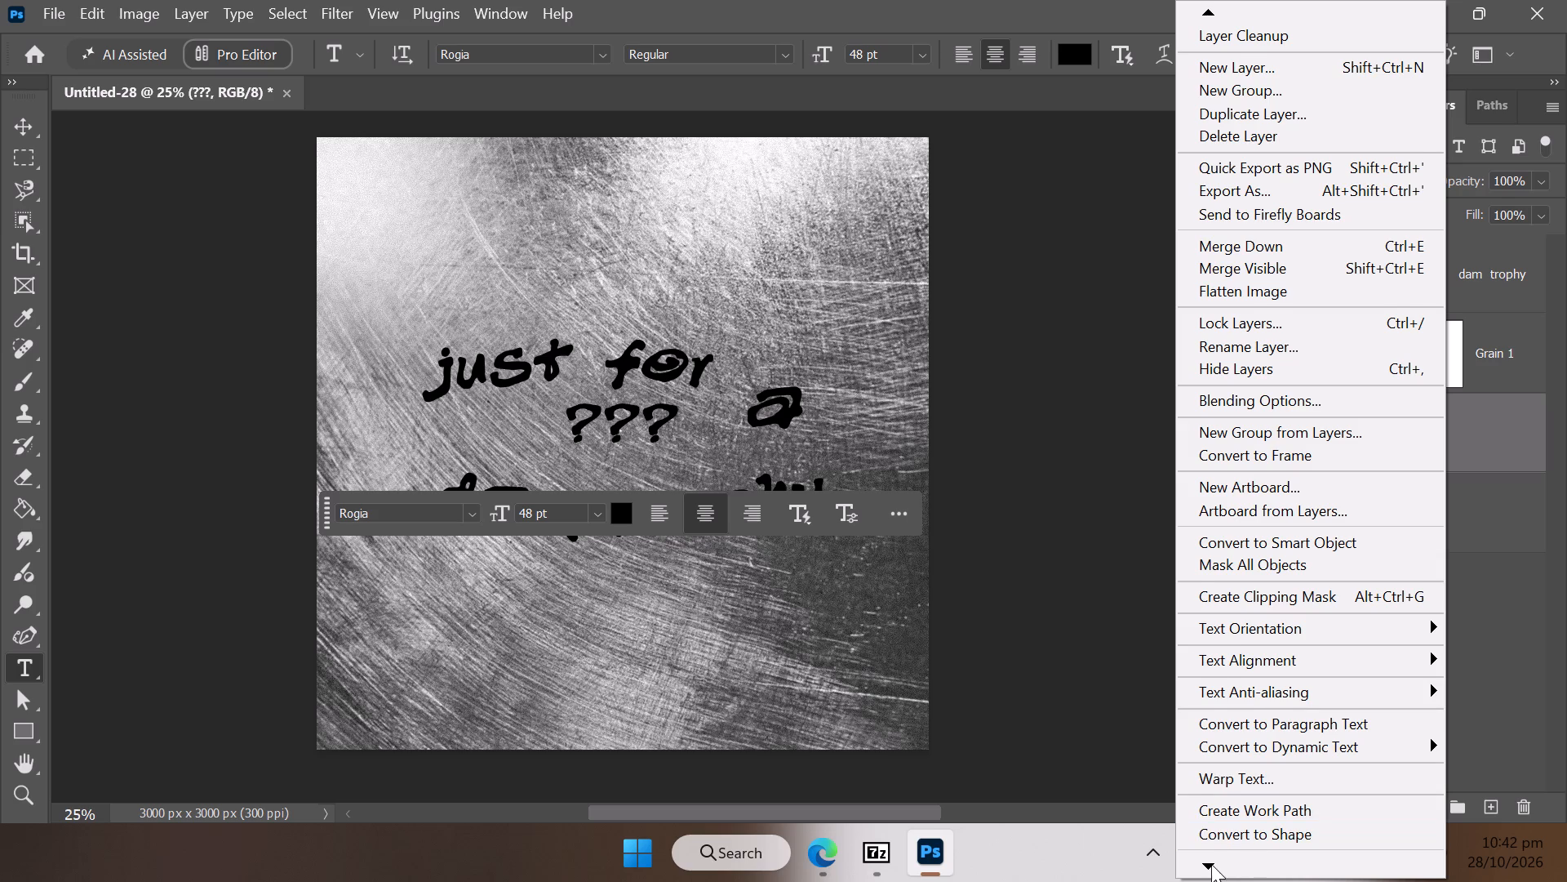
{"action": "left_click", "coordinate": [1232, 846]}
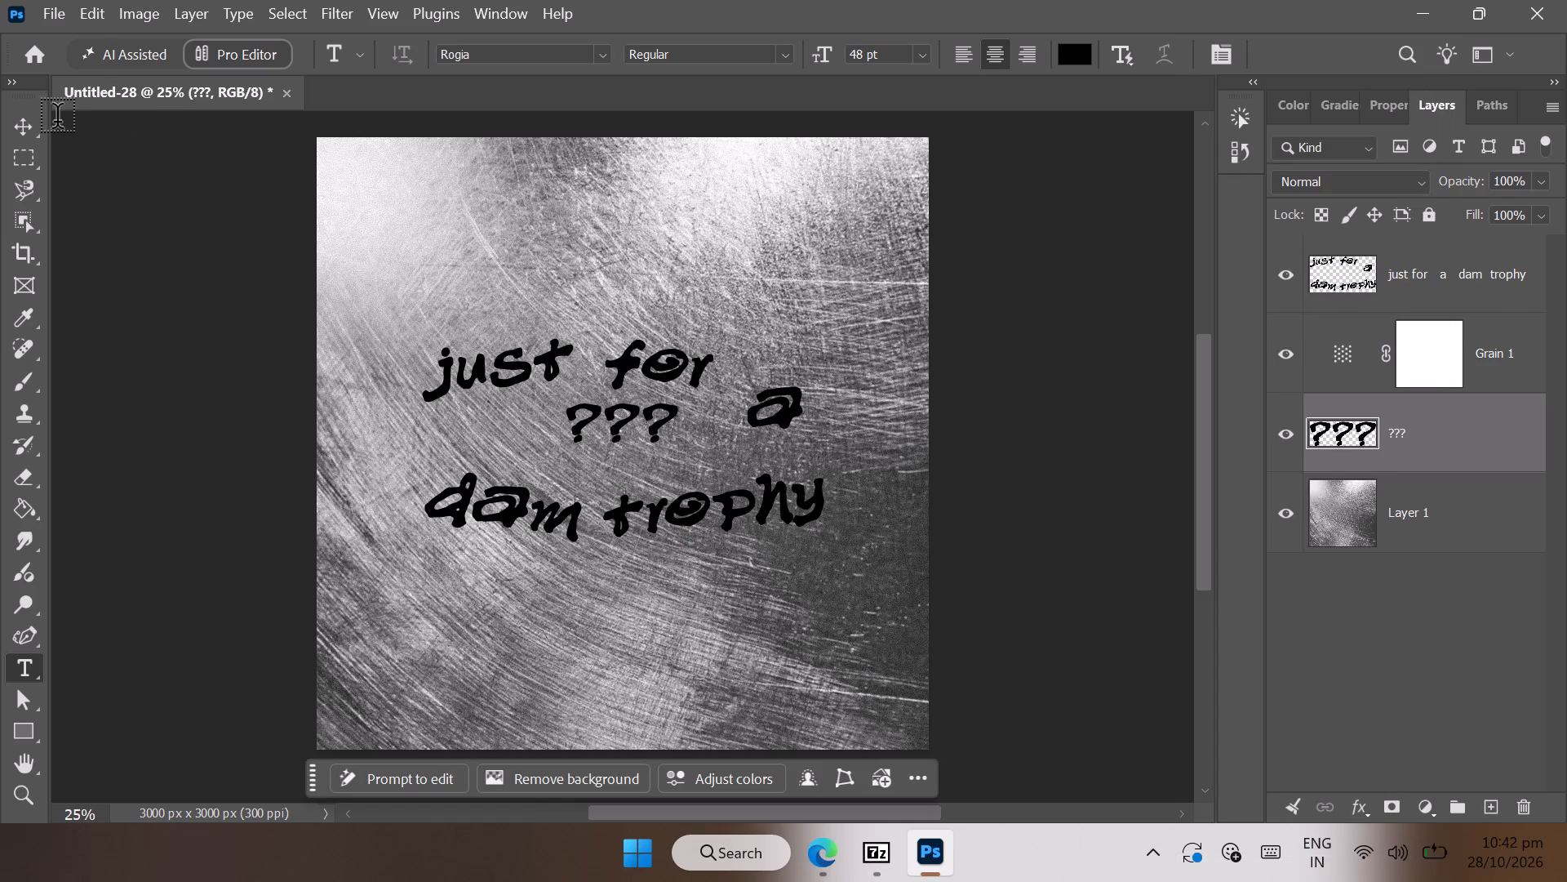
Move the "???" about 6 px right and 99 px down to the exact canvas centre, and deselect the layer.
{"action": "left_click", "coordinate": [21, 129]}
{"action": "left_click_drag", "start_coordinate": [619, 424], "coordinate": [619, 438]}
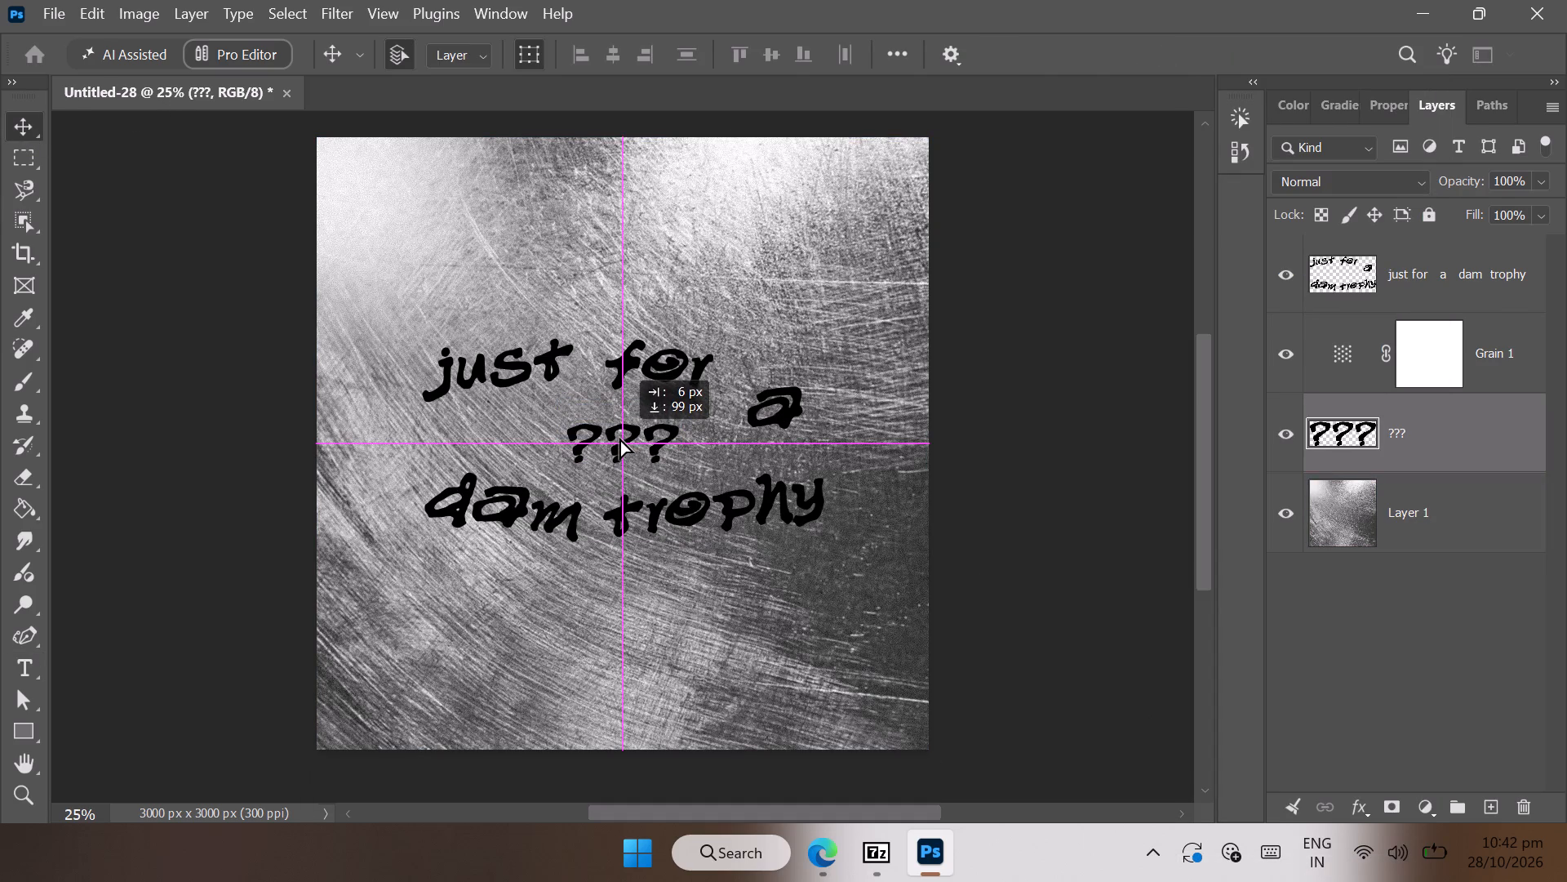
{"action": "left_click_drag", "start_coordinate": [619, 438], "coordinate": [619, 437]}
{"action": "left_click", "coordinate": [1226, 632]}
{"action": "left_click", "coordinate": [1303, 656]}
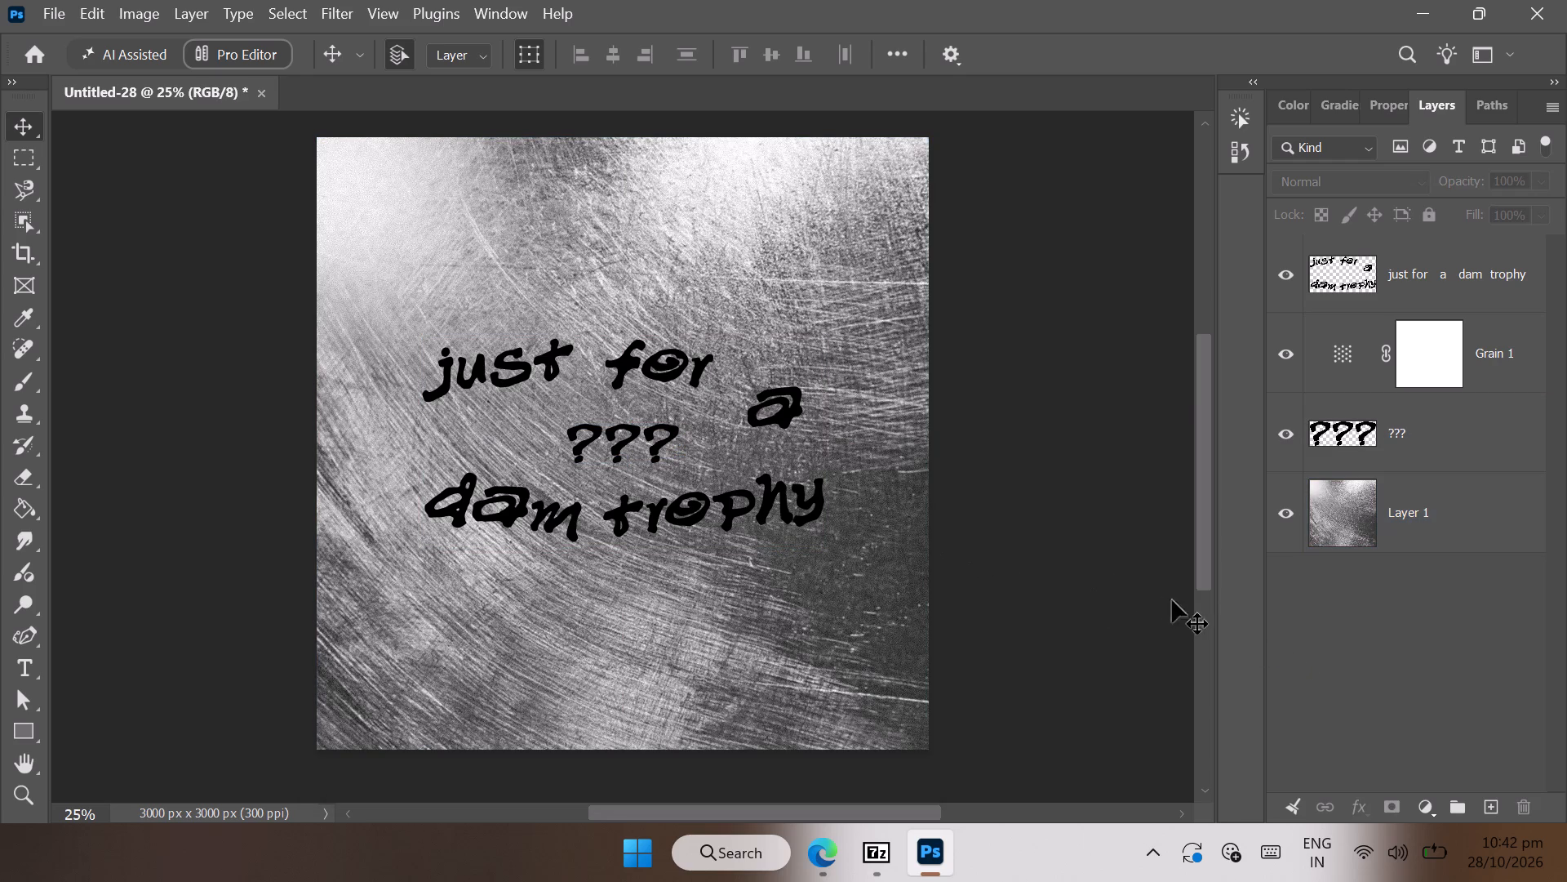
Move the "???" layer above the "just for a dam trophy" layer and merge it down into that layer.
{"action": "left_click_drag", "start_coordinate": [1369, 449], "coordinate": [1427, 285]}
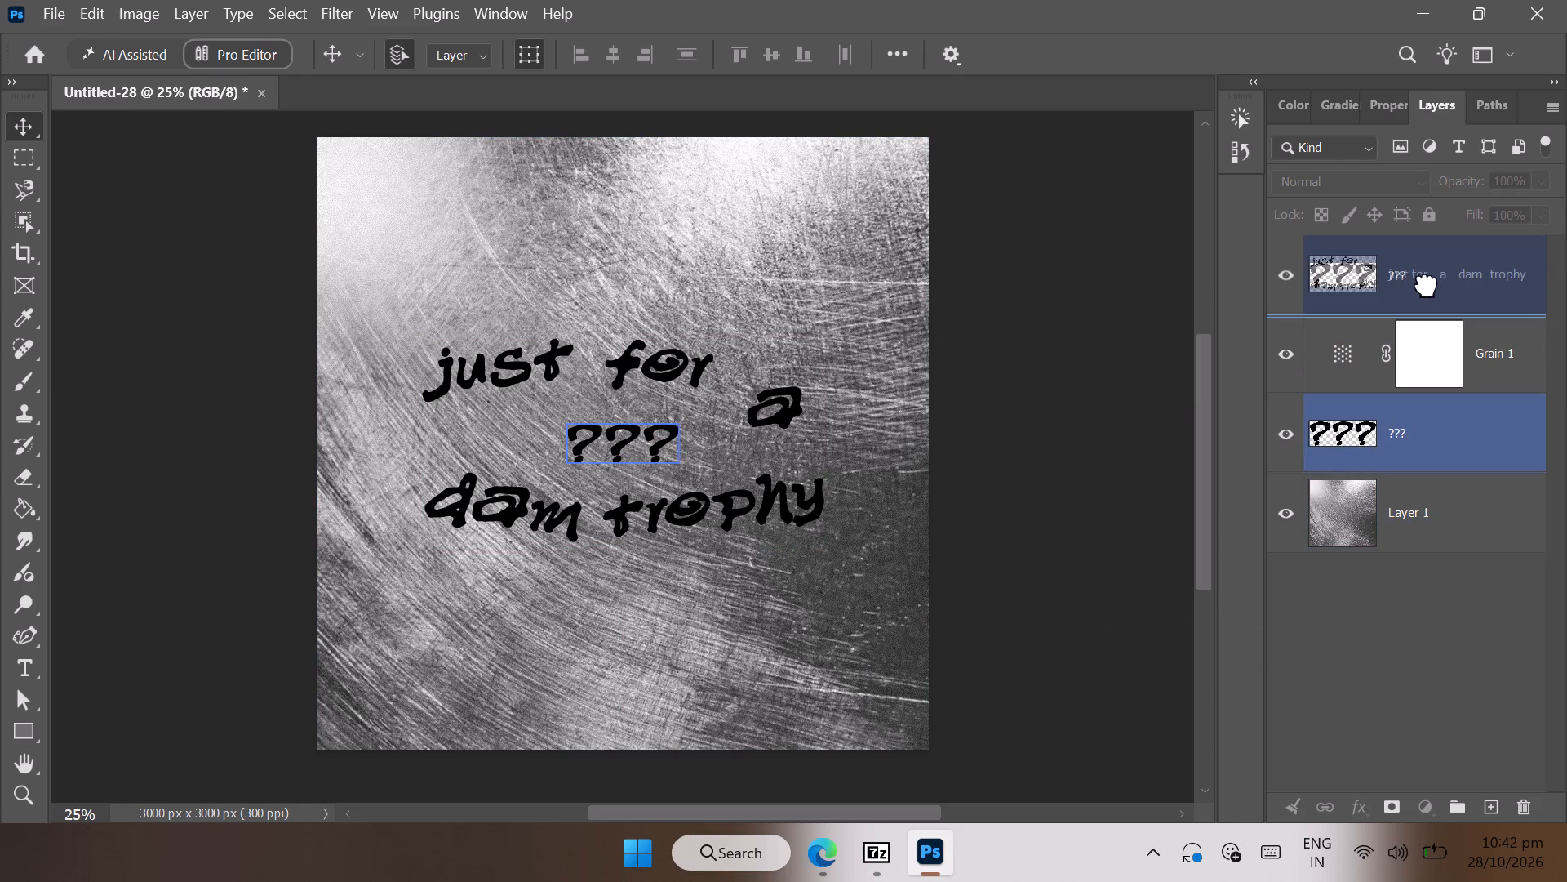
{"action": "left_click_drag", "start_coordinate": [1427, 285], "coordinate": [1433, 259]}
{"action": "left_click", "coordinate": [1433, 259]}
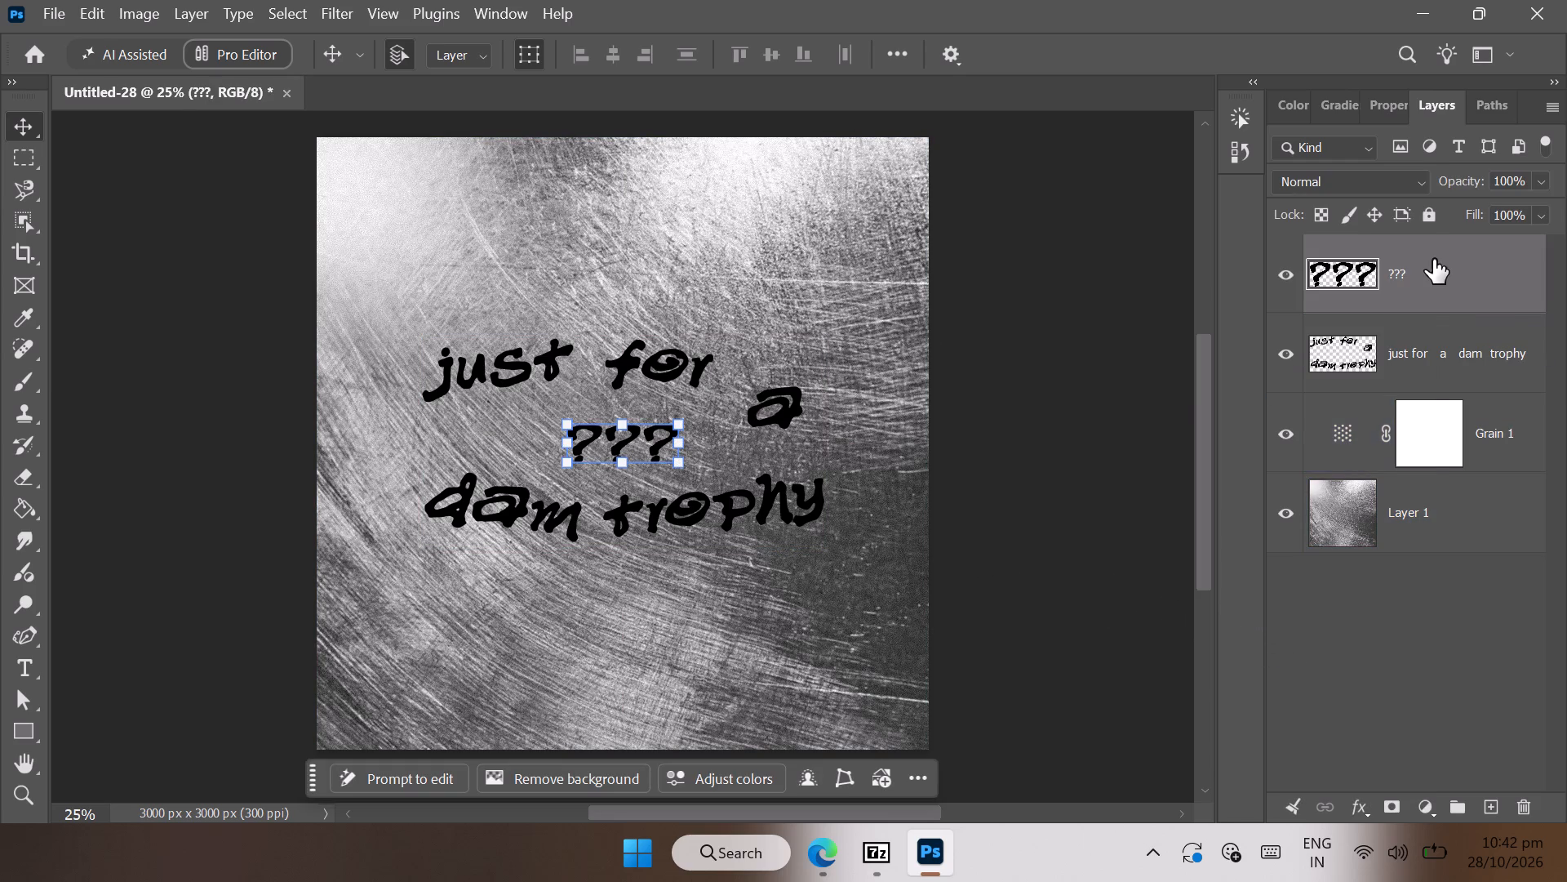
{"action": "right_click", "coordinate": [1433, 259]}
{"action": "left_click", "coordinate": [1343, 372]}
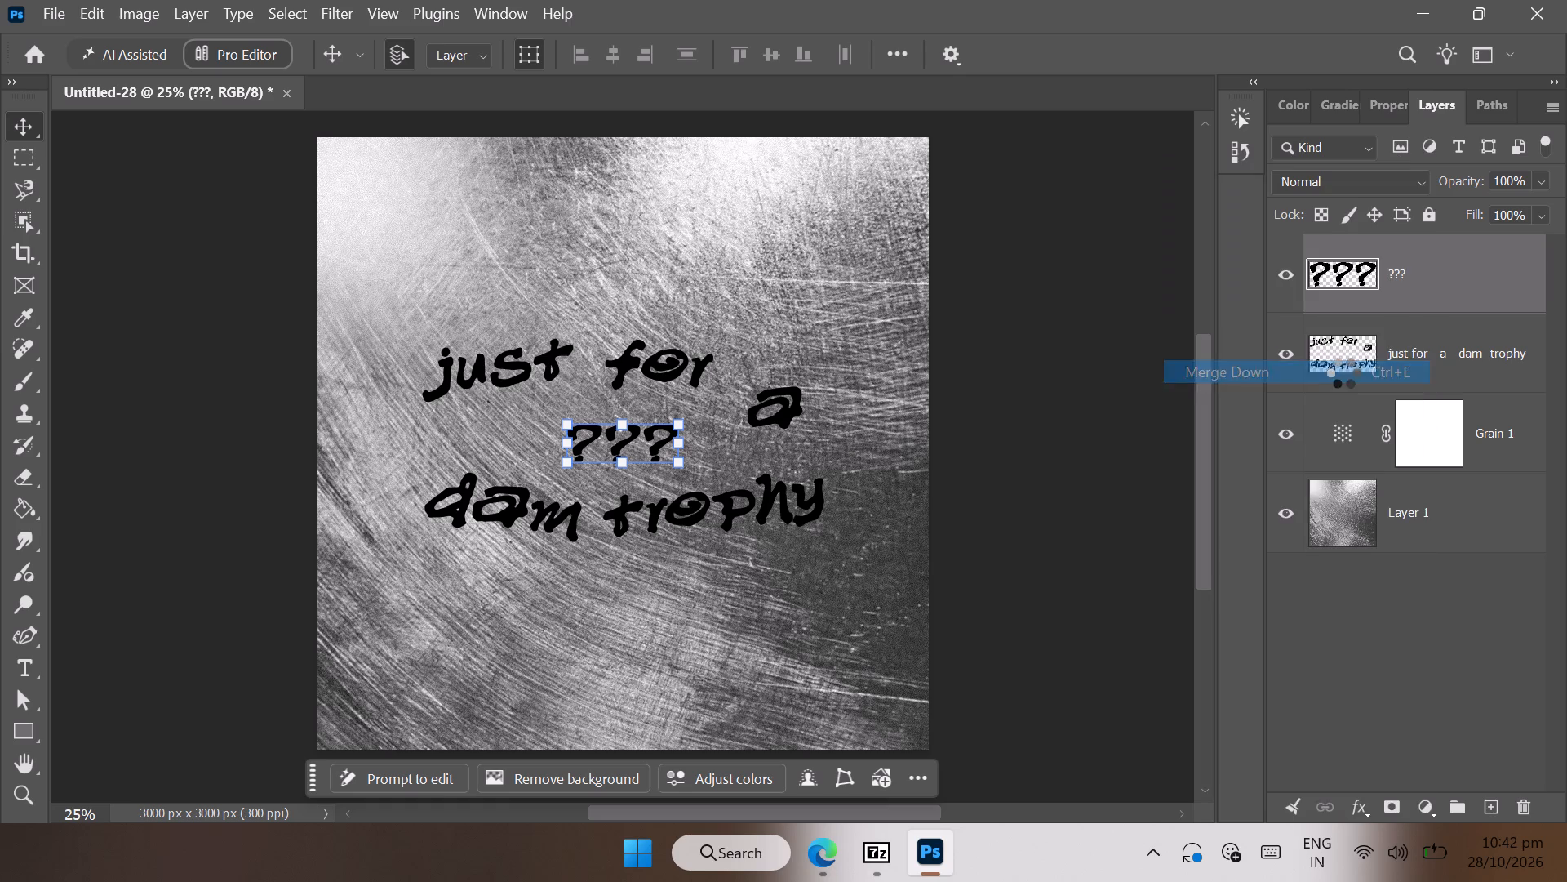
{"action": "left_click", "coordinate": [1381, 679]}
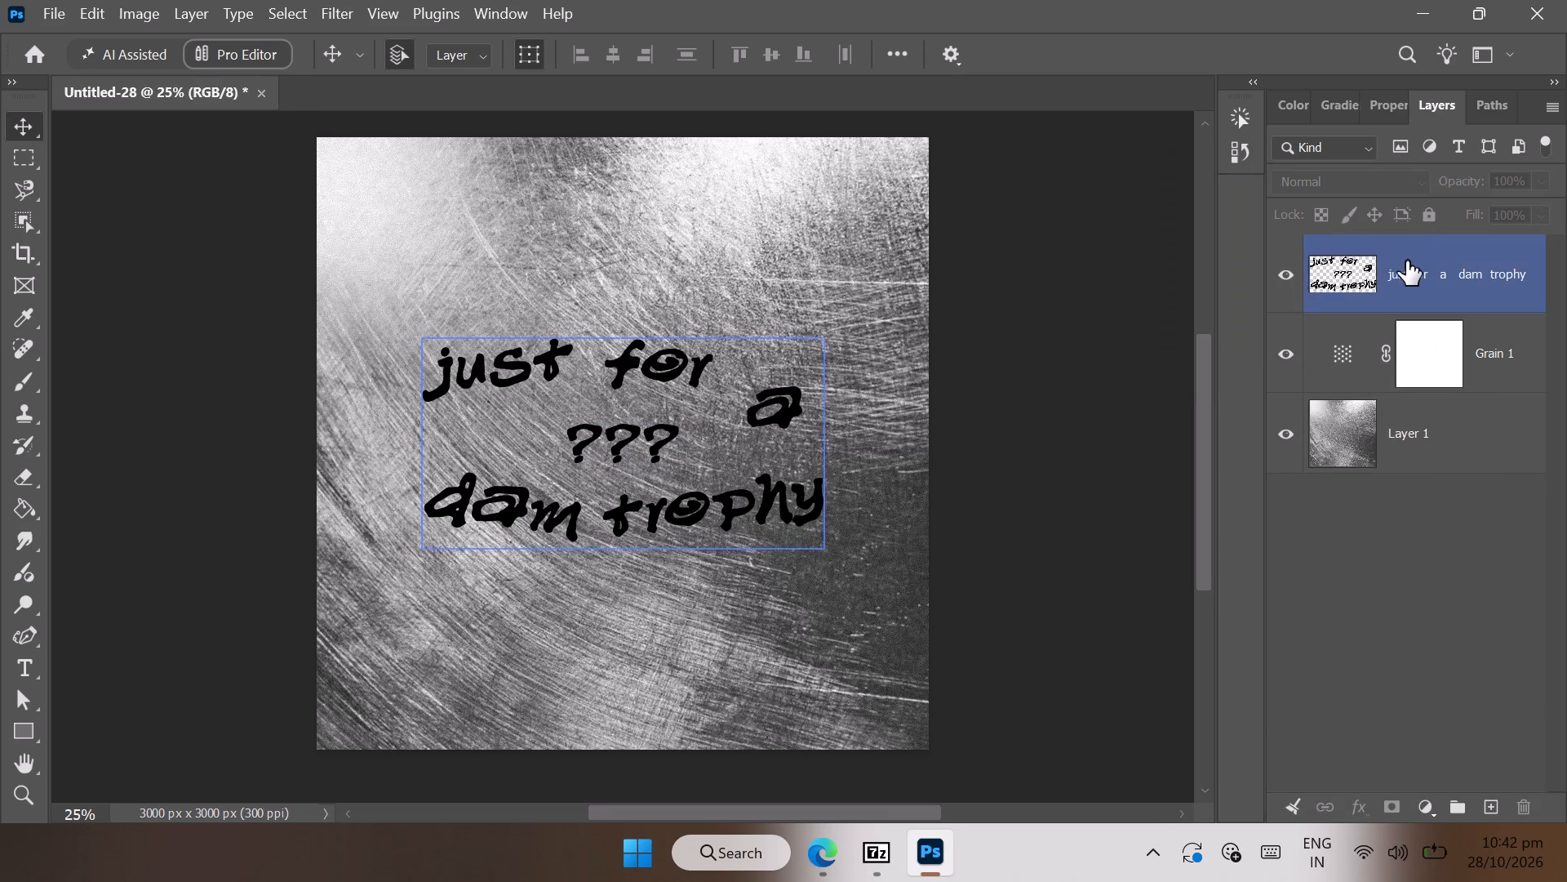
Set the merged lettering layer's blend mode to Overlay and its fill to 0%.
{"action": "left_click", "coordinate": [1405, 264]}
{"action": "left_click", "coordinate": [1400, 183]}
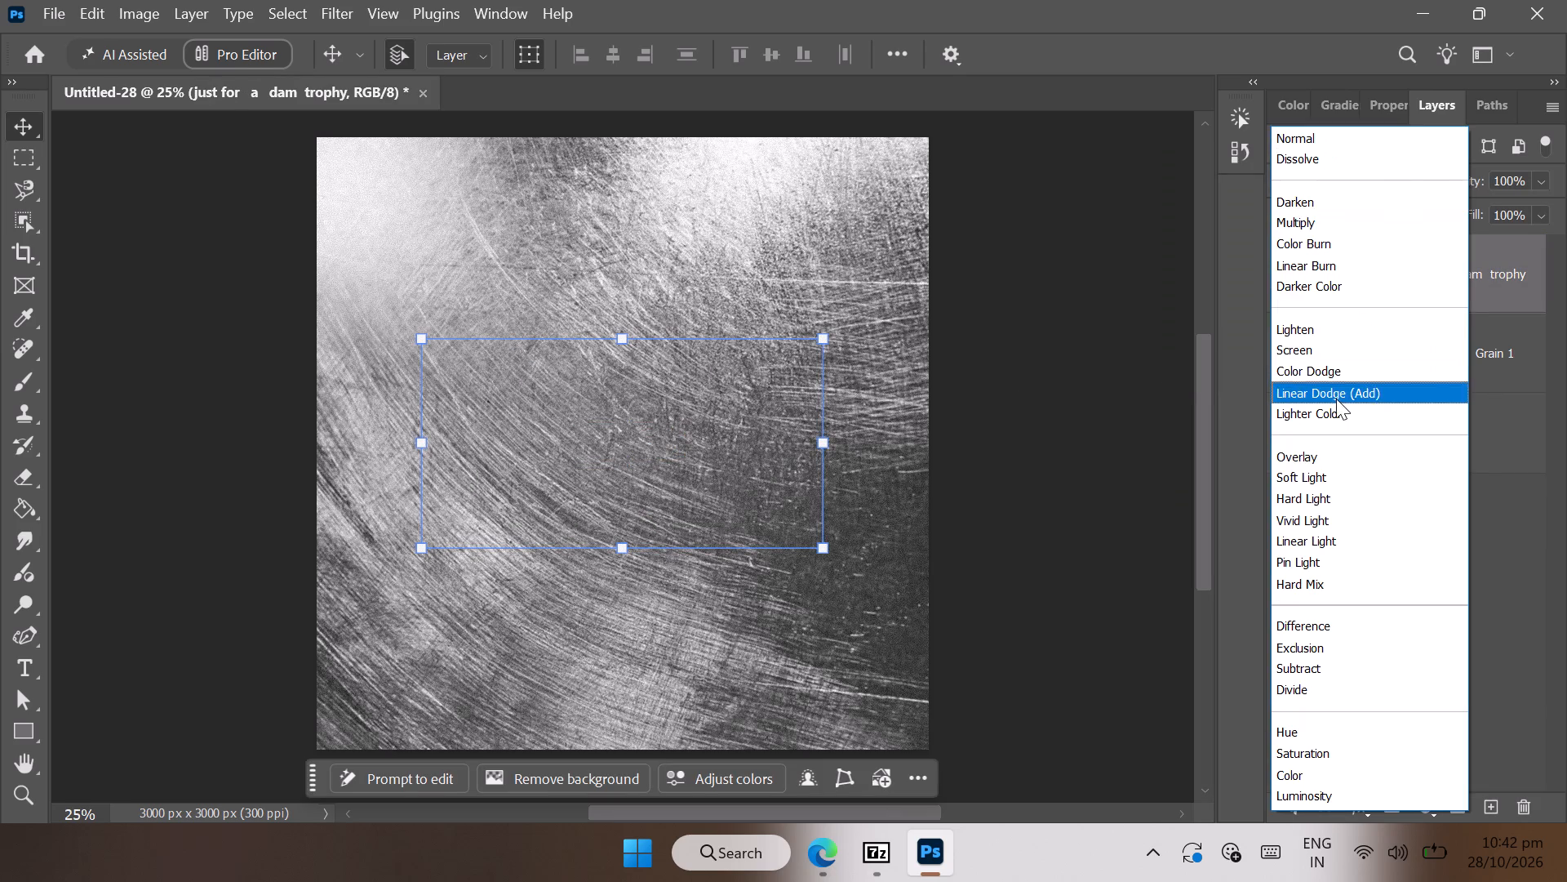
{"action": "left_click", "coordinate": [1325, 460]}
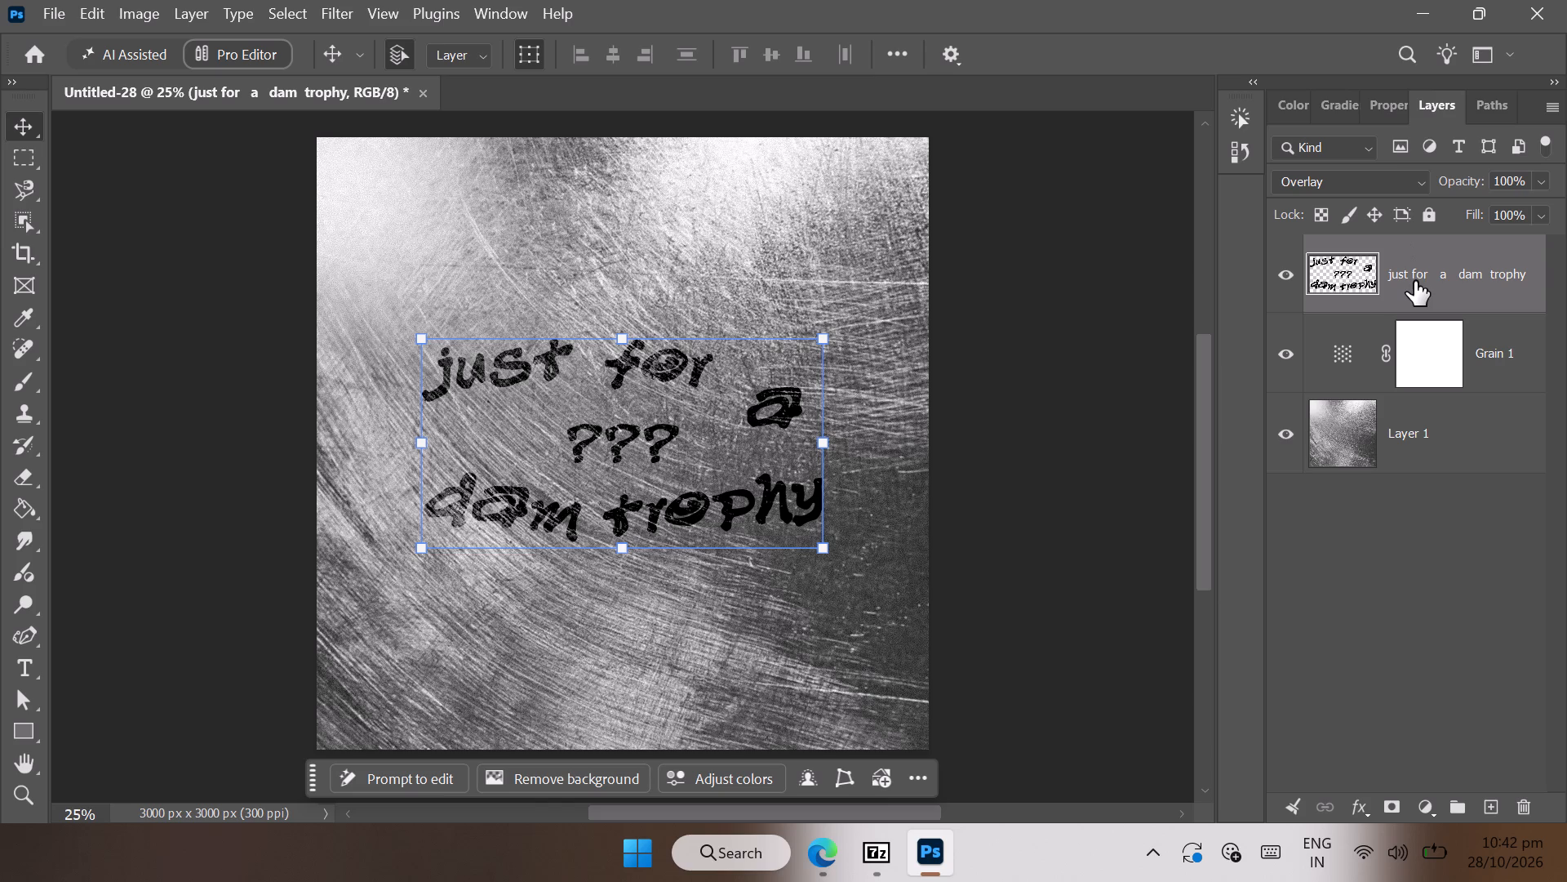
{"action": "double_click", "coordinate": [1414, 281]}
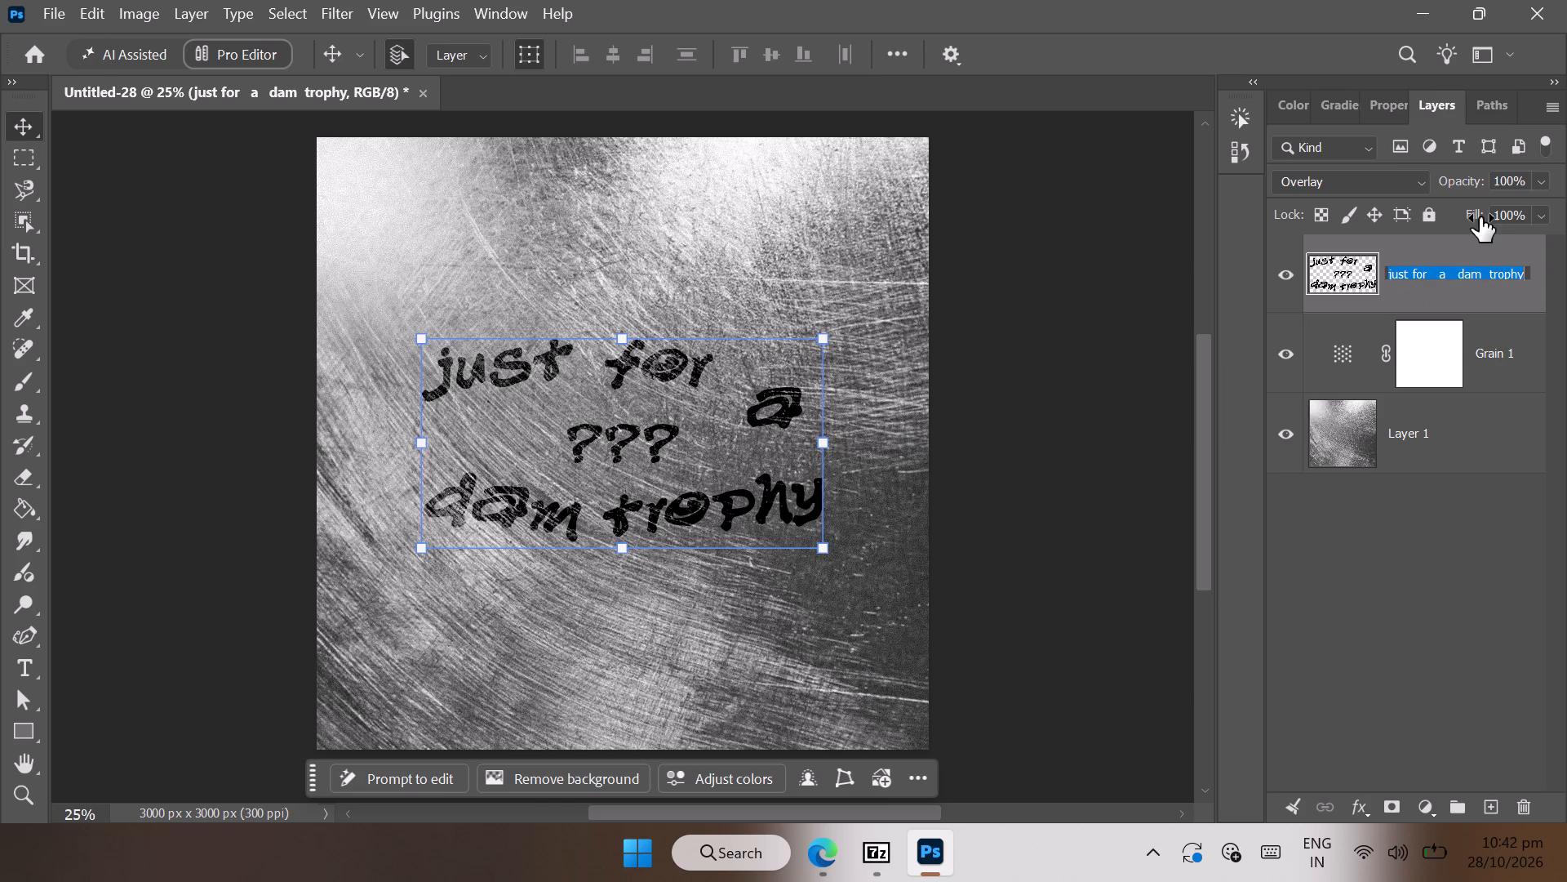
{"action": "left_click_drag", "start_coordinate": [1478, 216], "coordinate": [1265, 263]}
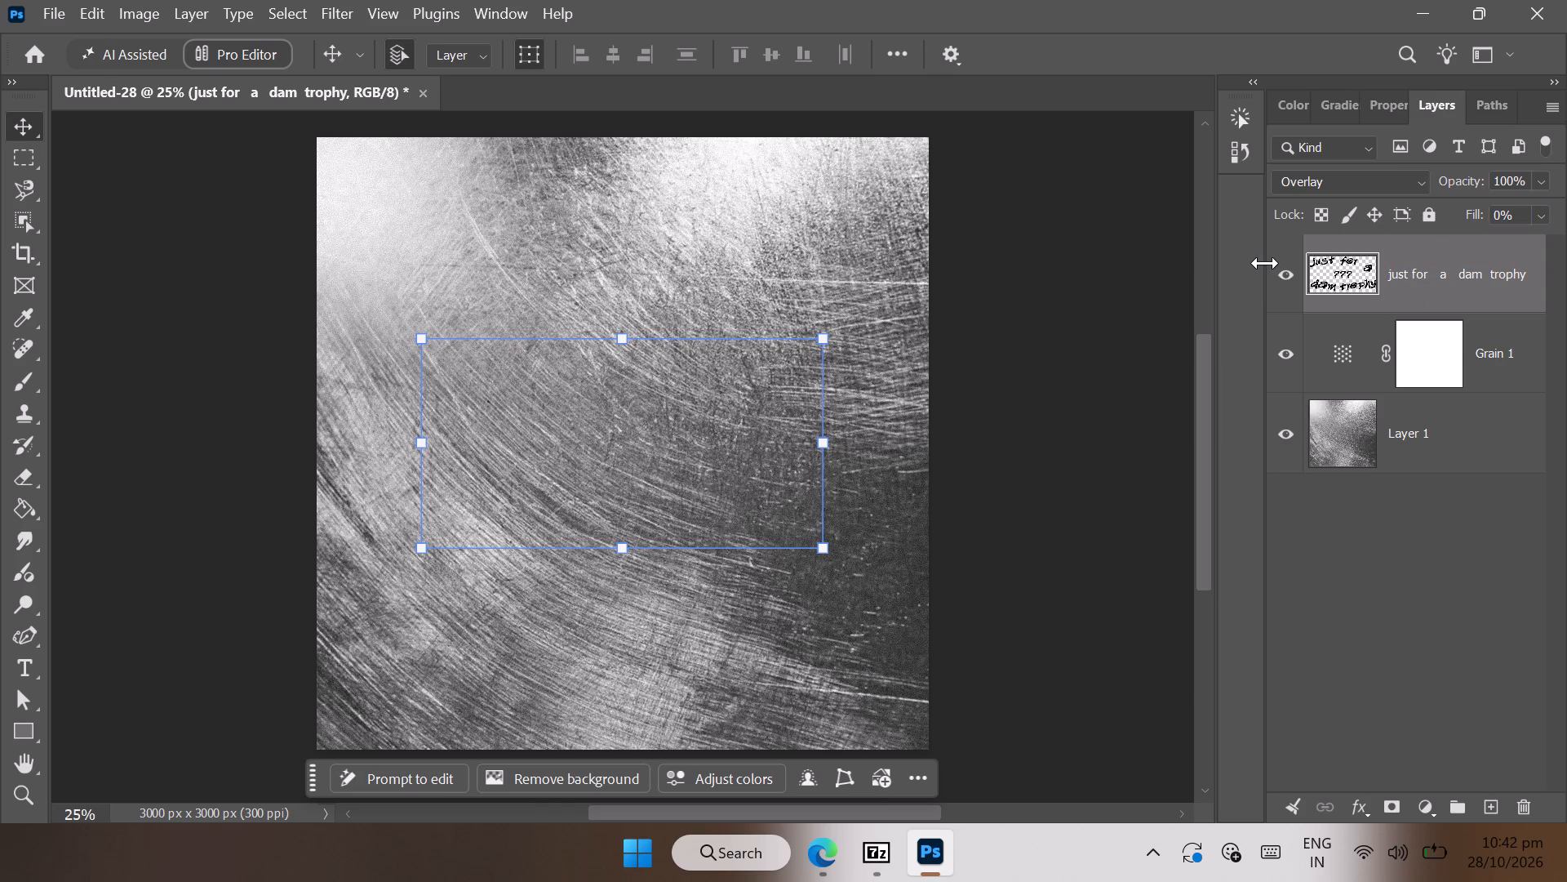
Add a Bevel & Emboss effect to the lettering layer with depth 115%, size 35 px and soften 1 px.
{"action": "double_click", "coordinate": [1351, 284]}
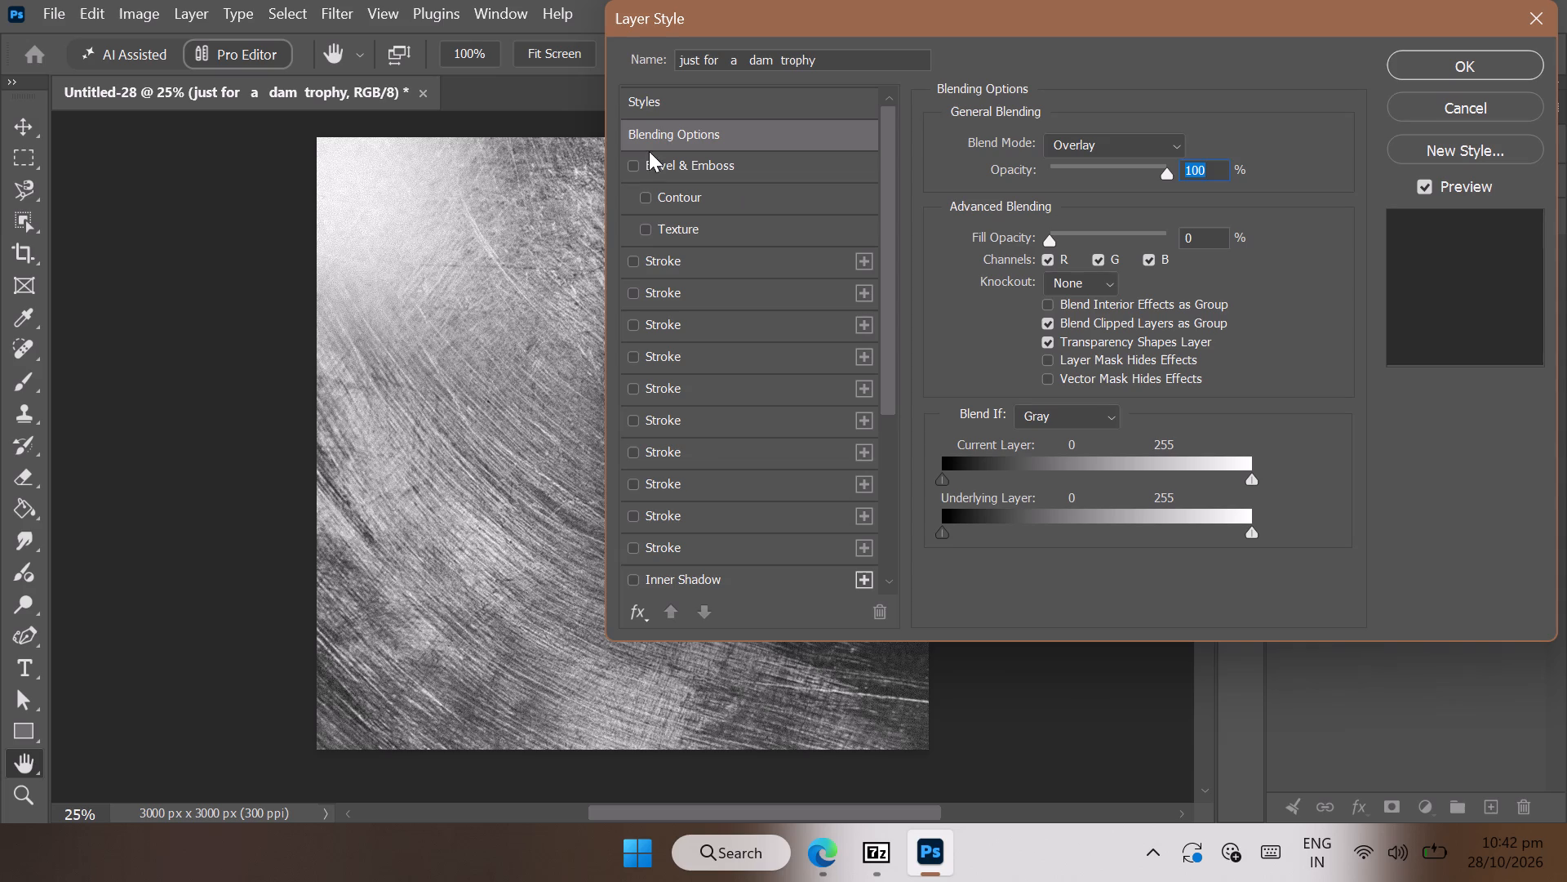
{"action": "left_click", "coordinate": [631, 167]}
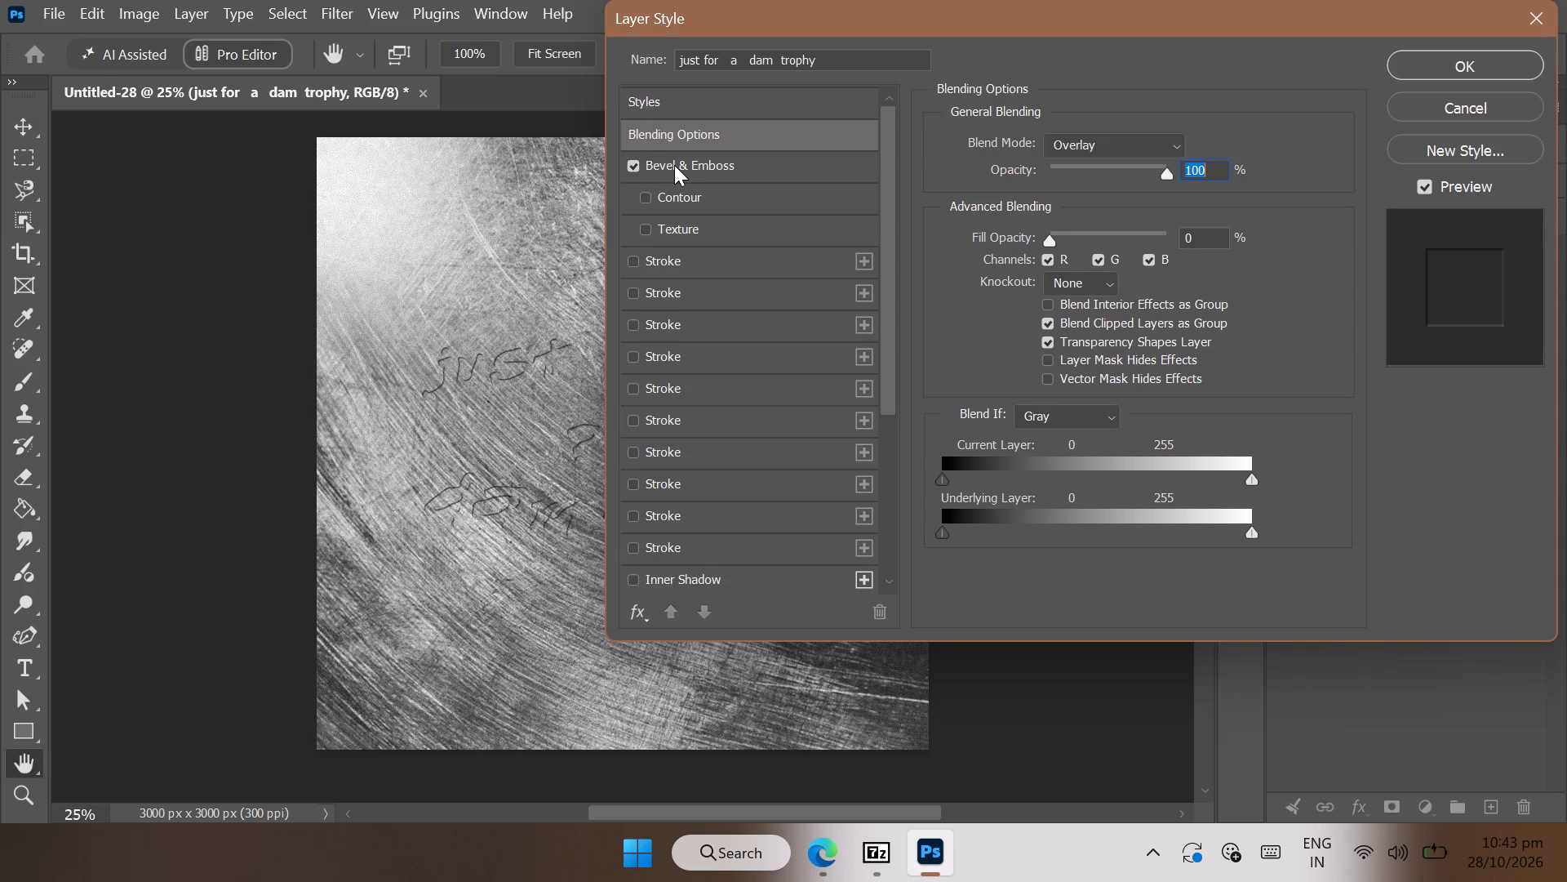
{"action": "left_click", "coordinate": [674, 165]}
{"action": "left_click_drag", "start_coordinate": [1062, 201], "coordinate": [1068, 199]}
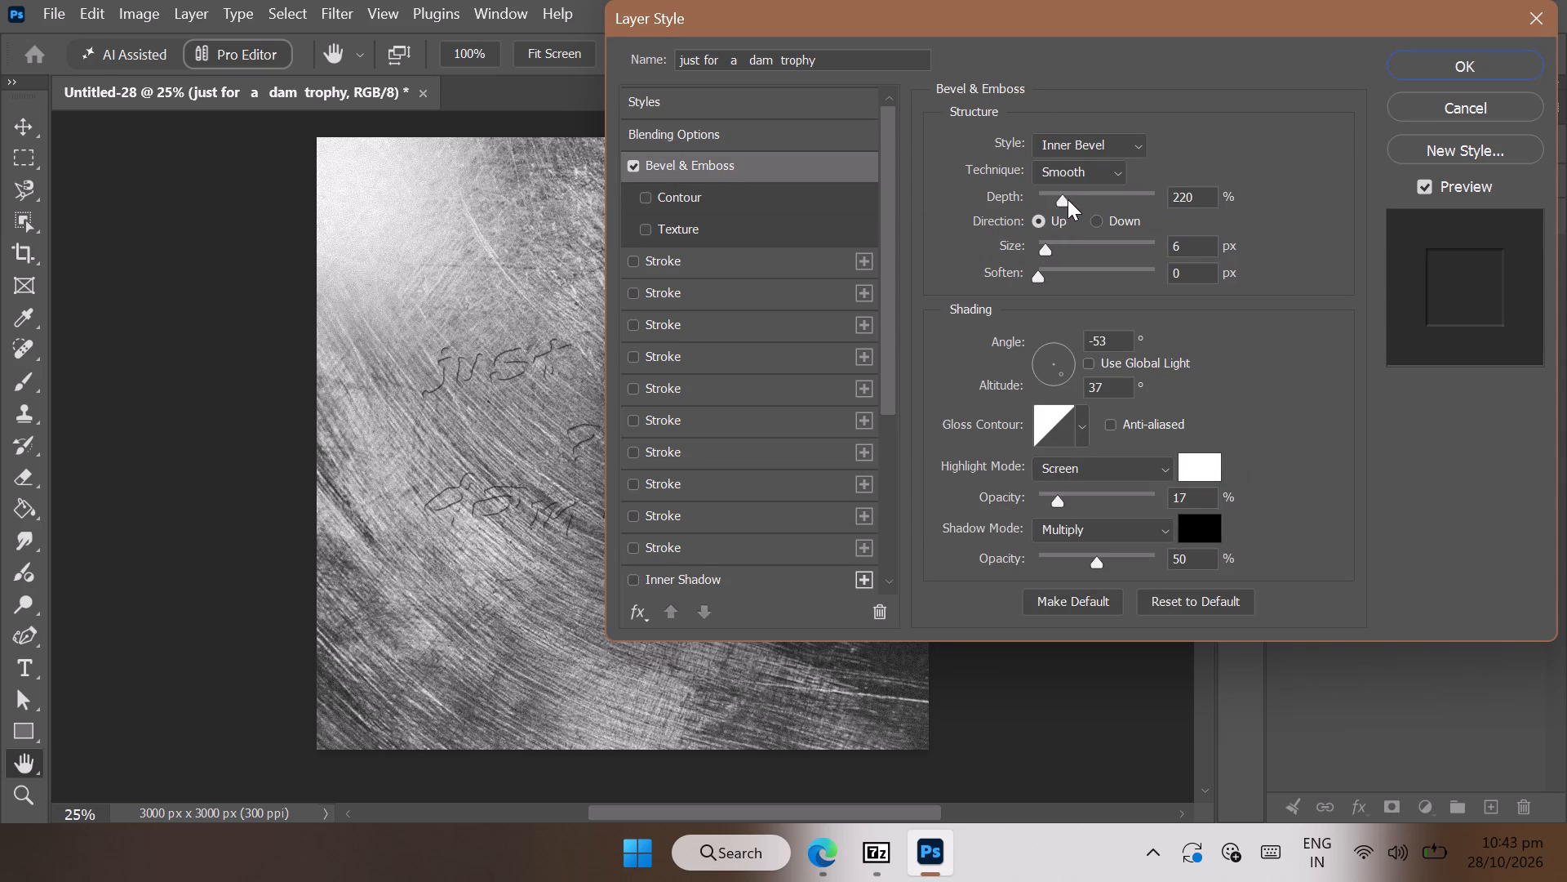
{"action": "left_click_drag", "start_coordinate": [1068, 199], "coordinate": [1087, 197]}
{"action": "left_click_drag", "start_coordinate": [1087, 197], "coordinate": [1051, 199]}
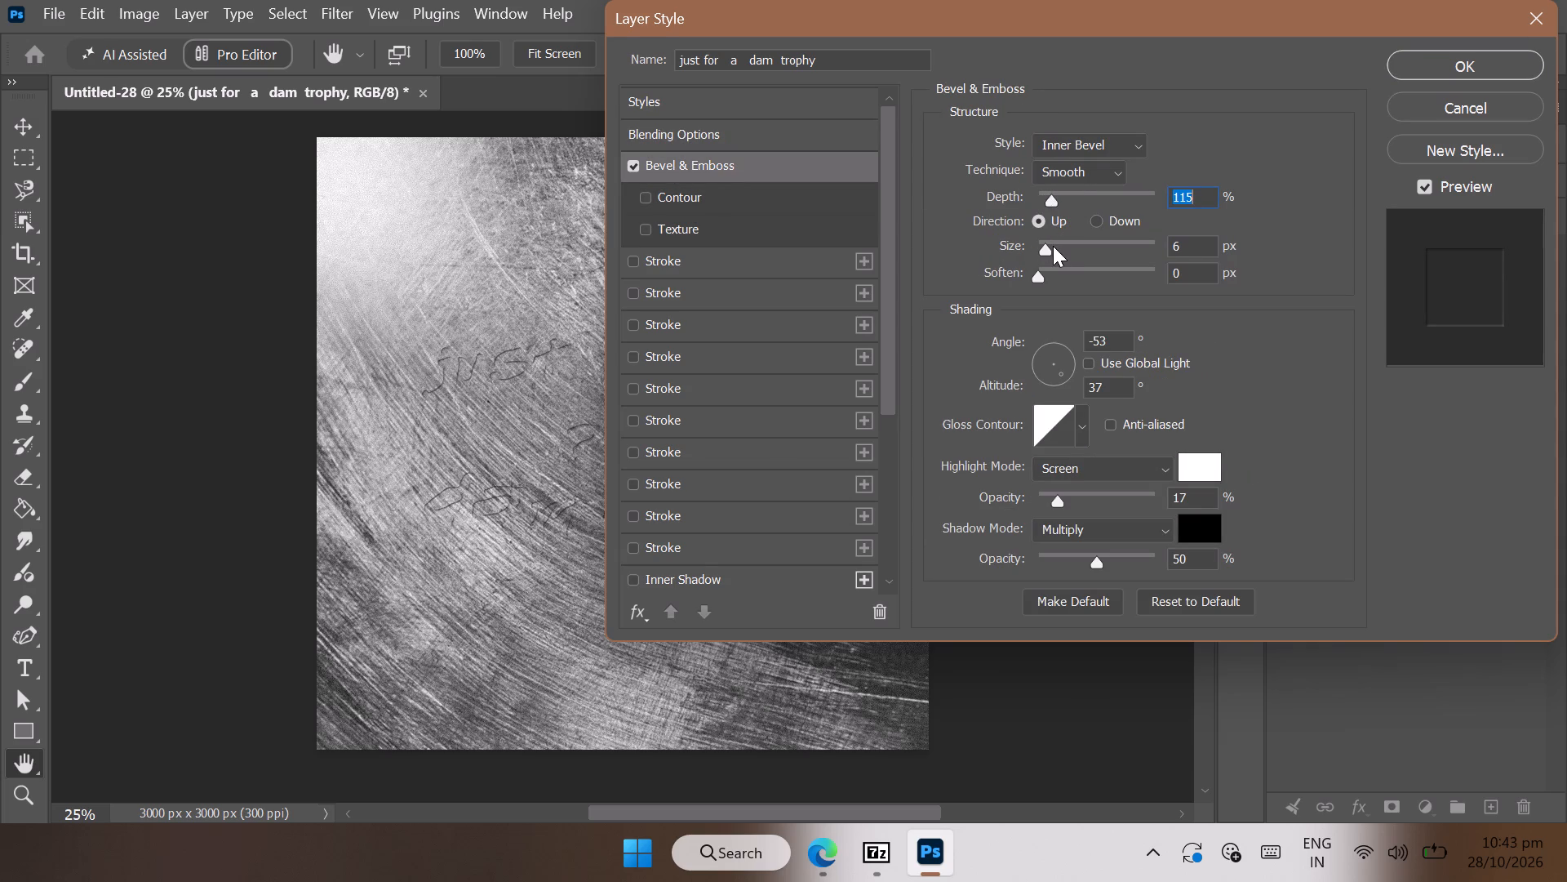
{"action": "left_click_drag", "start_coordinate": [1050, 247], "coordinate": [1083, 242]}
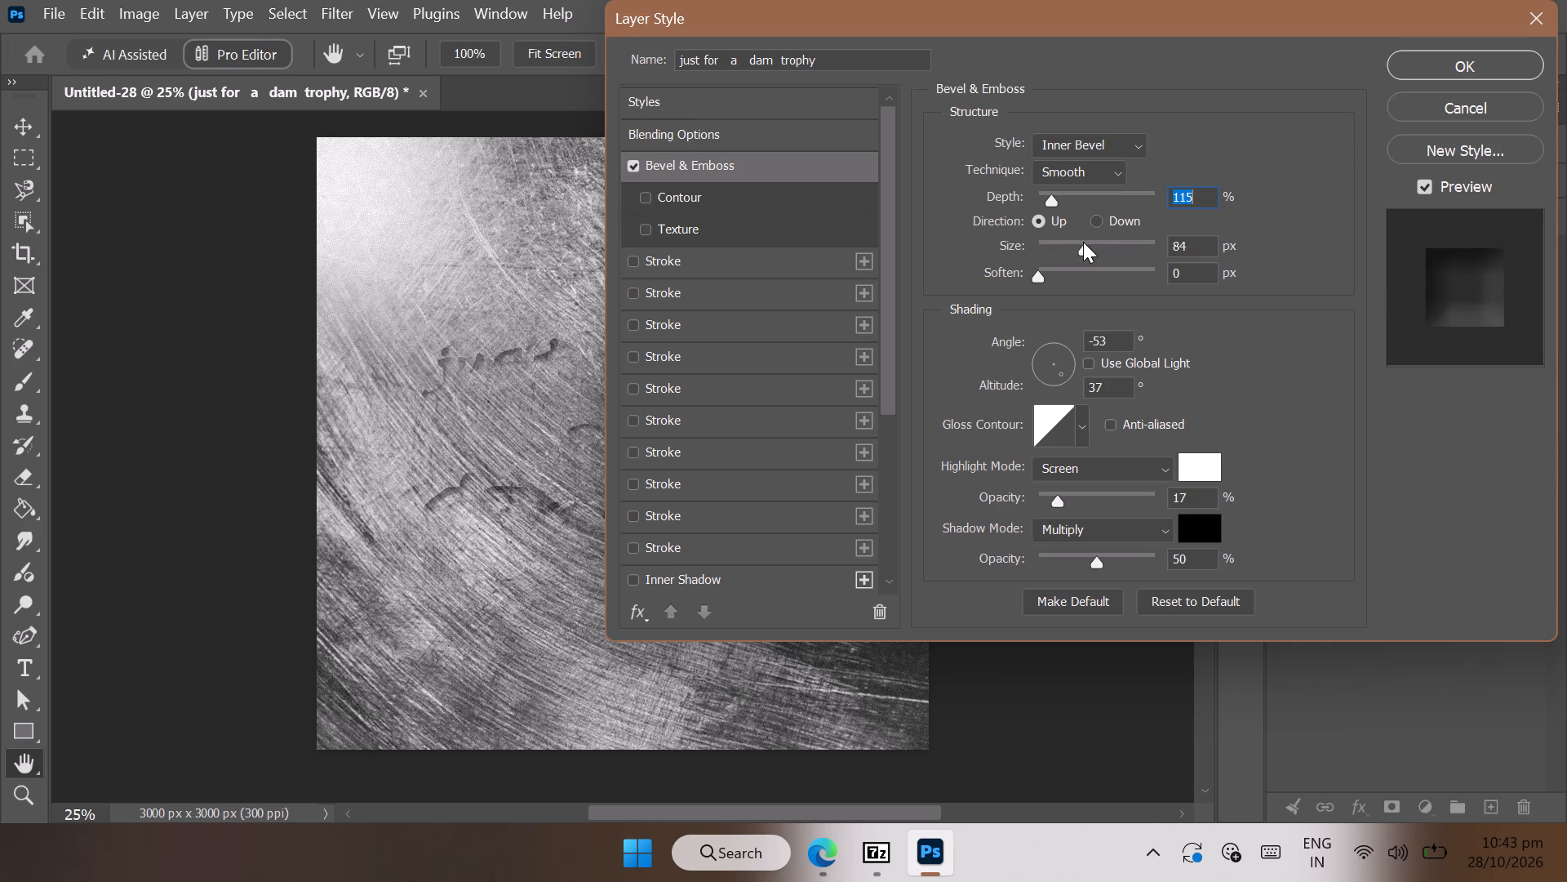
{"action": "left_click_drag", "start_coordinate": [1083, 242], "coordinate": [1056, 250]}
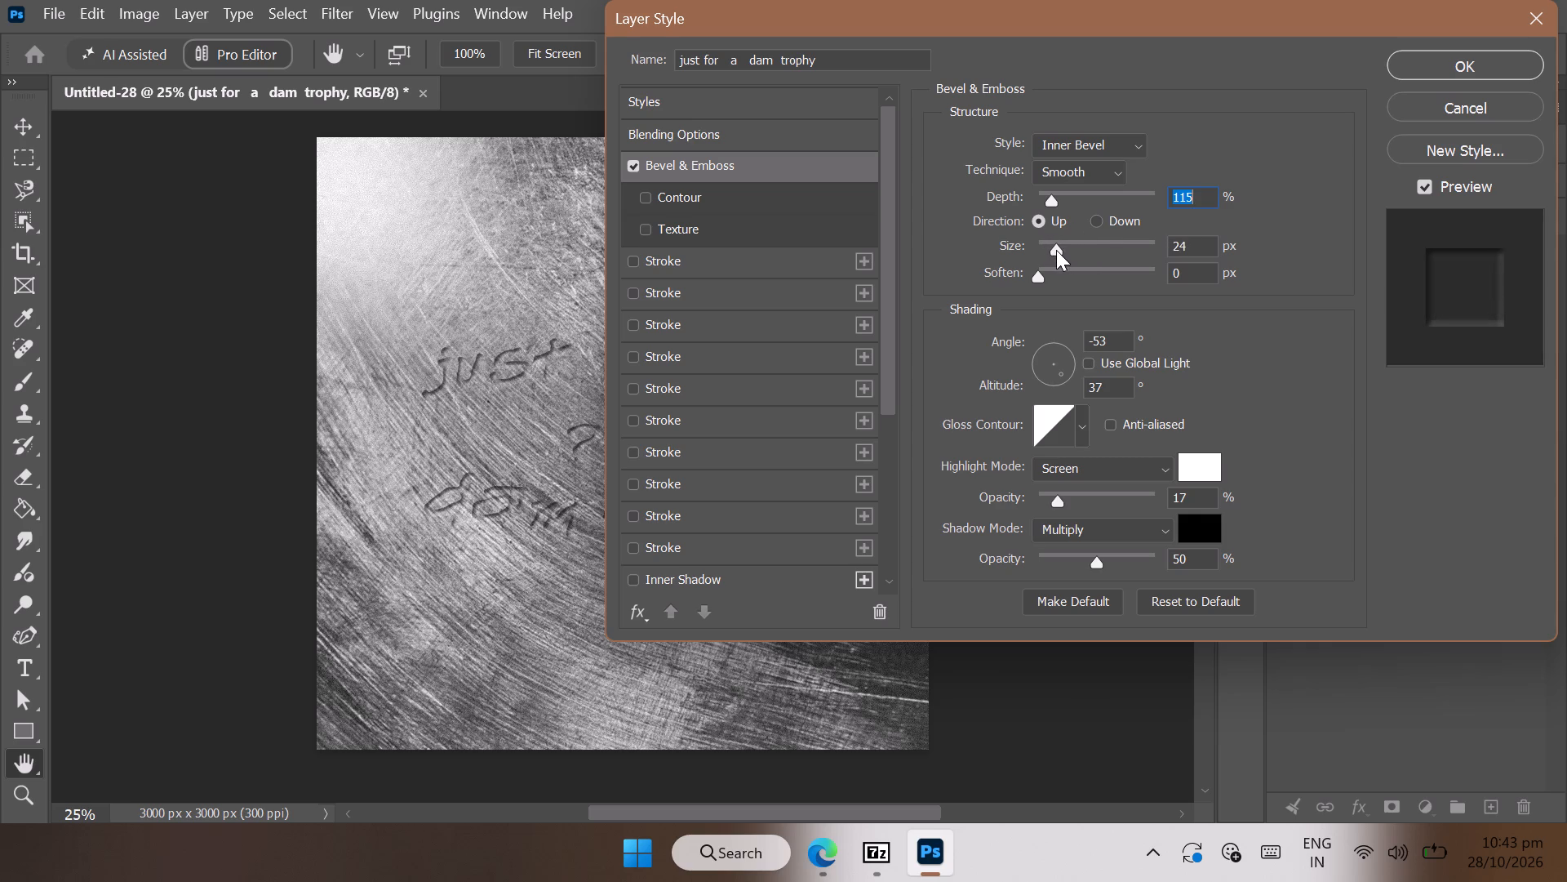
{"action": "left_click_drag", "start_coordinate": [1056, 250], "coordinate": [1062, 252]}
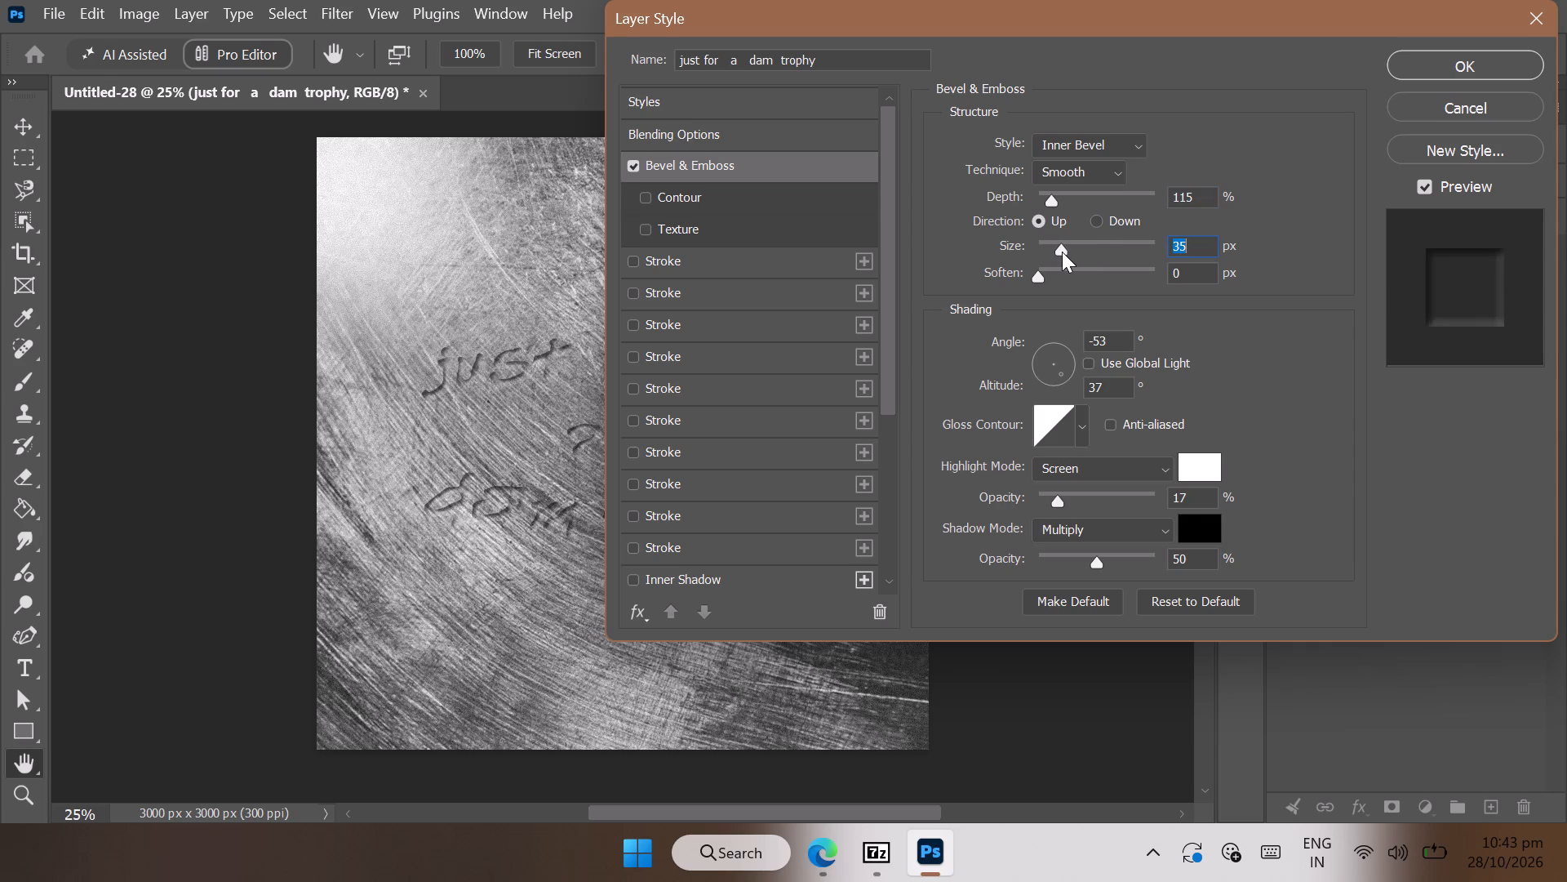
{"action": "left_click_drag", "start_coordinate": [1037, 278], "coordinate": [1074, 274]}
{"action": "left_click_drag", "start_coordinate": [1074, 274], "coordinate": [1087, 265]}
{"action": "left_click_drag", "start_coordinate": [1087, 265], "coordinate": [1045, 268]}
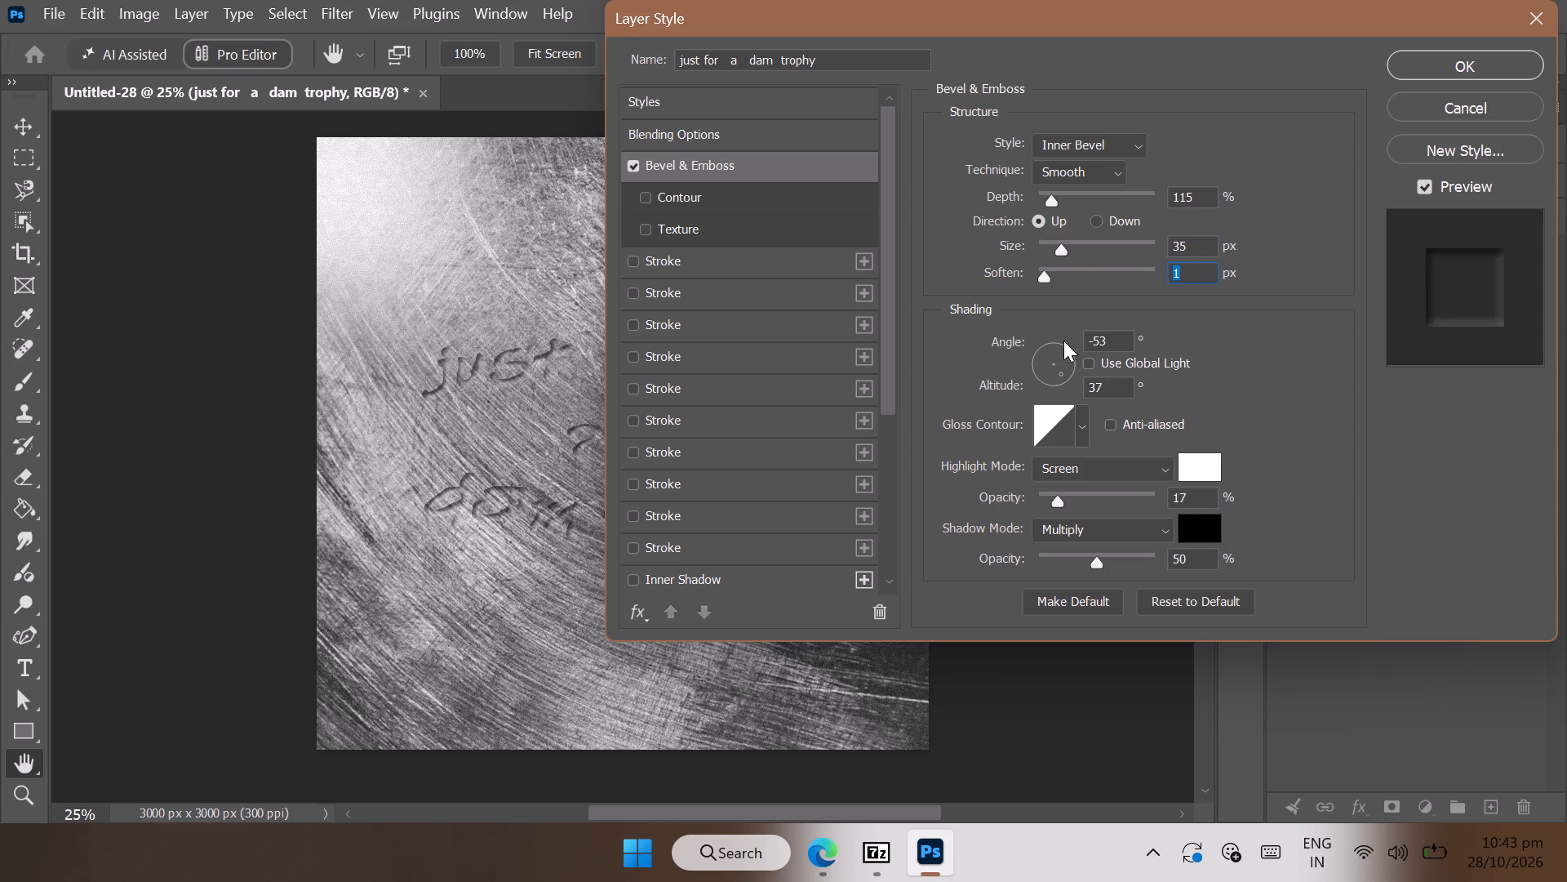
Try different bevel light directions and settle on an angle of -77° with an altitude of 26°.
{"action": "left_click", "coordinate": [1063, 359]}
{"action": "left_click", "coordinate": [1050, 354]}
{"action": "left_click", "coordinate": [1044, 358]}
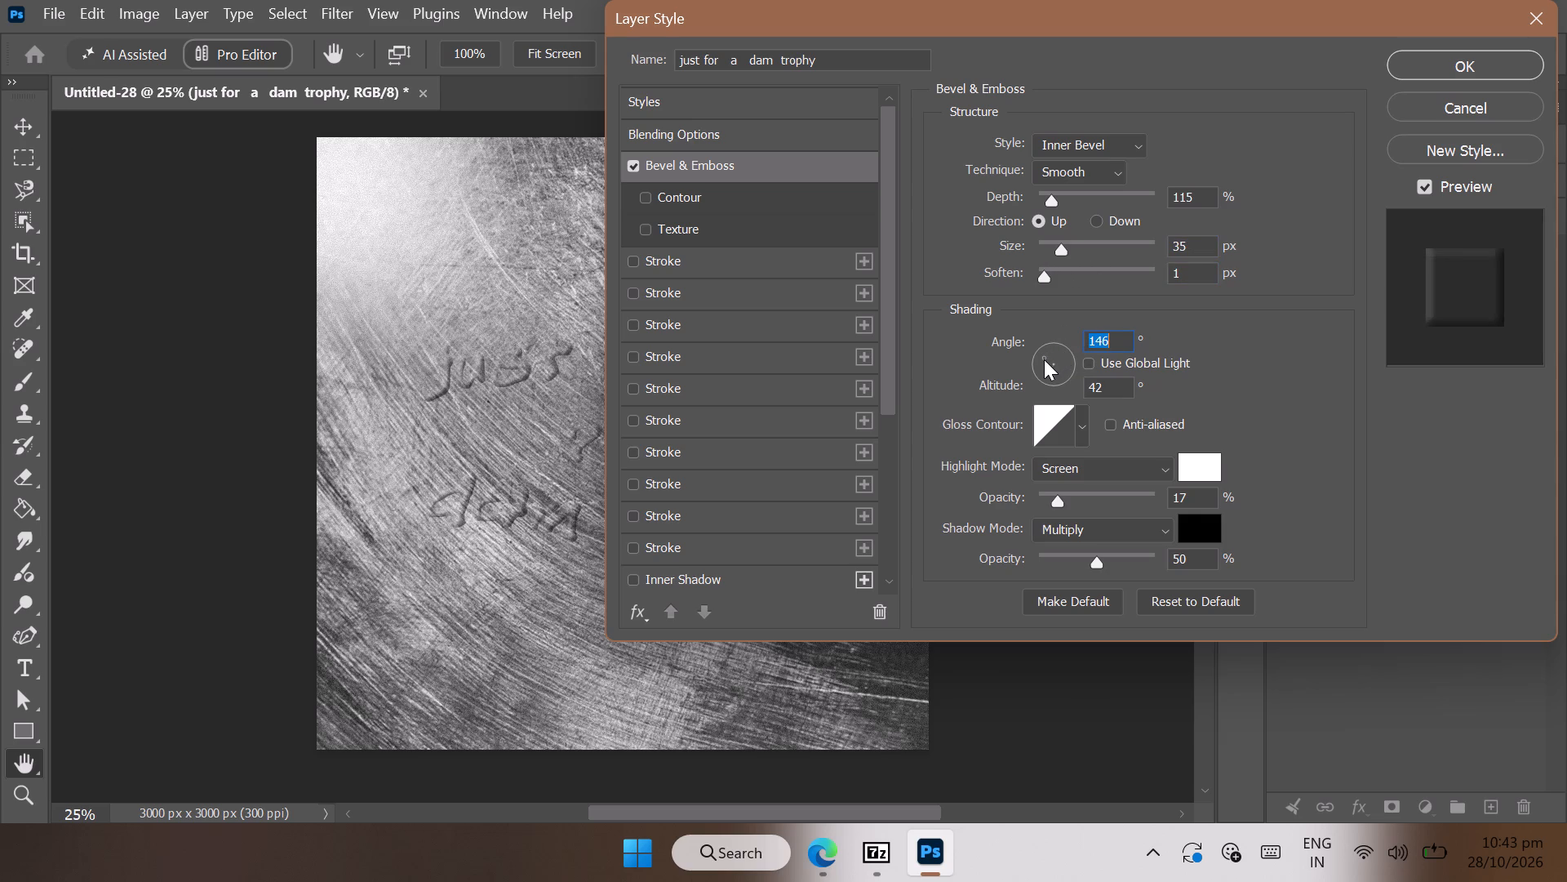
{"action": "left_click", "coordinate": [1040, 374]}
{"action": "left_click", "coordinate": [1040, 393]}
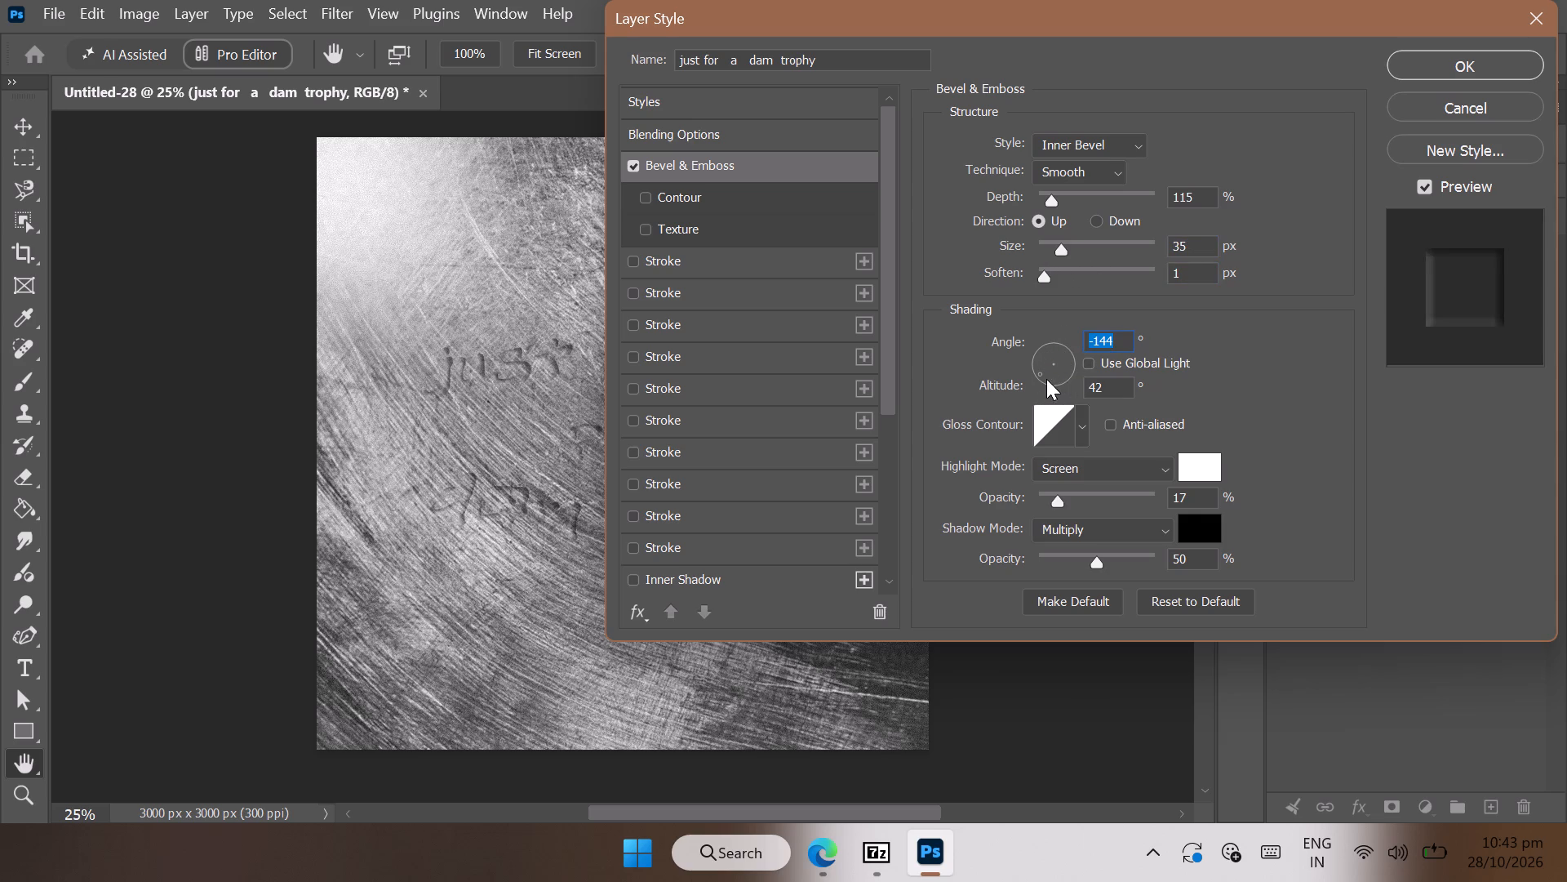
{"action": "left_click", "coordinate": [1057, 377]}
{"action": "left_click", "coordinate": [1047, 377]}
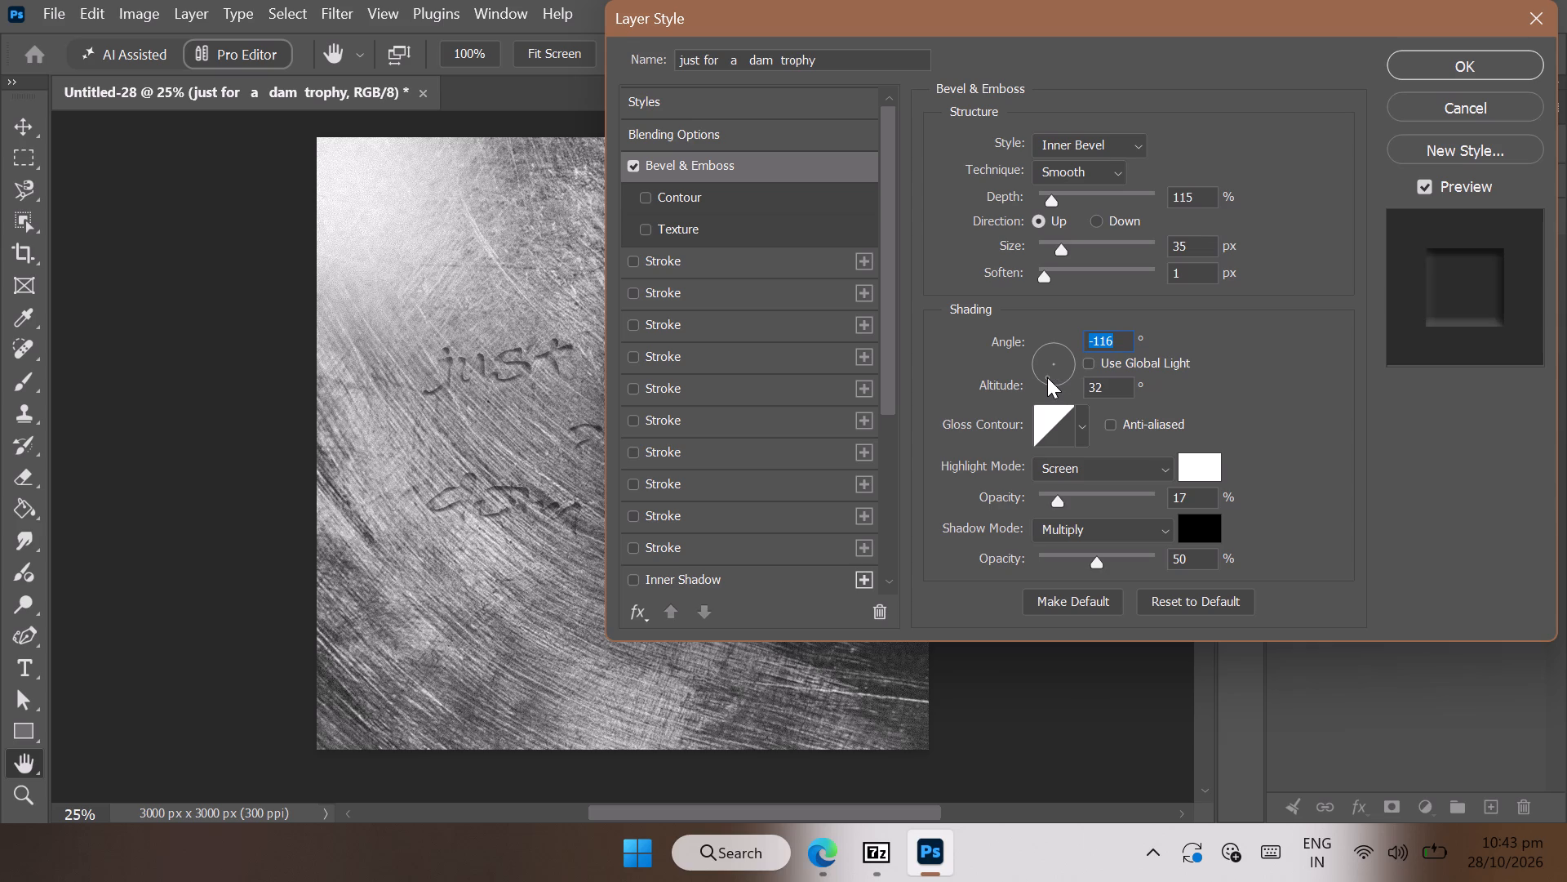
{"action": "left_click", "coordinate": [1056, 376]}
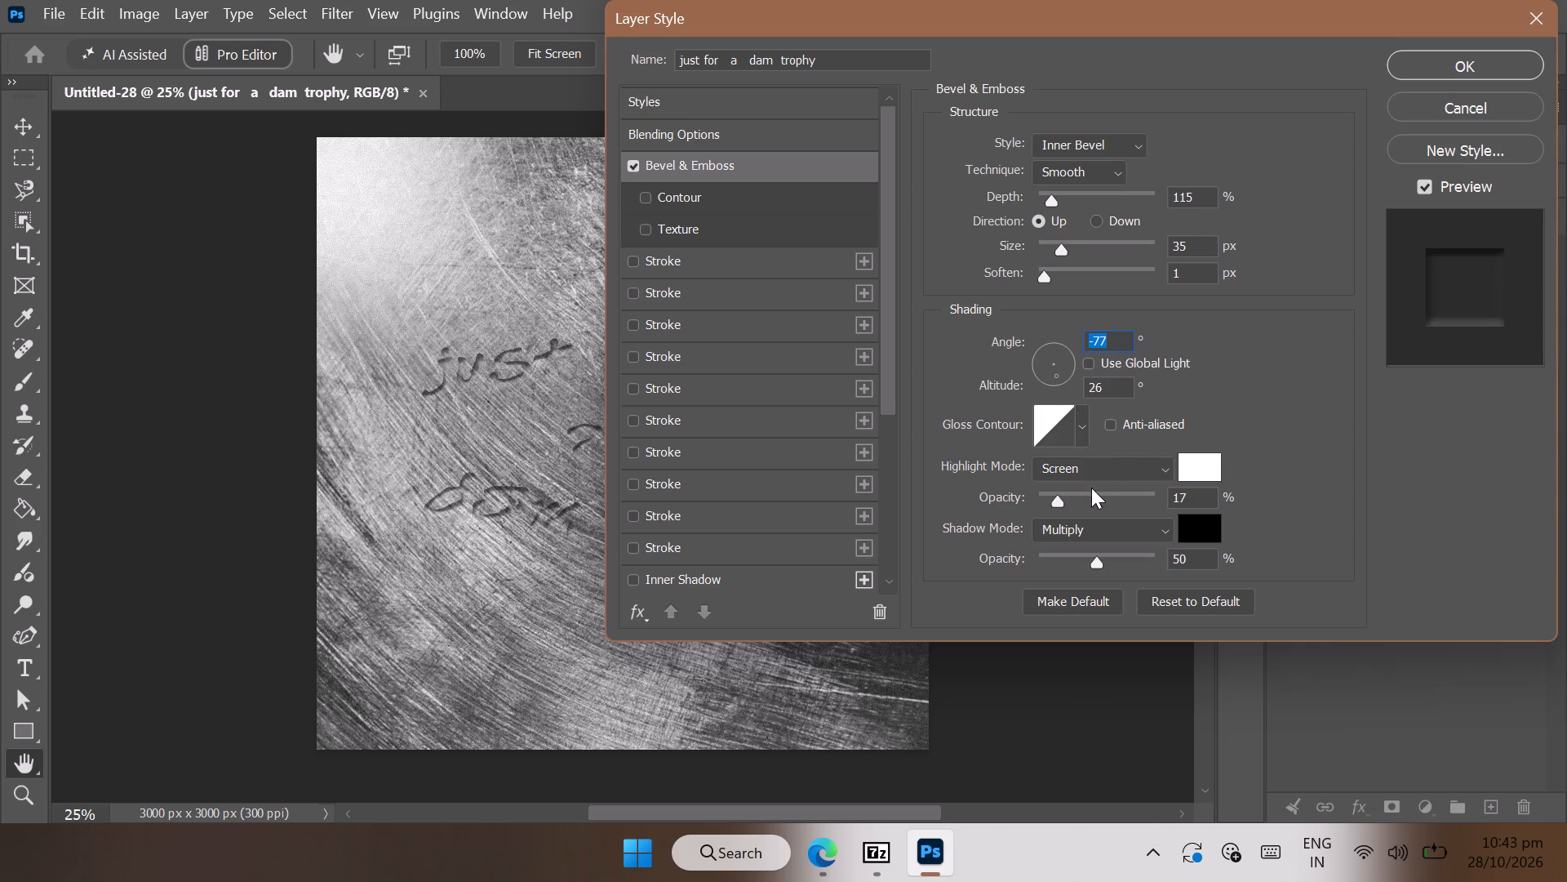
Try Overlay and Dissolve for the bevel's highlight mode, settle on Normal, and set the highlight opacity to 45%.
{"action": "left_click", "coordinate": [1123, 465]}
{"action": "left_click", "coordinate": [1128, 457]}
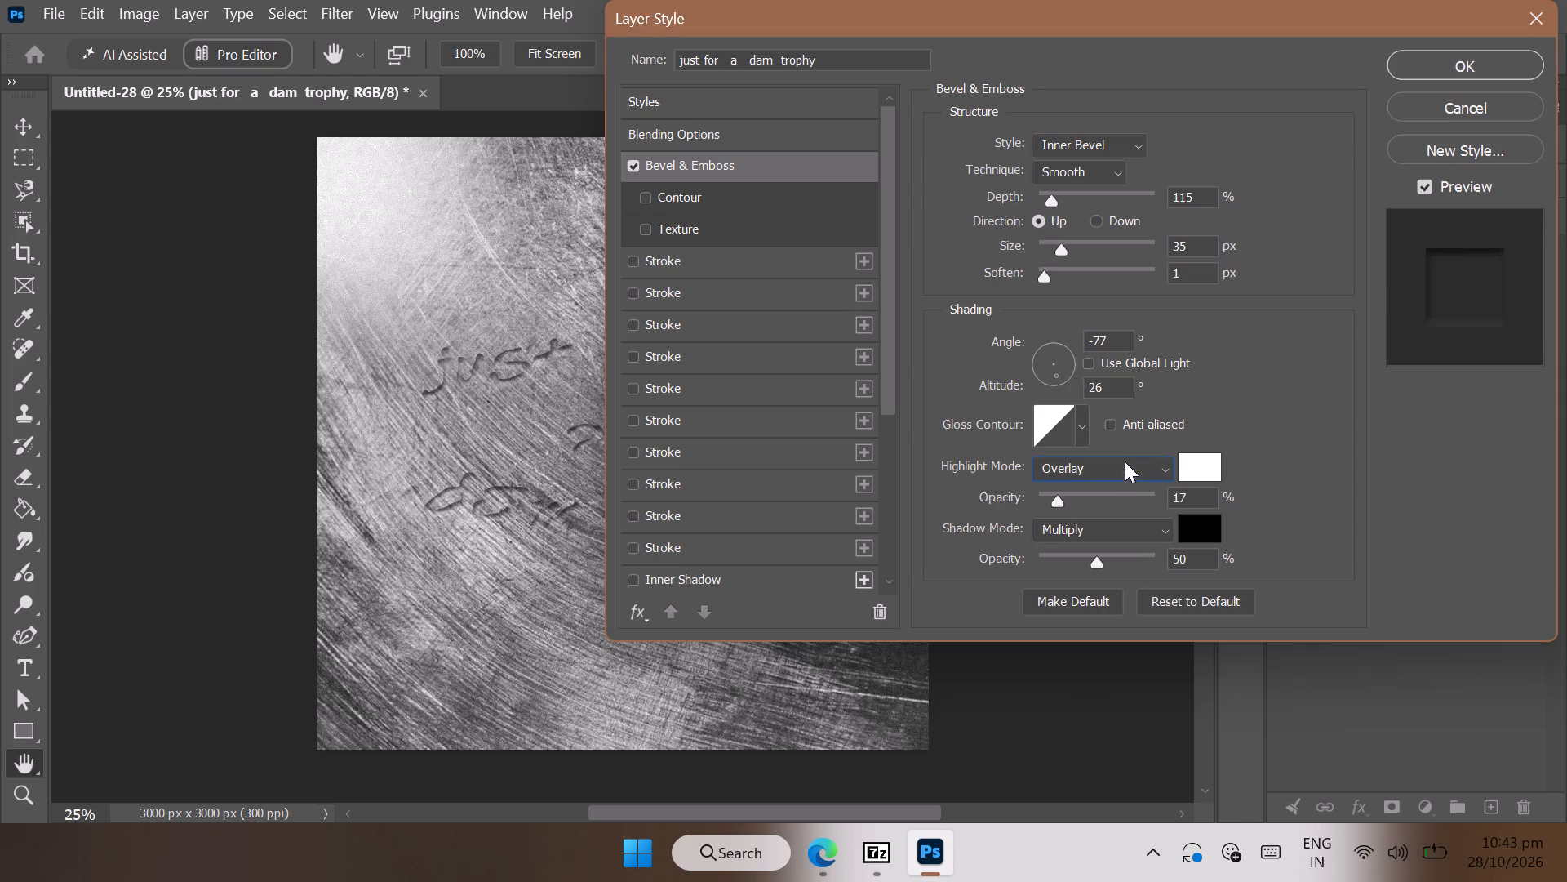
{"action": "left_click", "coordinate": [1125, 461]}
{"action": "left_click", "coordinate": [1089, 157]}
{"action": "left_click", "coordinate": [1139, 472]}
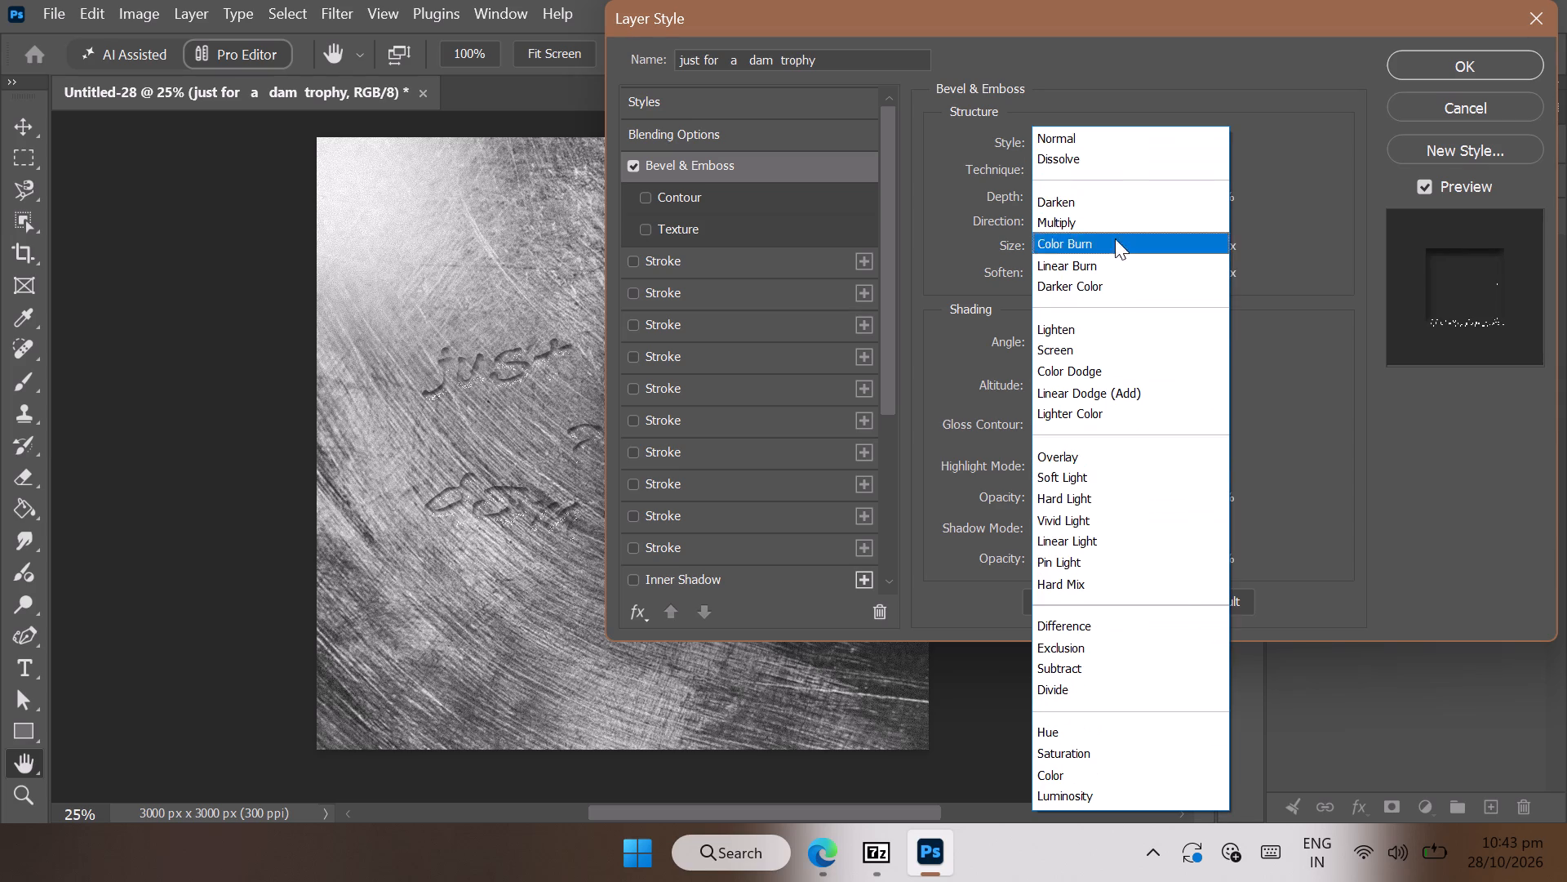
{"action": "left_click", "coordinate": [1115, 138]}
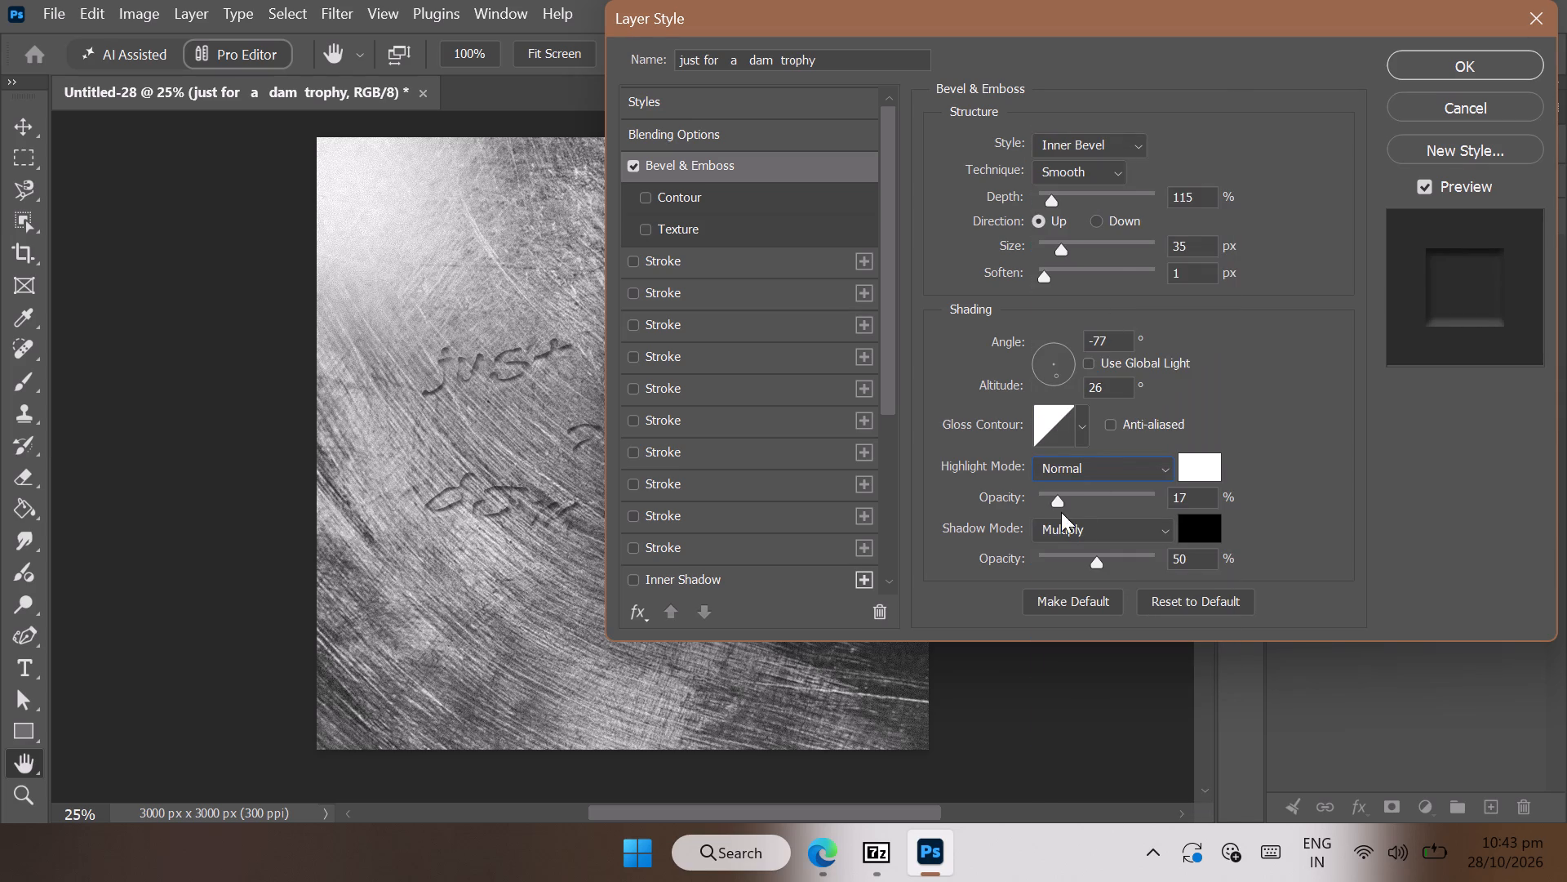
{"action": "left_click_drag", "start_coordinate": [1063, 499], "coordinate": [1129, 491]}
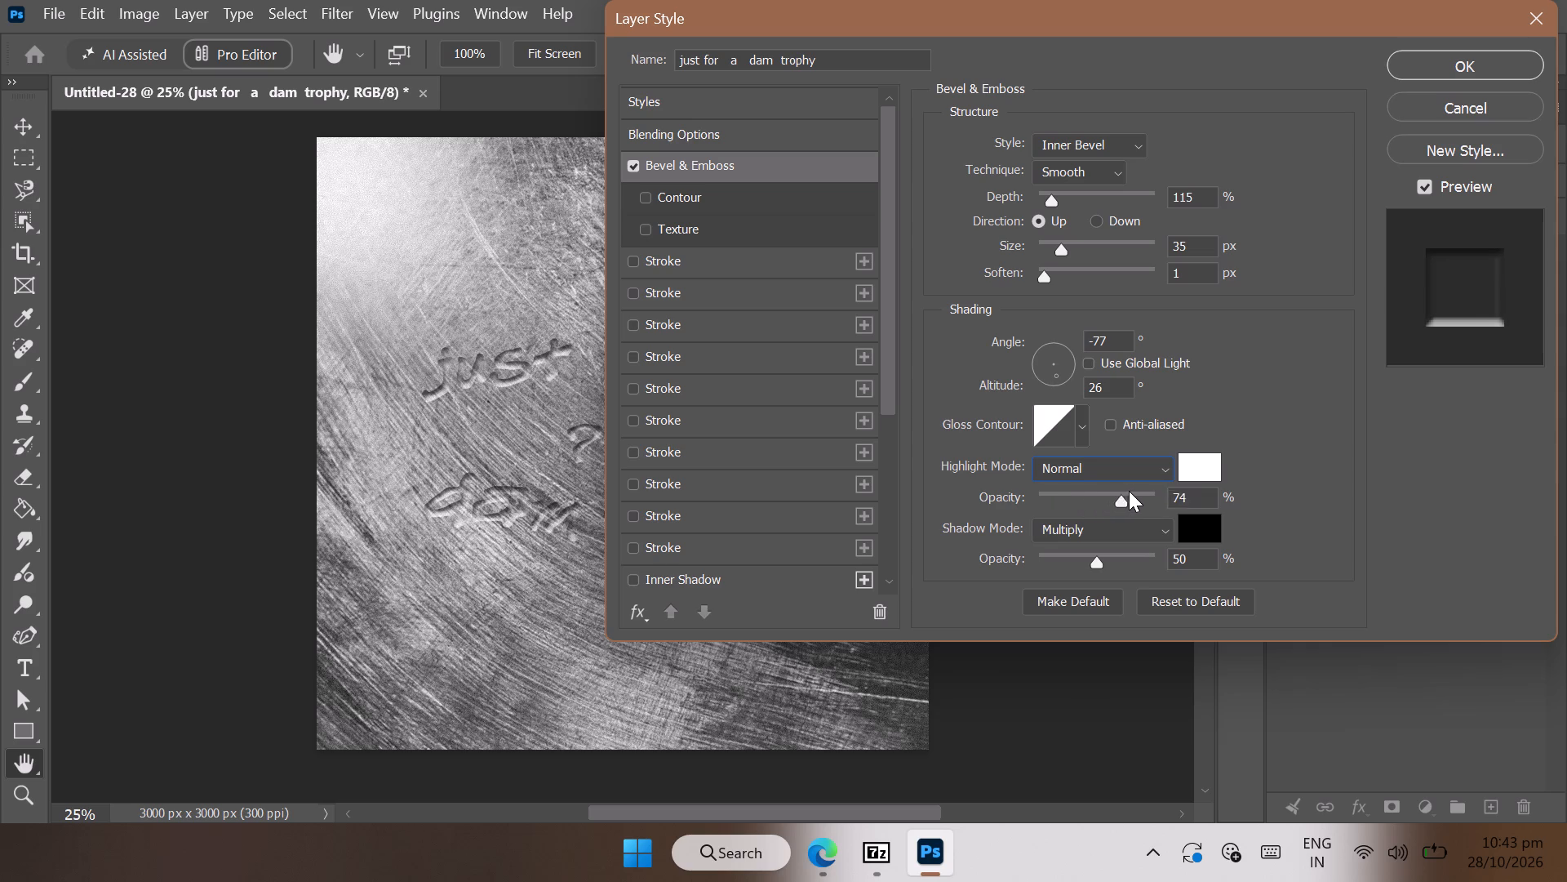
{"action": "left_click_drag", "start_coordinate": [1129, 491], "coordinate": [1090, 493]}
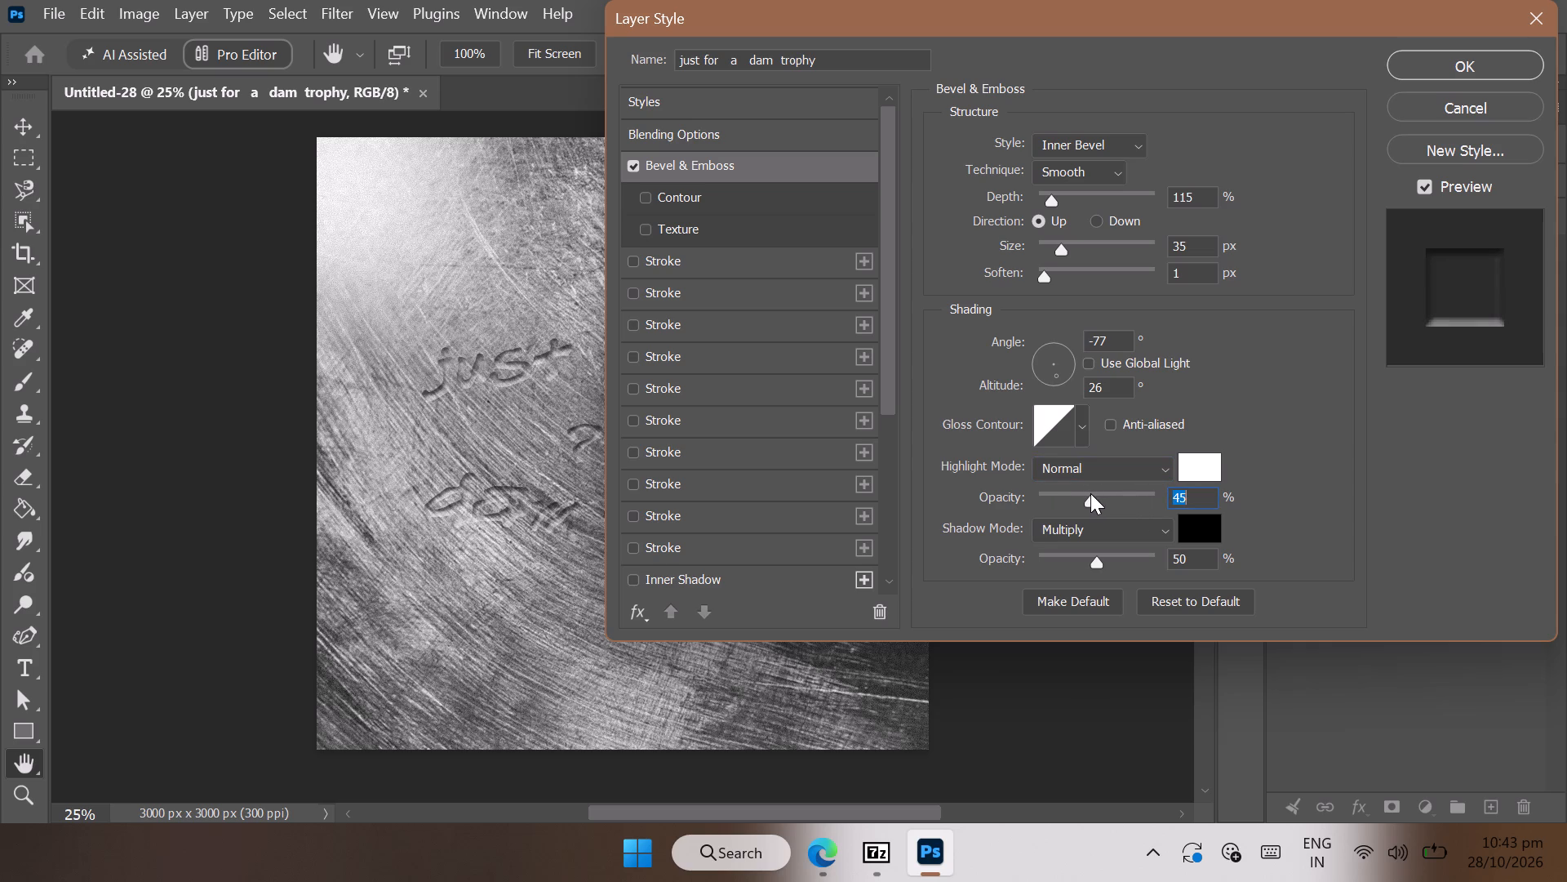
Adjust the bevel's shadow opacity, trying stronger values and settling on 61%.
{"action": "left_click_drag", "start_coordinate": [1096, 565], "coordinate": [1109, 561]}
{"action": "left_click_drag", "start_coordinate": [1109, 561], "coordinate": [1129, 561]}
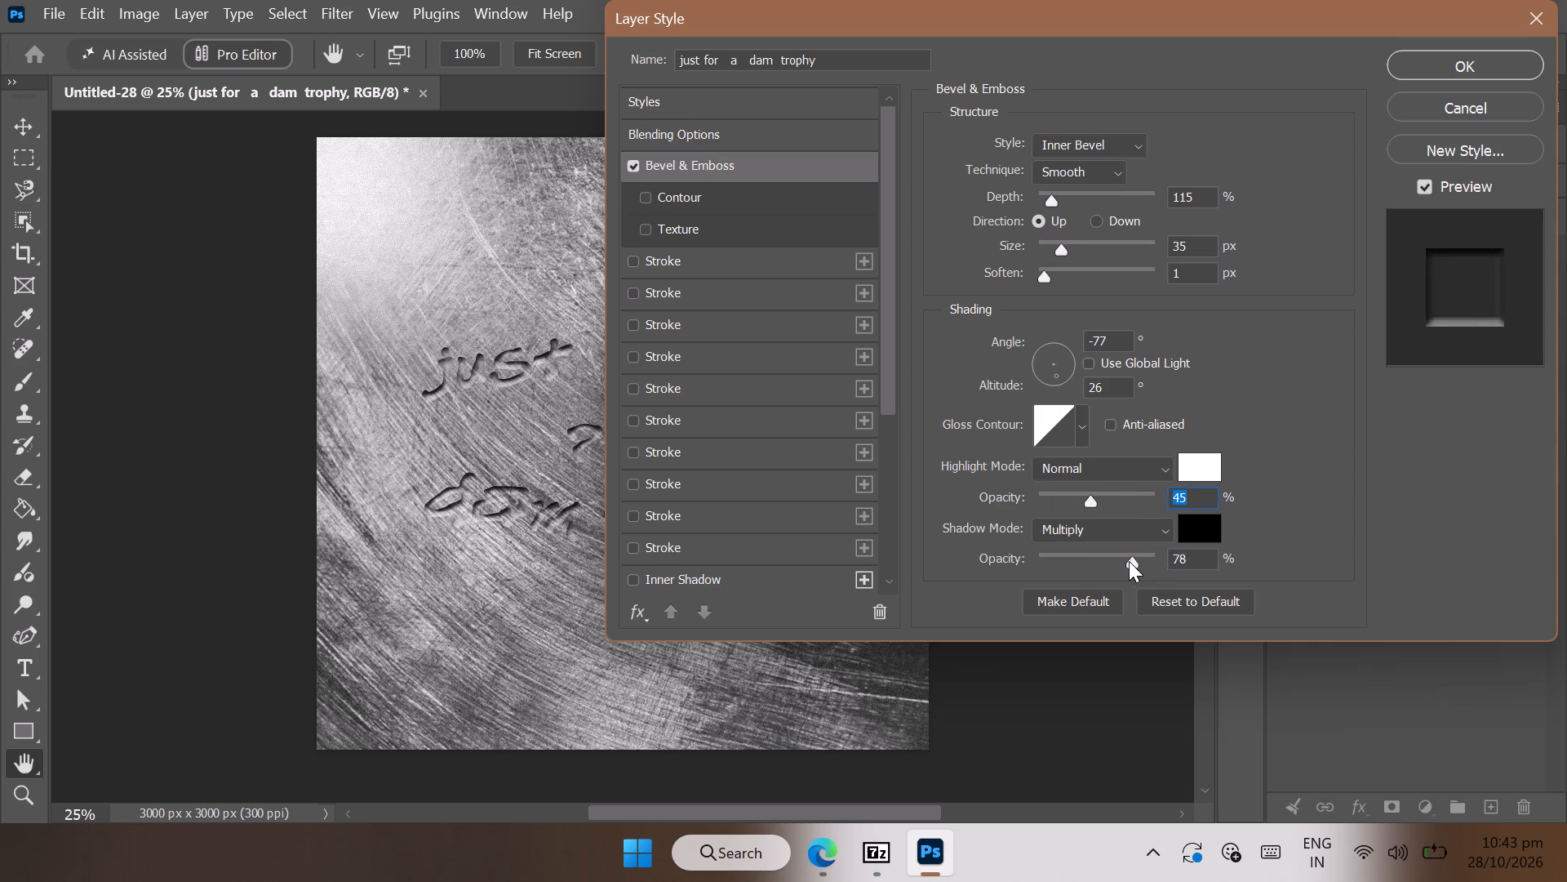
{"action": "left_click_drag", "start_coordinate": [1129, 561], "coordinate": [1111, 561]}
{"action": "scroll", "coordinate": [1210, 467], "scroll_direction": "down", "scroll_amount": 1}
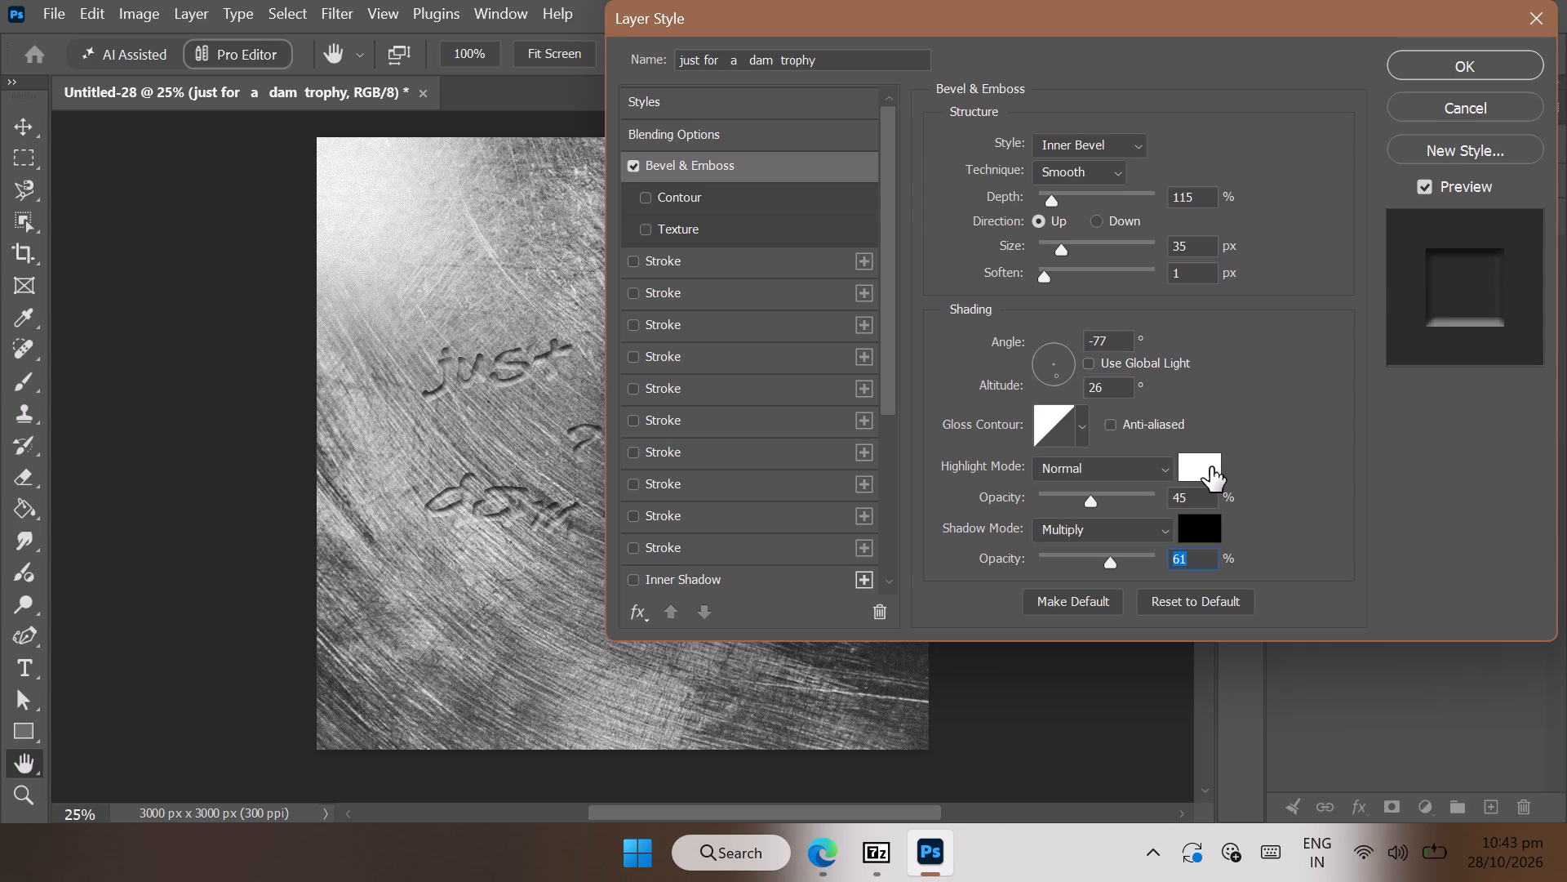
{"action": "scroll", "coordinate": [1210, 467], "scroll_direction": "down", "scroll_amount": 1}
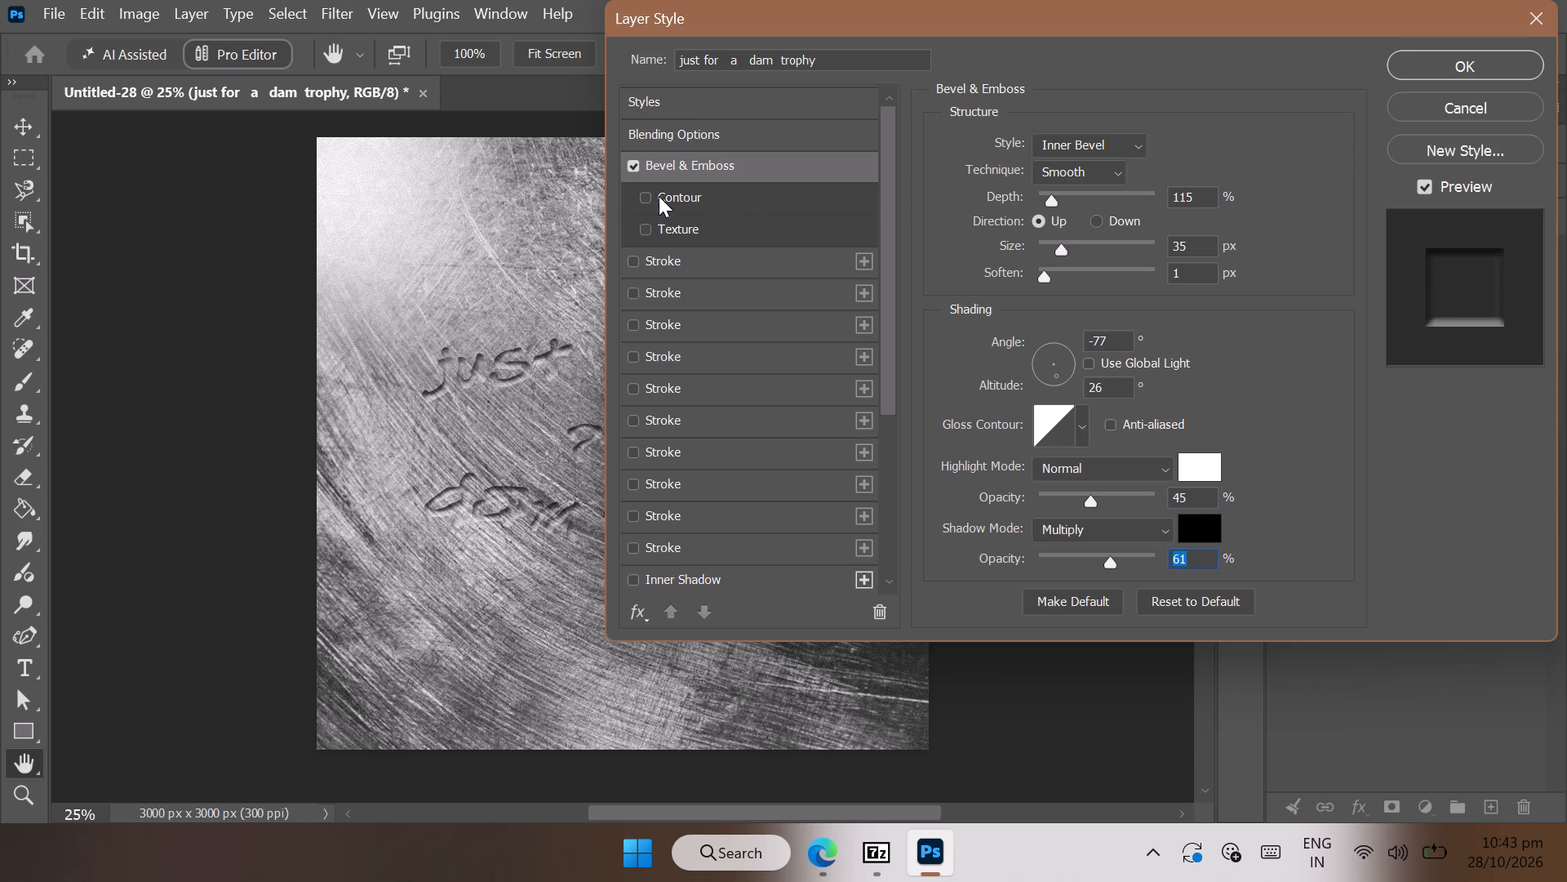
Enable the Contour option of the lettering's bevel with a range of 65%.
{"action": "left_click", "coordinate": [662, 197]}
{"action": "left_click_drag", "start_coordinate": [1119, 192], "coordinate": [1076, 185]}
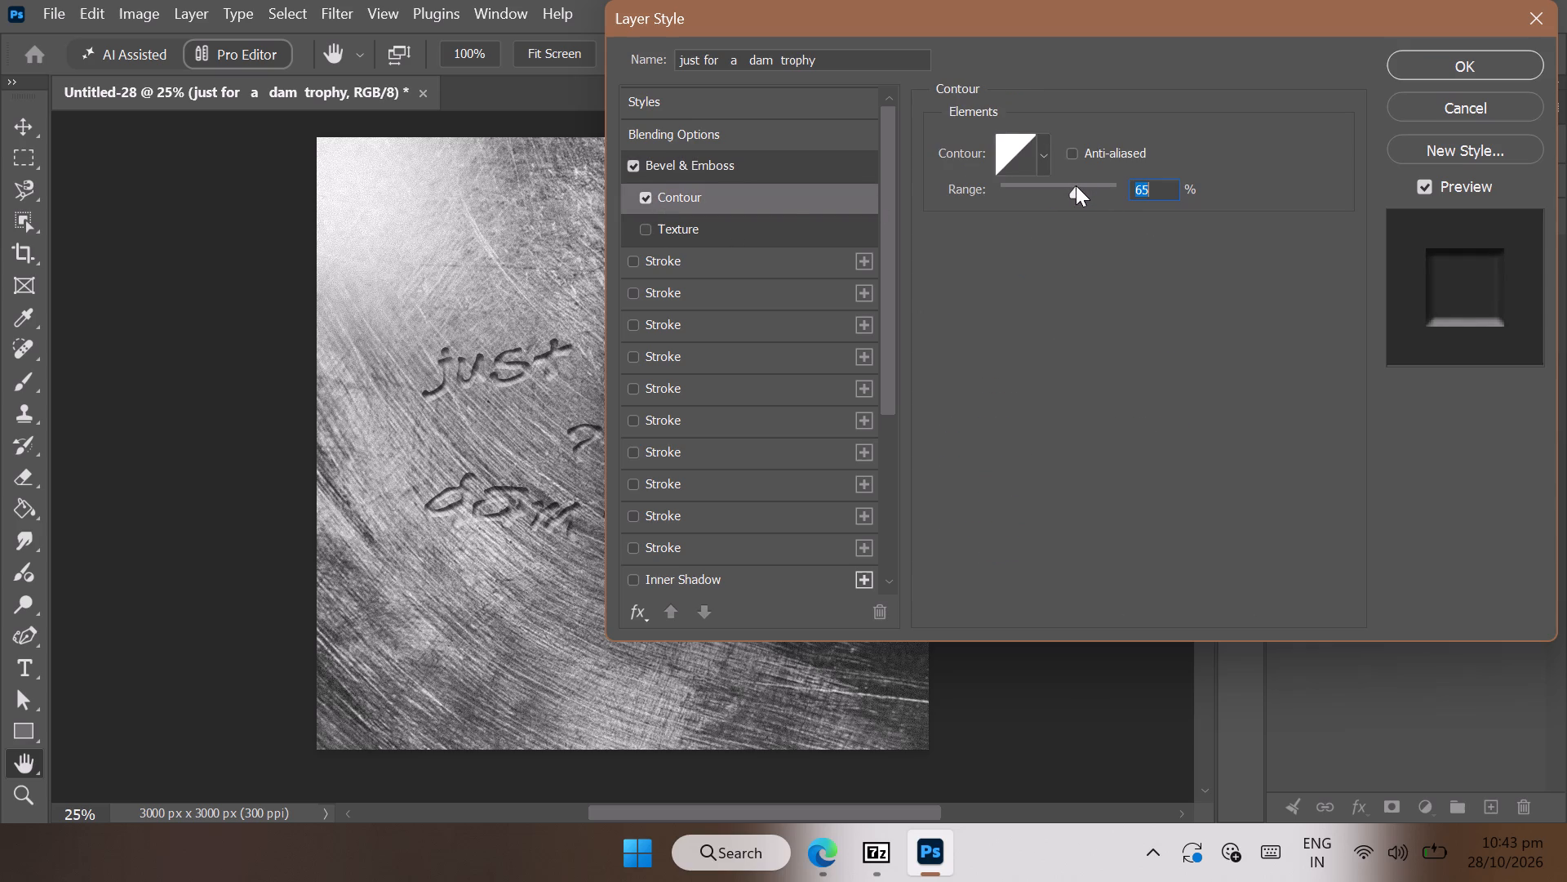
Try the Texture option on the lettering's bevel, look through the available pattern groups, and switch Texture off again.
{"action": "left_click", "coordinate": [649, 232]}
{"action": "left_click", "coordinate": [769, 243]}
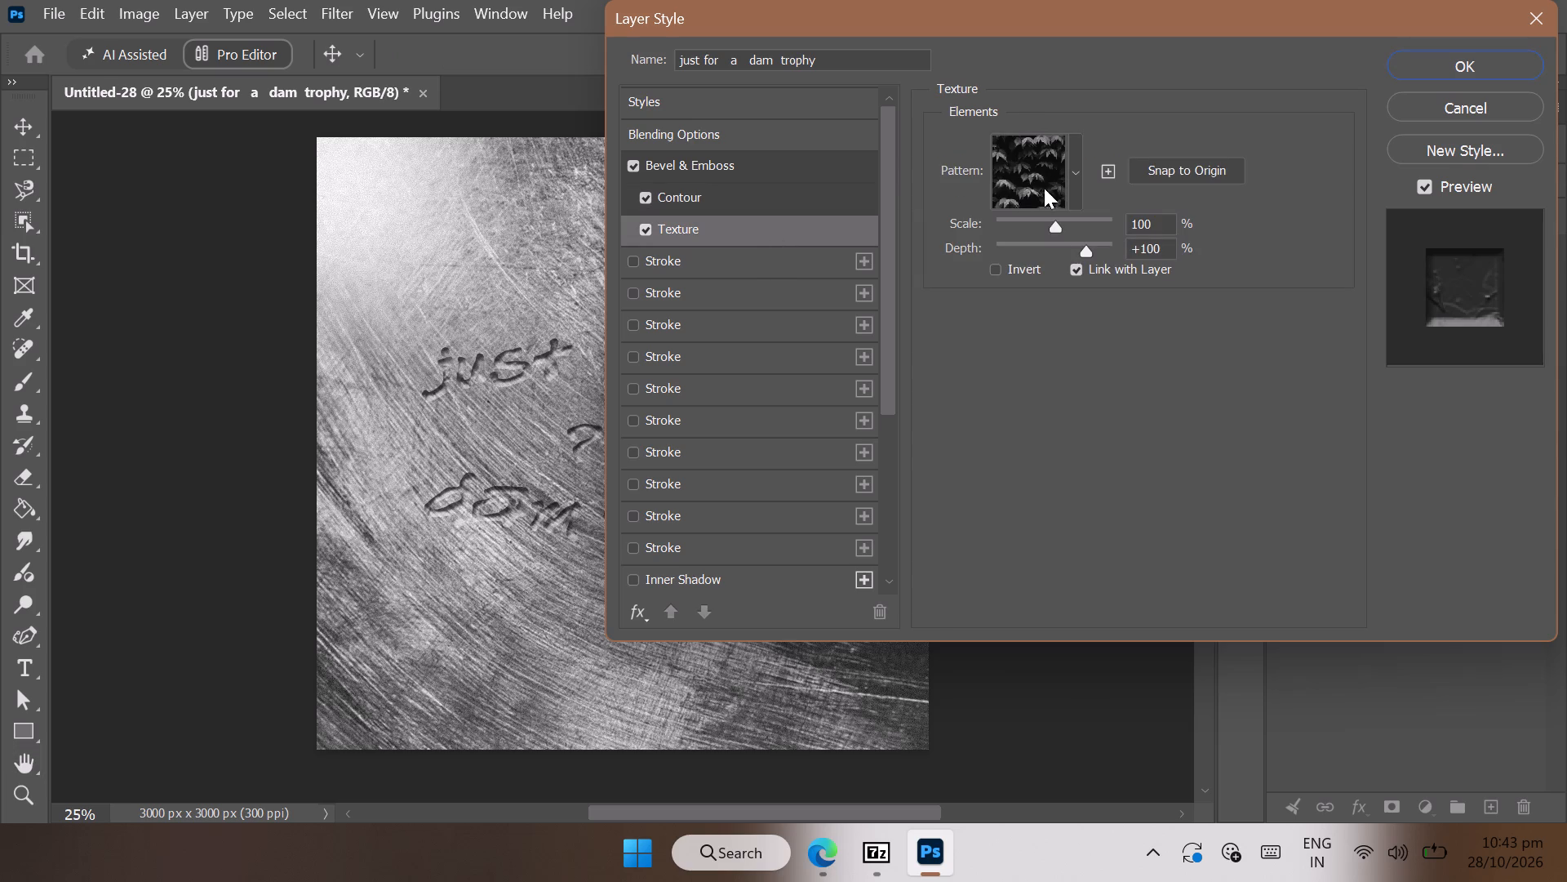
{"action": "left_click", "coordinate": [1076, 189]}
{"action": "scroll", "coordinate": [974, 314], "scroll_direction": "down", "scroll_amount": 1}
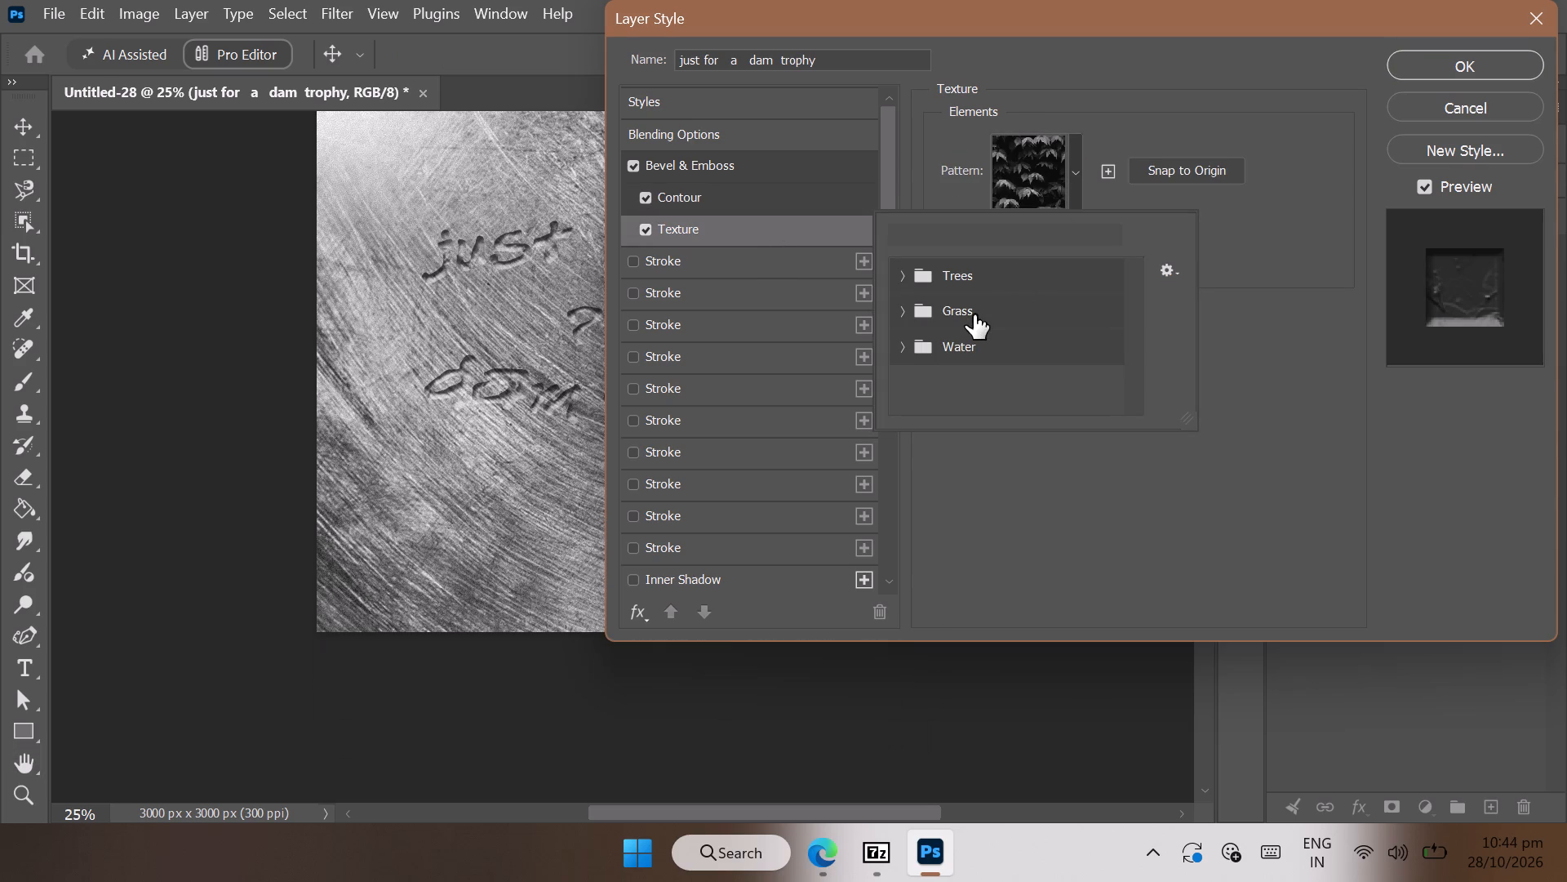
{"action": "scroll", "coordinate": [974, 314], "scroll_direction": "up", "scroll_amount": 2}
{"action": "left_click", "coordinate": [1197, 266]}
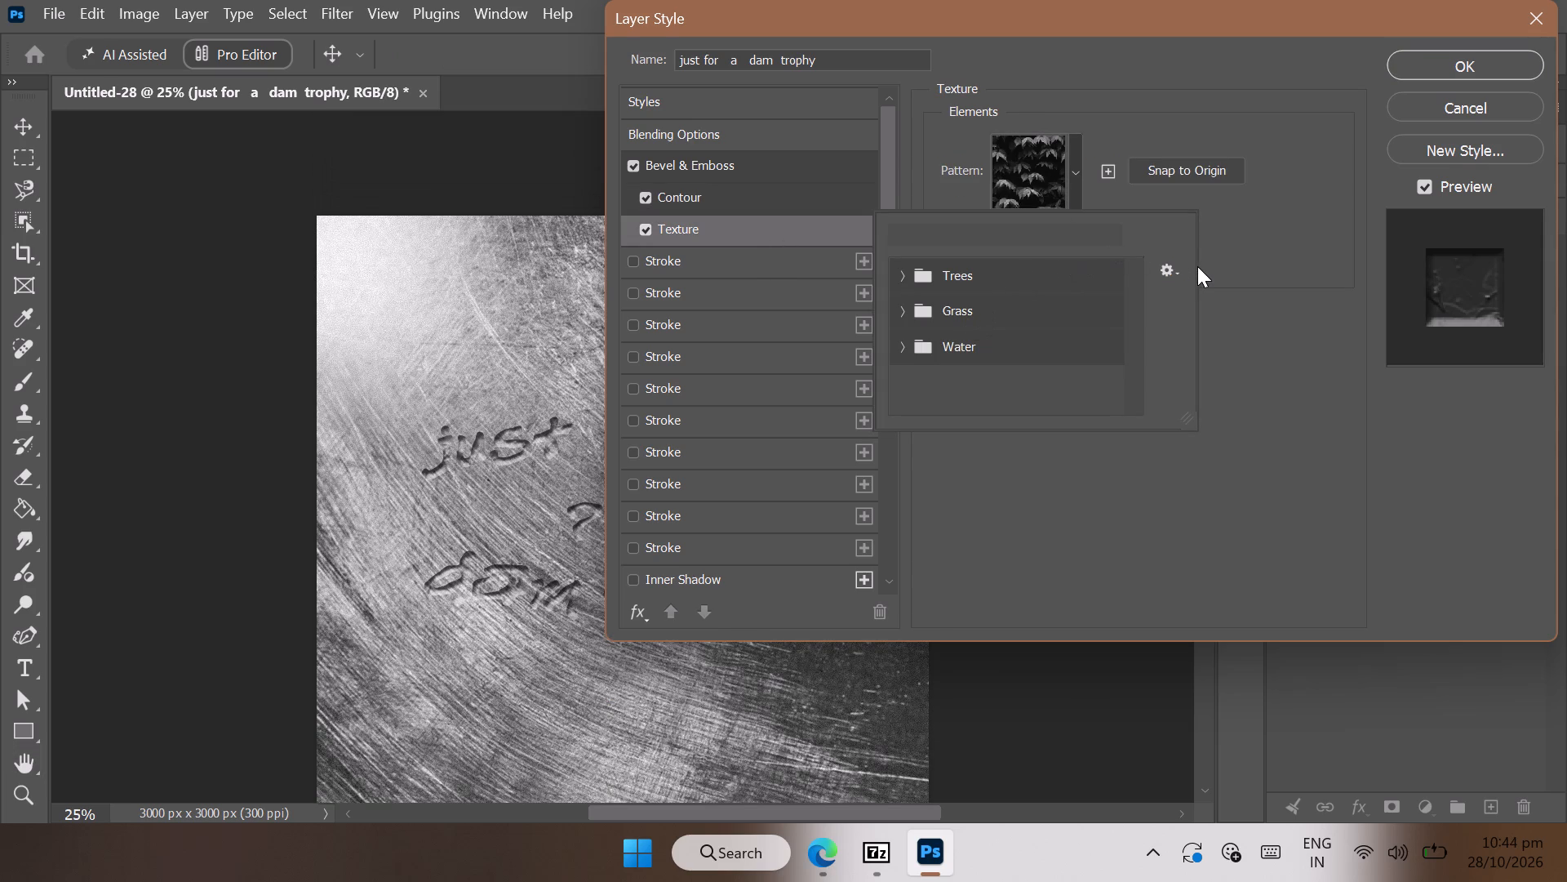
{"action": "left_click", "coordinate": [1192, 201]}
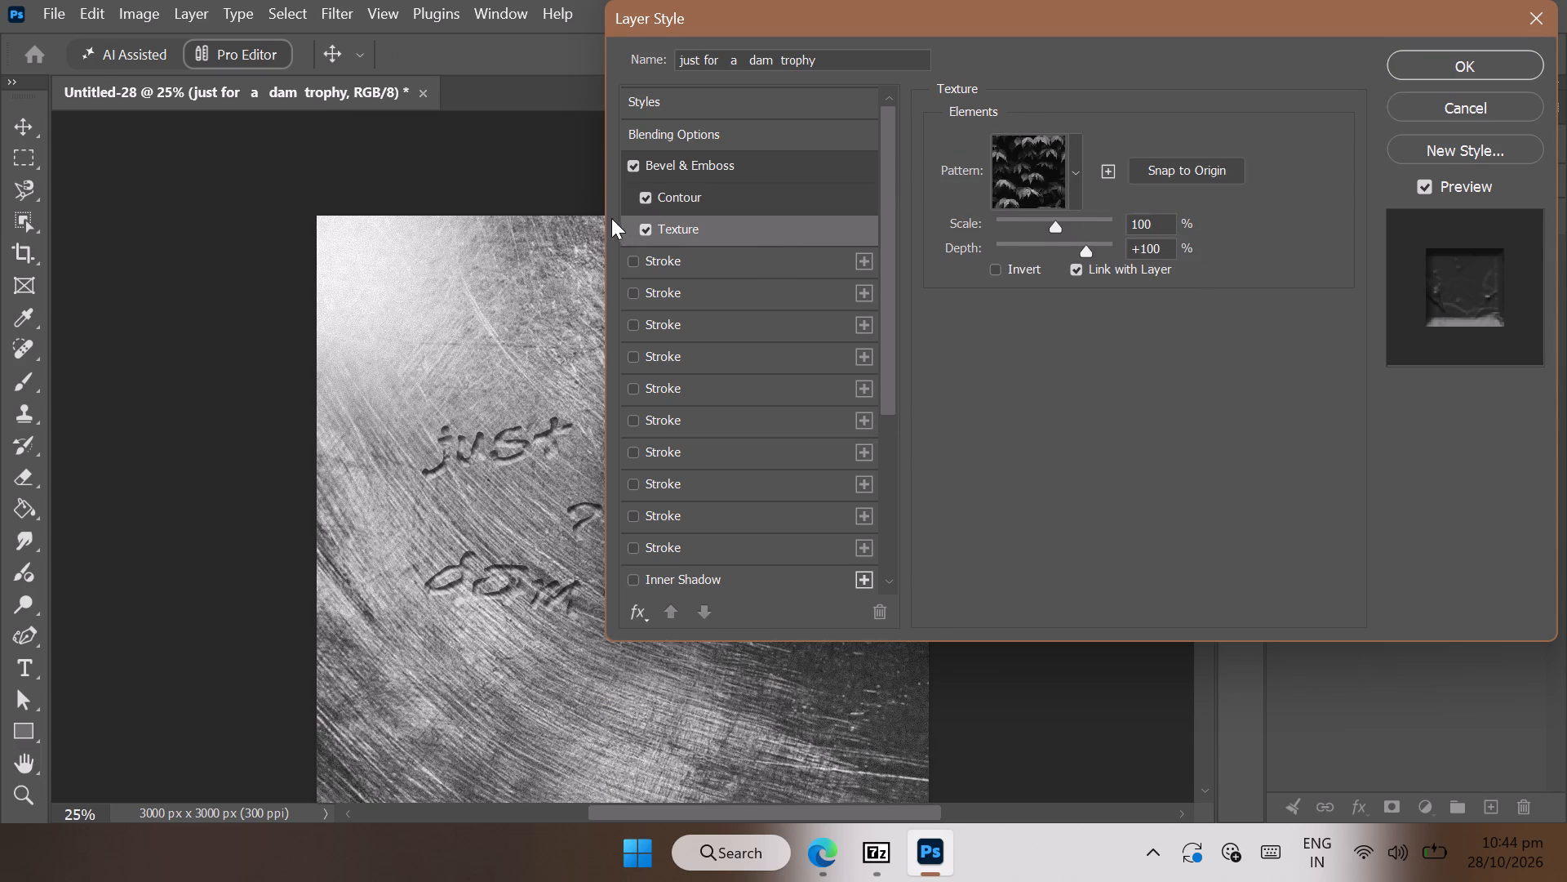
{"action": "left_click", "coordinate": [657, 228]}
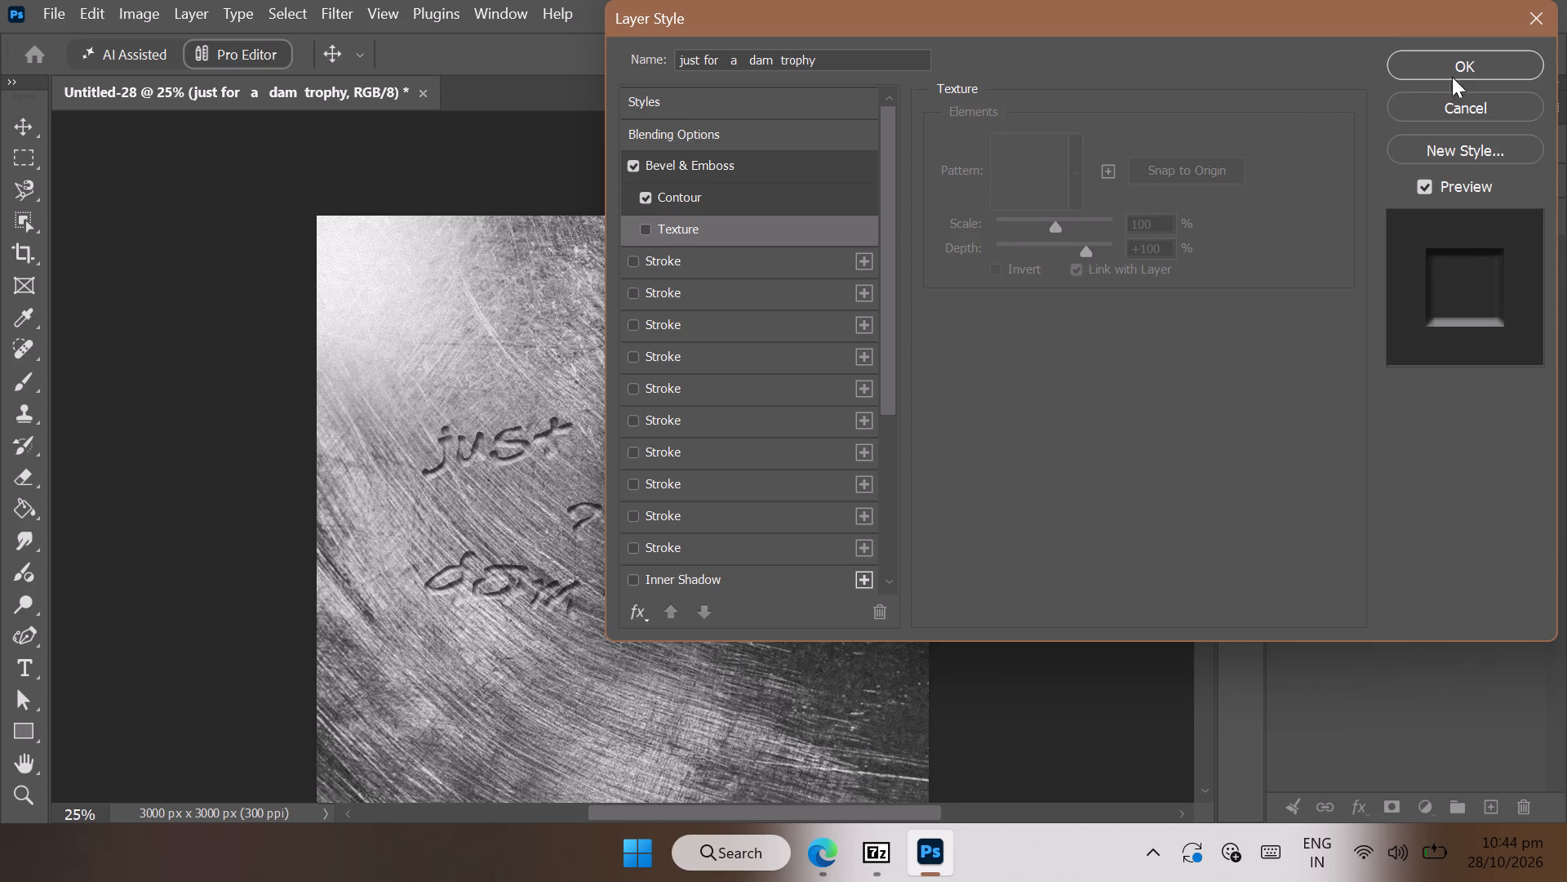
Apply the layer style and raise the lettering layer's fill to 20%.
{"action": "left_click", "coordinate": [1461, 62]}
{"action": "scroll", "coordinate": [1035, 547], "scroll_direction": "down", "scroll_amount": 1}
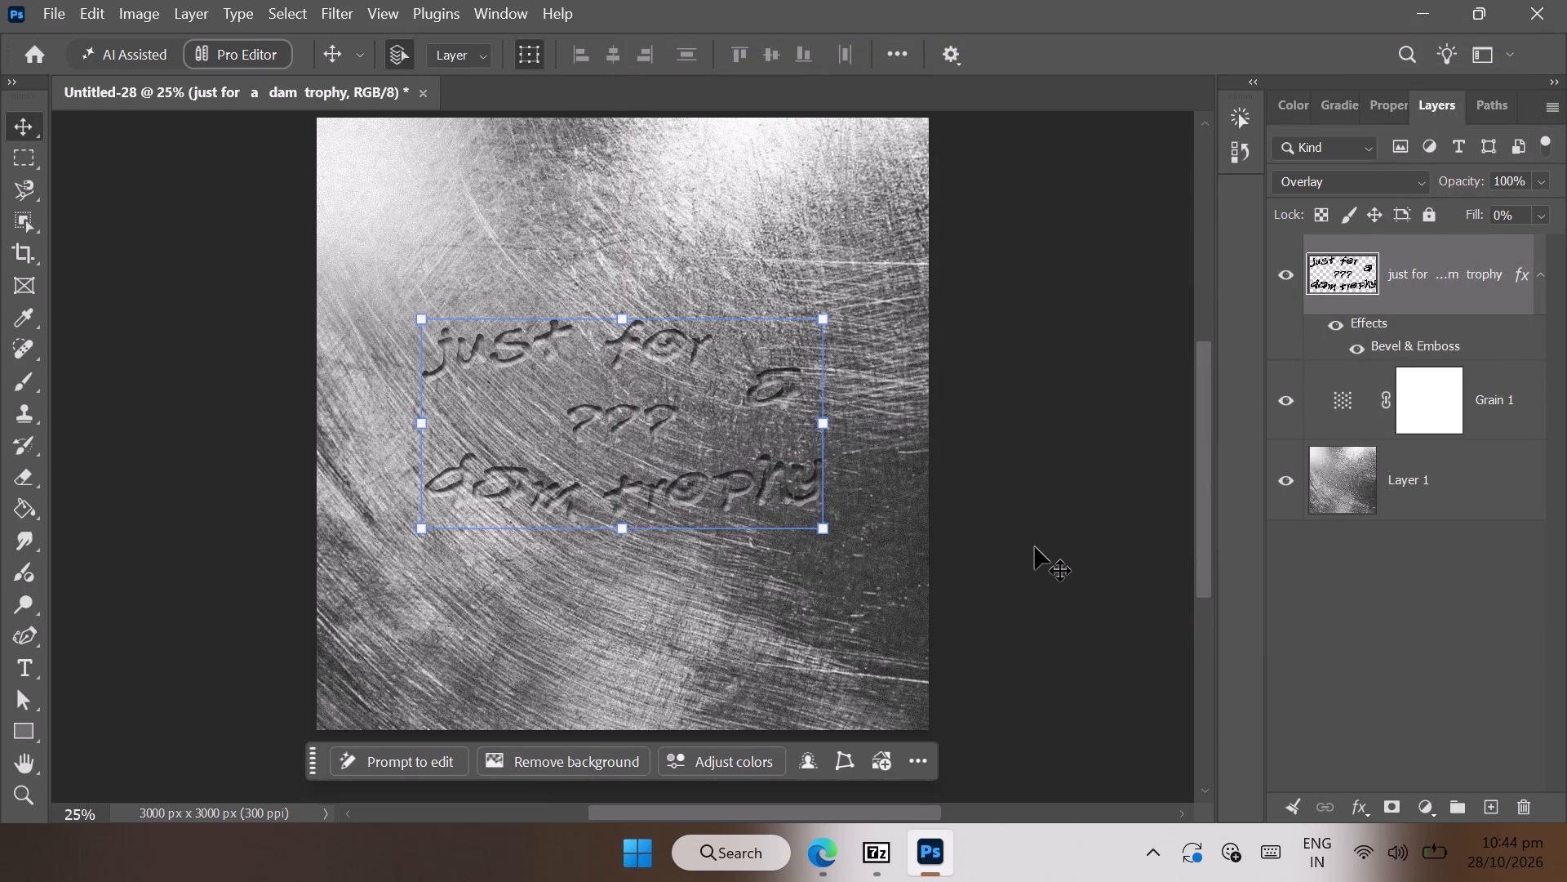
{"action": "scroll", "coordinate": [1035, 547], "scroll_direction": "down", "scroll_amount": 1}
{"action": "left_click_drag", "start_coordinate": [1472, 212], "coordinate": [1485, 212]}
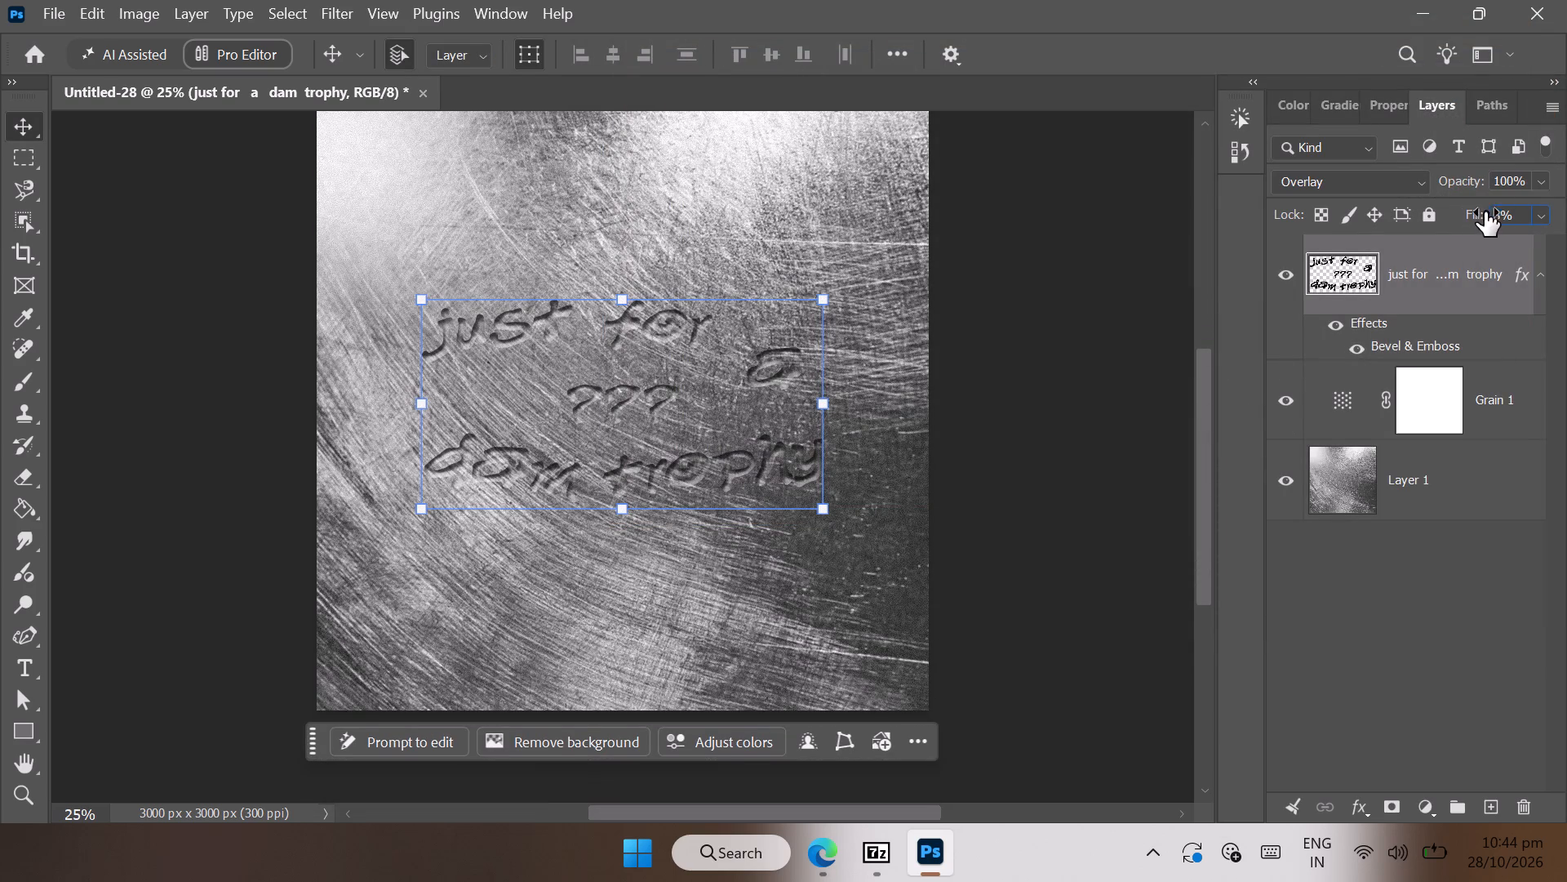
{"action": "left_click_drag", "start_coordinate": [1485, 212], "coordinate": [1510, 218]}
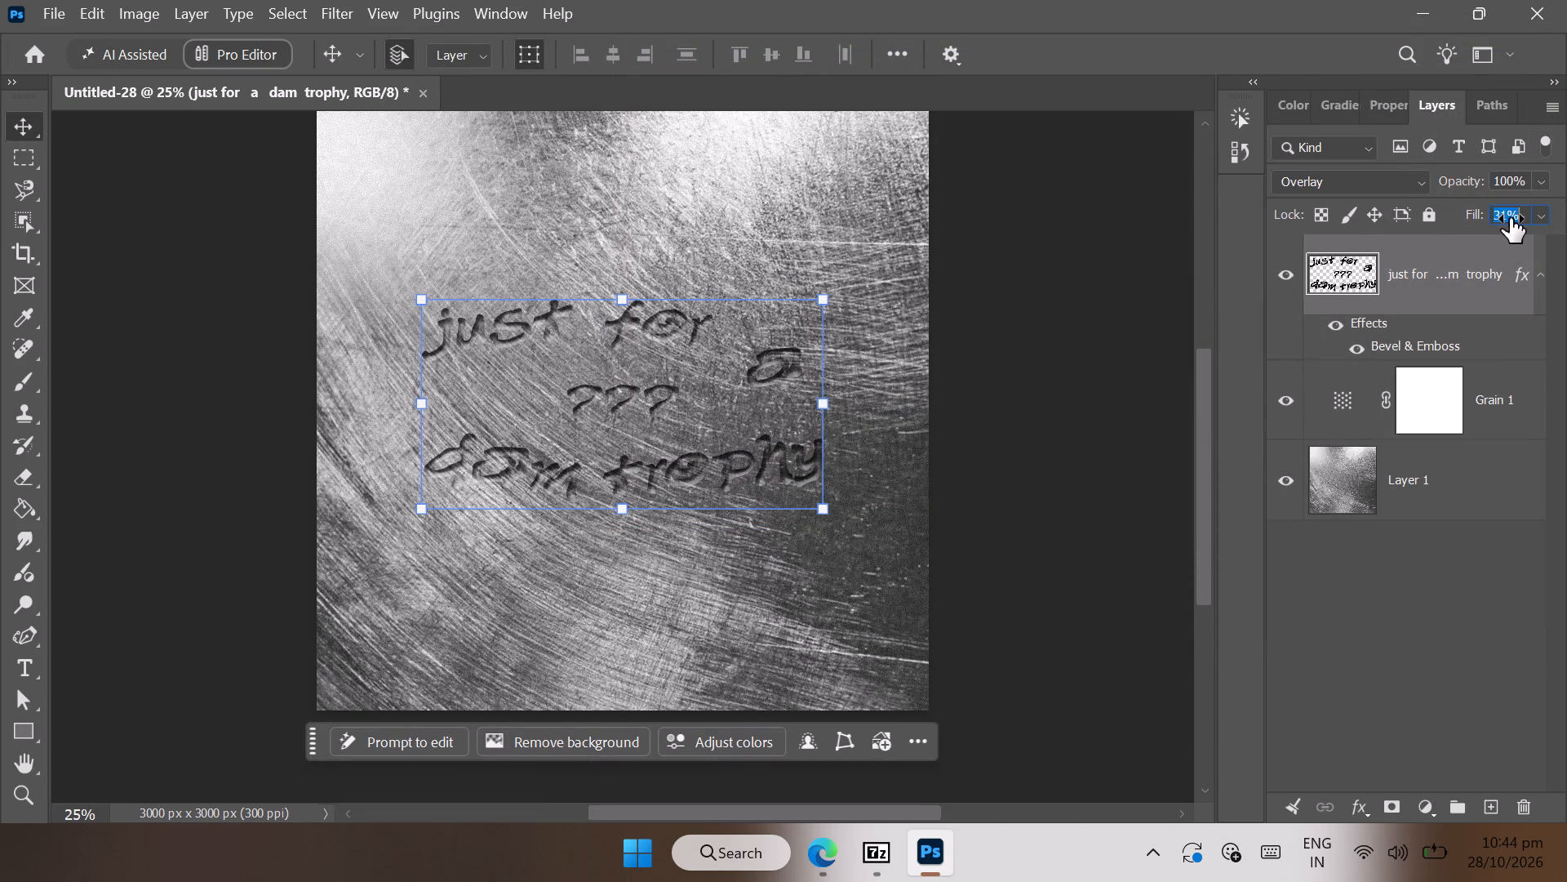
{"action": "left_click_drag", "start_coordinate": [1510, 218], "coordinate": [1497, 228]}
Delete Layer 1 with the scratched metal background texture.
{"action": "left_click", "coordinate": [1301, 701]}
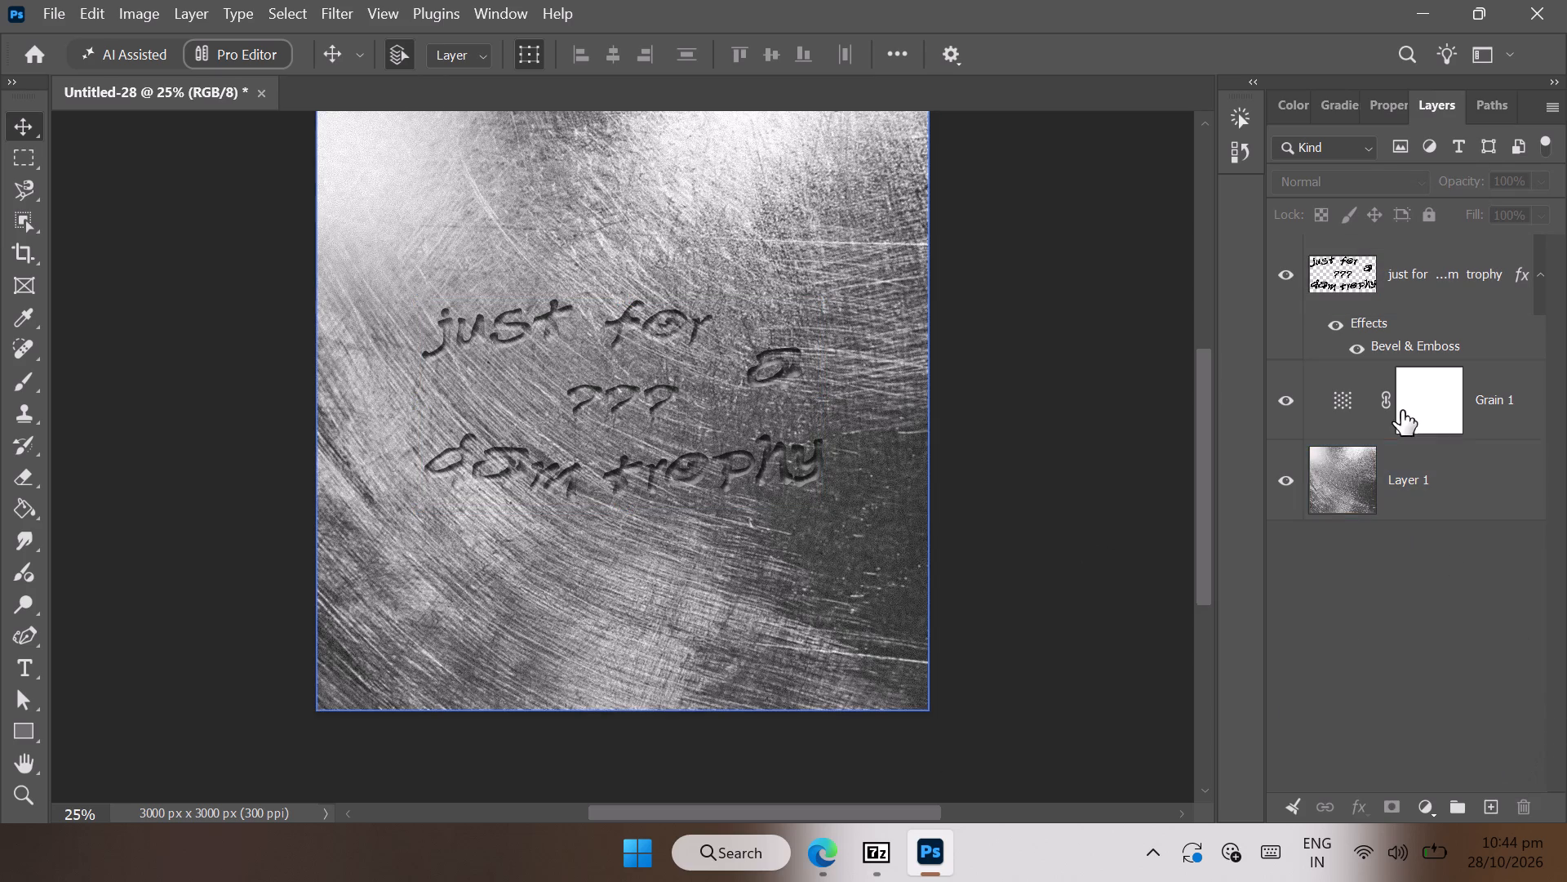
{"action": "left_click", "coordinate": [1401, 463]}
{"action": "left_click", "coordinate": [1521, 804]}
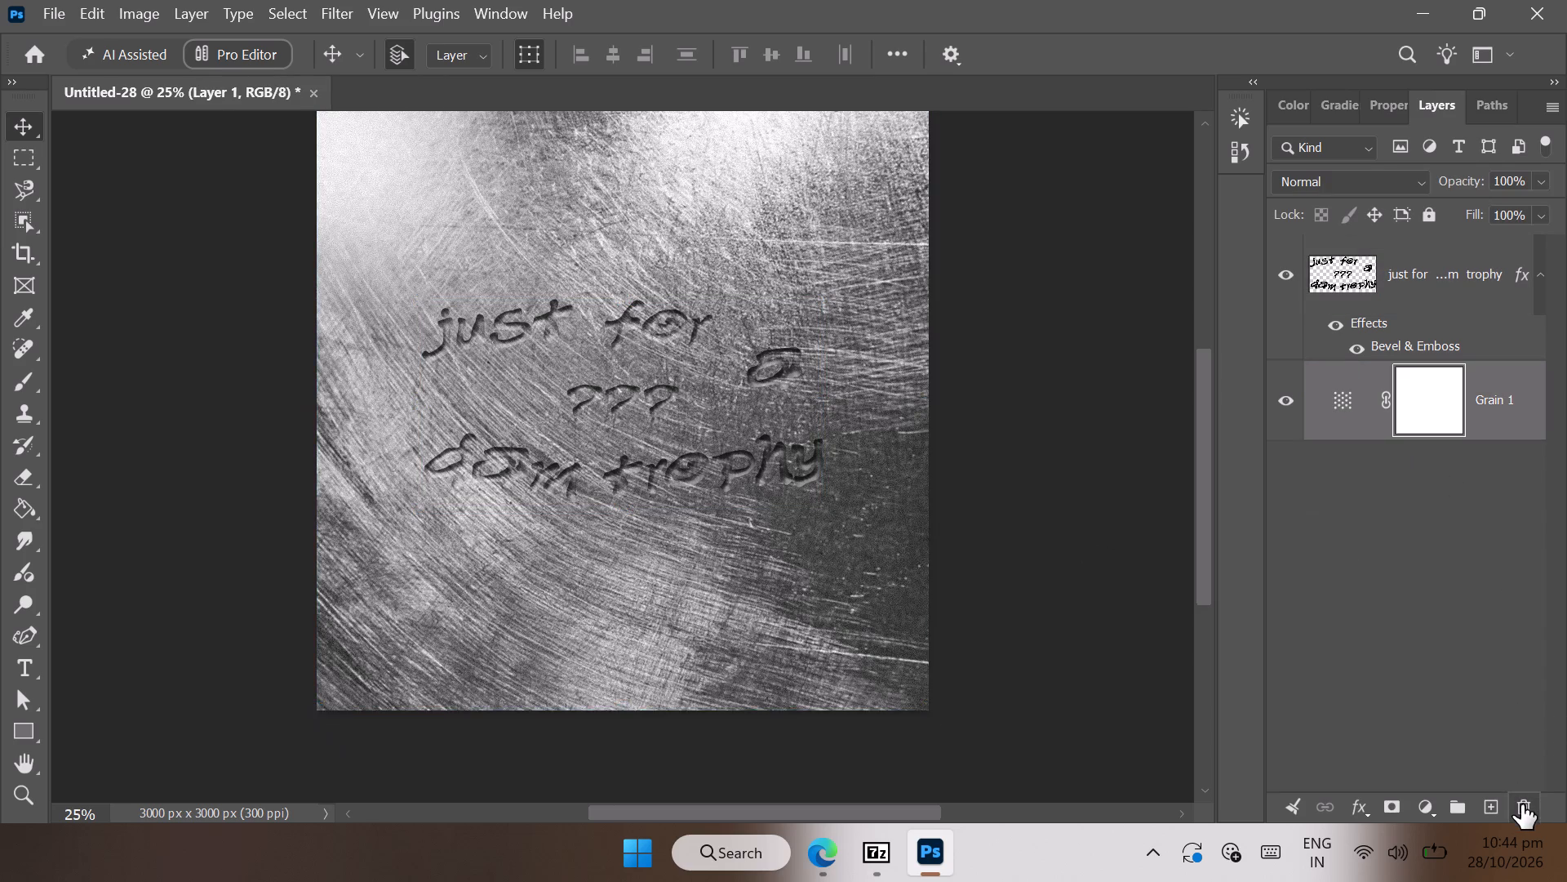
Add a new empty layer and move it beneath the Grain 1 adjustment layer.
{"action": "left_click", "coordinate": [1491, 812]}
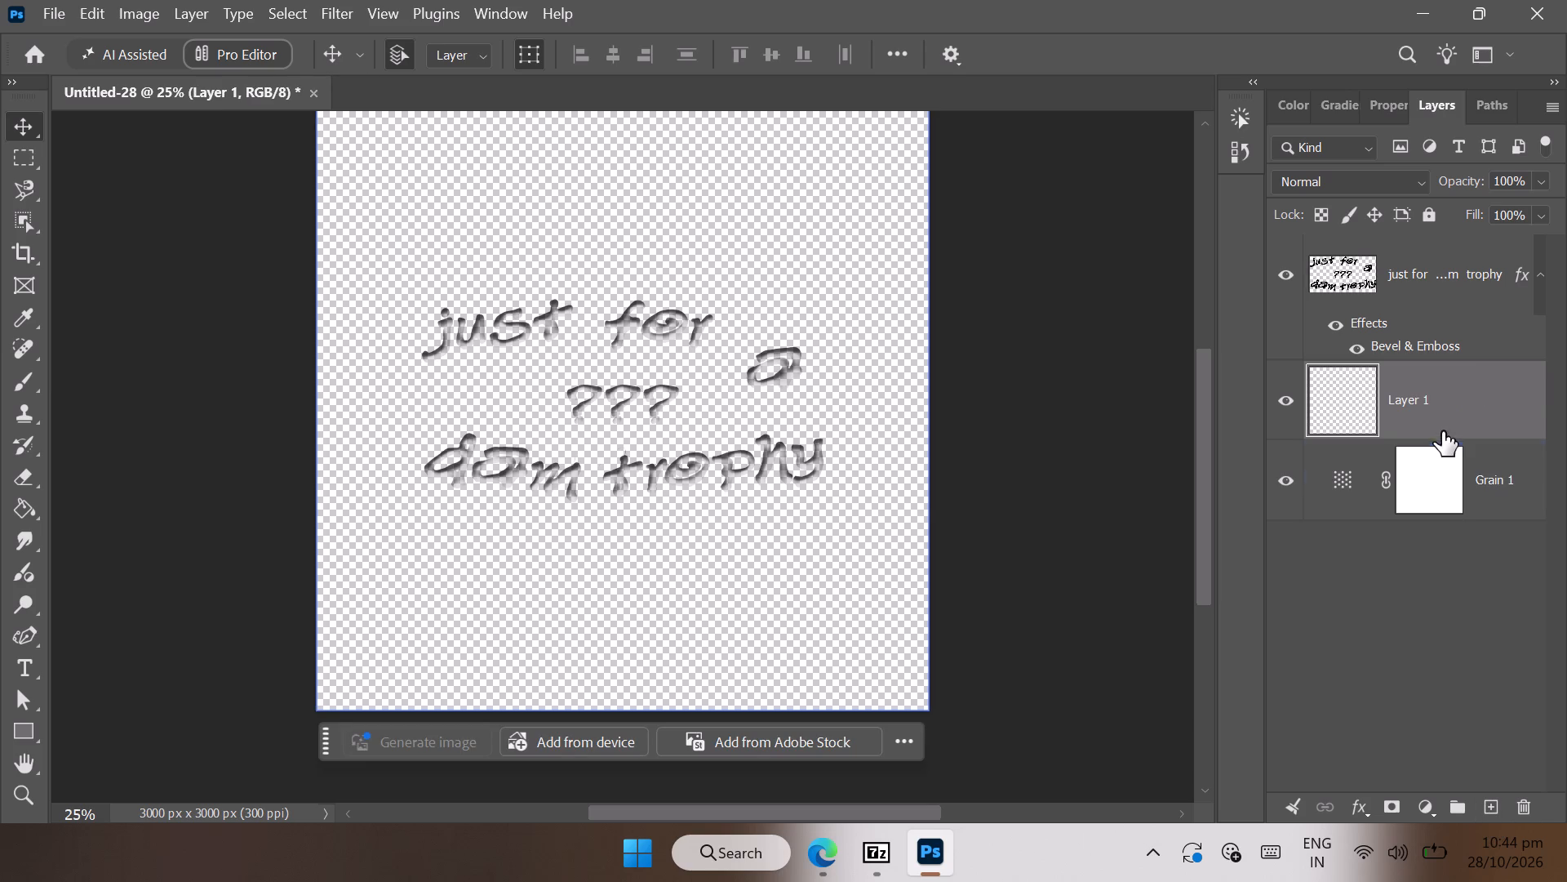
{"action": "left_click_drag", "start_coordinate": [1445, 426], "coordinate": [1439, 535]}
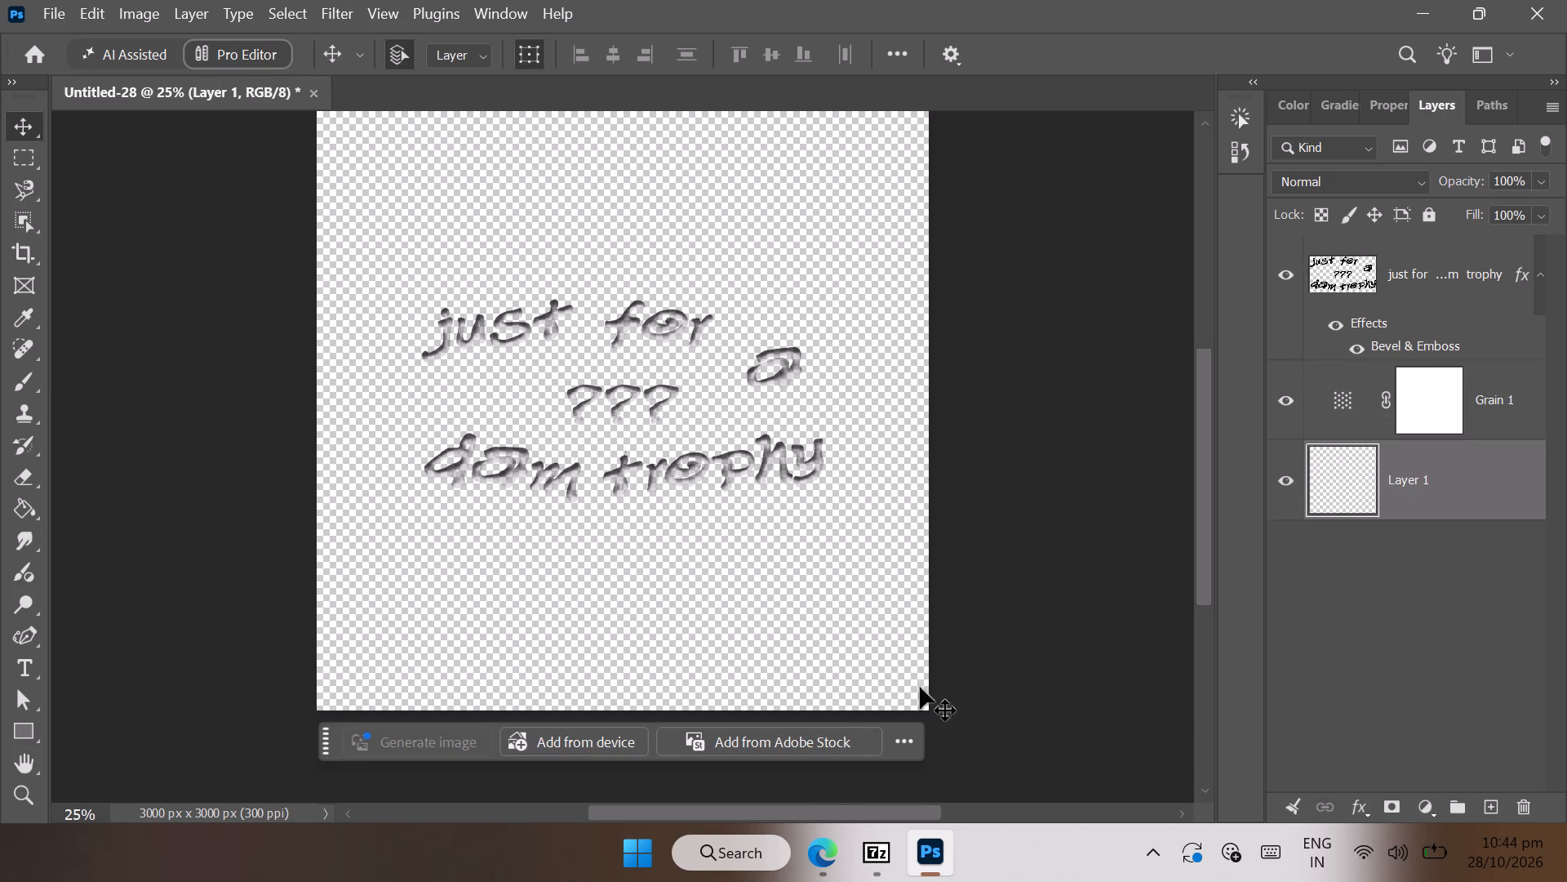
Switch to Microsoft Edge and download the grey-blue riveted metal sheet image from the Pinterest metal textures results.
{"action": "left_click", "coordinate": [831, 850]}
{"action": "scroll", "coordinate": [501, 459], "scroll_direction": "left", "scroll_amount": 1}
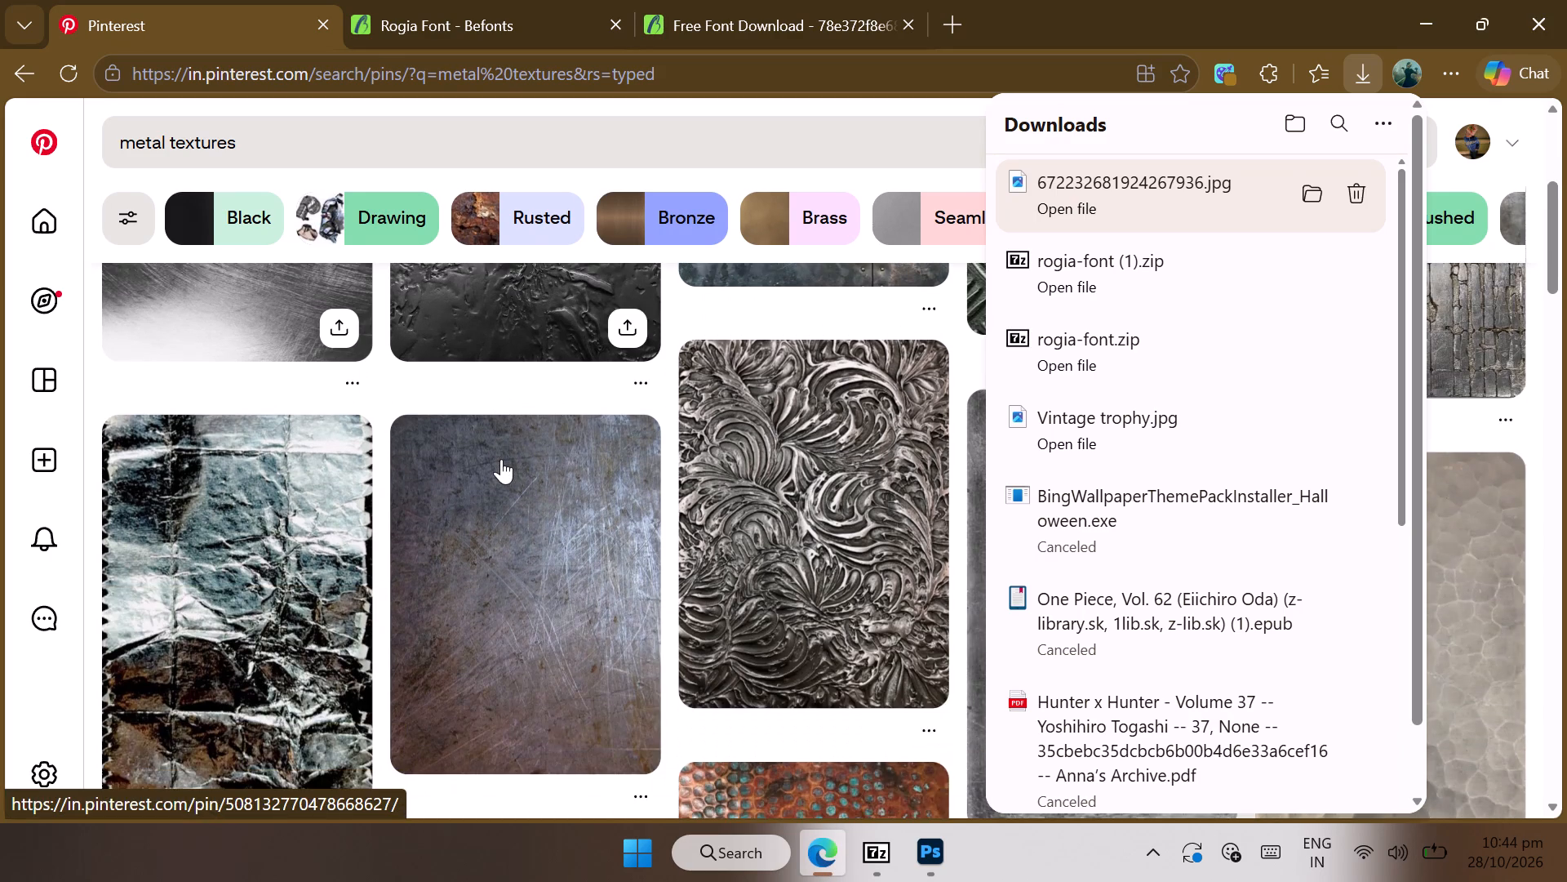
{"action": "scroll", "coordinate": [501, 459], "scroll_direction": "left", "scroll_amount": 1}
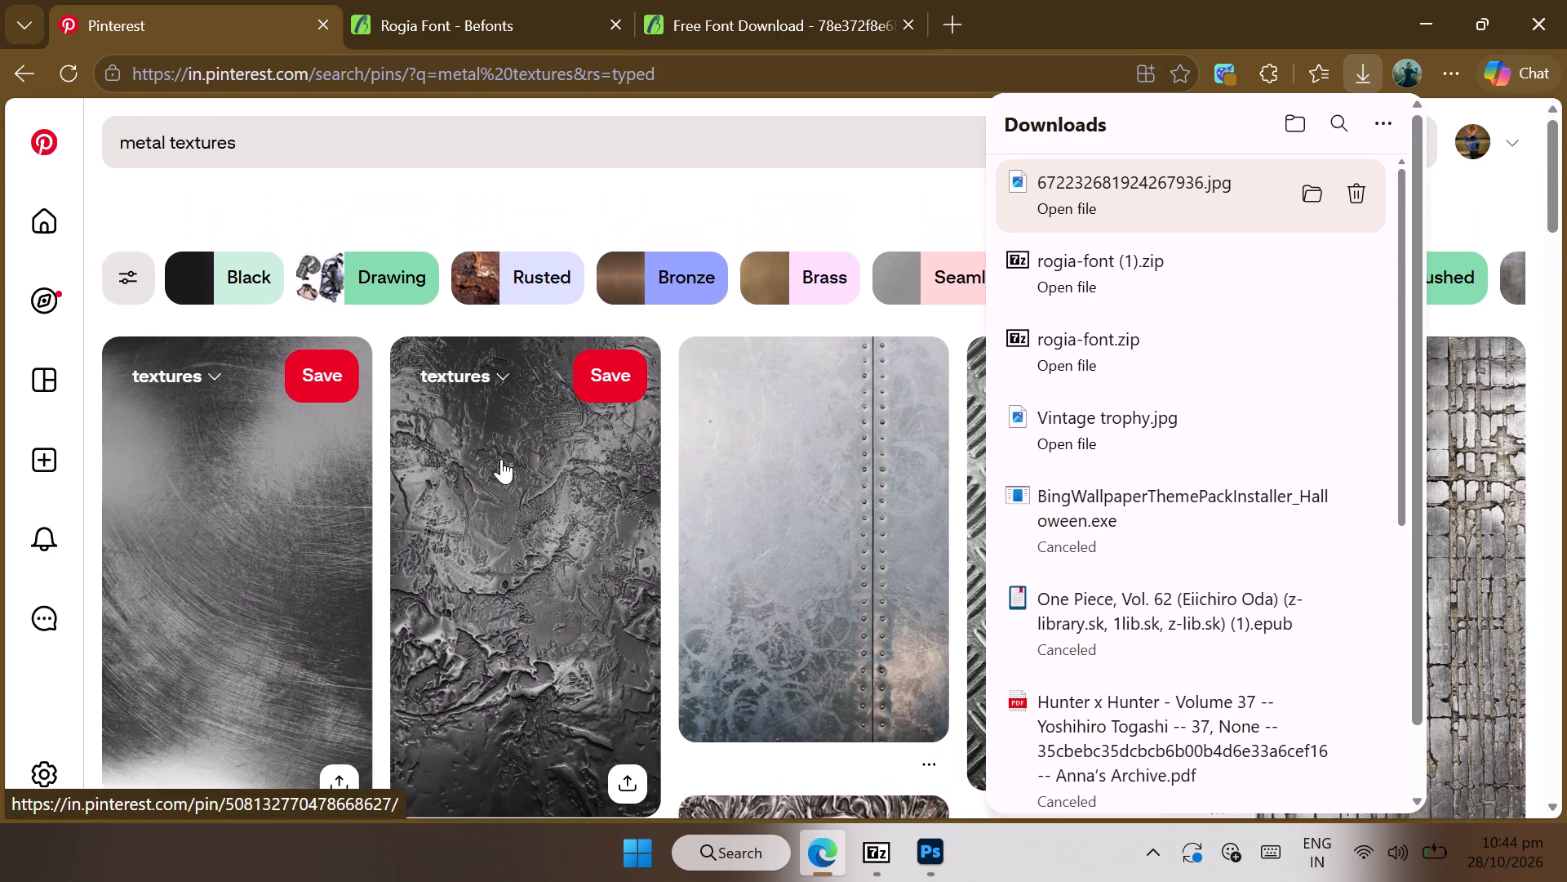
{"action": "scroll", "coordinate": [501, 459], "scroll_direction": "left", "scroll_amount": 1}
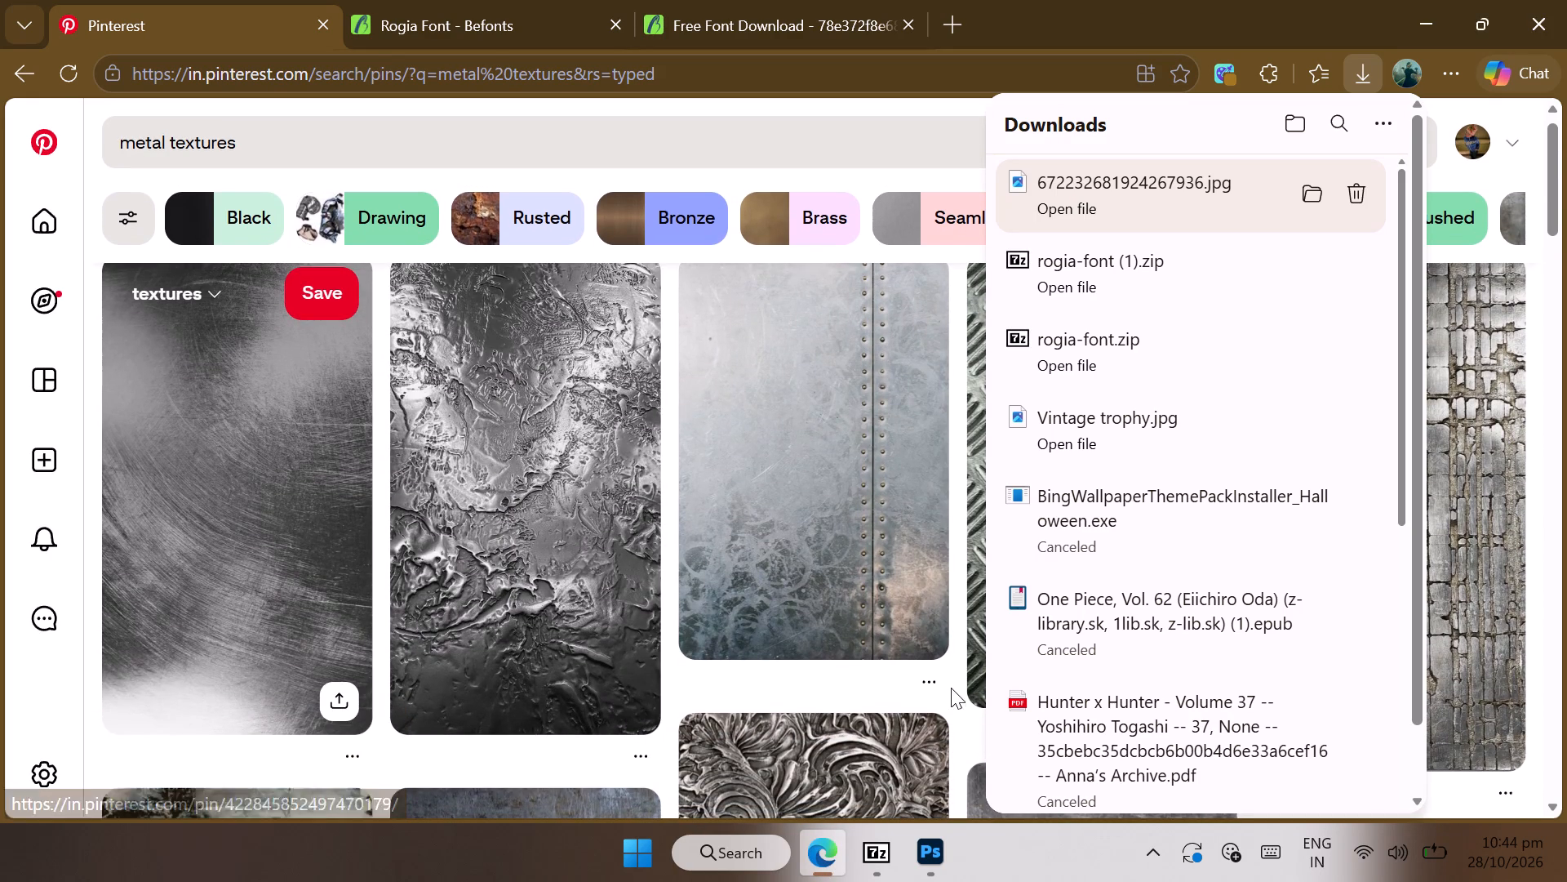
{"action": "left_click", "coordinate": [931, 693]}
{"action": "left_click", "coordinate": [903, 586]}
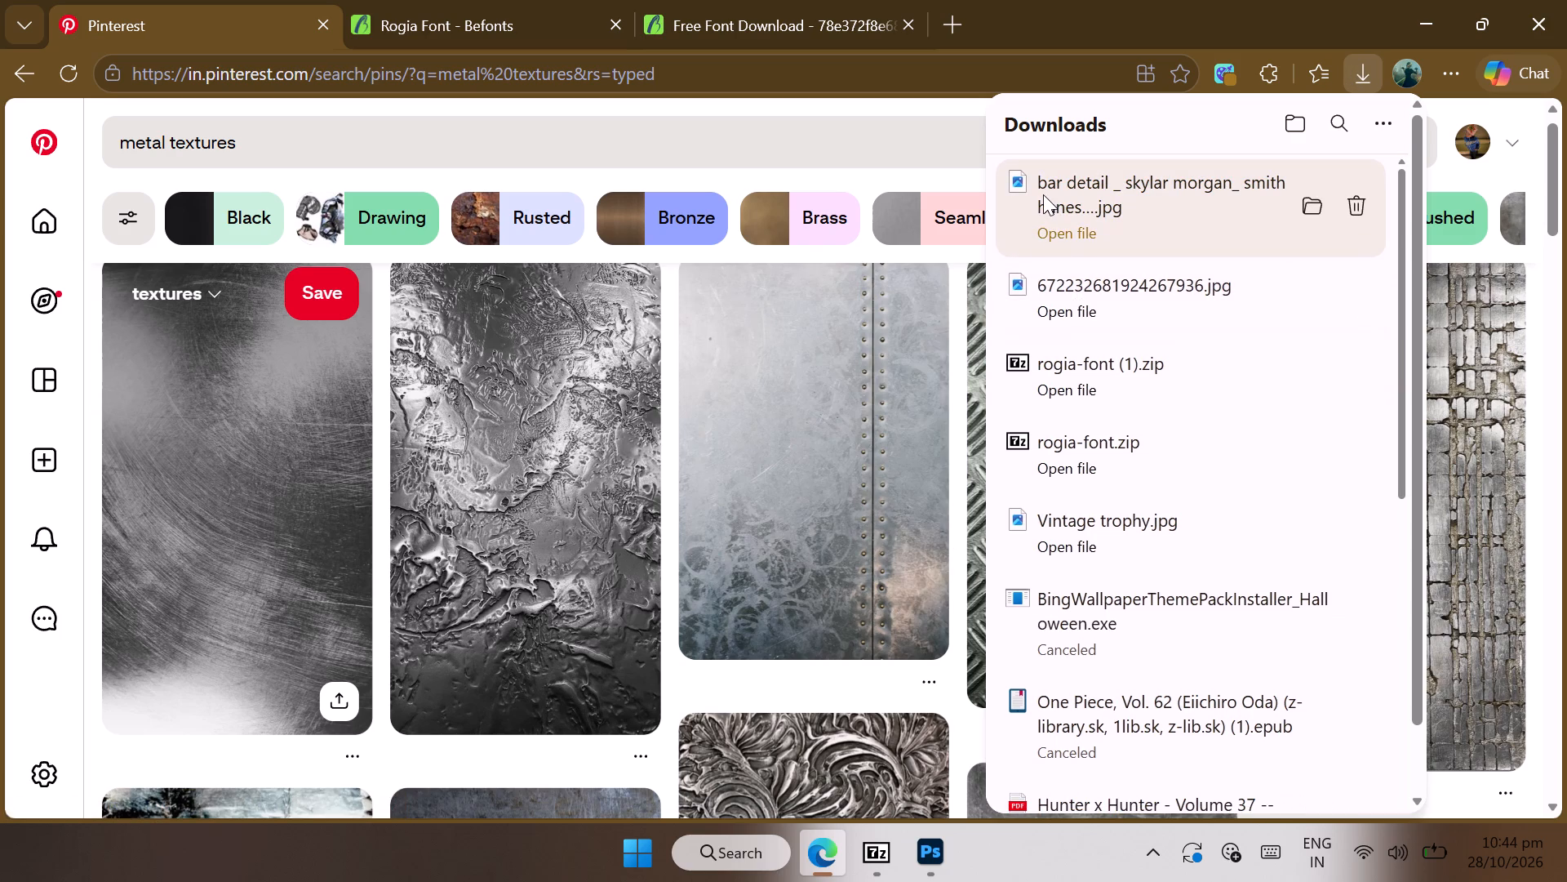
Place the downloaded riveted metal image beneath Grain 1 in the Photoshop design, scaled to about 183% to cover the canvas with the rivets near its right edge.
{"action": "left_click_drag", "start_coordinate": [1043, 194], "coordinate": [943, 854]}
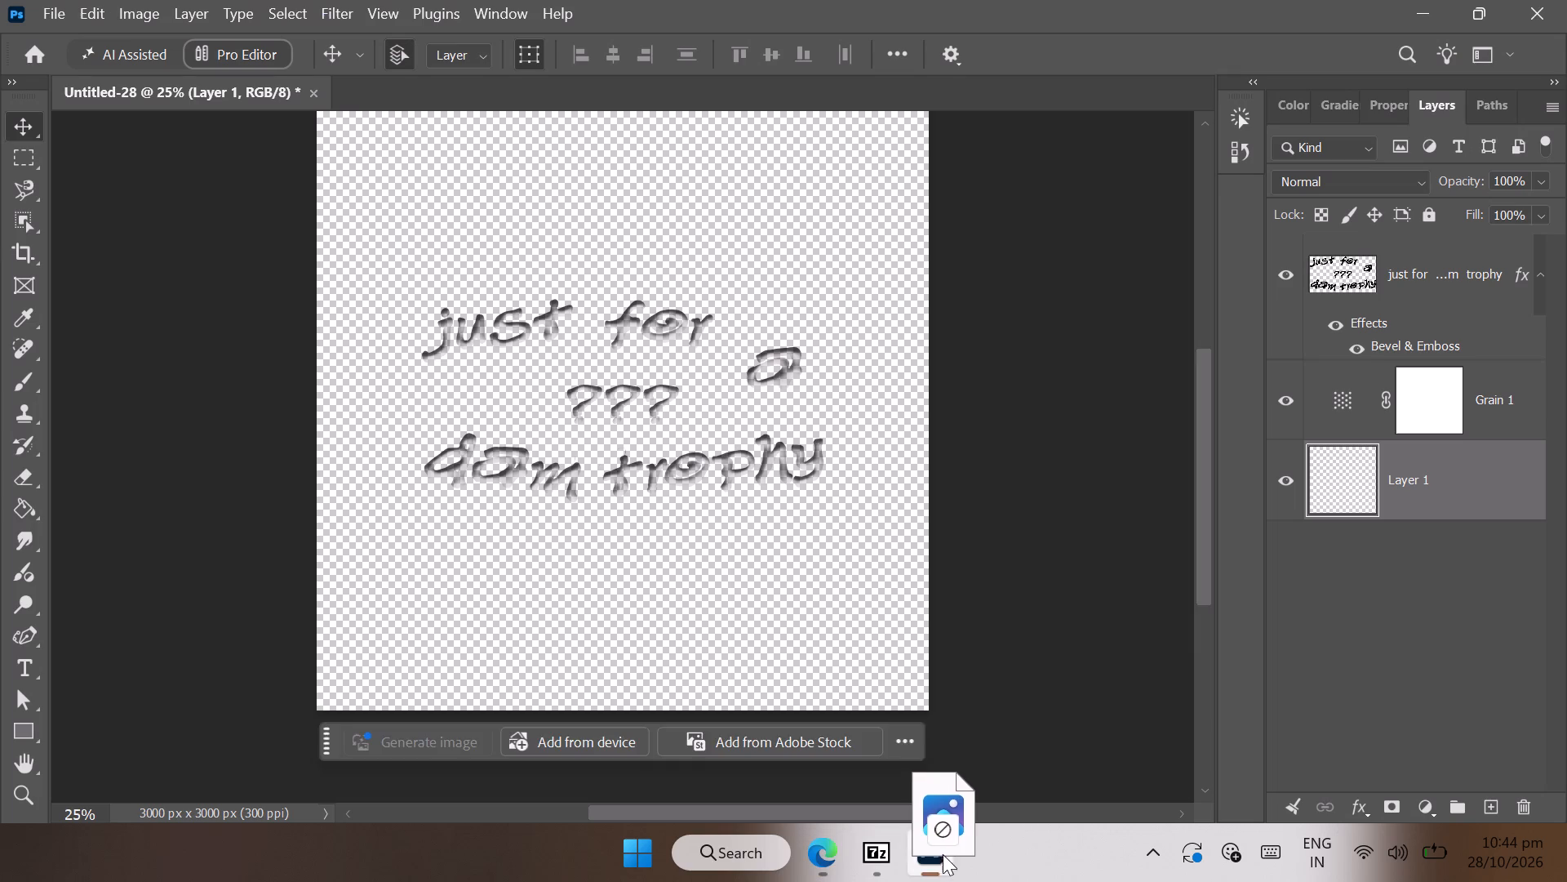
{"action": "left_click_drag", "start_coordinate": [943, 854], "coordinate": [894, 657]}
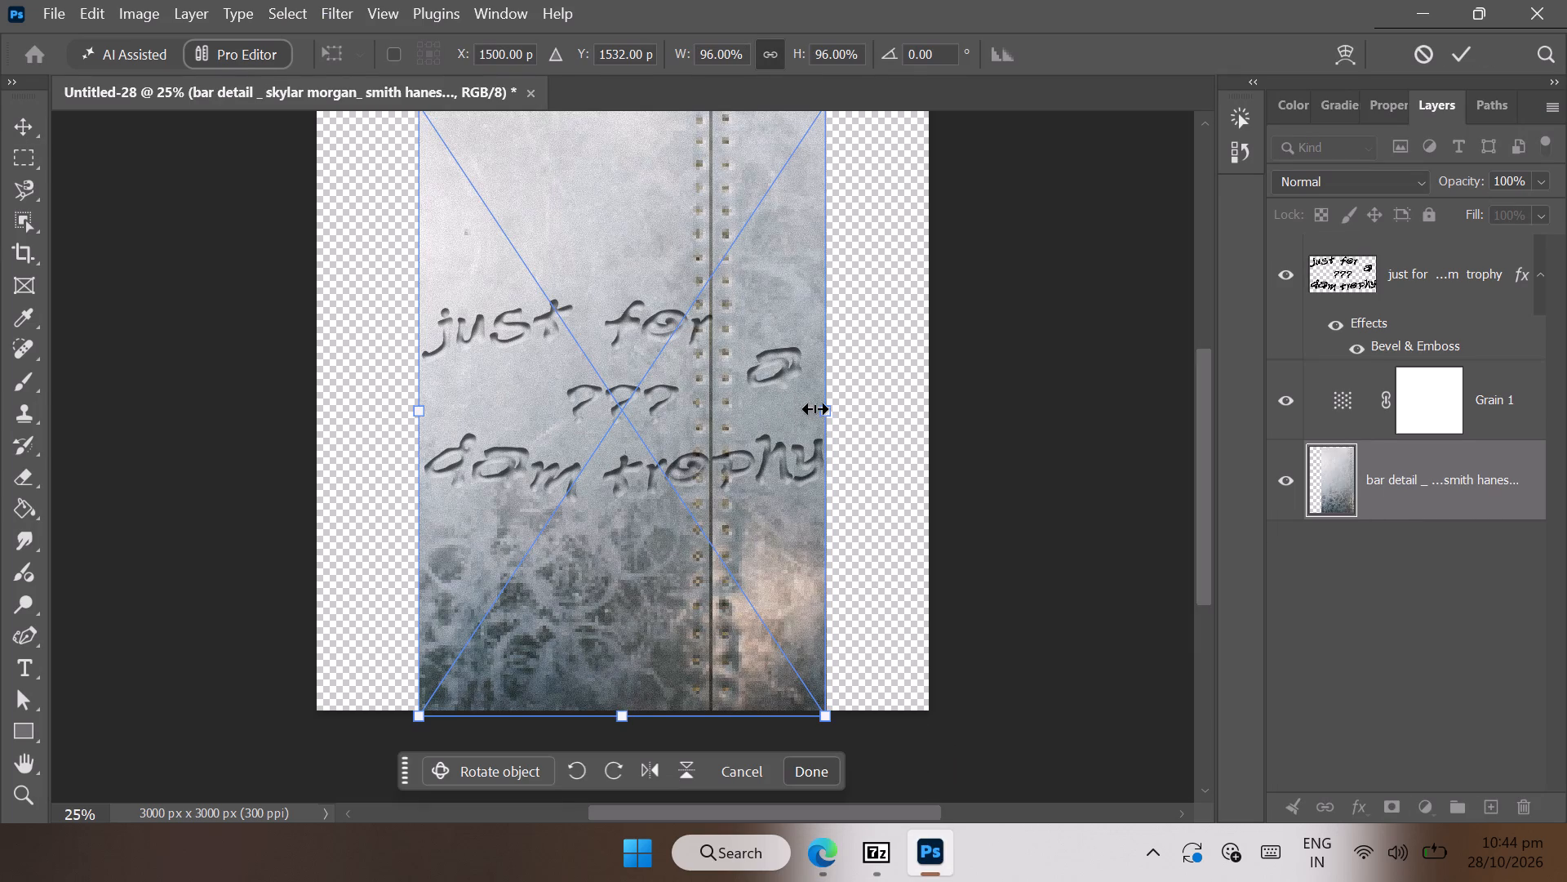
{"action": "left_click_drag", "start_coordinate": [822, 409], "coordinate": [919, 408]}
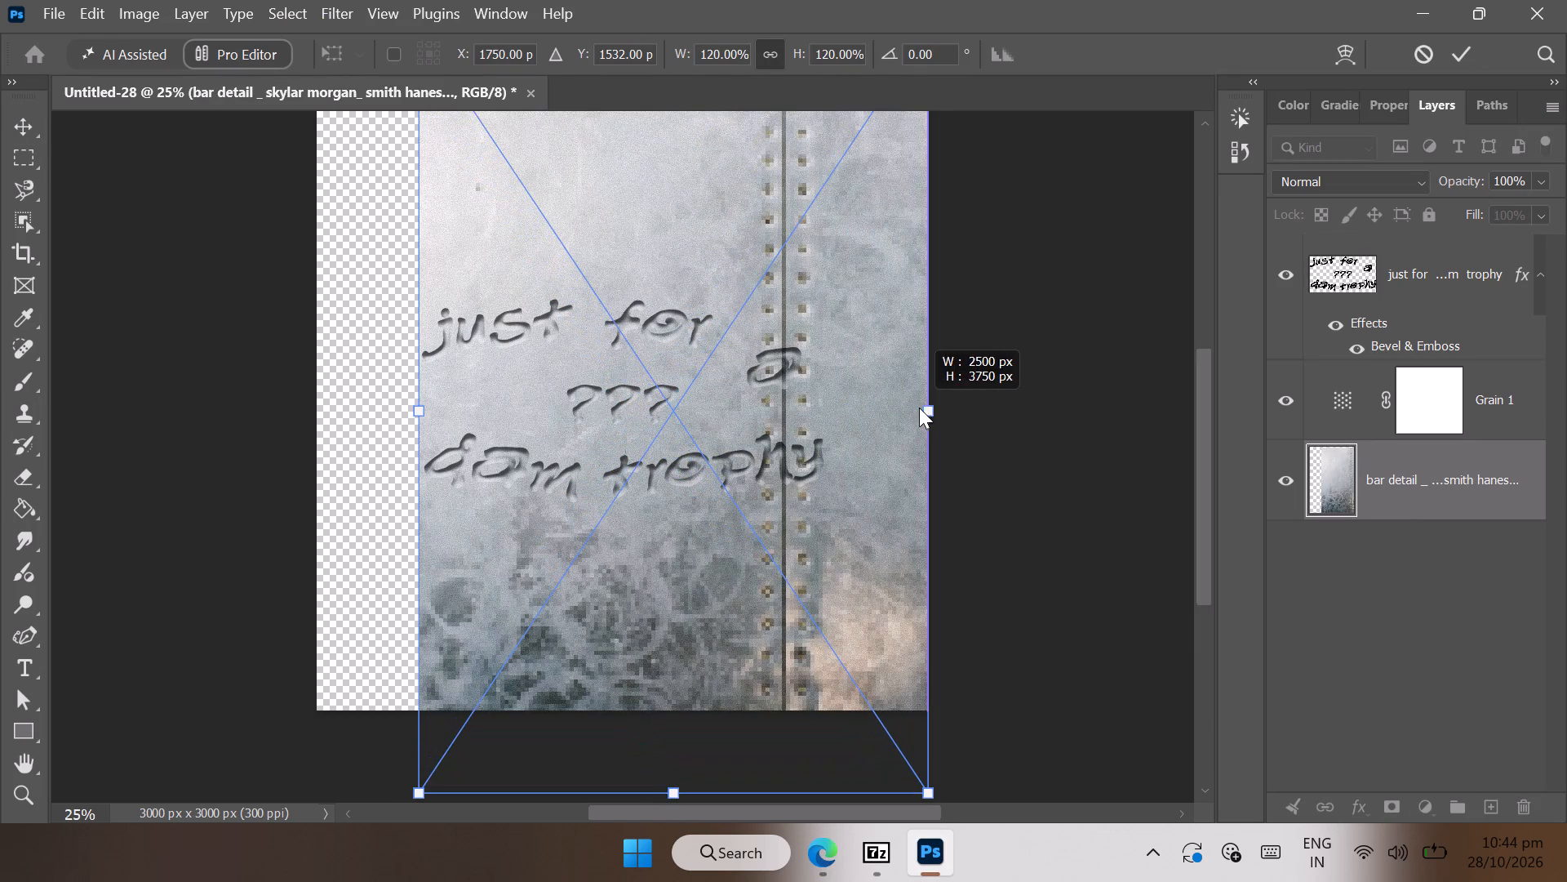
{"action": "left_click_drag", "start_coordinate": [919, 408], "coordinate": [921, 406]}
{"action": "left_click_drag", "start_coordinate": [406, 399], "coordinate": [391, 399]}
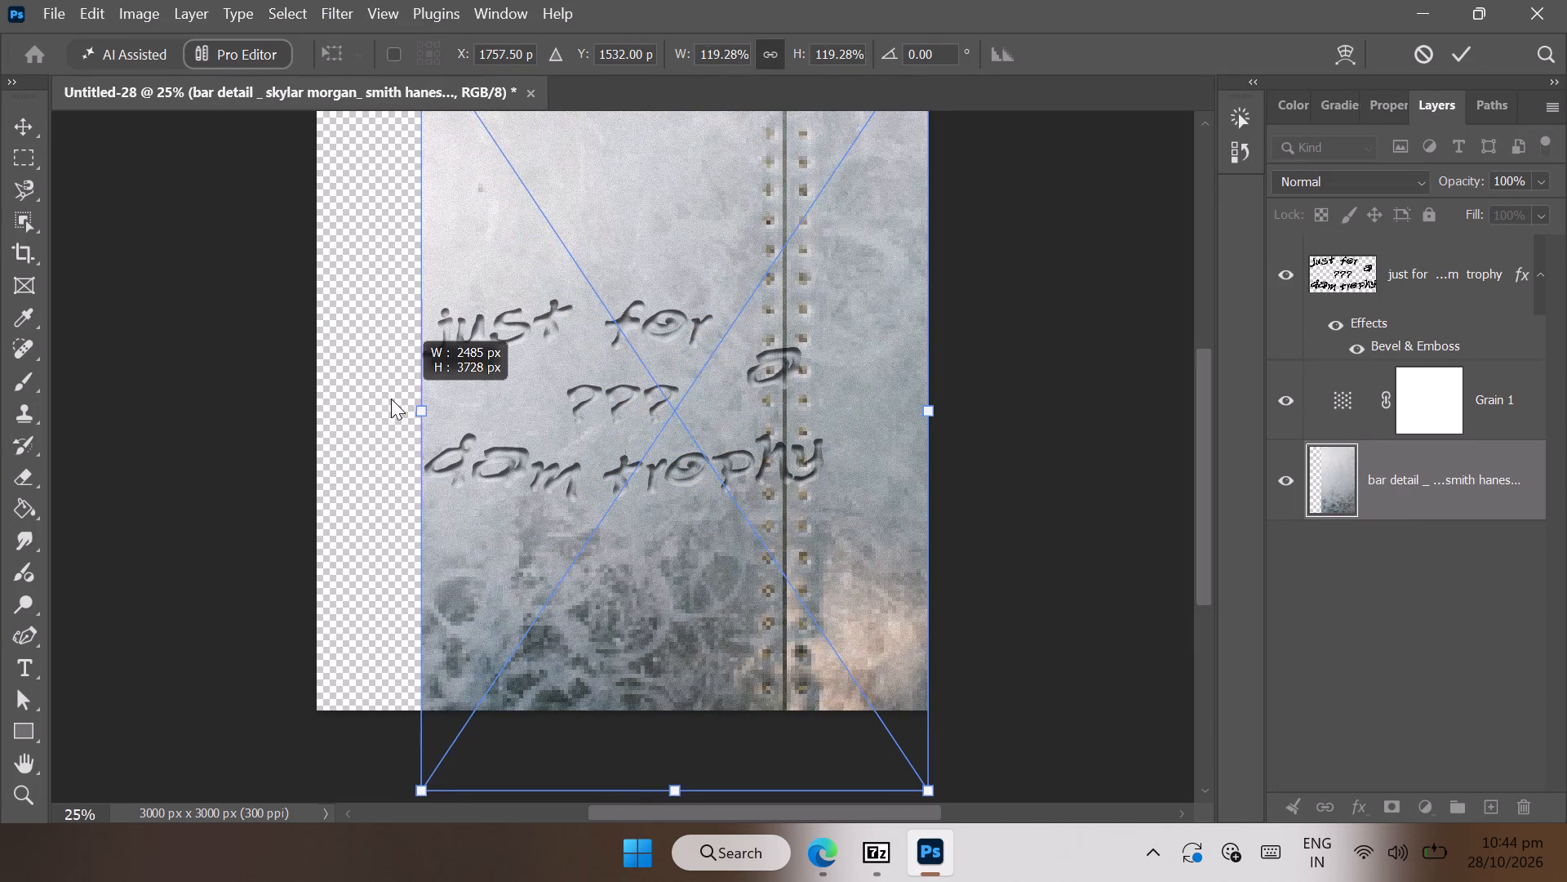
{"action": "left_click_drag", "start_coordinate": [391, 399], "coordinate": [216, 398]}
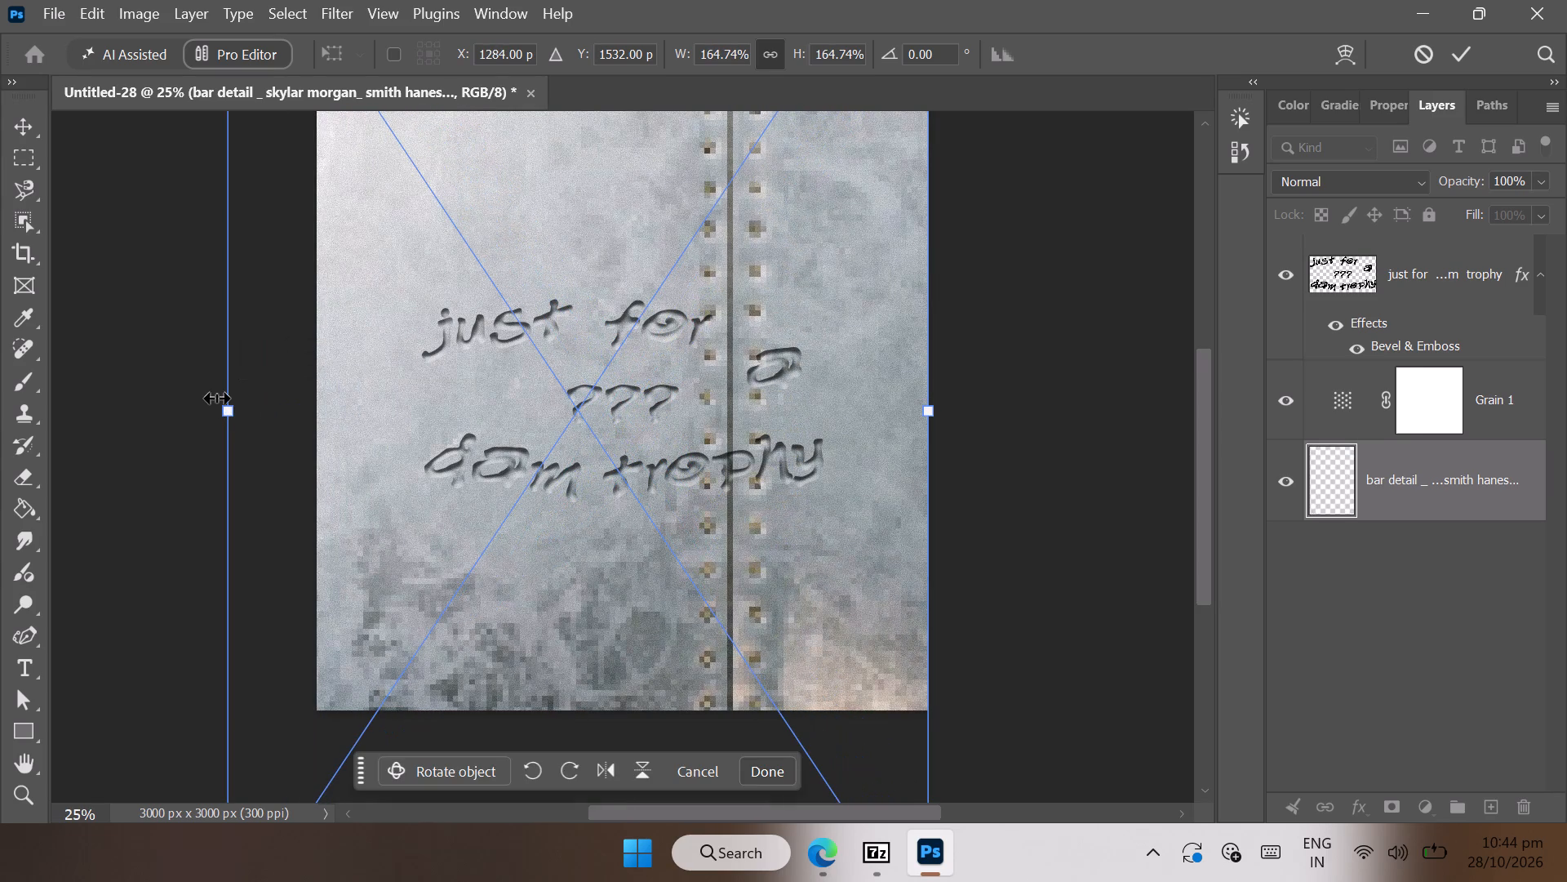
{"action": "left_click_drag", "start_coordinate": [221, 412], "coordinate": [283, 398]}
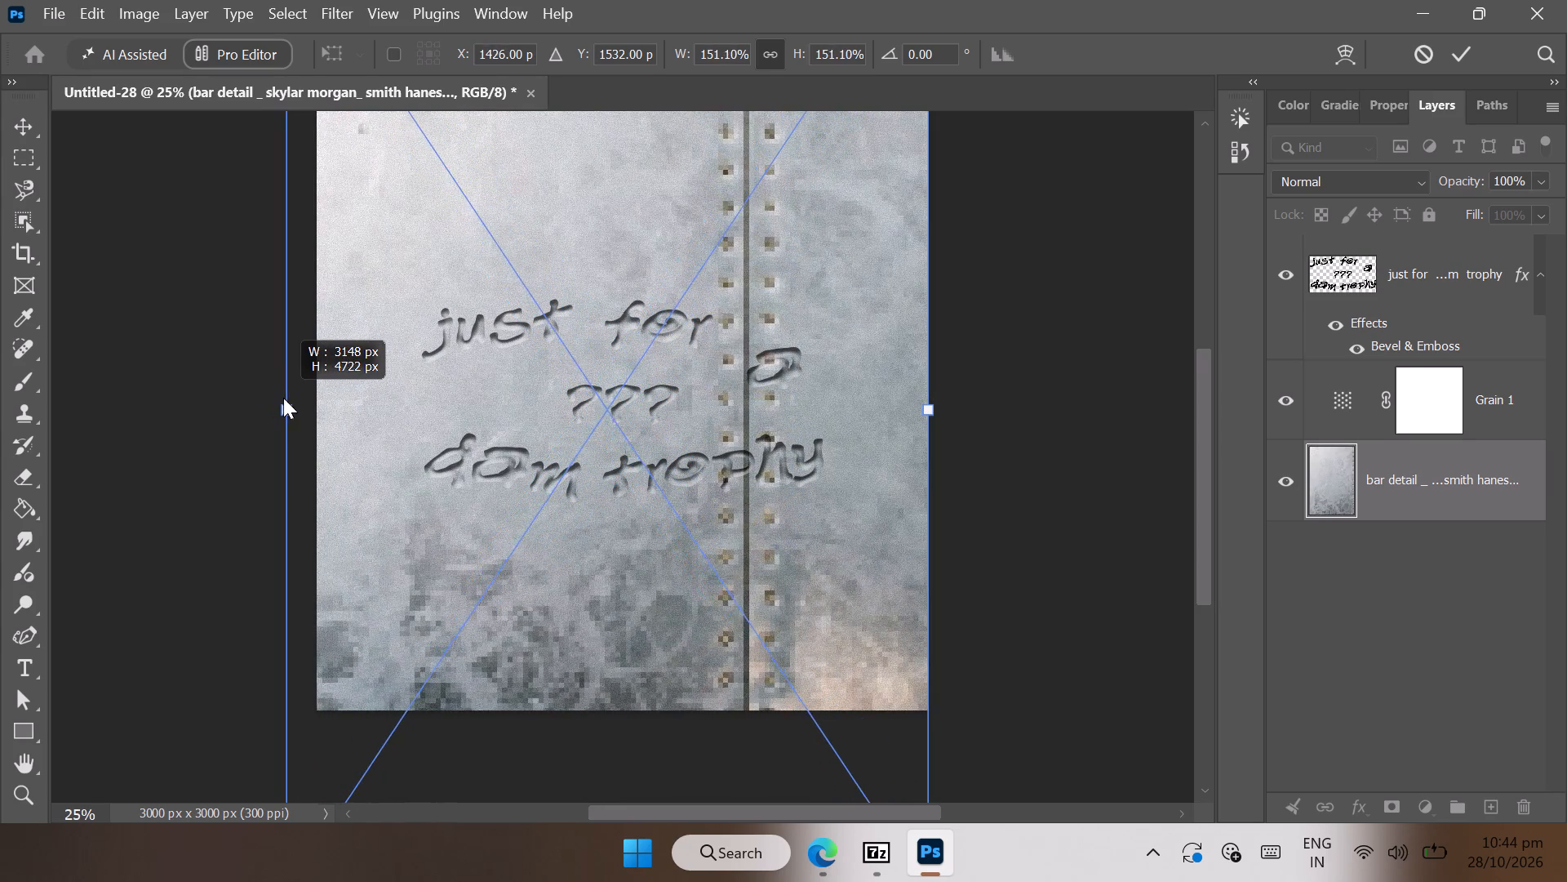
{"action": "left_click_drag", "start_coordinate": [283, 398], "coordinate": [304, 398]}
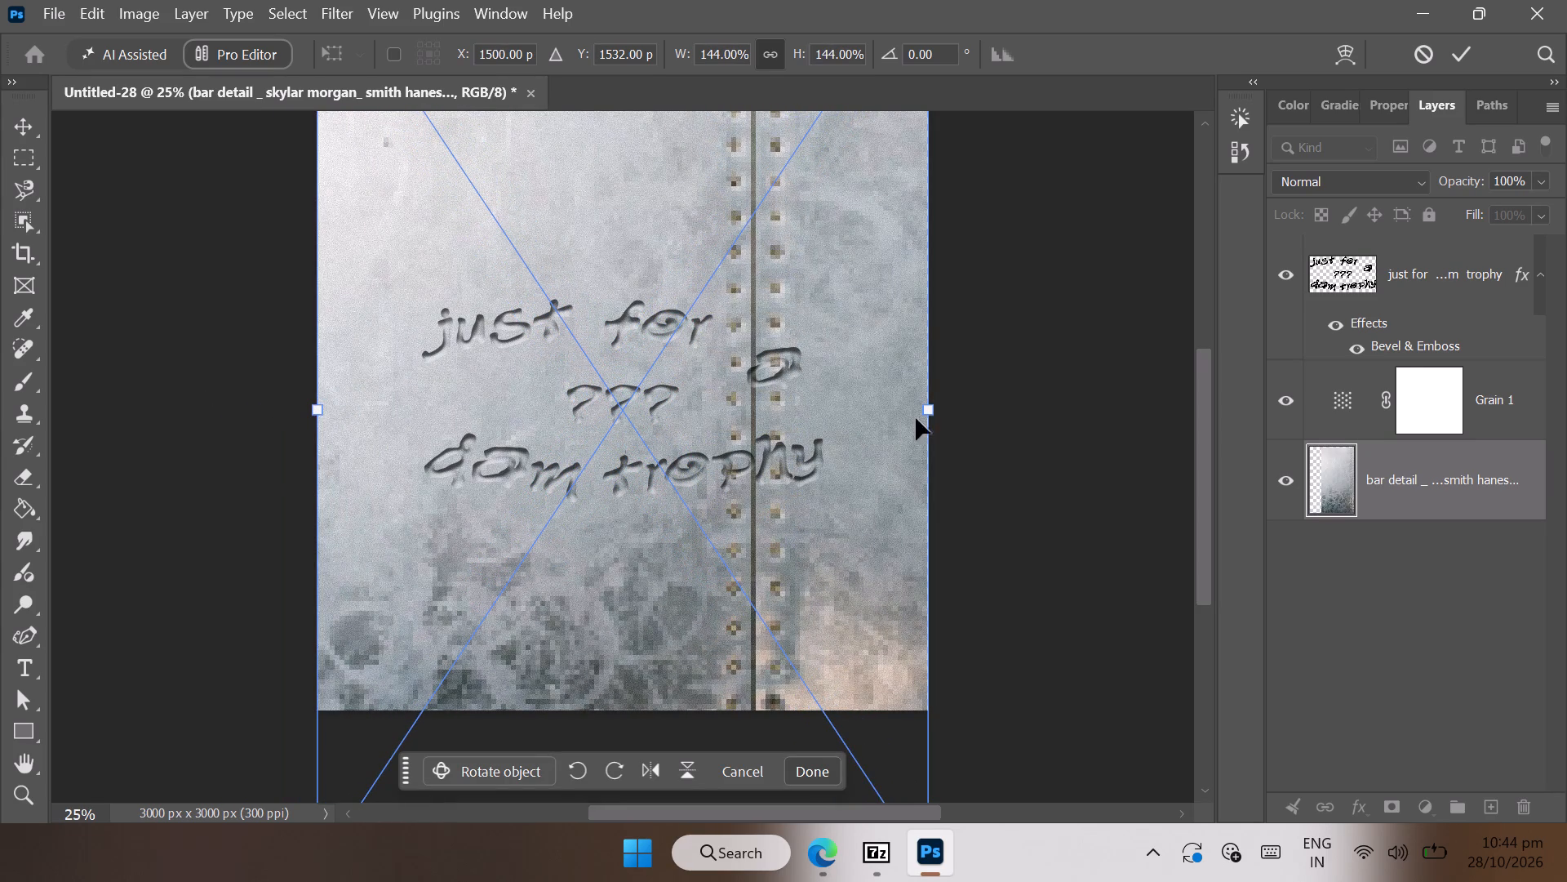
{"action": "left_click_drag", "start_coordinate": [923, 412], "coordinate": [962, 412]}
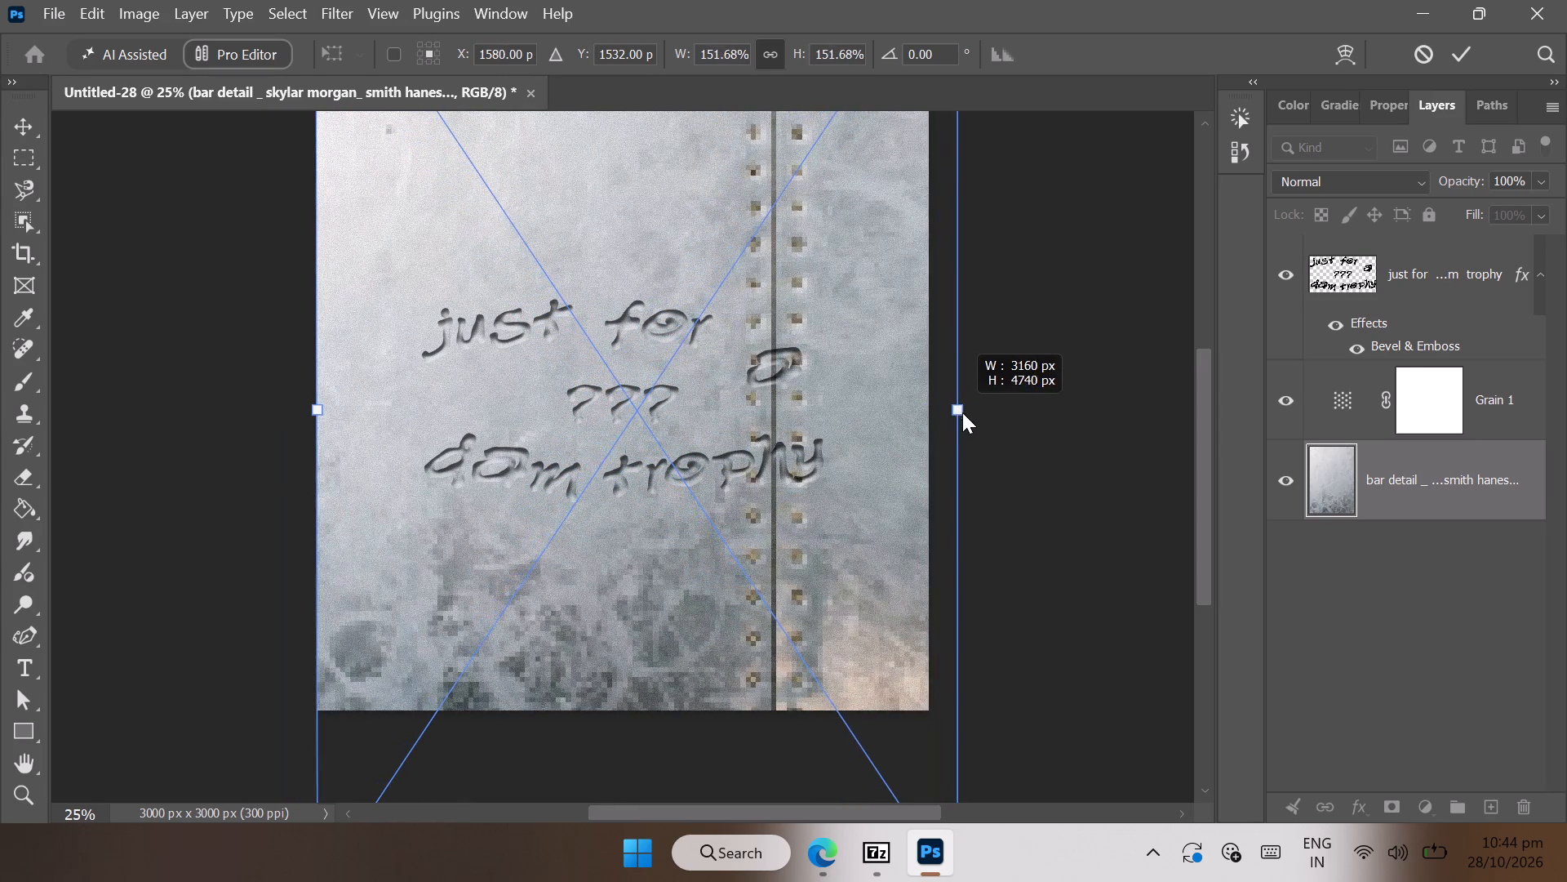
{"action": "left_click_drag", "start_coordinate": [962, 412], "coordinate": [1059, 418]}
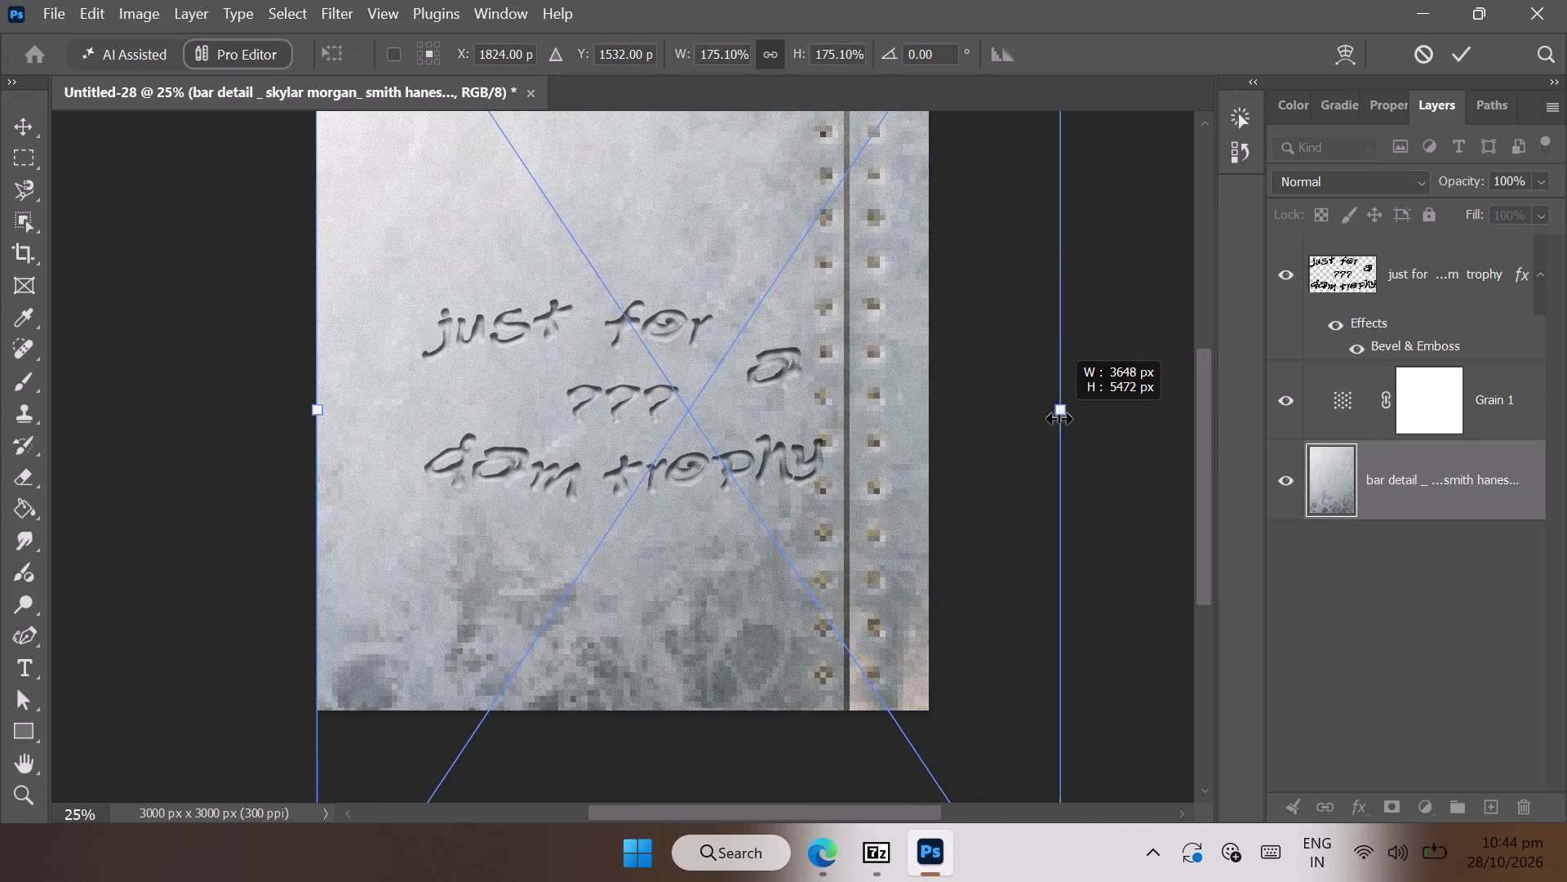
{"action": "left_click_drag", "start_coordinate": [1059, 418], "coordinate": [1079, 420]}
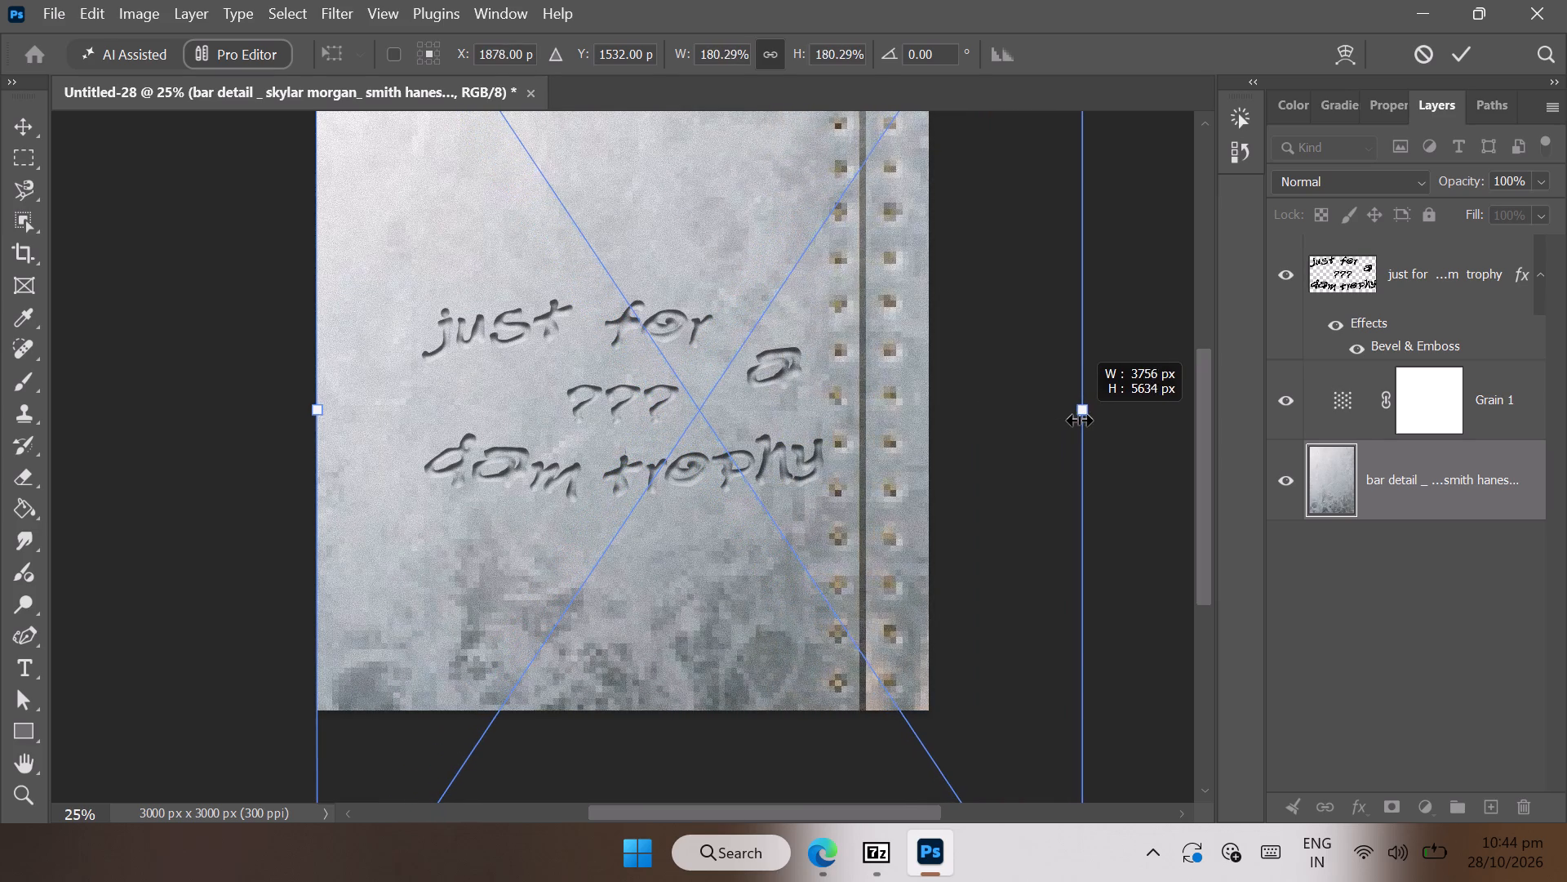
{"action": "left_click_drag", "start_coordinate": [1079, 420], "coordinate": [1088, 422]}
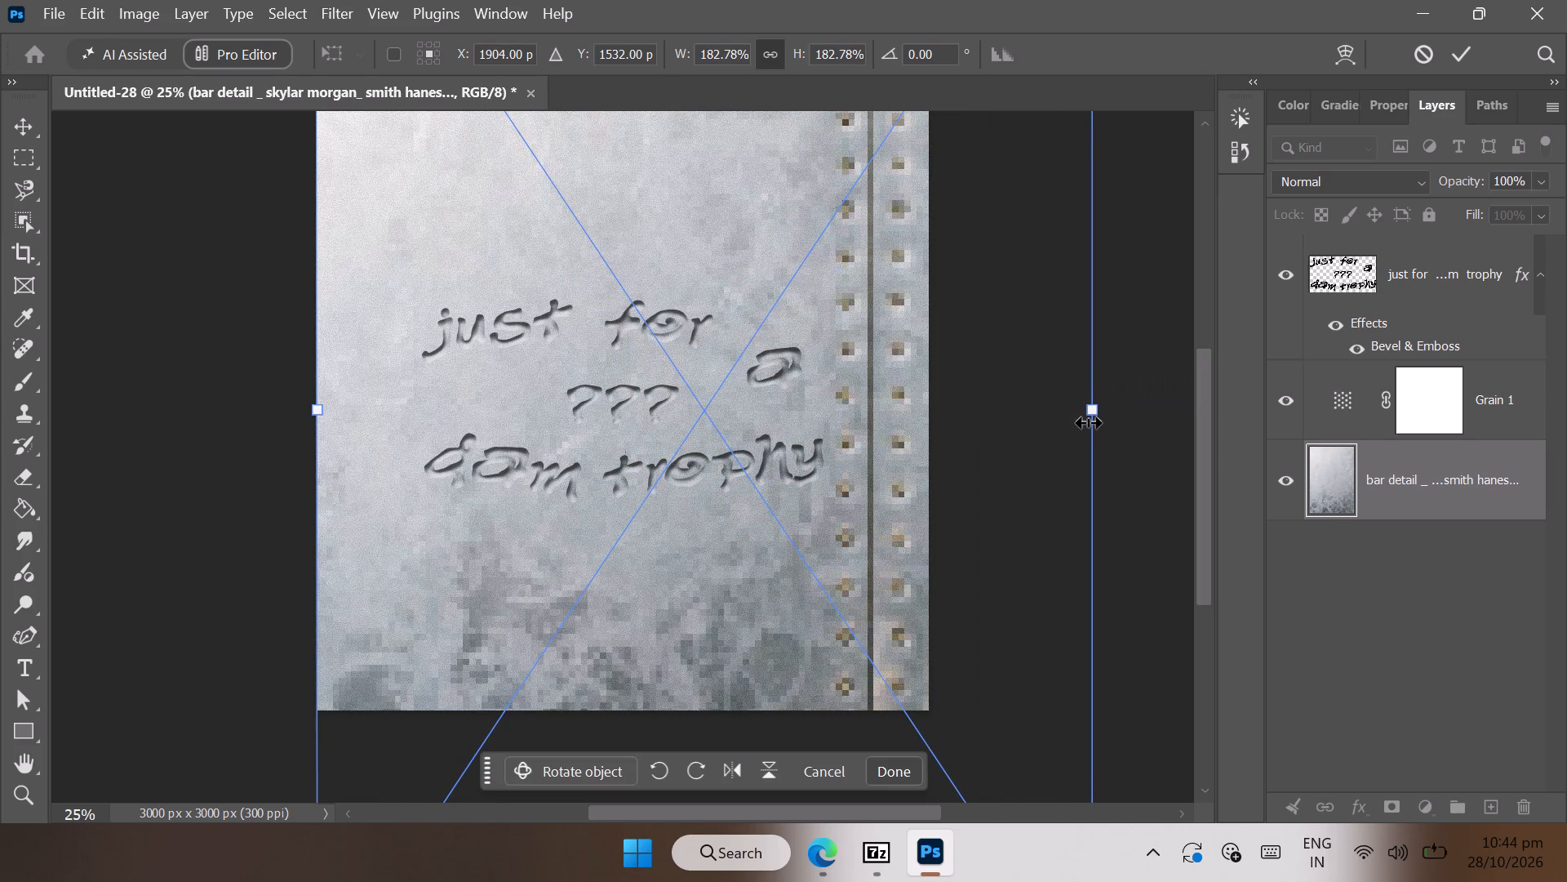
{"action": "left_click", "coordinate": [900, 767]}
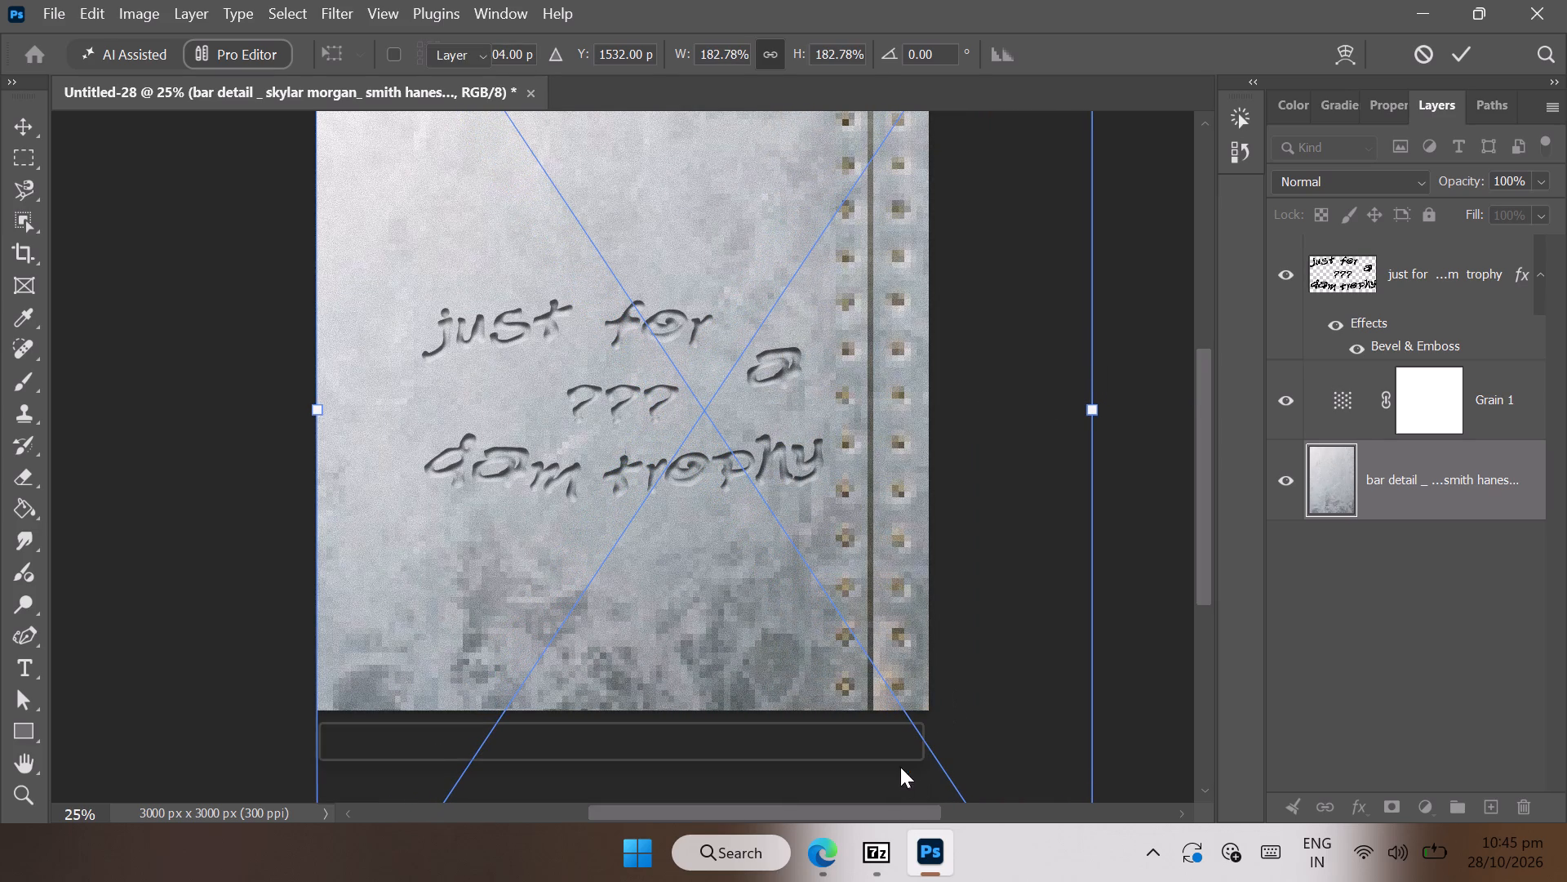
{"action": "left_click", "coordinate": [1328, 590]}
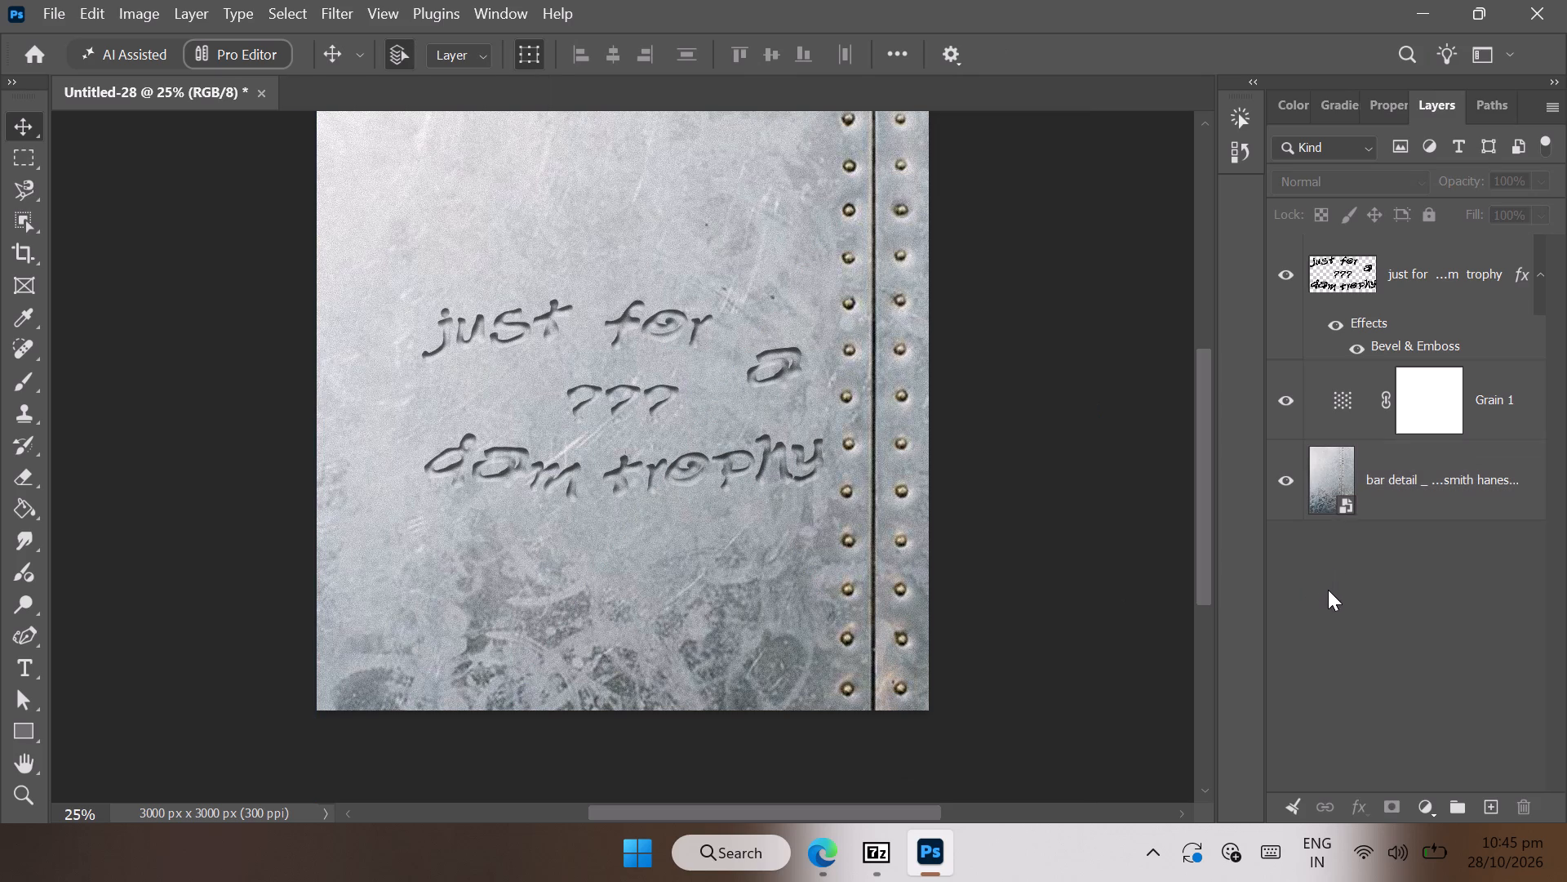
Darken the riveted metal image layer with a Brightness/Contrast adjustment, setting the brightness to -65.
{"action": "scroll", "coordinate": [1121, 622], "scroll_direction": "up", "scroll_amount": 1}
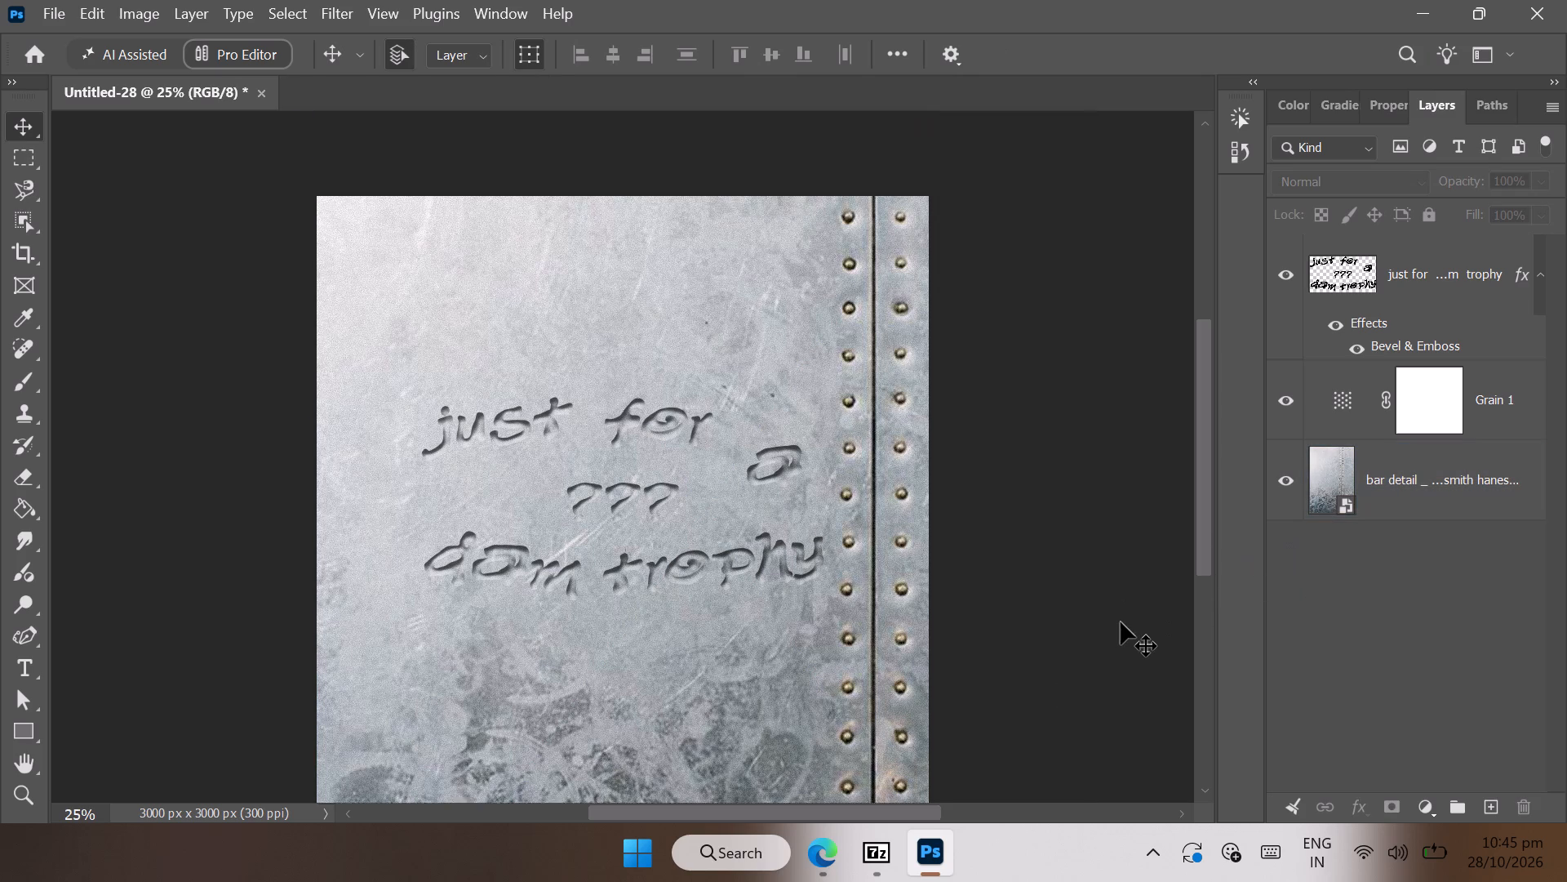
{"action": "scroll", "coordinate": [1121, 622], "scroll_direction": "up", "scroll_amount": 1}
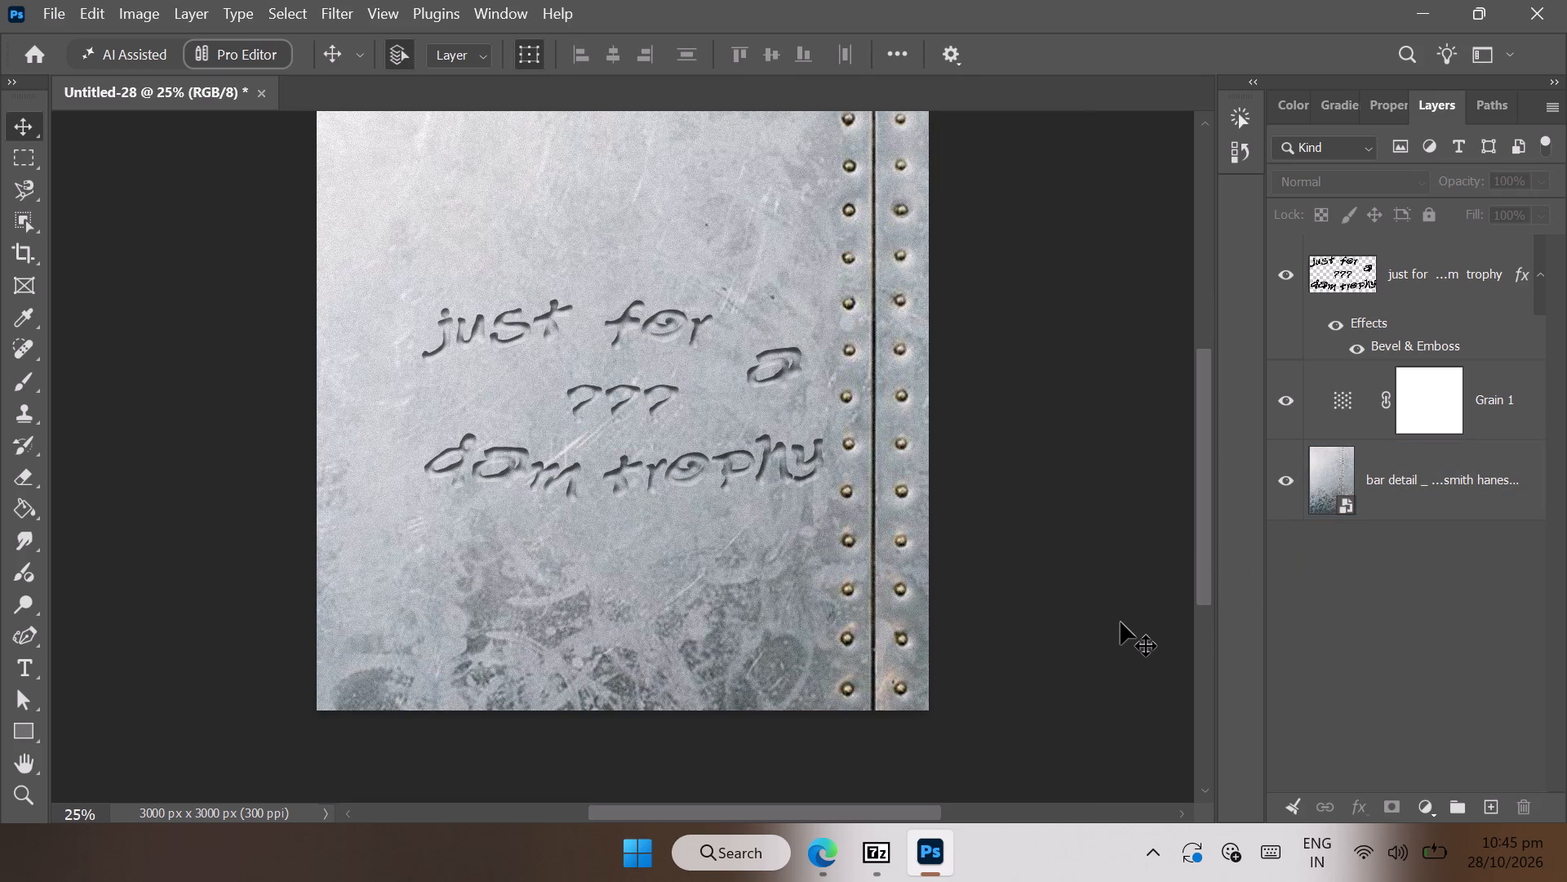
{"action": "left_click", "coordinate": [1394, 482]}
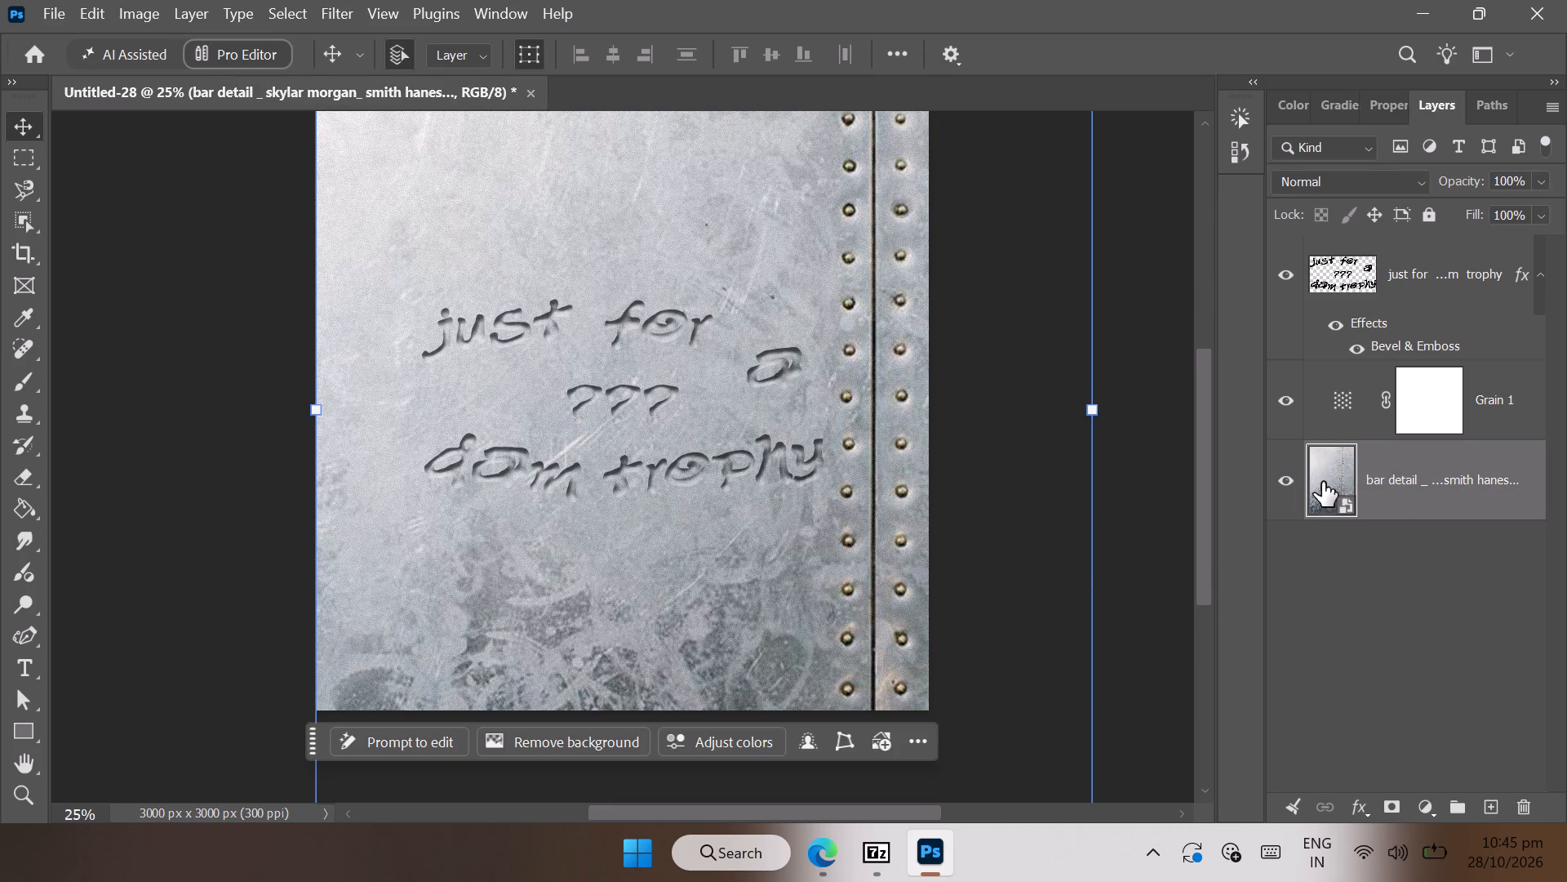
{"action": "left_click", "coordinate": [95, 7]}
{"action": "left_click", "coordinate": [153, 17]}
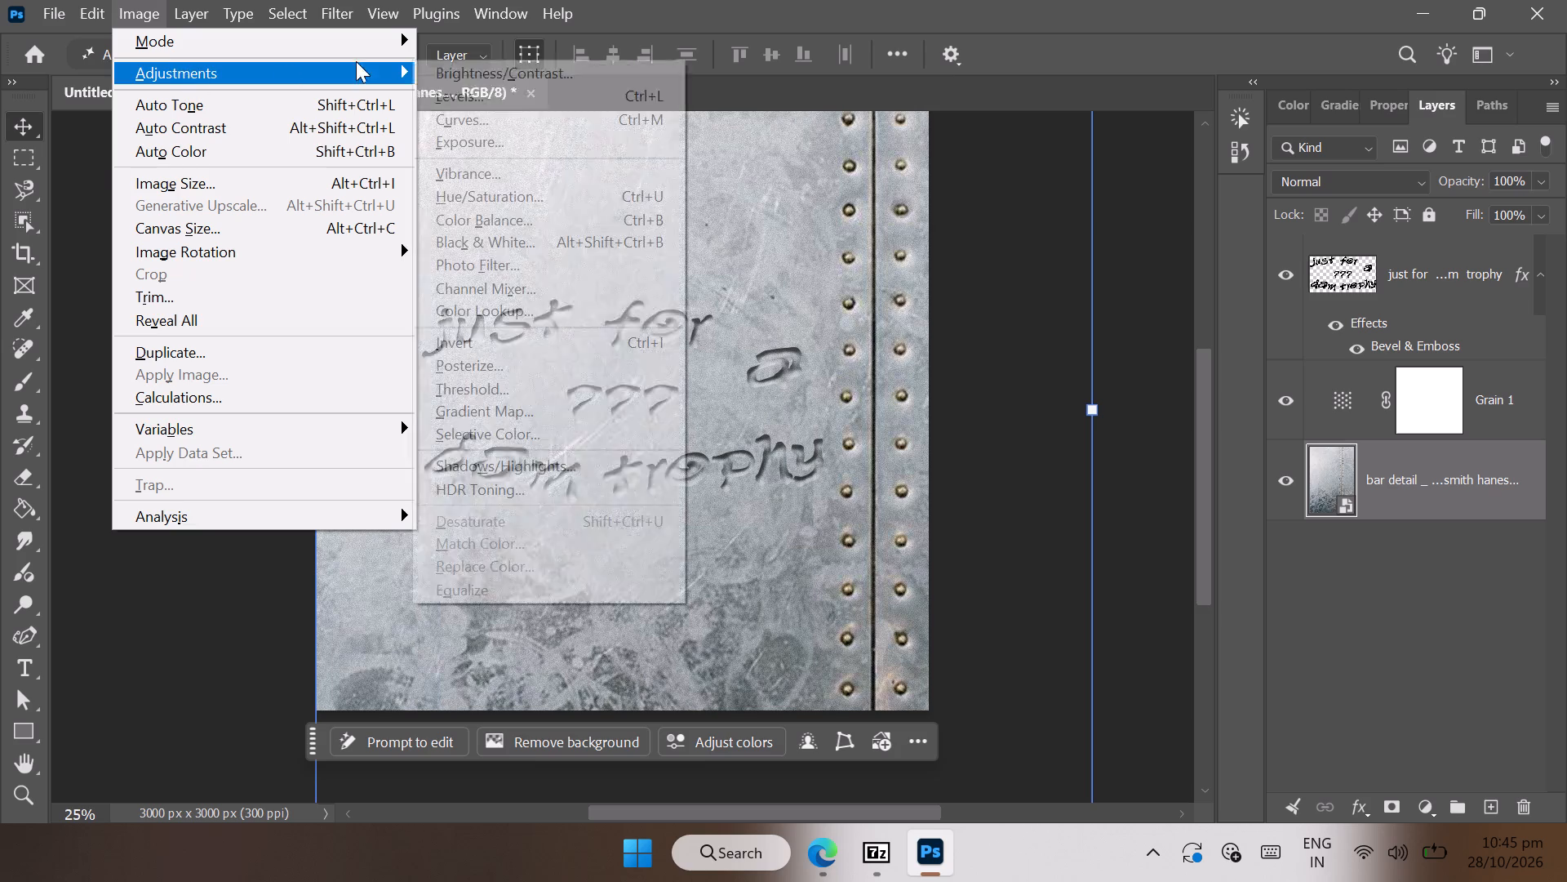
{"action": "left_click", "coordinate": [456, 72]}
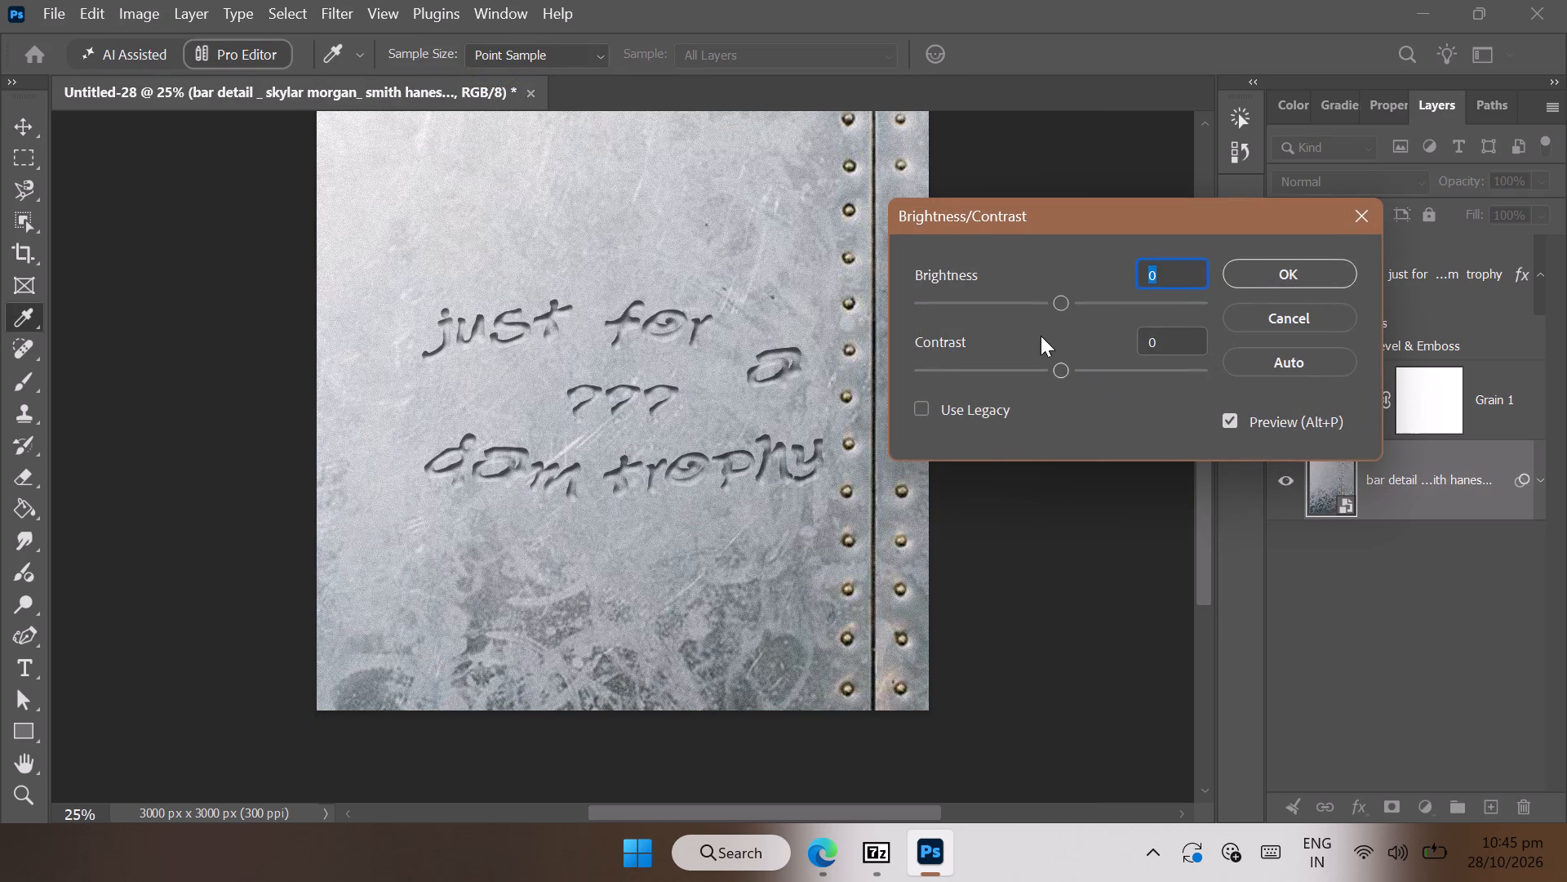
{"action": "left_click_drag", "start_coordinate": [1068, 300], "coordinate": [1044, 303]}
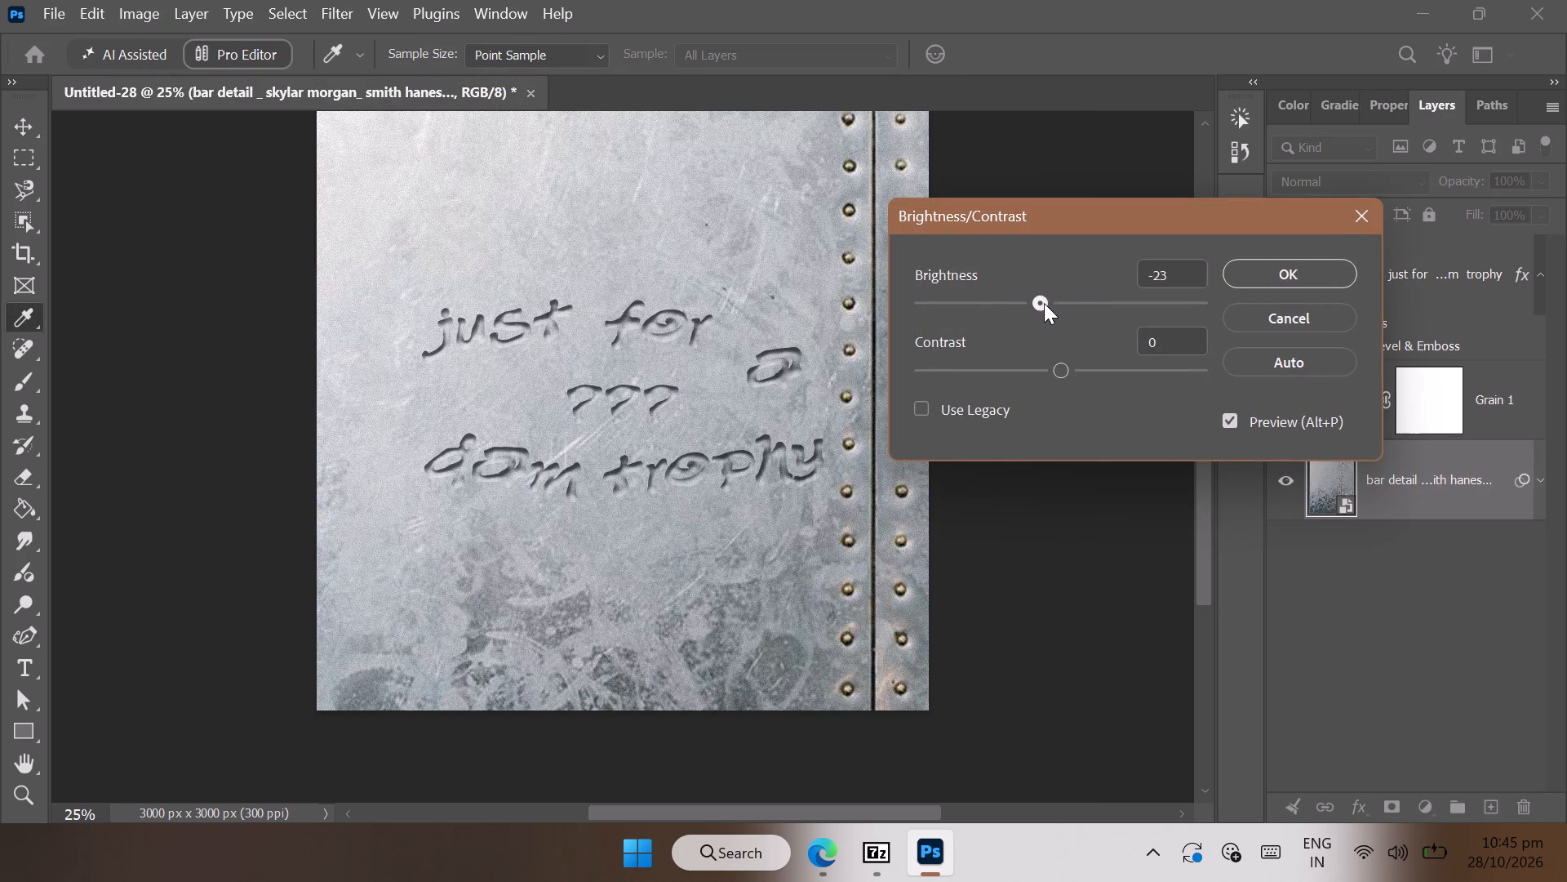
{"action": "left_click_drag", "start_coordinate": [1044, 303], "coordinate": [1007, 305]}
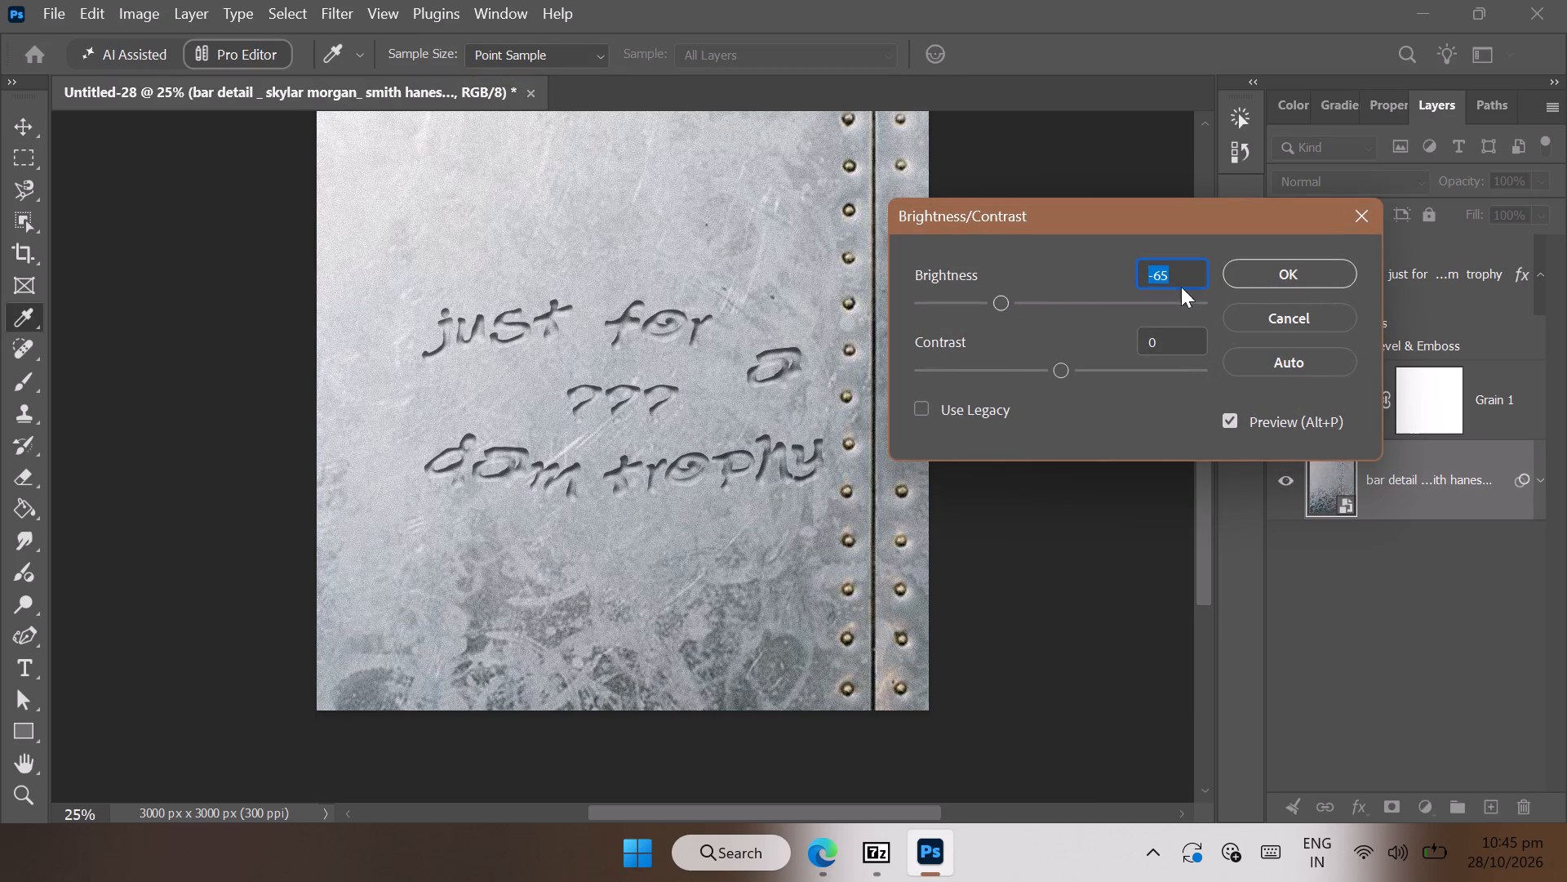
{"action": "left_click", "coordinate": [1291, 283]}
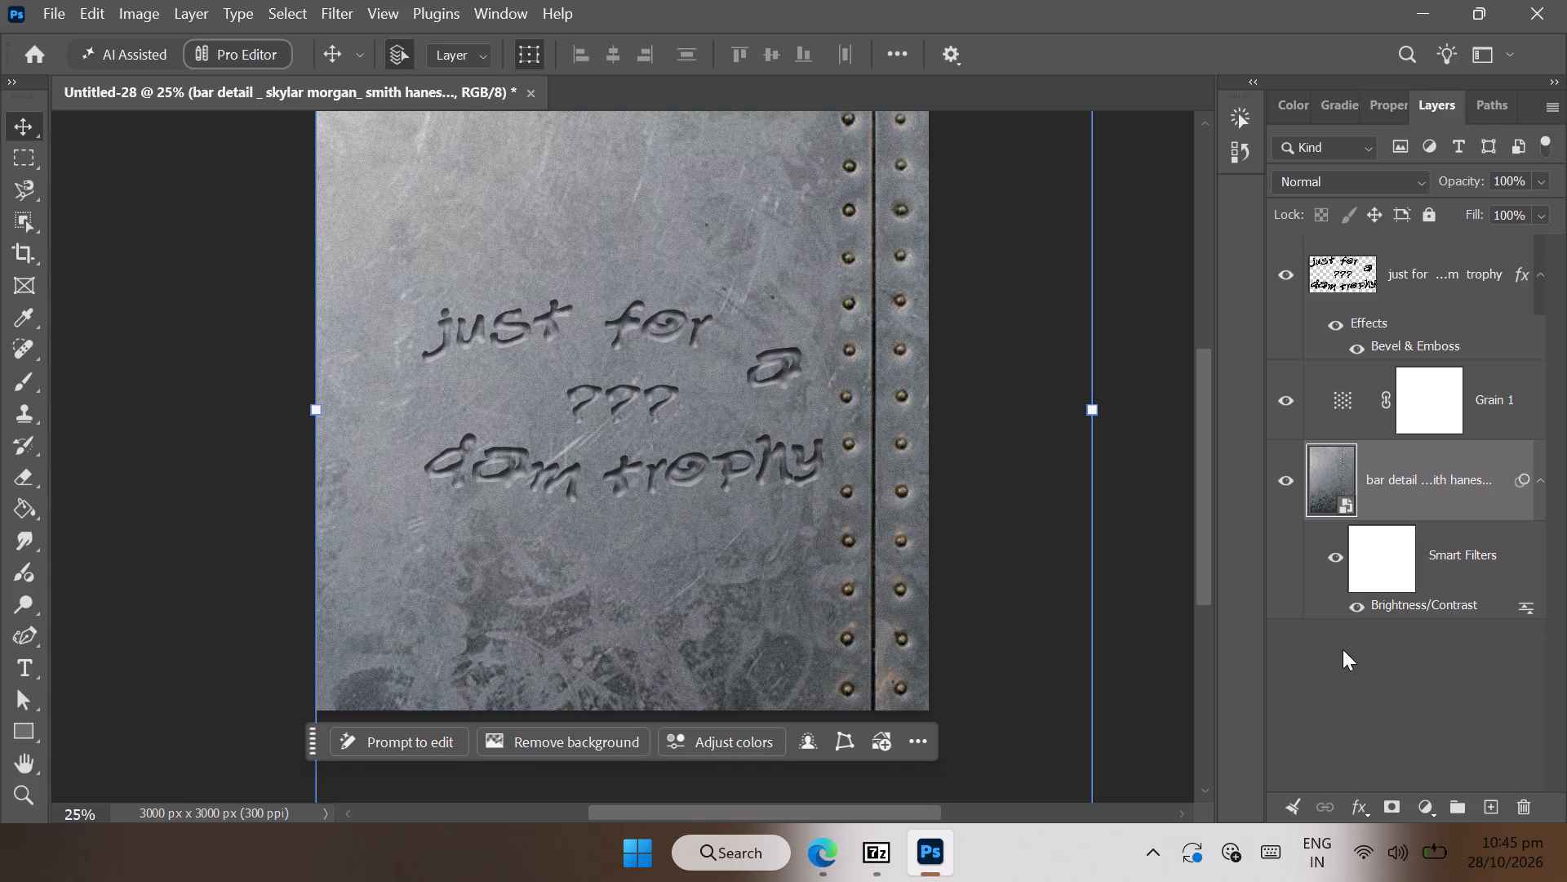
{"action": "left_click", "coordinate": [1338, 697]}
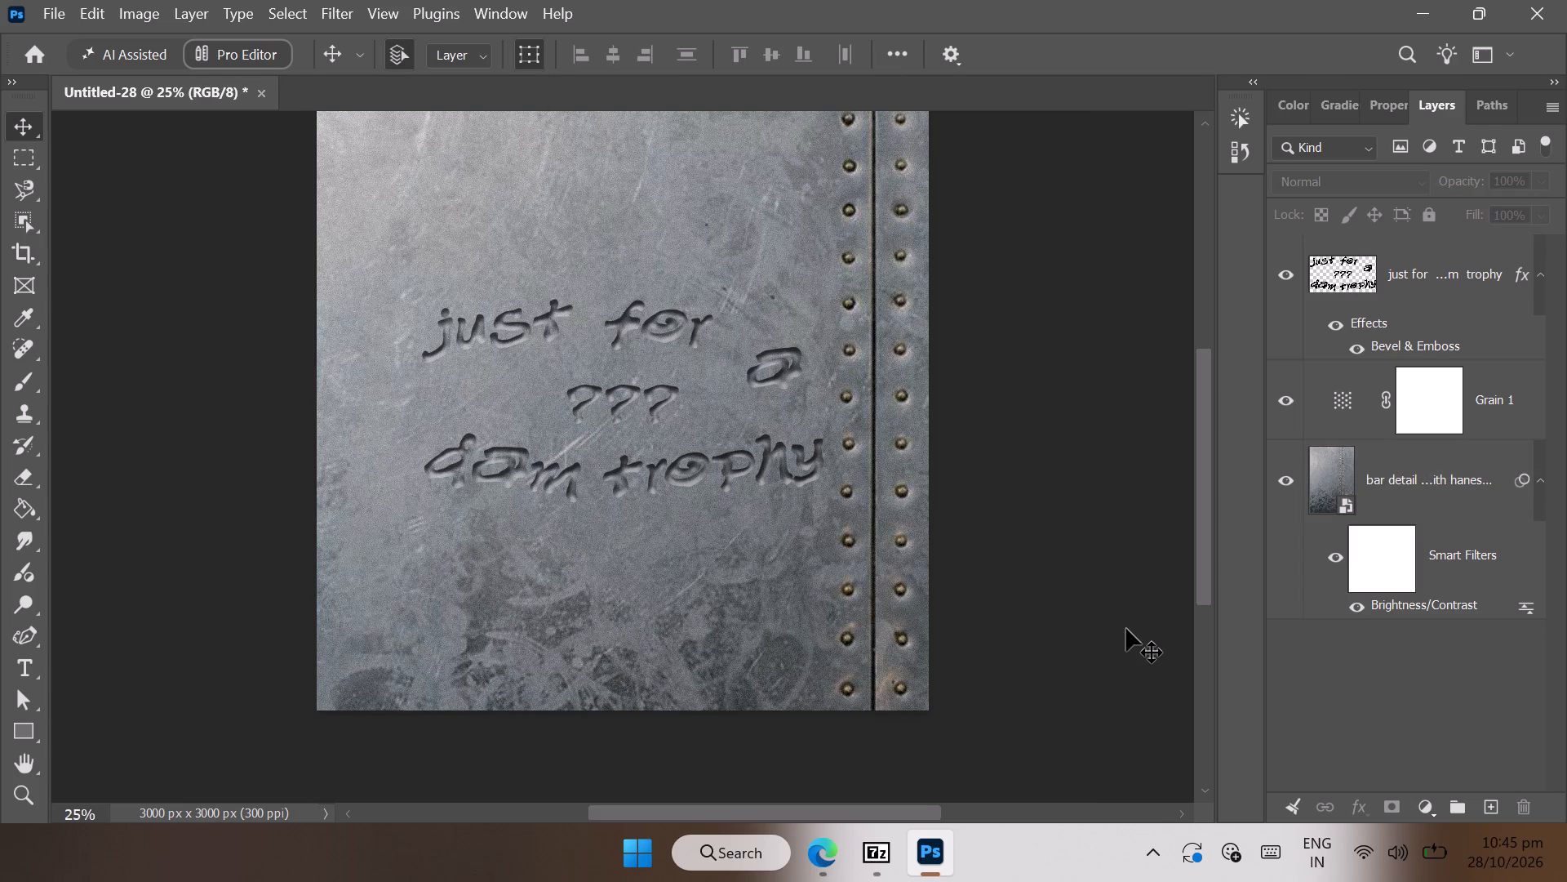
Rasterize the riveted metal image layer.
{"action": "scroll", "coordinate": [1126, 629], "scroll_direction": "up", "scroll_amount": 1}
{"action": "scroll", "coordinate": [1126, 629], "scroll_direction": "down", "scroll_amount": 1, "text": "ctrl"}
{"action": "scroll", "coordinate": [1126, 629], "scroll_direction": "up", "scroll_amount": 1, "text": "ctrl"}
{"action": "scroll", "coordinate": [1126, 629], "scroll_direction": "up", "scroll_amount": 1}
{"action": "scroll", "coordinate": [1126, 629], "scroll_direction": "down", "scroll_amount": 1, "text": "ctrl"}
{"action": "scroll", "coordinate": [1126, 629], "scroll_direction": "up", "scroll_amount": 1, "text": "ctrl"}
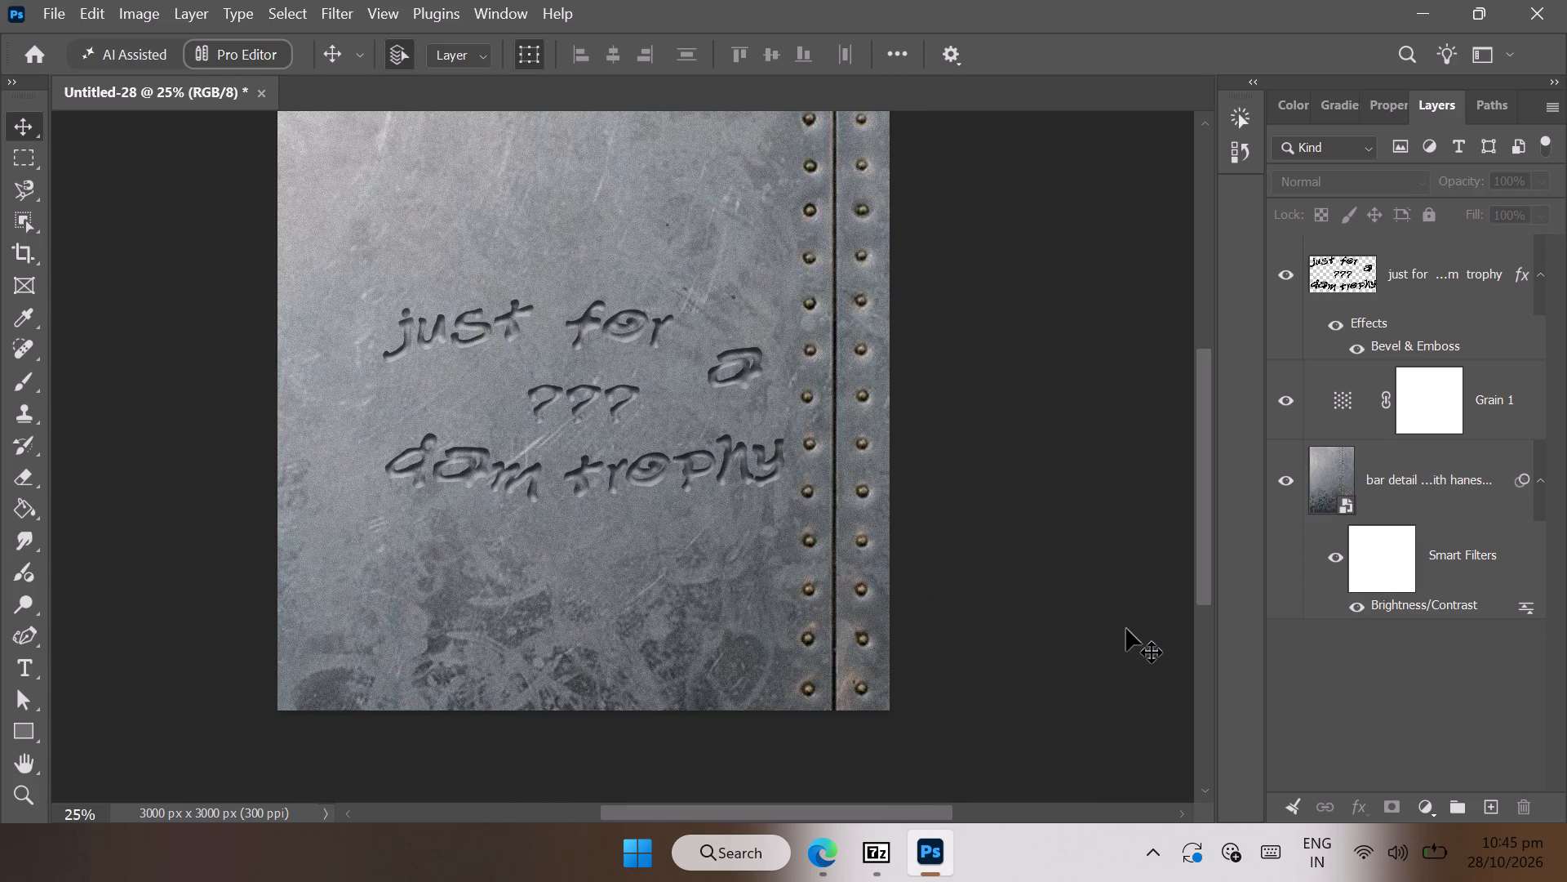
{"action": "left_click", "coordinate": [29, 162]}
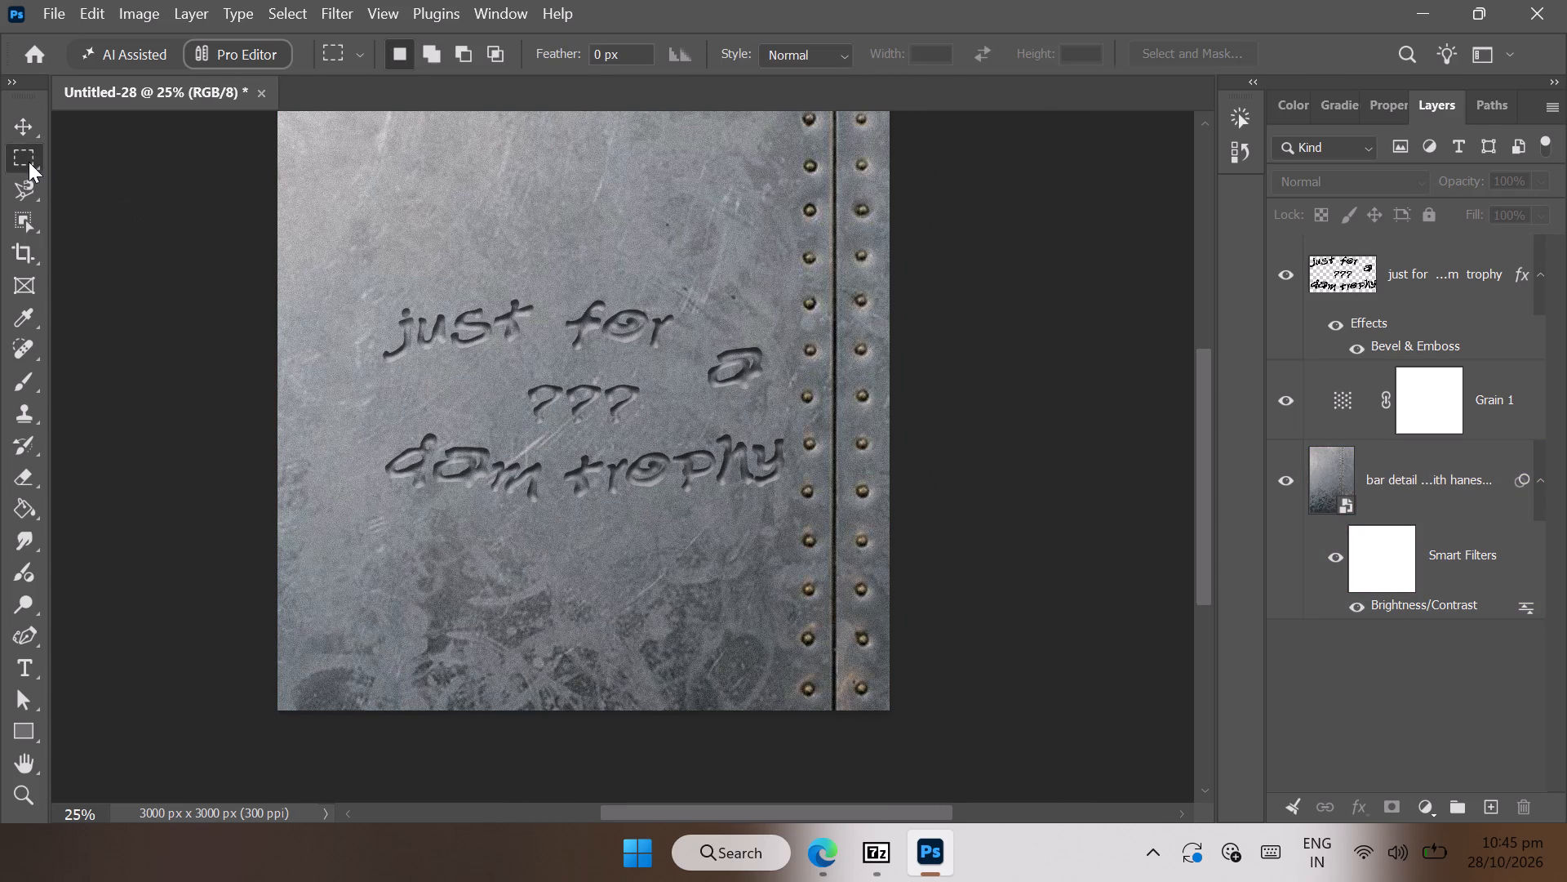
{"action": "right_click", "coordinate": [1459, 498]}
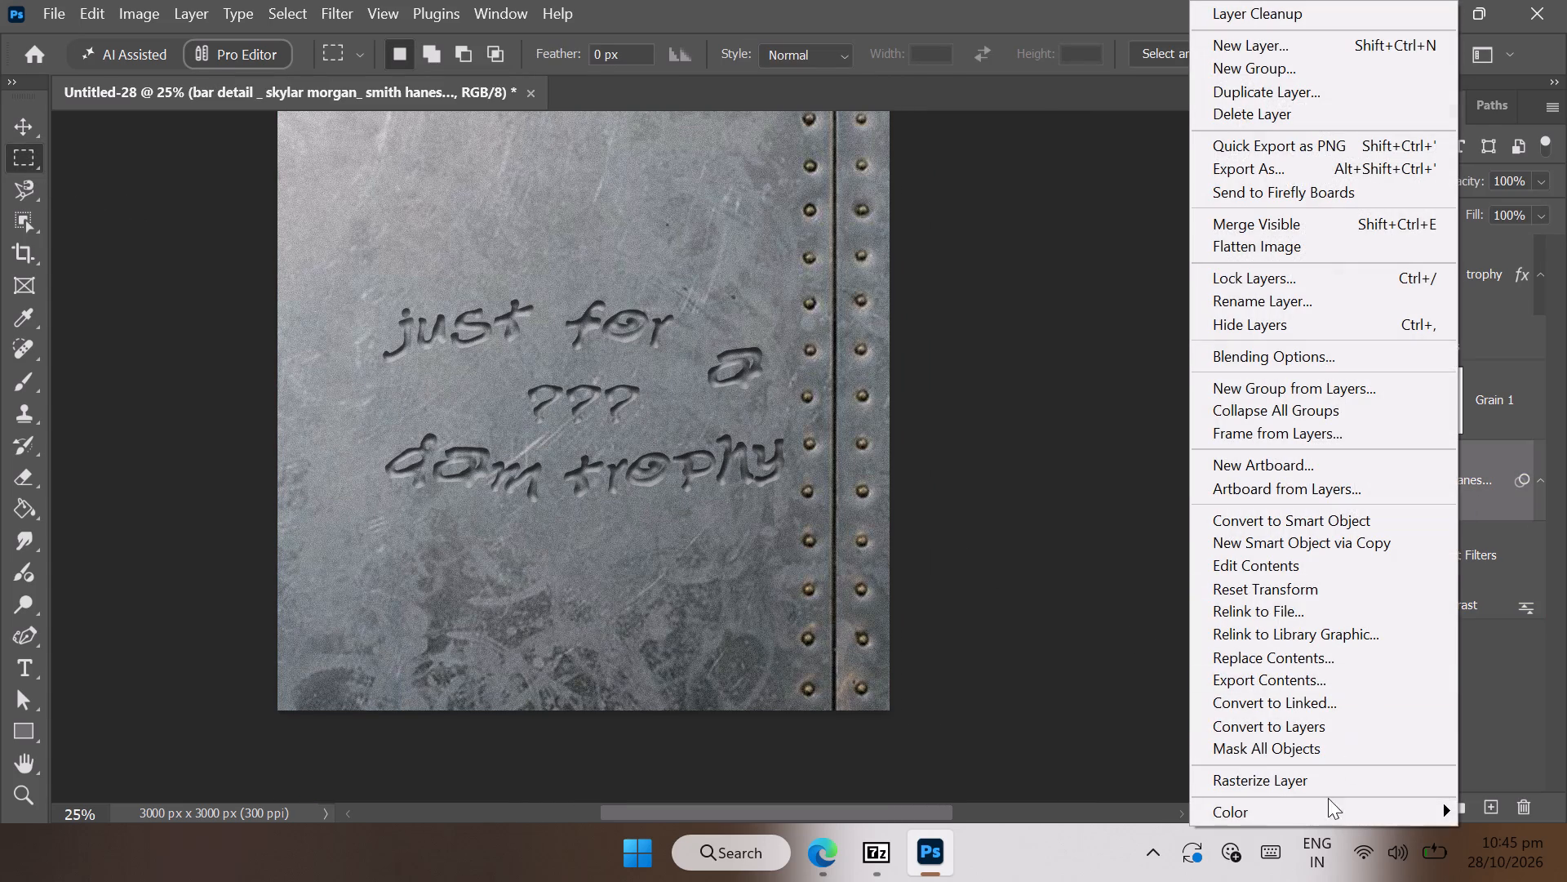
{"action": "left_click", "coordinate": [1321, 775]}
Select the full 3000 x 3000 px canvas area of the metal texture, cut it, and paste it as a new layer.
{"action": "scroll", "coordinate": [1046, 533], "scroll_direction": "up", "scroll_amount": 1}
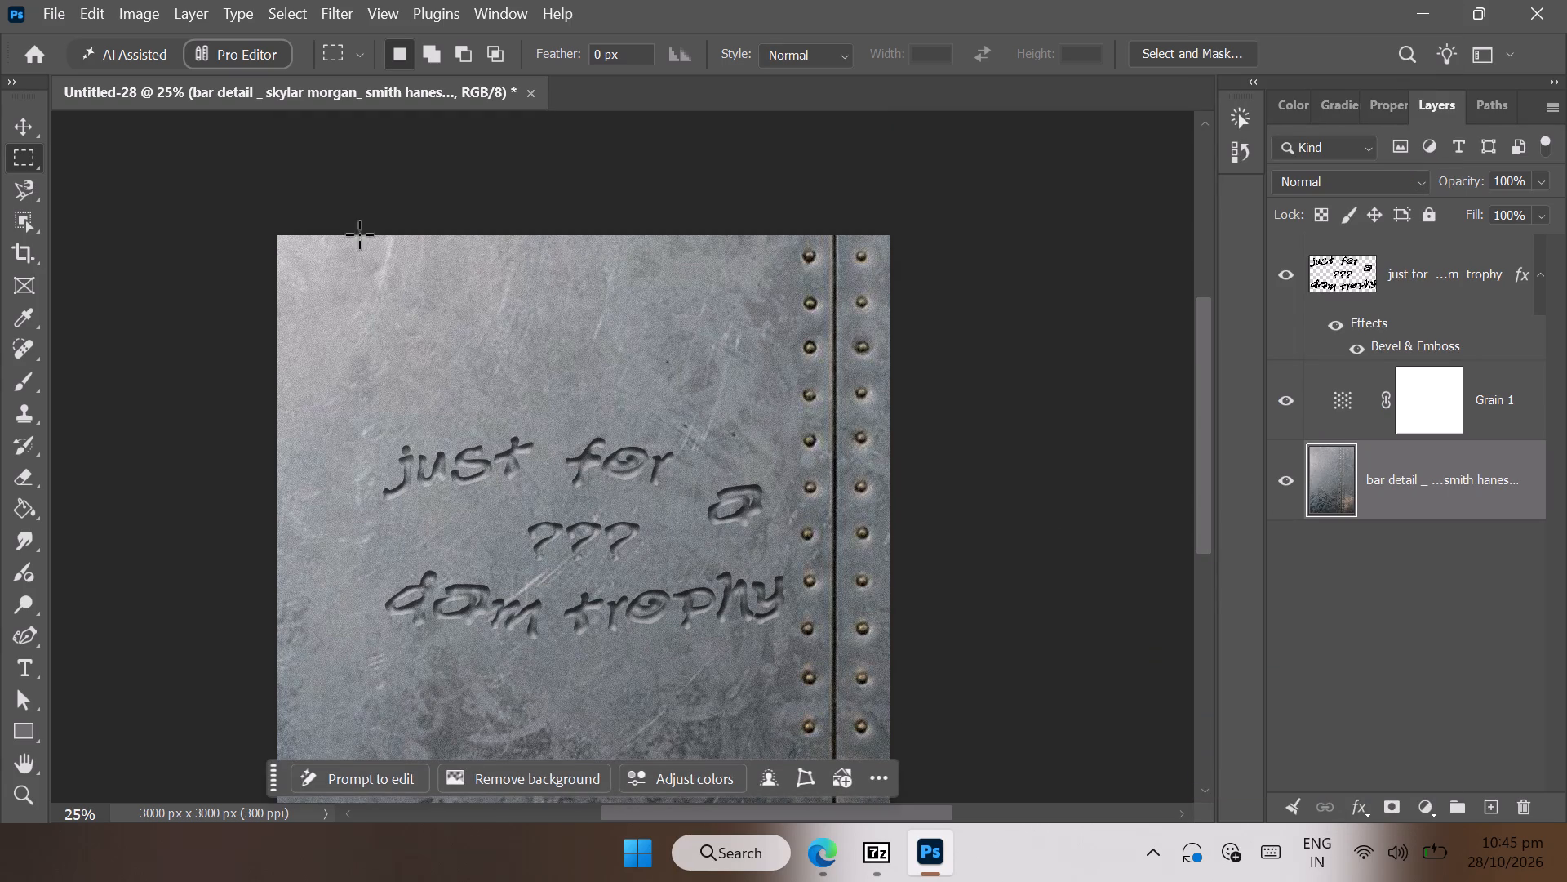
{"action": "left_click_drag", "start_coordinate": [272, 217], "coordinate": [846, 718]}
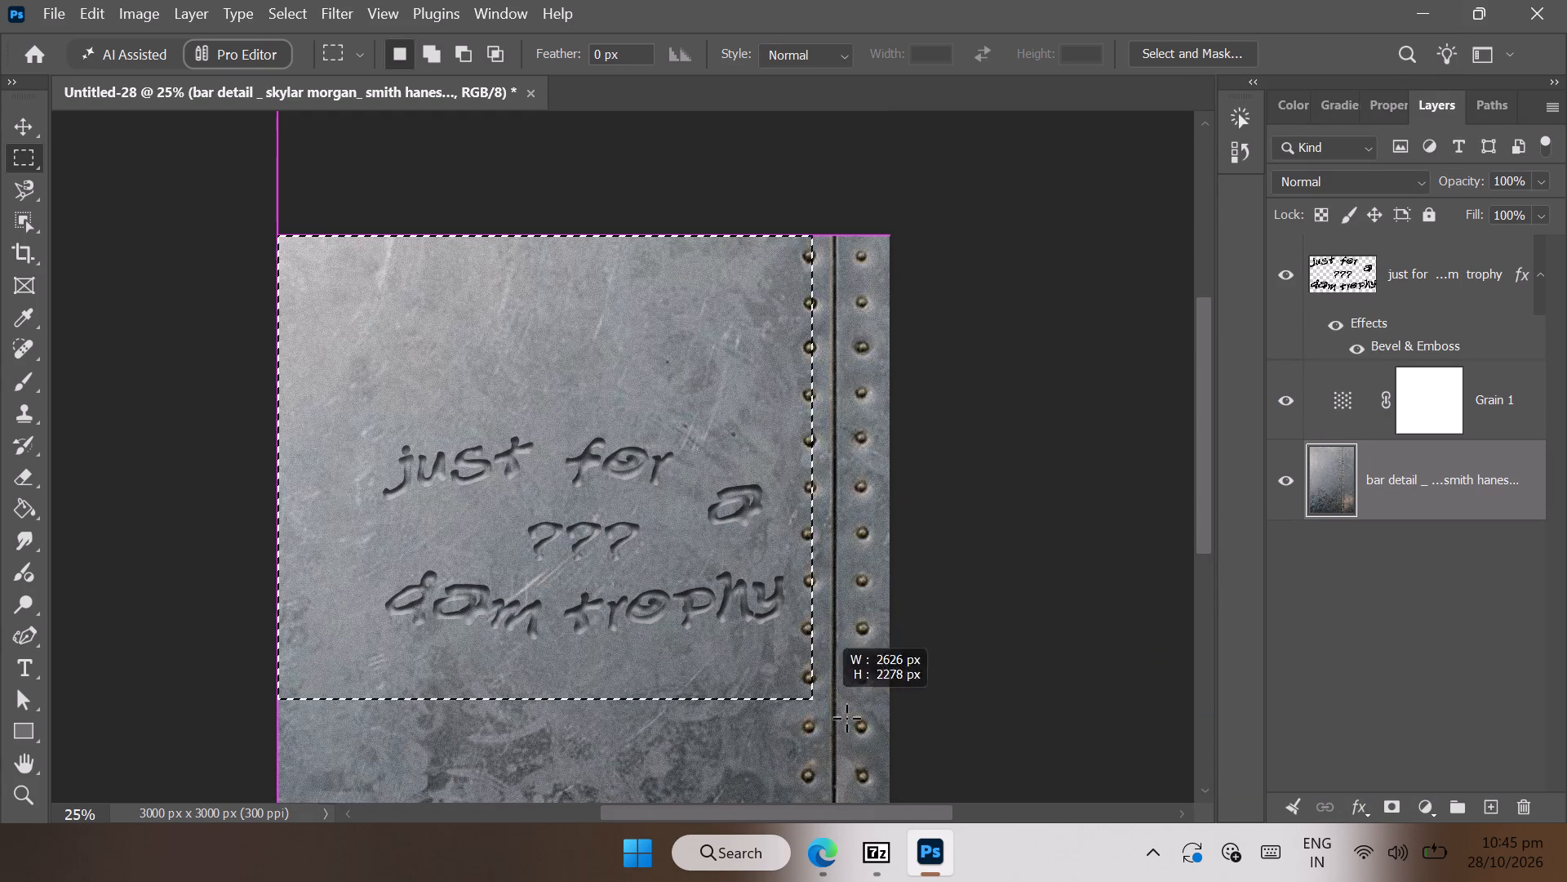
{"action": "left_click_drag", "start_coordinate": [846, 718], "coordinate": [984, 684]}
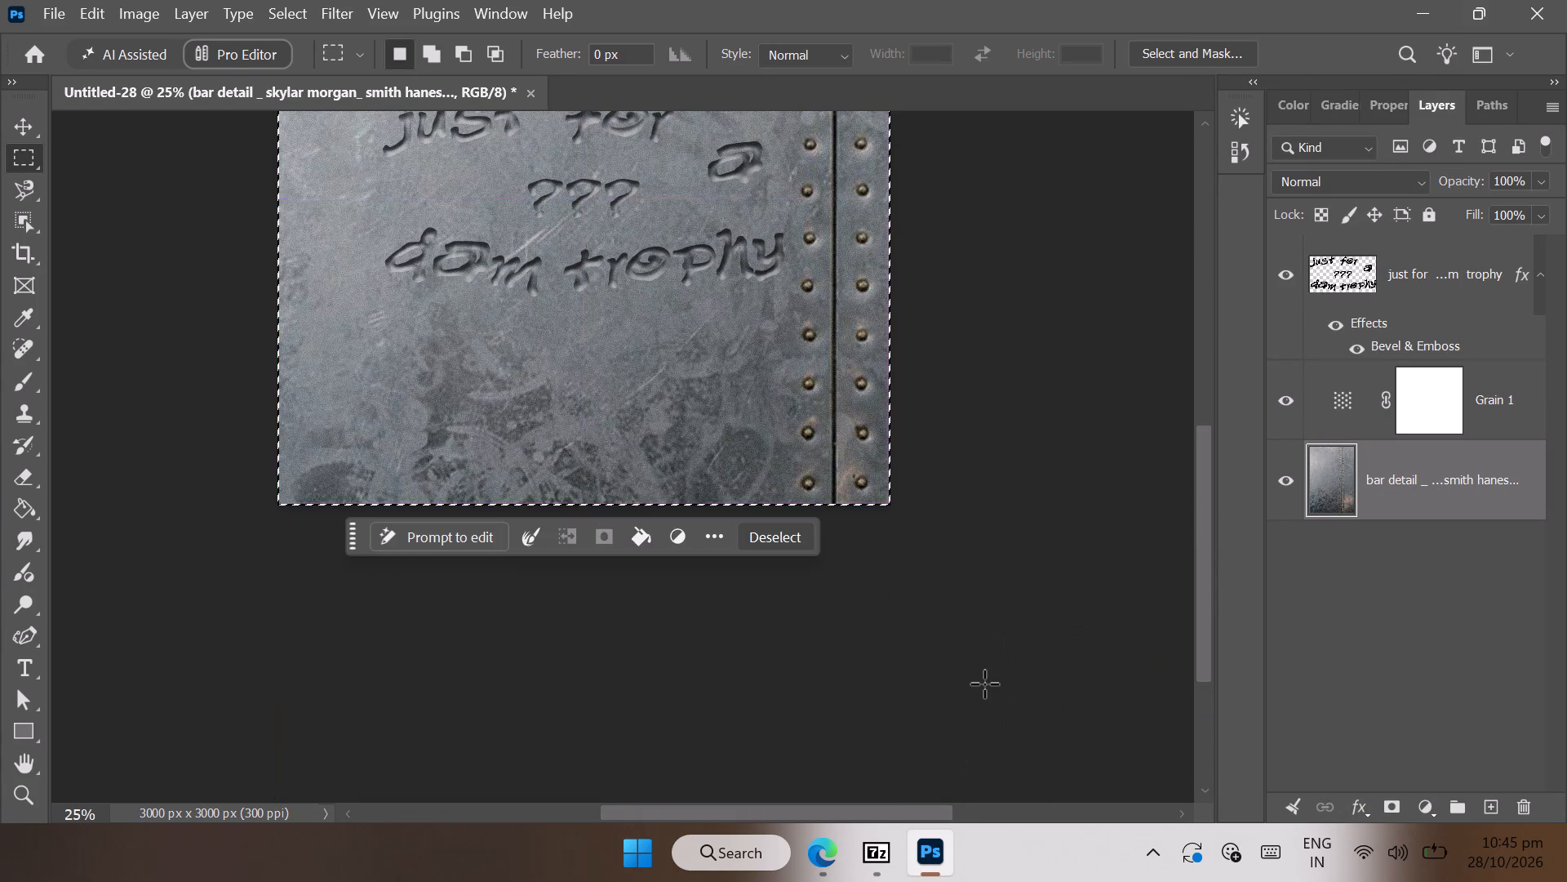
{"action": "scroll", "coordinate": [984, 684], "scroll_direction": "up", "scroll_amount": 2}
{"action": "key", "text": "ctrl+x"}
{"action": "key", "text": "ctrl+v"}
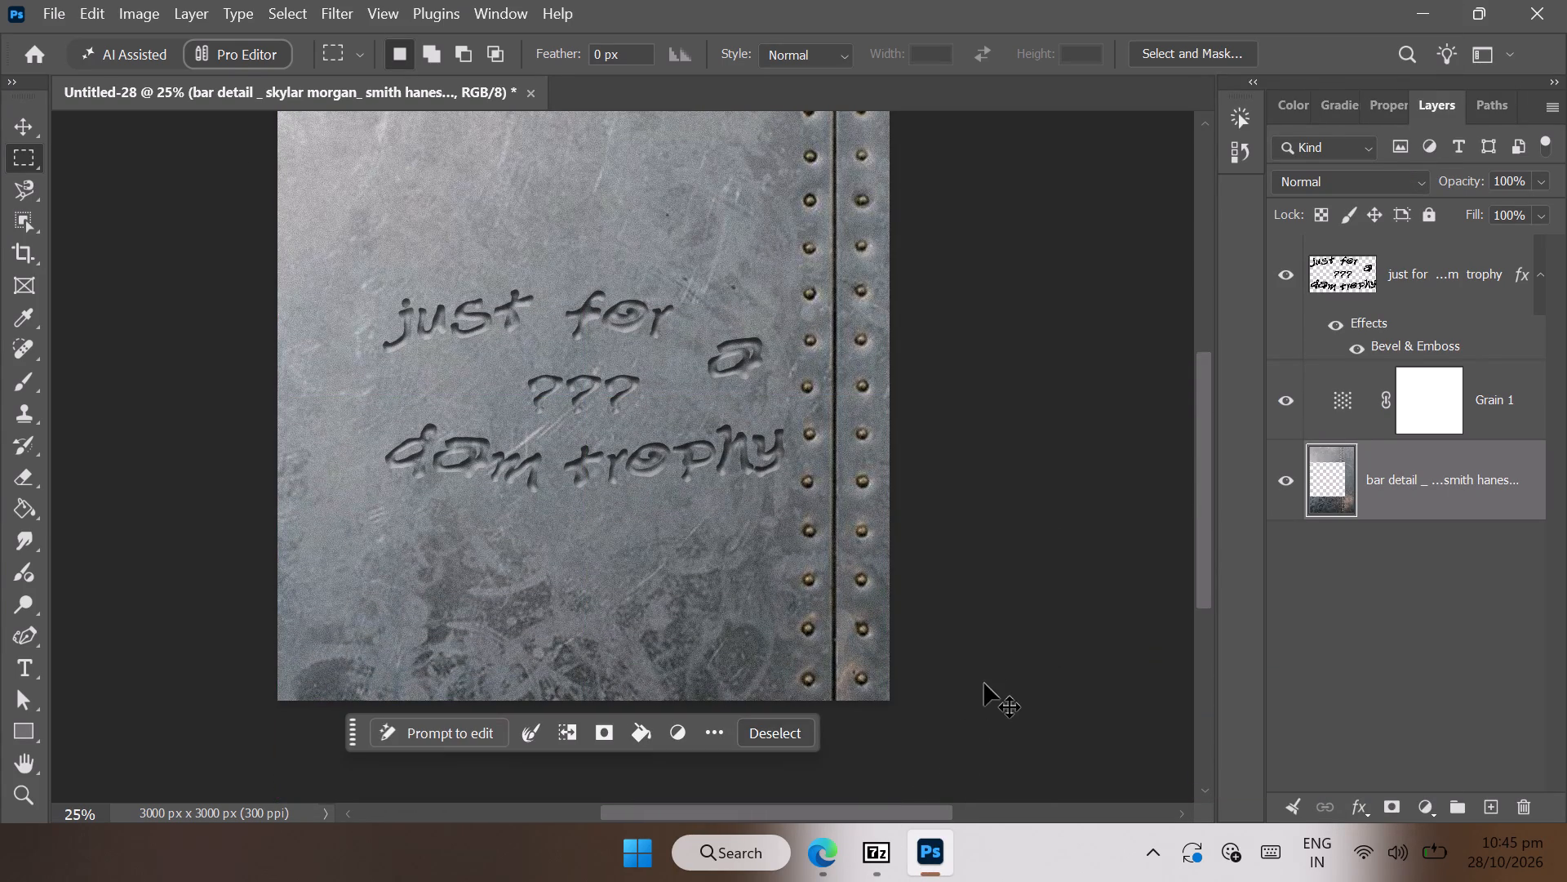
Delete the leftover metal image layer beneath the pasted canvas-sized texture.
{"action": "left_click", "coordinate": [1421, 555]}
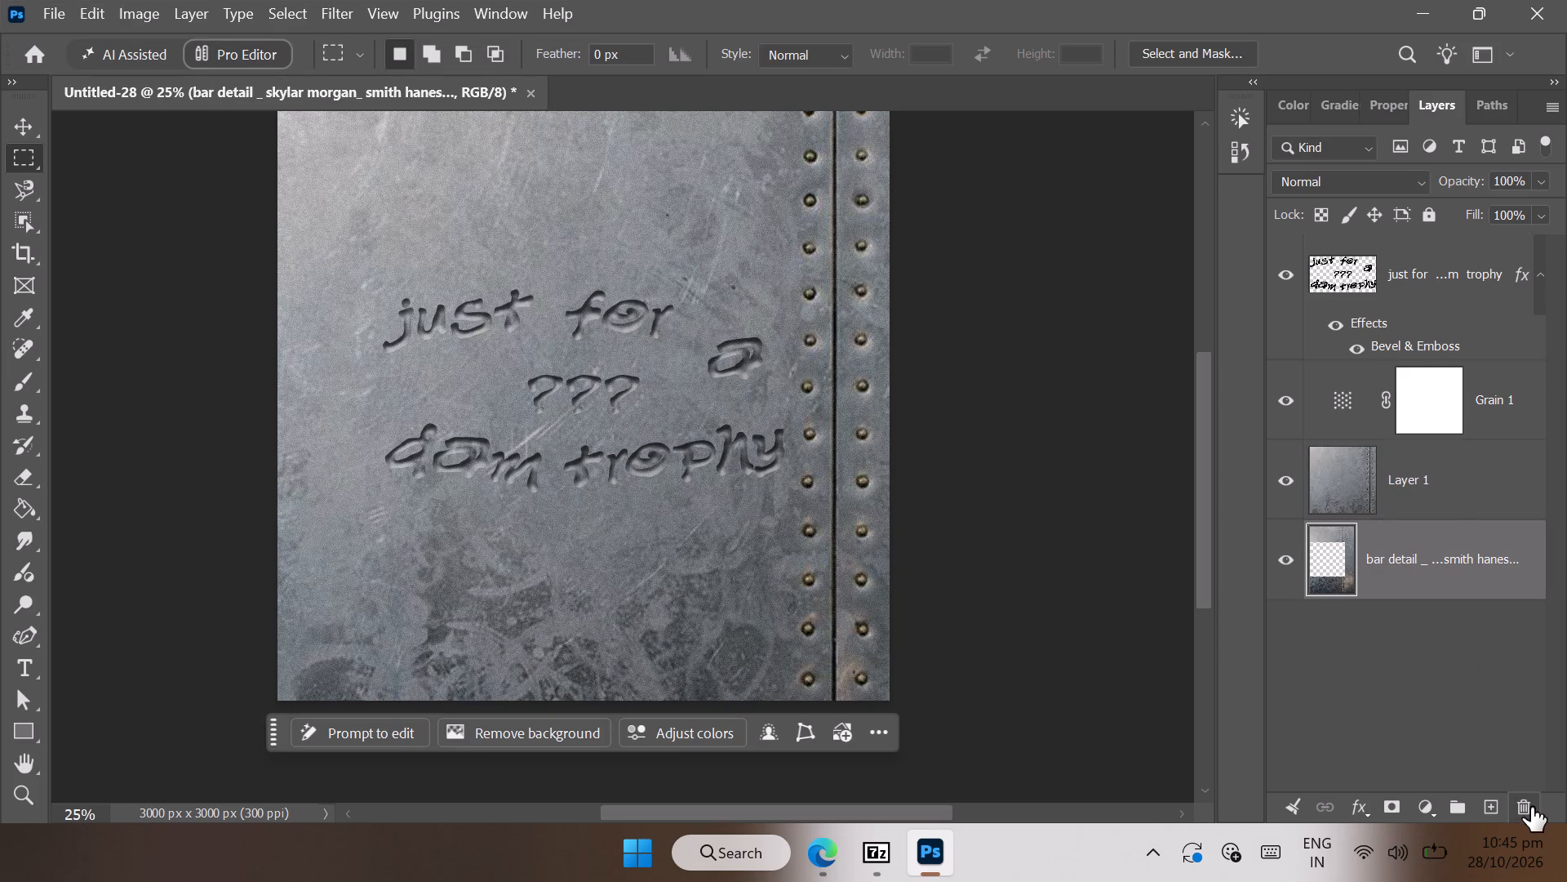
{"action": "left_click", "coordinate": [1531, 805]}
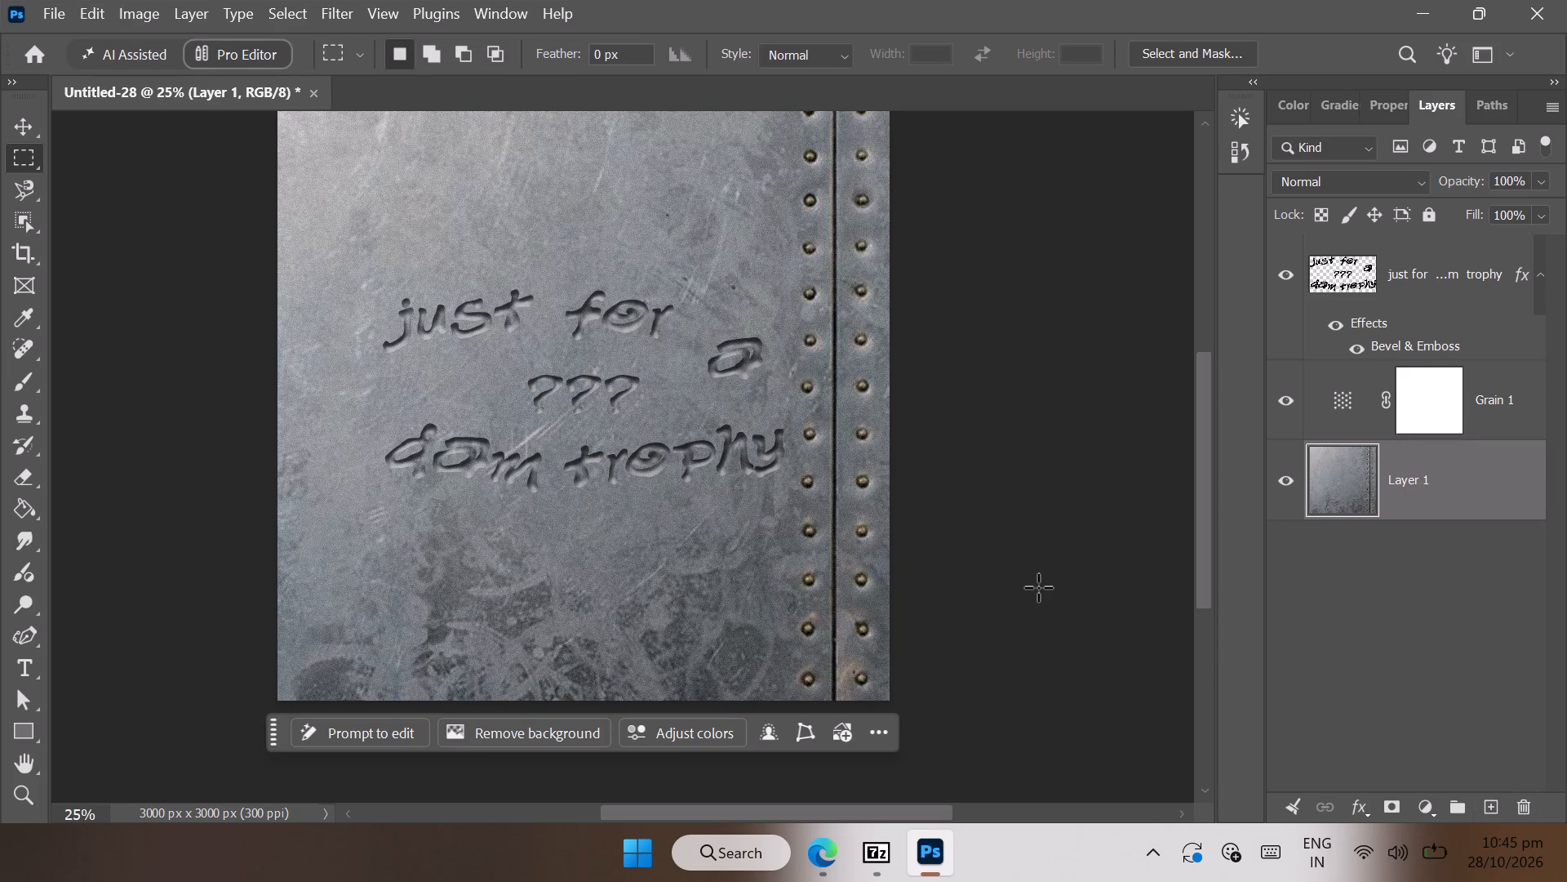
Switch to Microsoft Edge with the Pinterest metal textures results and close the 7-Zip file manager window.
{"action": "left_click", "coordinate": [828, 840]}
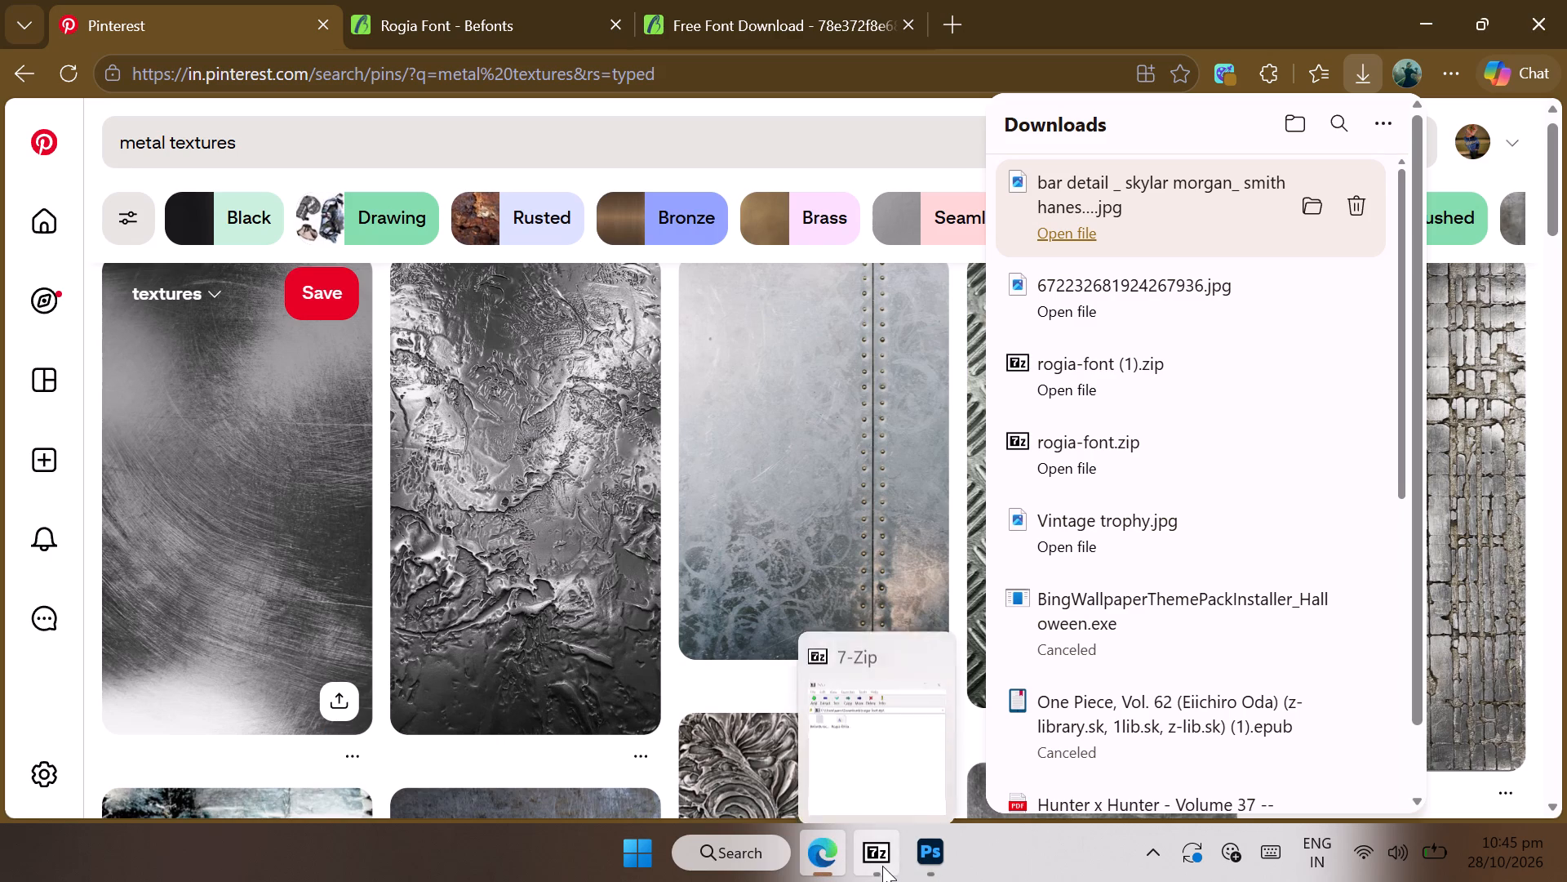
{"action": "left_click", "coordinate": [881, 866]}
{"action": "left_click", "coordinate": [879, 866]}
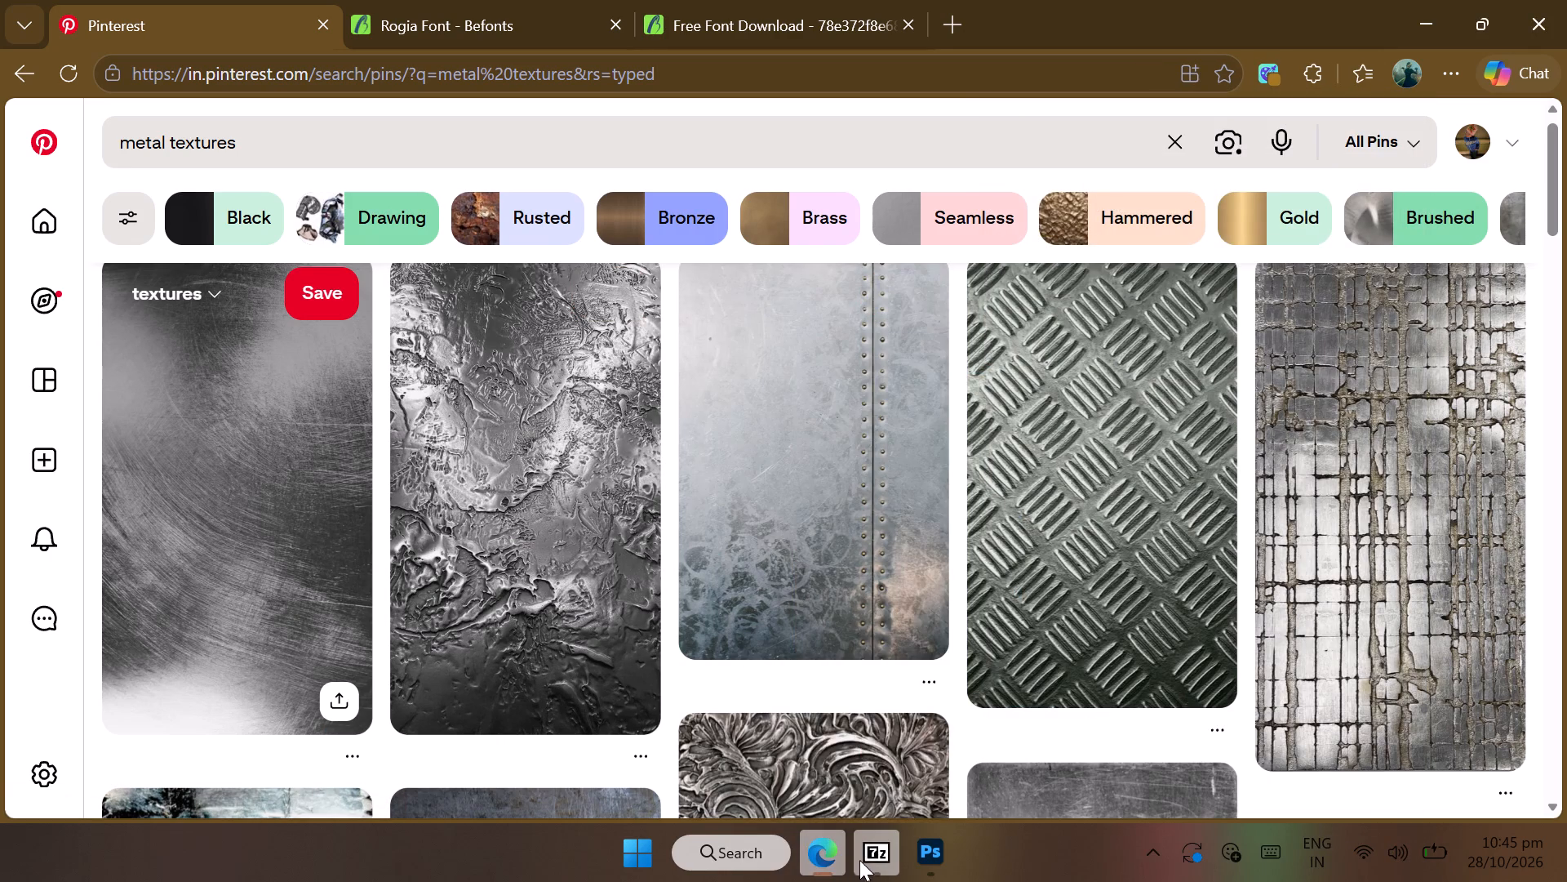
{"action": "left_click", "coordinate": [934, 634]}
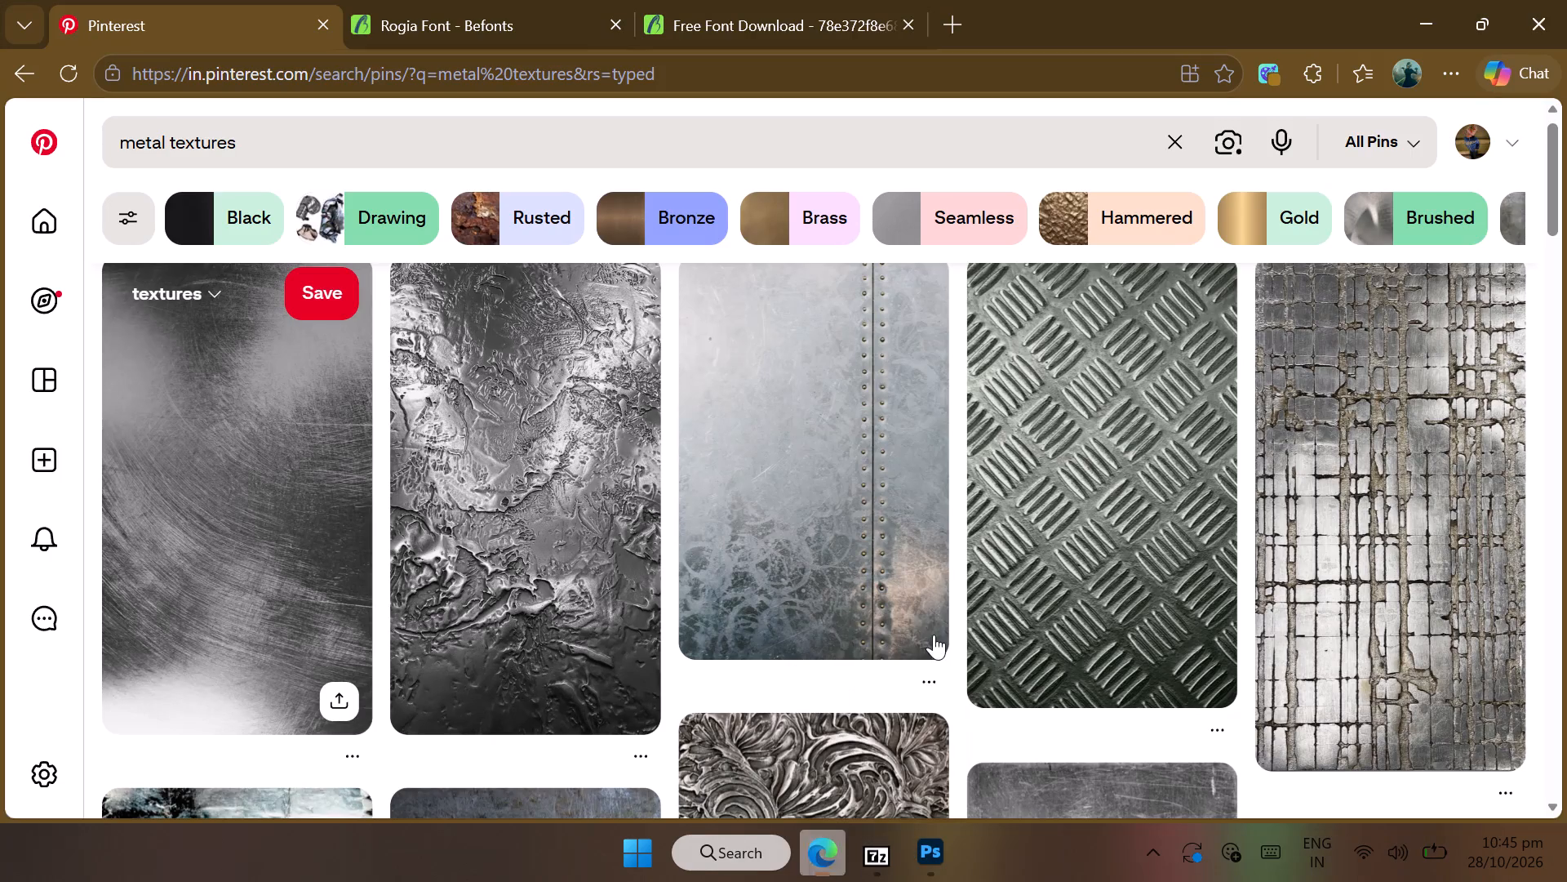
Browse the metal textures results for another surface texture to use in the design.
{"action": "scroll", "coordinate": [917, 666], "scroll_direction": "down", "scroll_amount": 7}
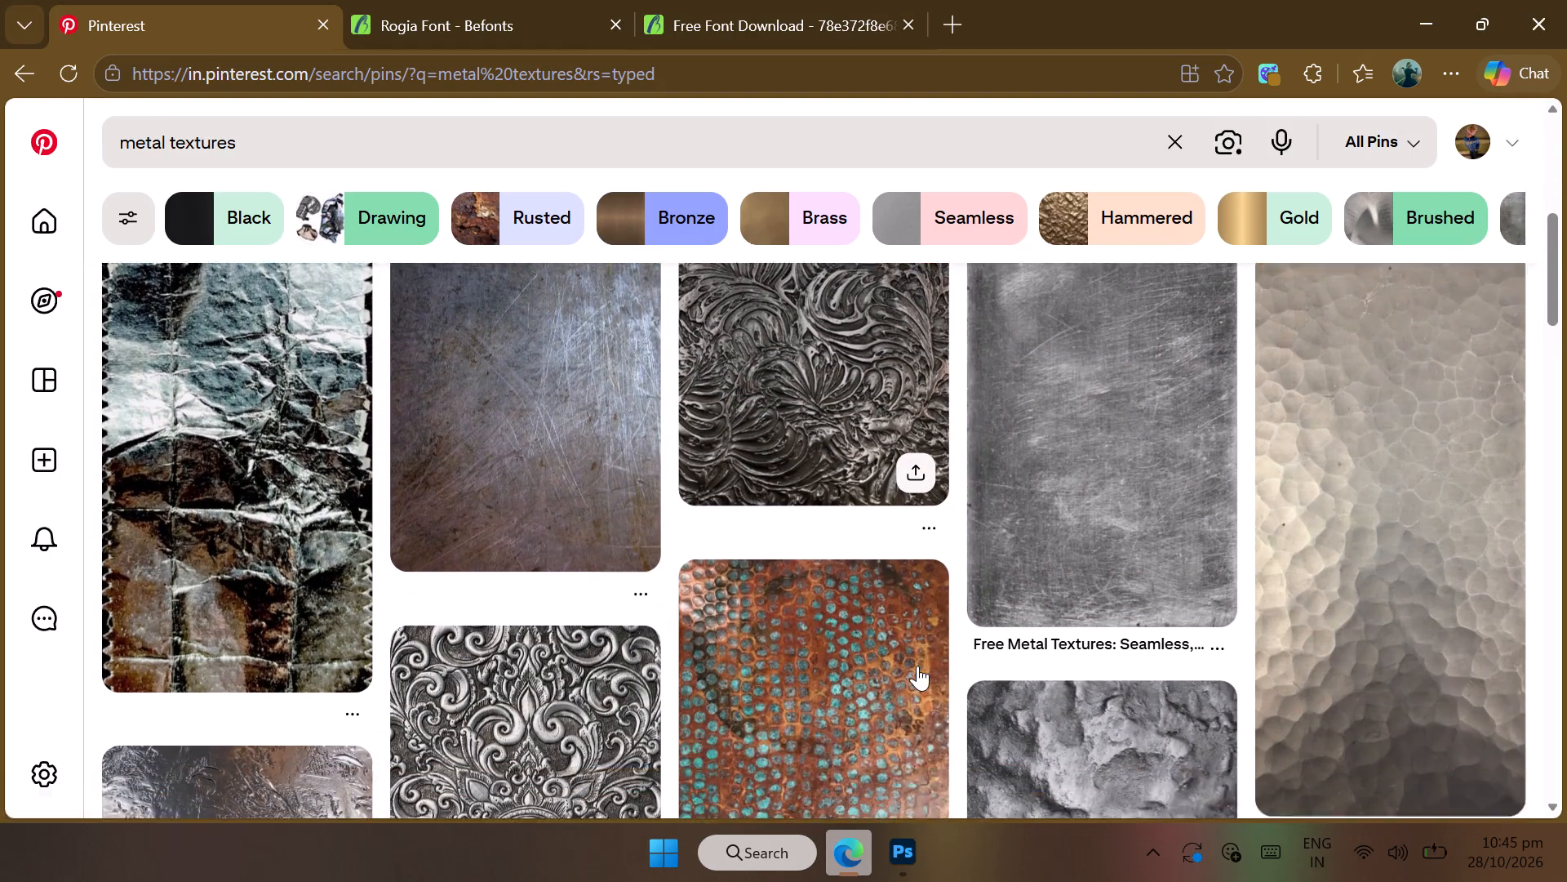
{"action": "scroll", "coordinate": [917, 666], "scroll_direction": "down", "scroll_amount": 5}
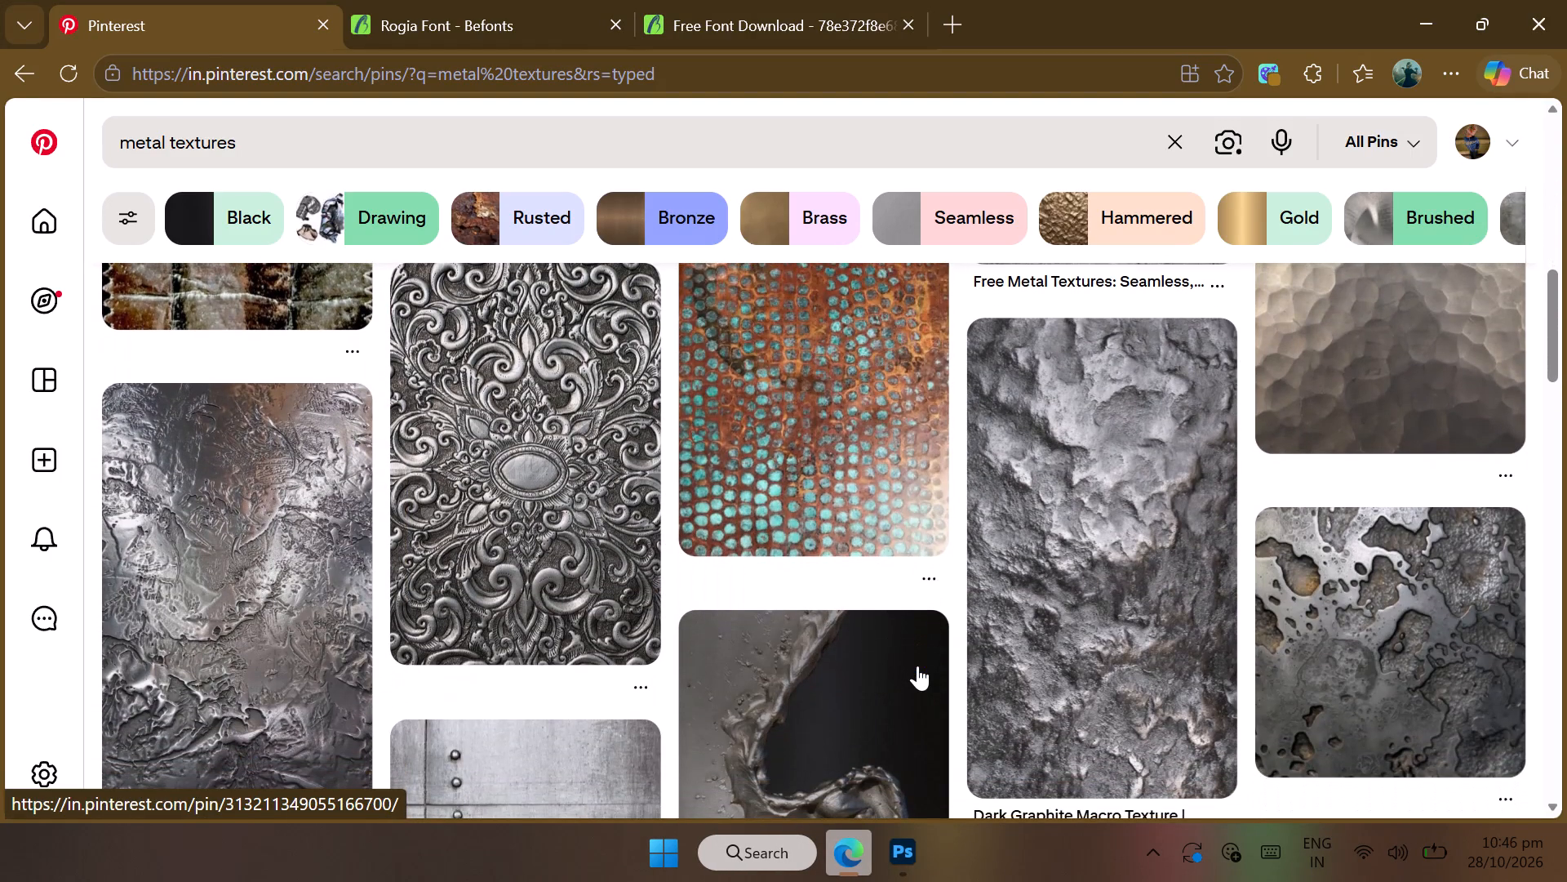
{"action": "scroll", "coordinate": [917, 666], "scroll_direction": "down", "scroll_amount": 4}
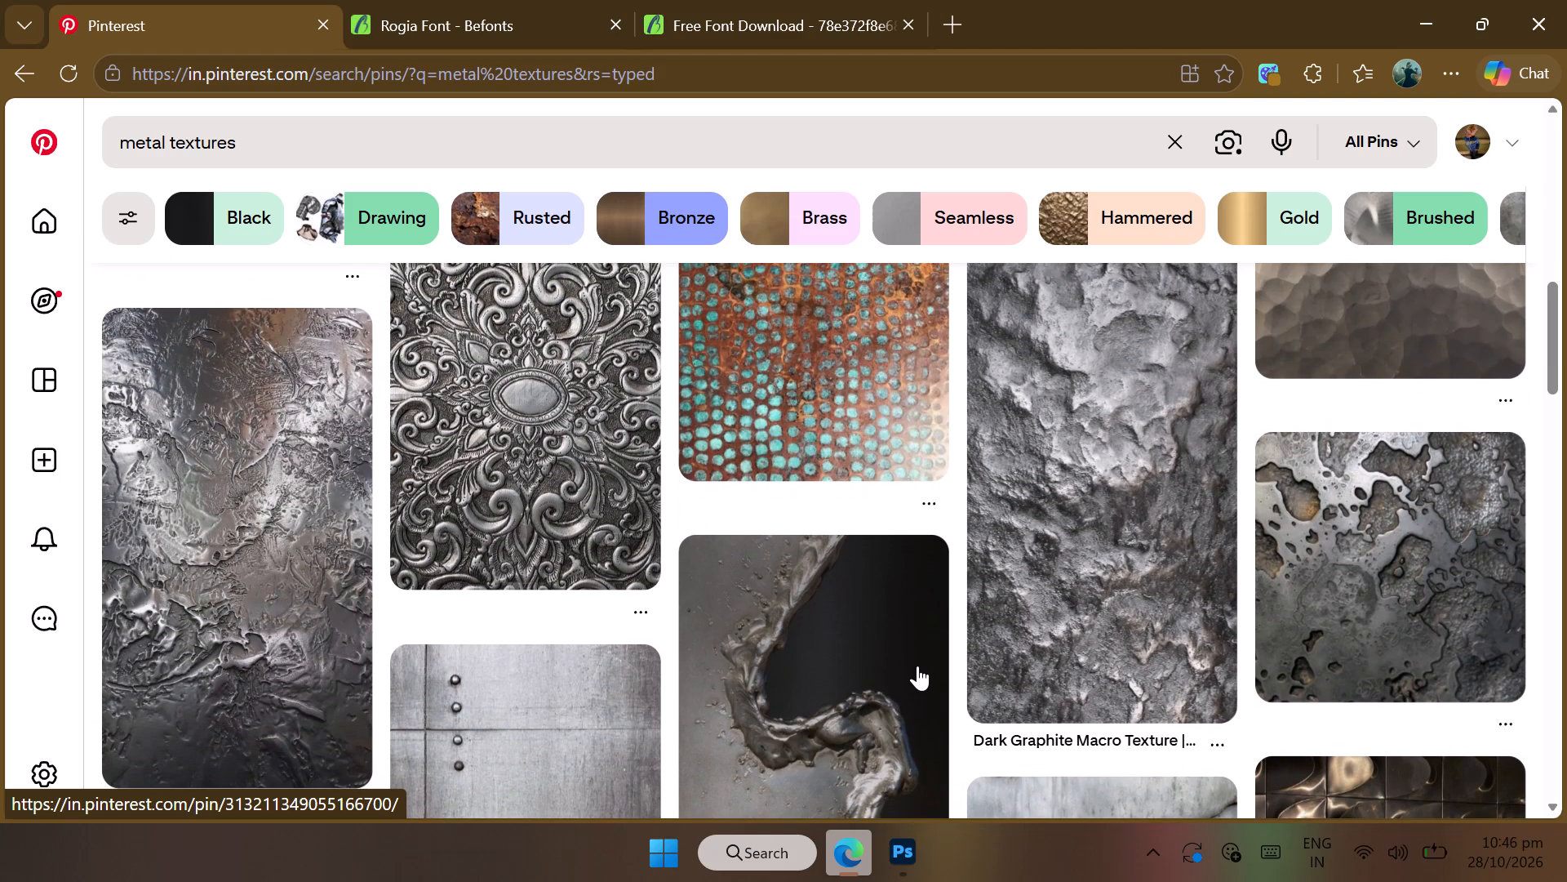
{"action": "scroll", "coordinate": [917, 666], "scroll_direction": "down", "scroll_amount": 1}
{"action": "scroll", "coordinate": [917, 666], "scroll_direction": "up", "scroll_amount": 1}
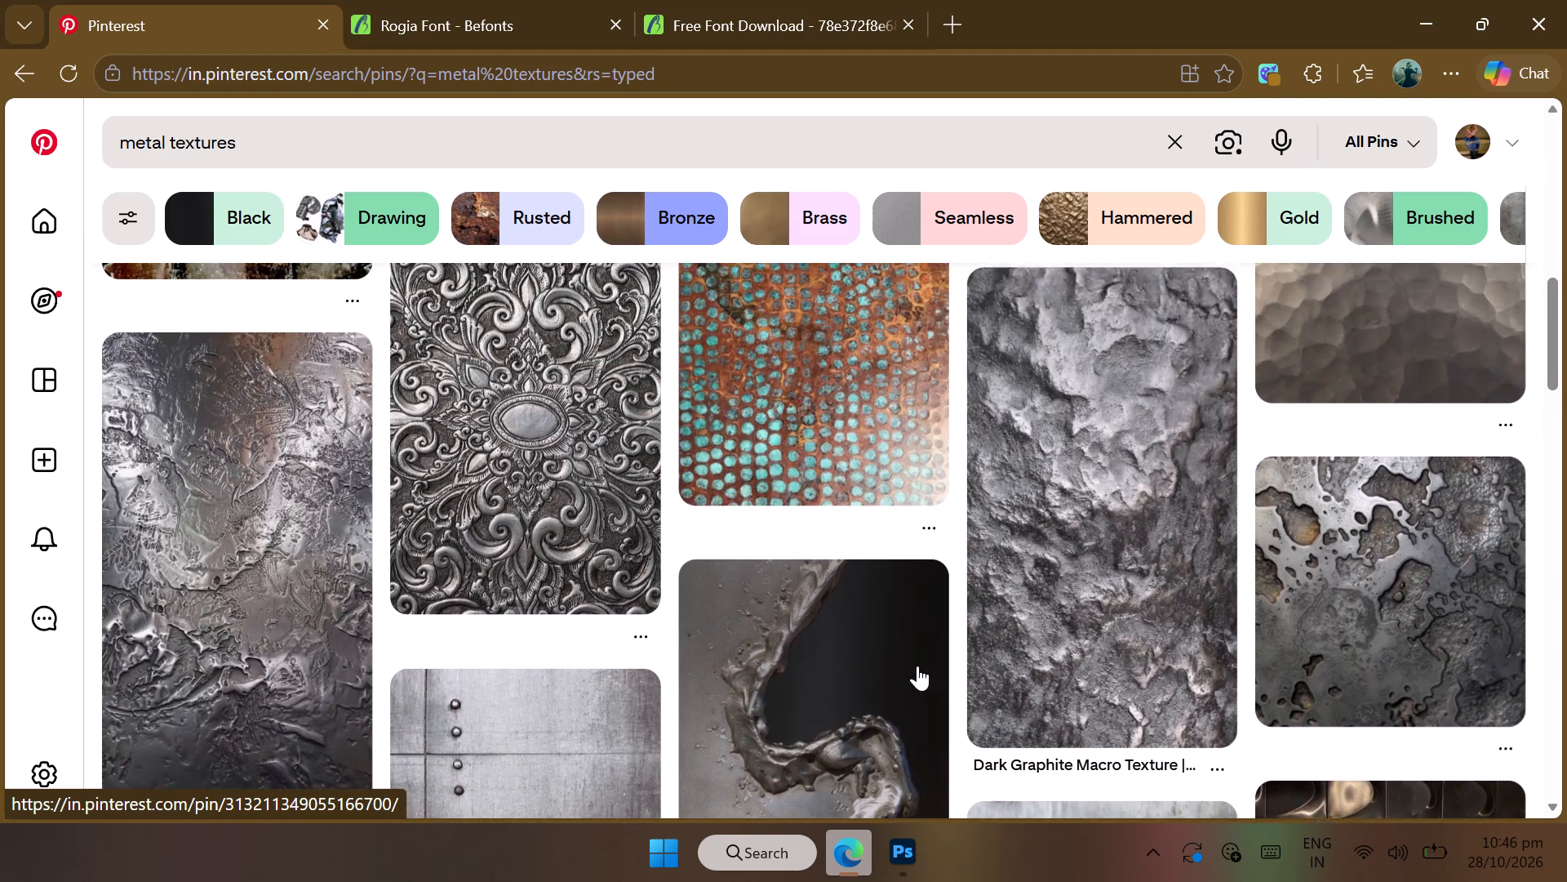
{"action": "scroll", "coordinate": [917, 666], "scroll_direction": "up", "scroll_amount": 2}
Open the copper pin with turquoise dots and look through its related texture pins.
{"action": "left_click", "coordinate": [806, 576]}
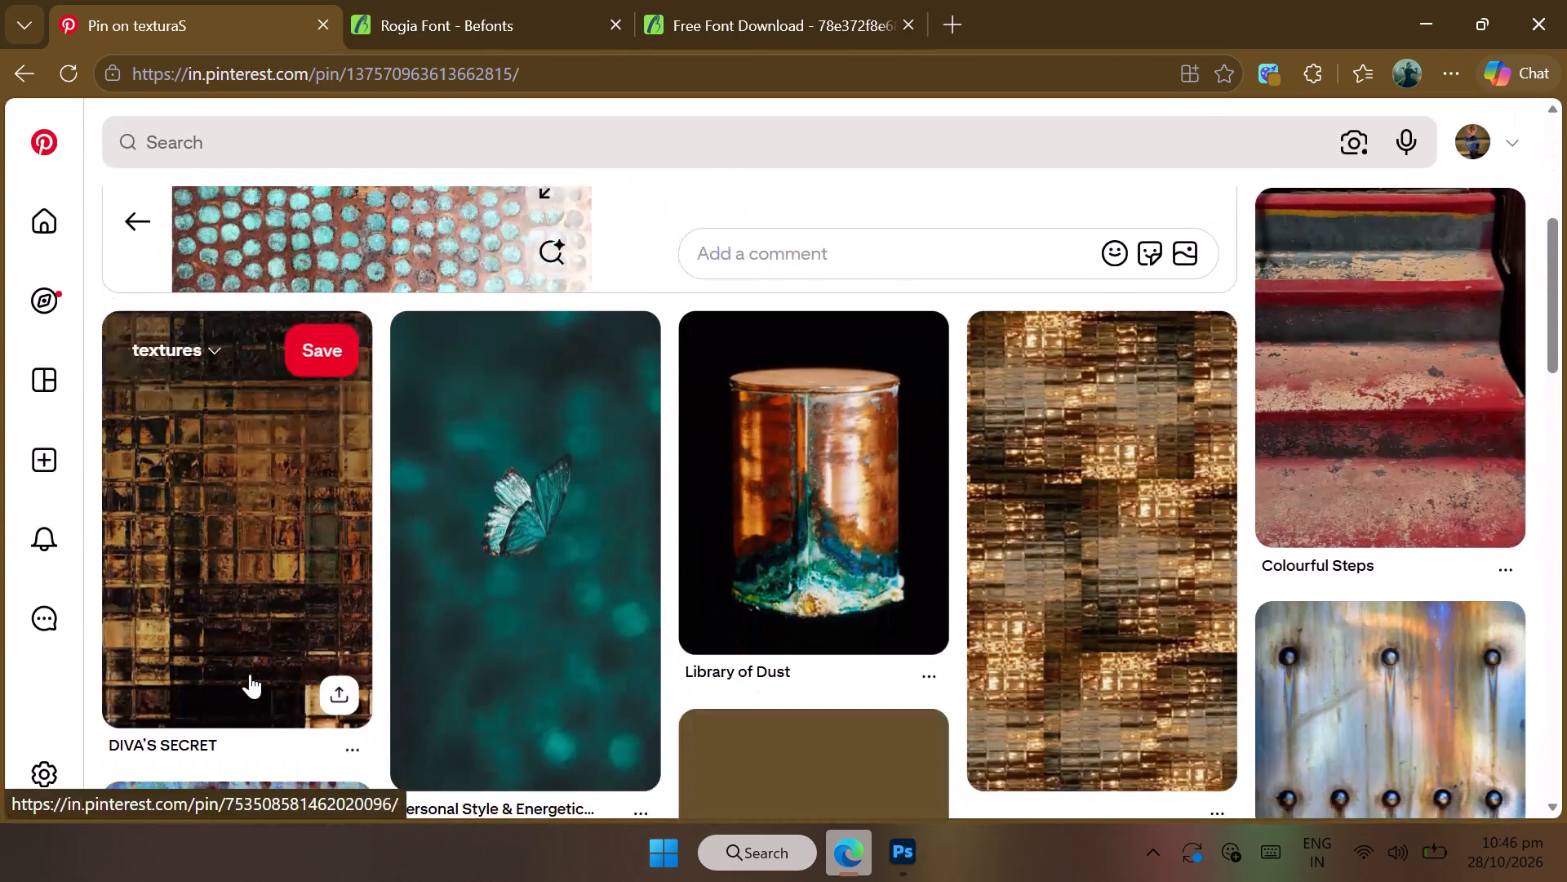
{"action": "scroll", "coordinate": [250, 674], "scroll_direction": "down", "scroll_amount": 4}
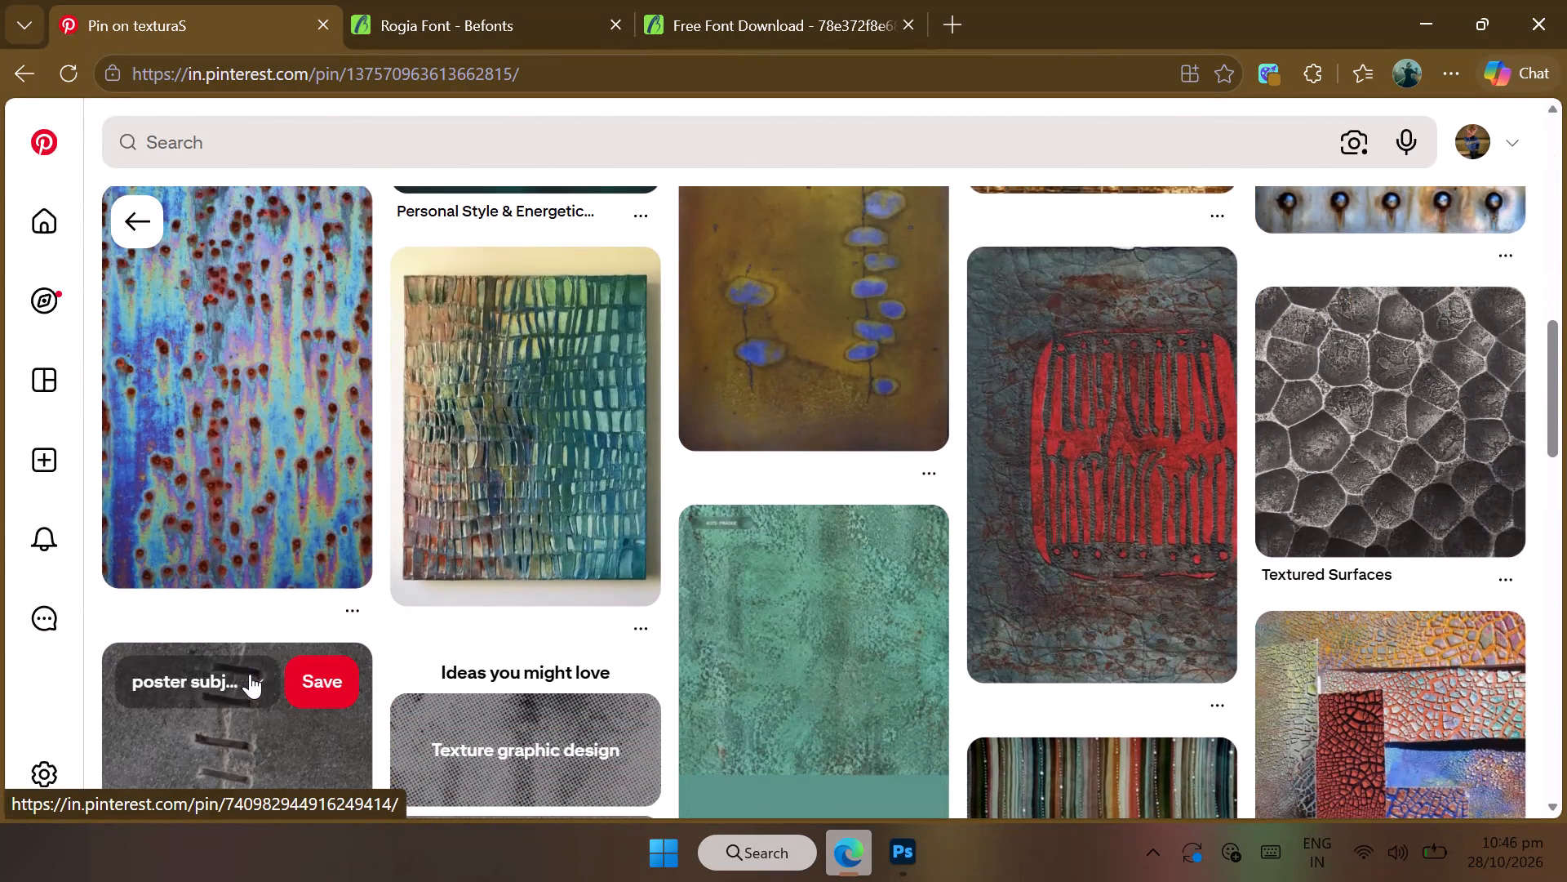
{"action": "scroll", "coordinate": [250, 674], "scroll_direction": "down", "scroll_amount": 5}
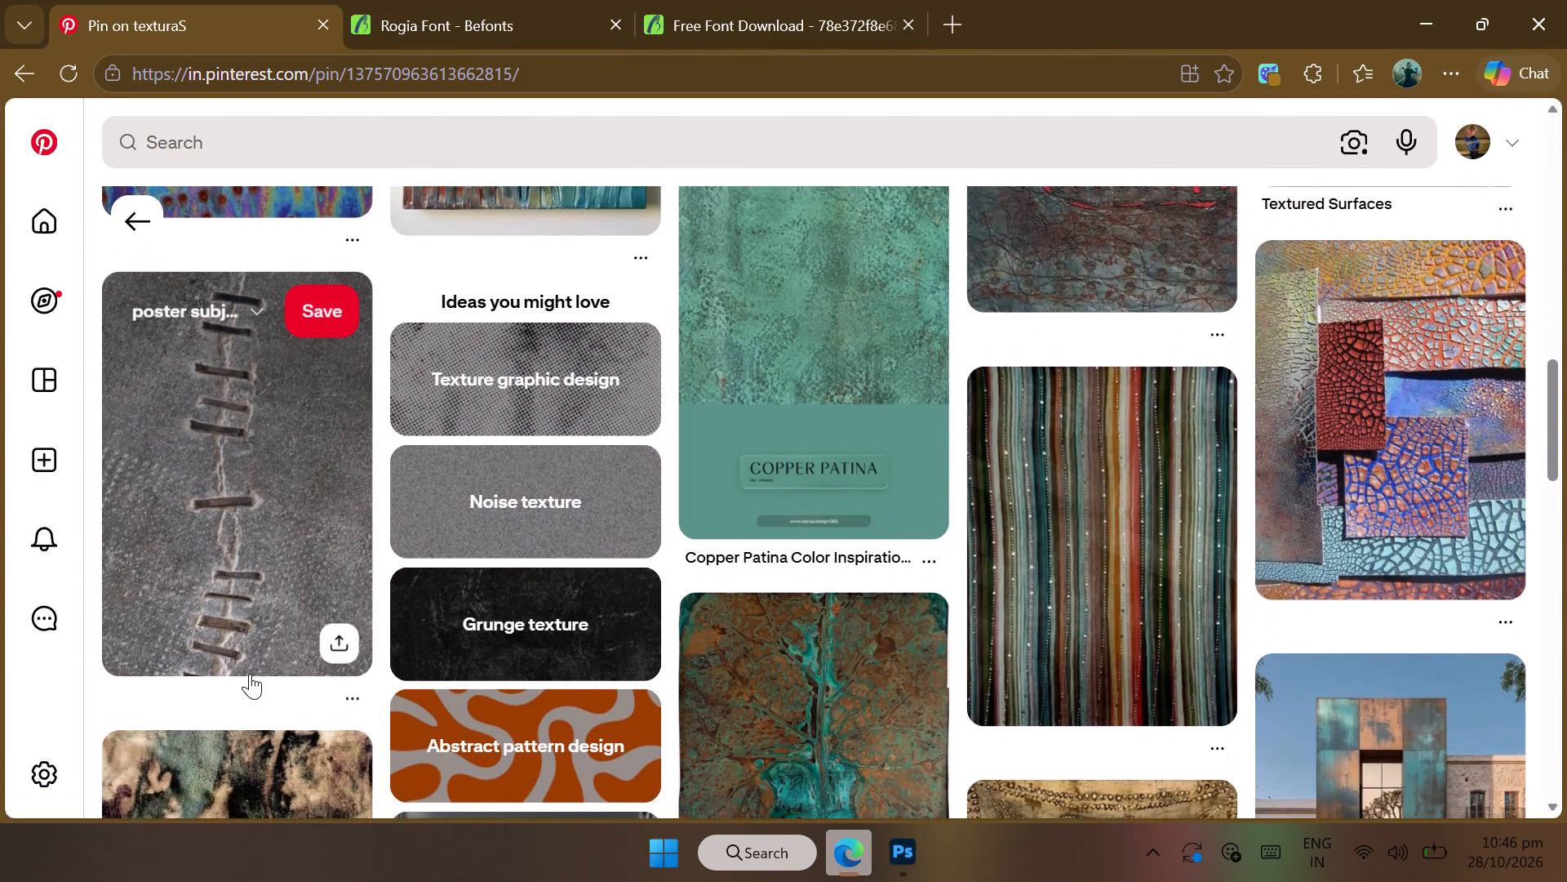
{"action": "scroll", "coordinate": [250, 674], "scroll_direction": "down", "scroll_amount": 4}
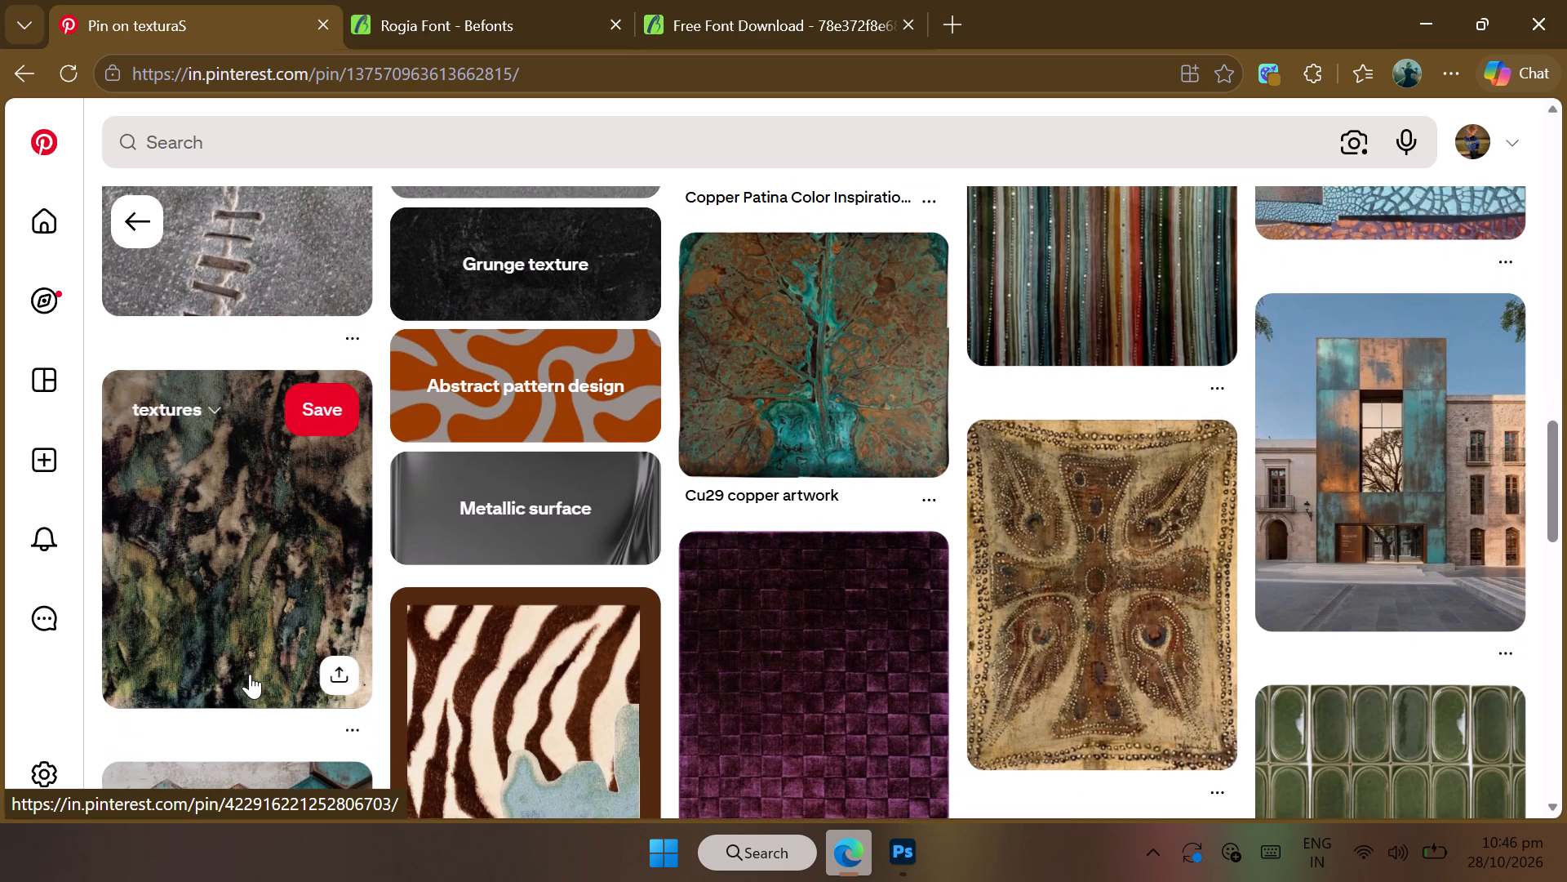
{"action": "scroll", "coordinate": [250, 674], "scroll_direction": "down", "scroll_amount": 7}
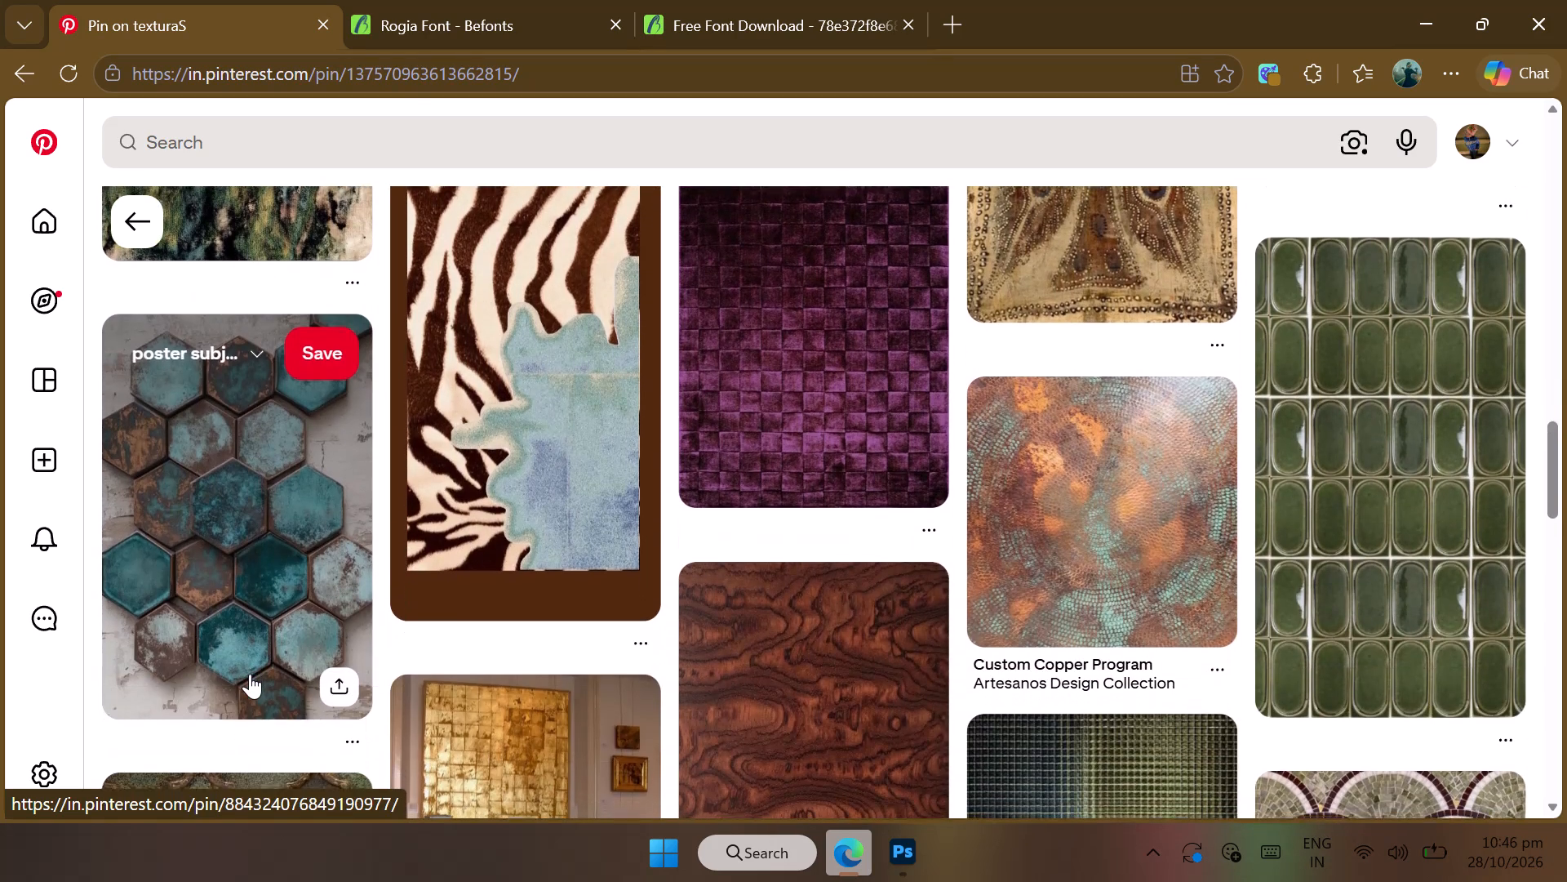
{"action": "scroll", "coordinate": [250, 674], "scroll_direction": "down", "scroll_amount": 4}
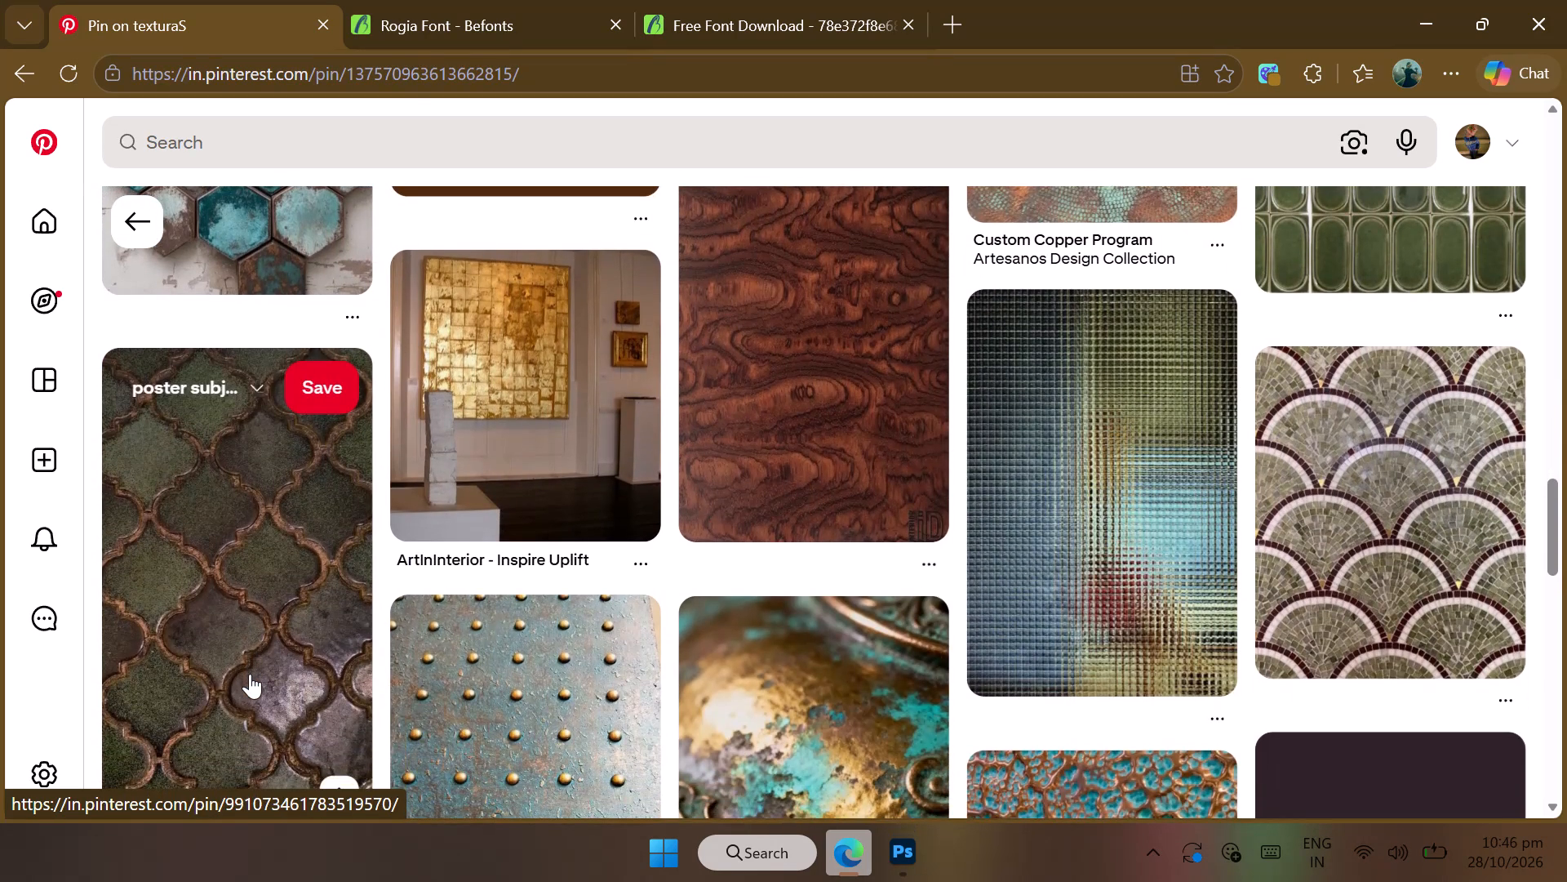
{"action": "scroll", "coordinate": [250, 674], "scroll_direction": "down", "scroll_amount": 3}
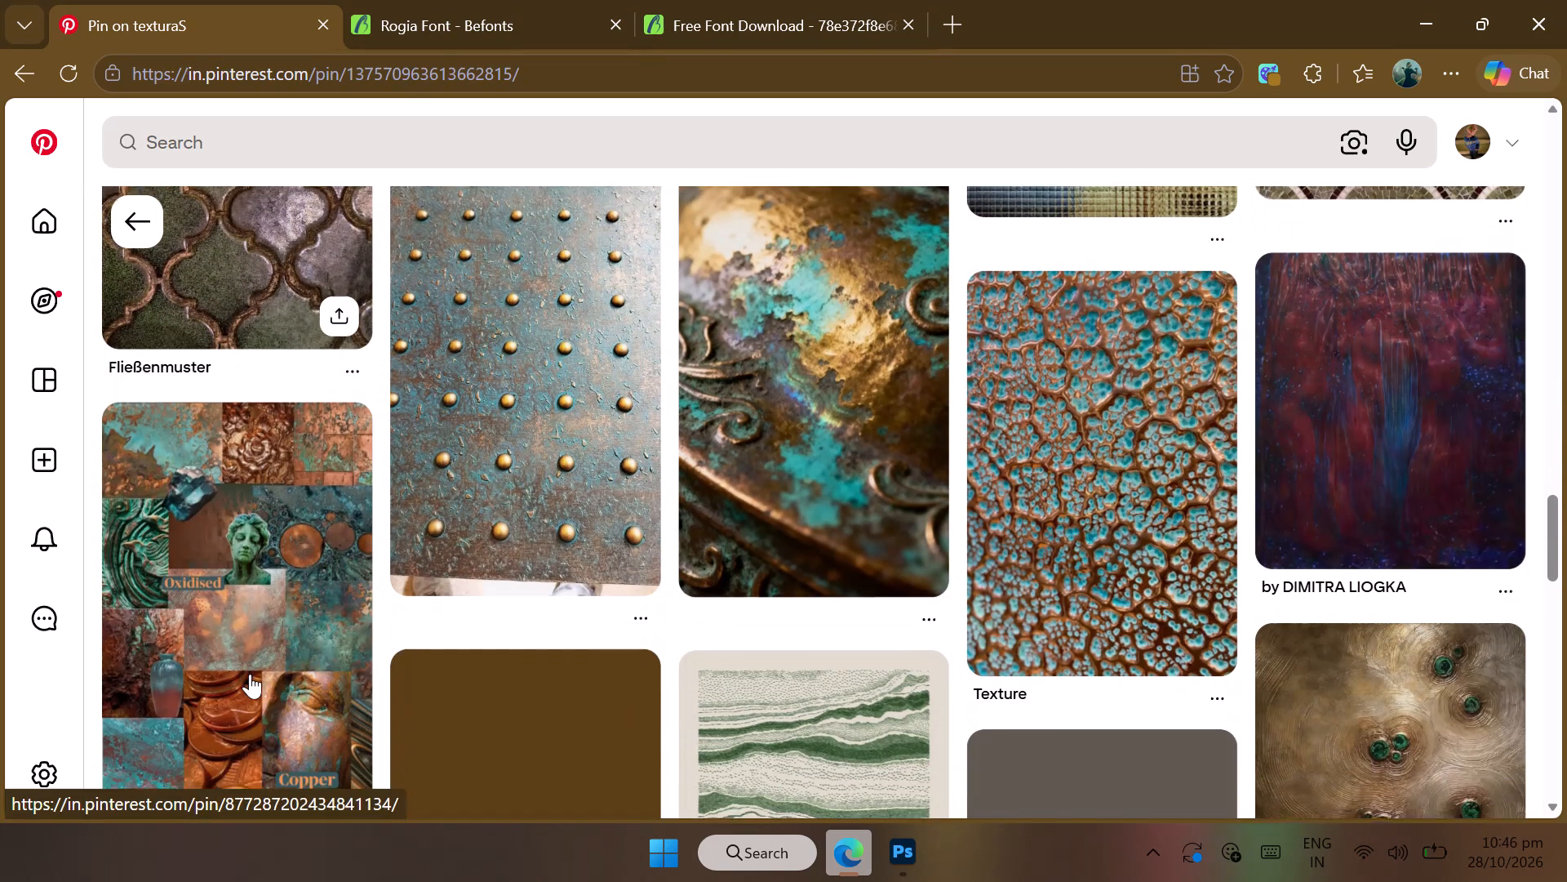
{"action": "scroll", "coordinate": [250, 674], "scroll_direction": "down", "scroll_amount": 5}
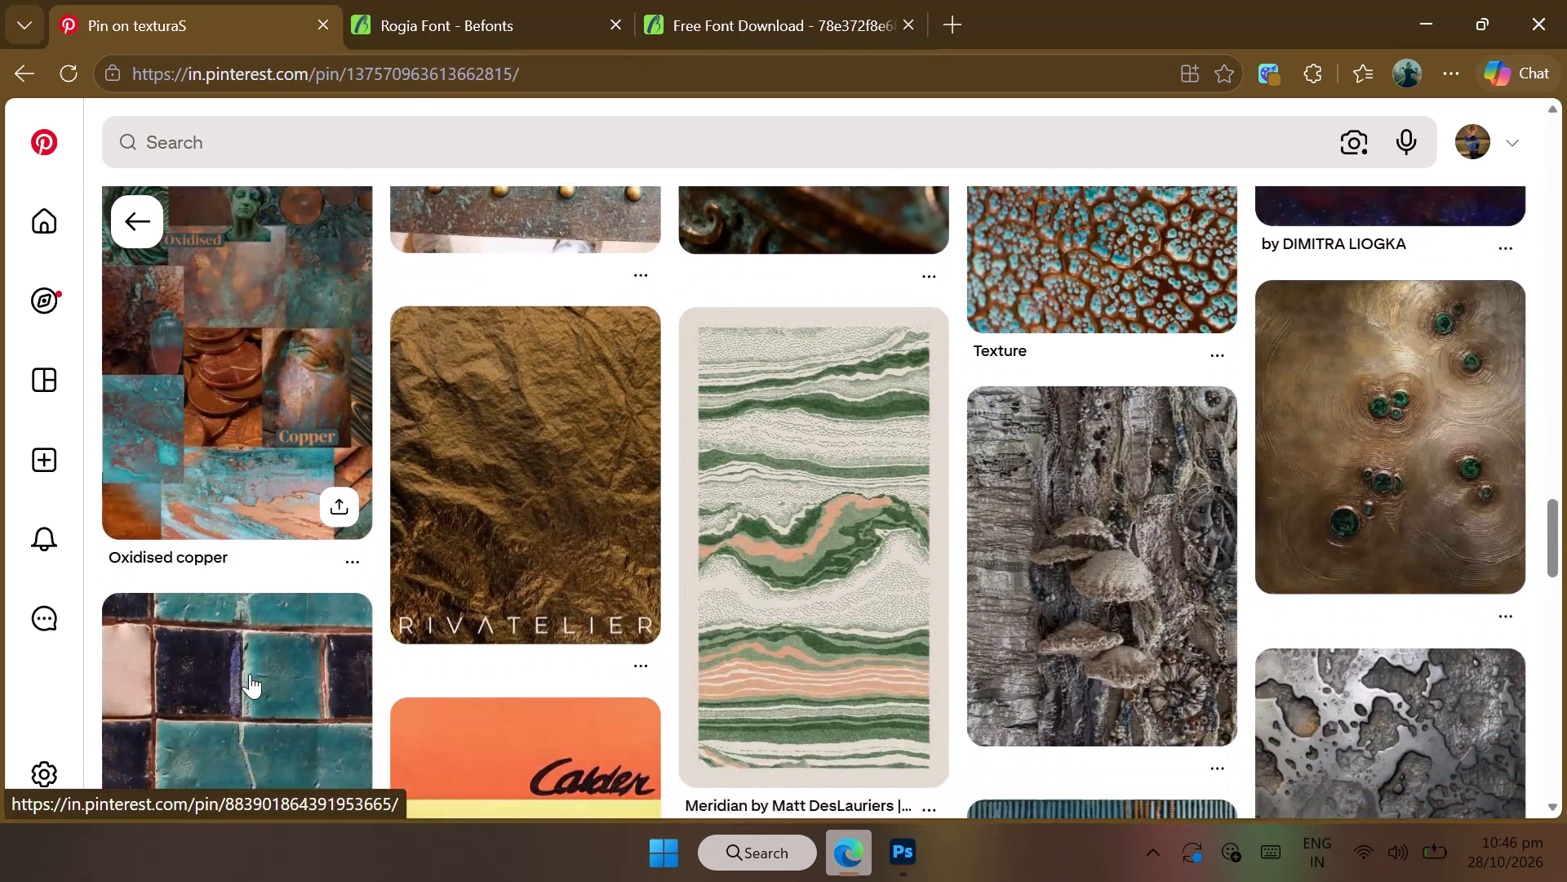
{"action": "scroll", "coordinate": [250, 674], "scroll_direction": "down", "scroll_amount": 10}
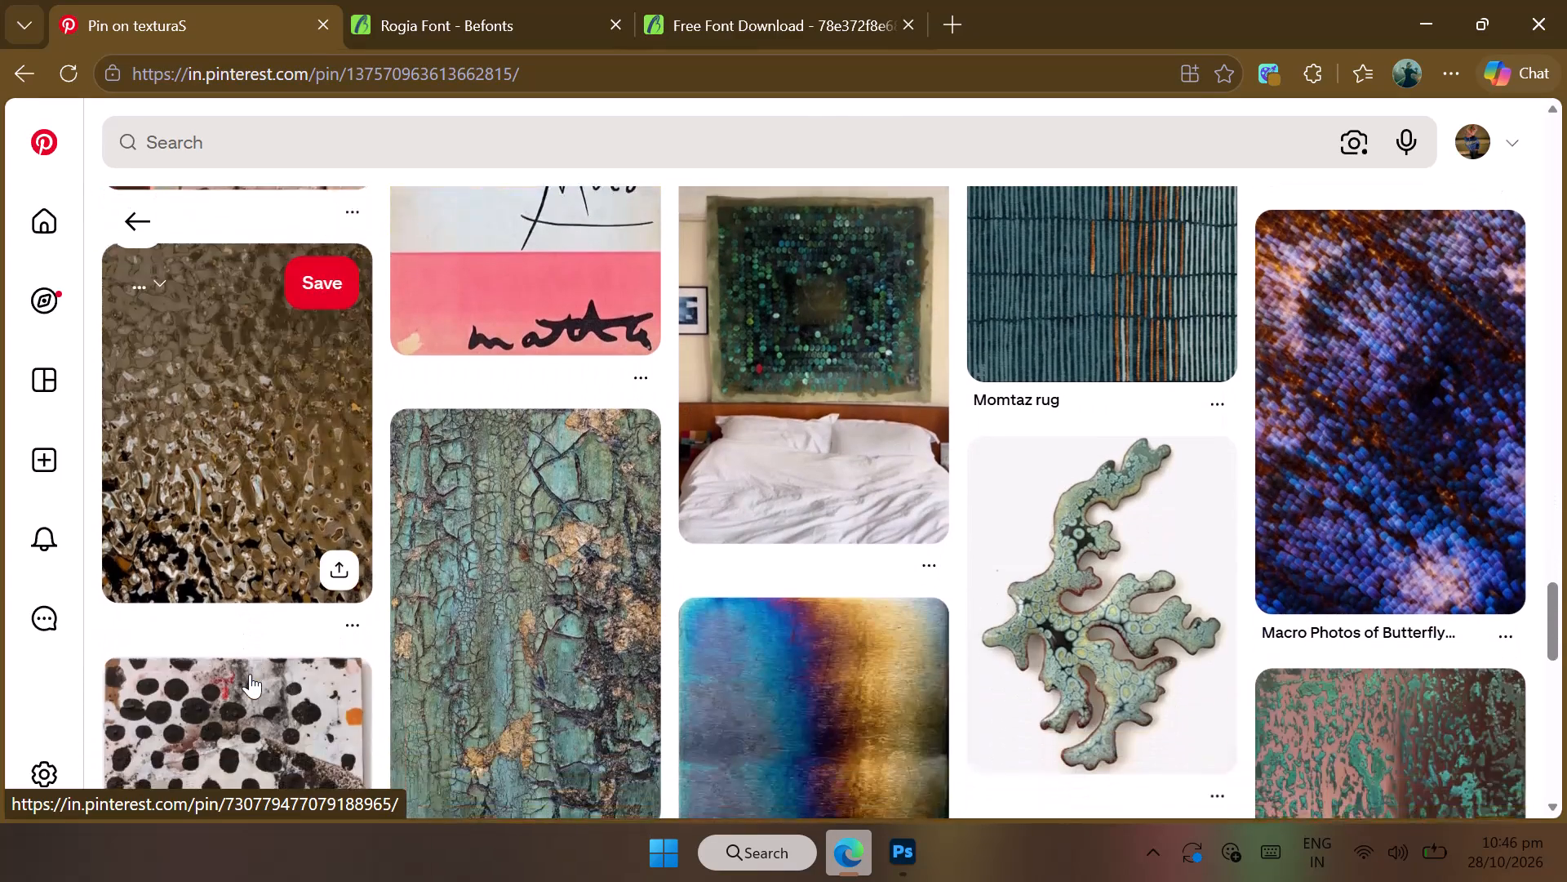
{"action": "scroll", "coordinate": [250, 674], "scroll_direction": "down", "scroll_amount": 4}
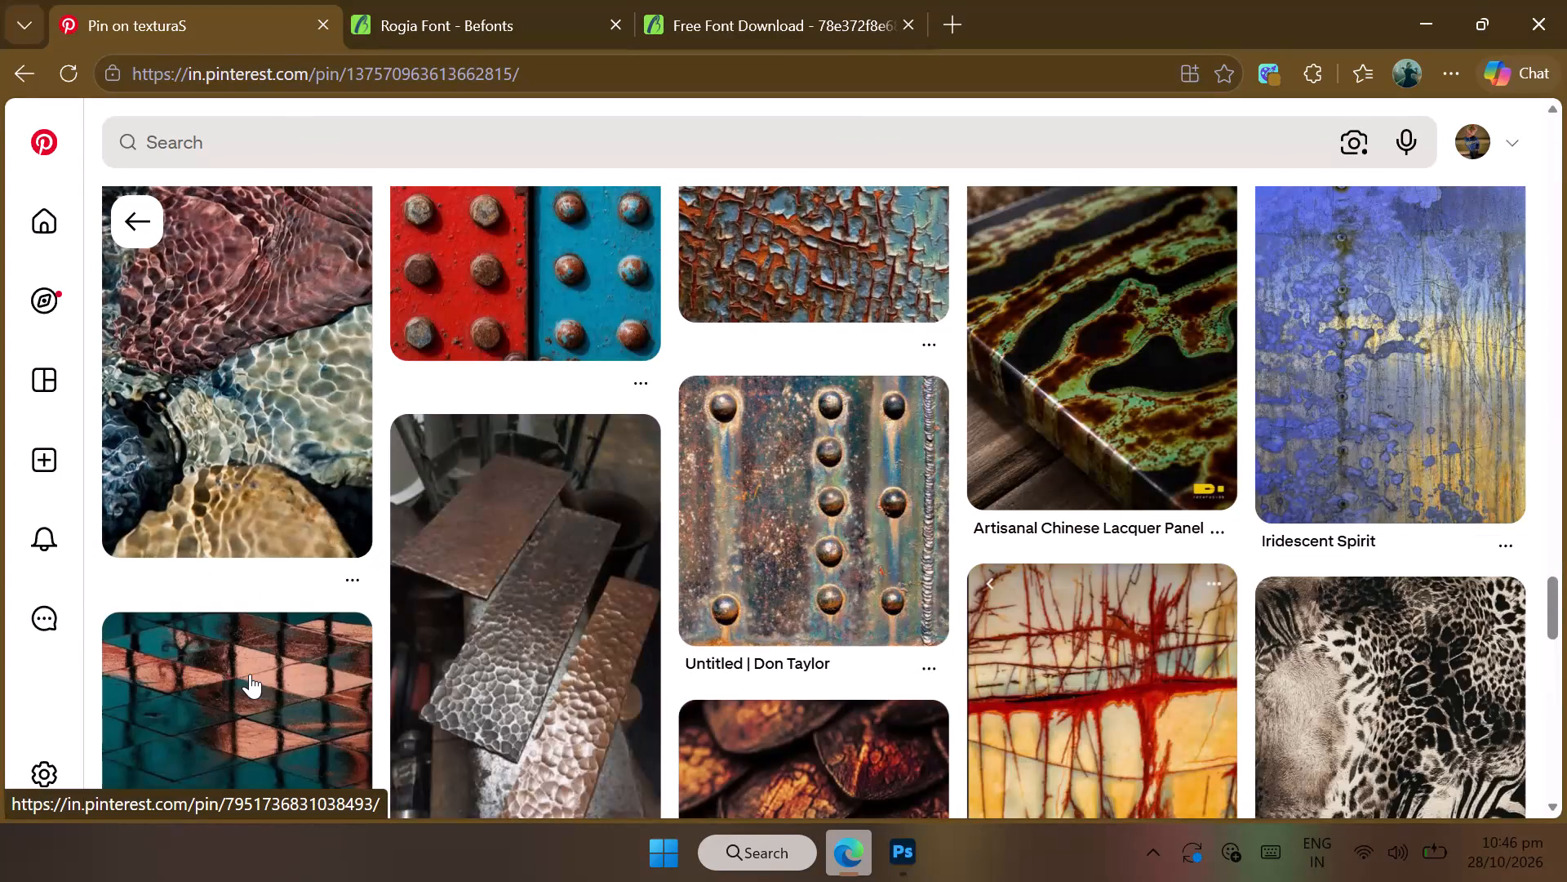
{"action": "scroll", "coordinate": [250, 674], "scroll_direction": "down", "scroll_amount": 5}
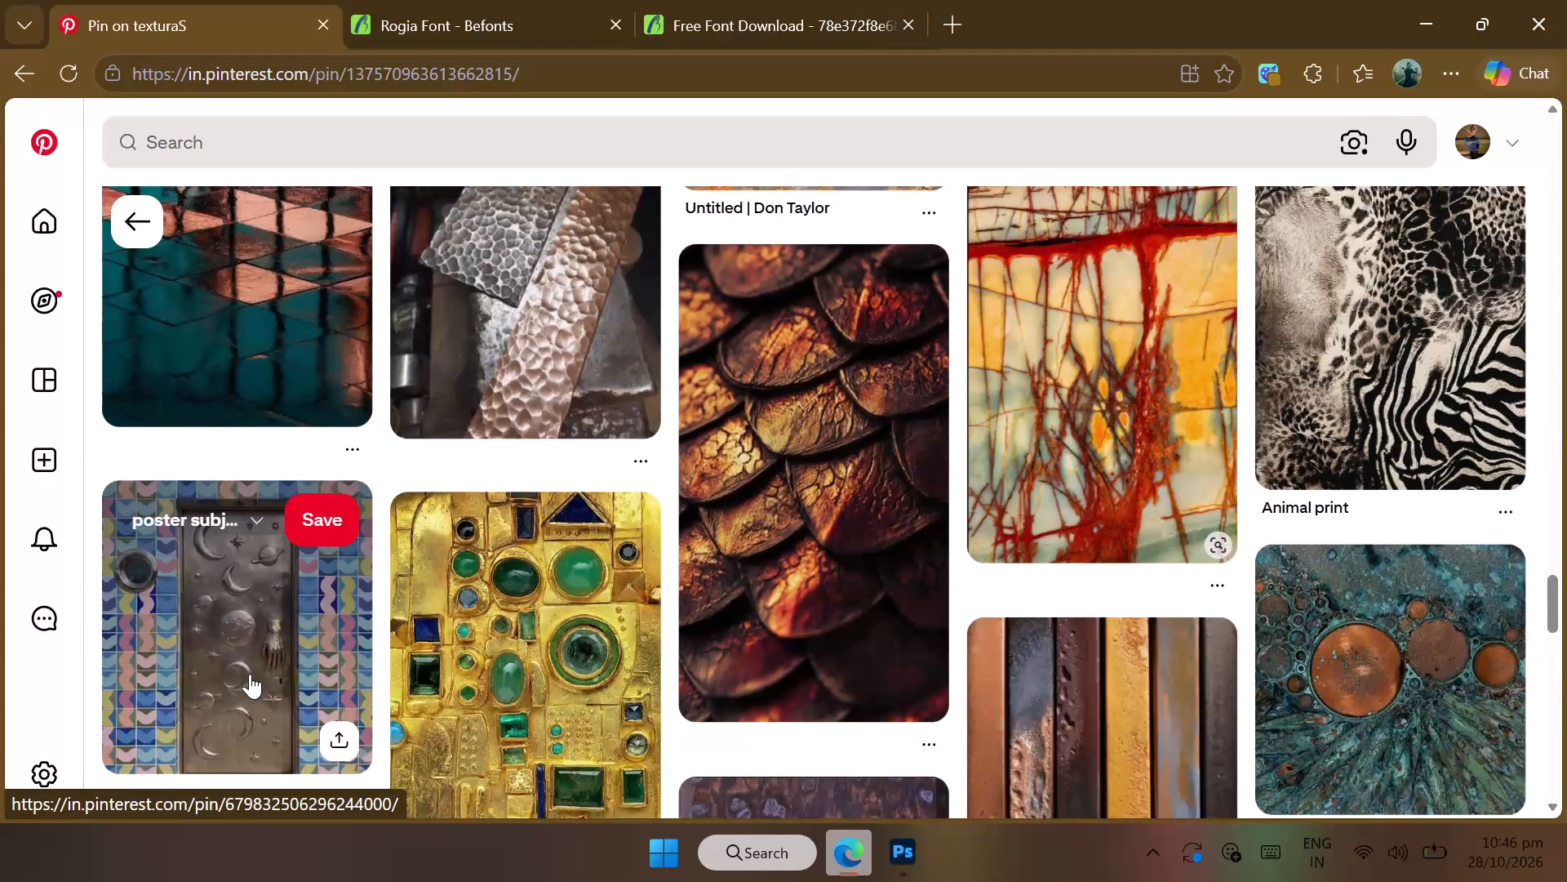
Search Pinterest for "animal hide".
{"action": "left_click", "coordinate": [281, 132]}
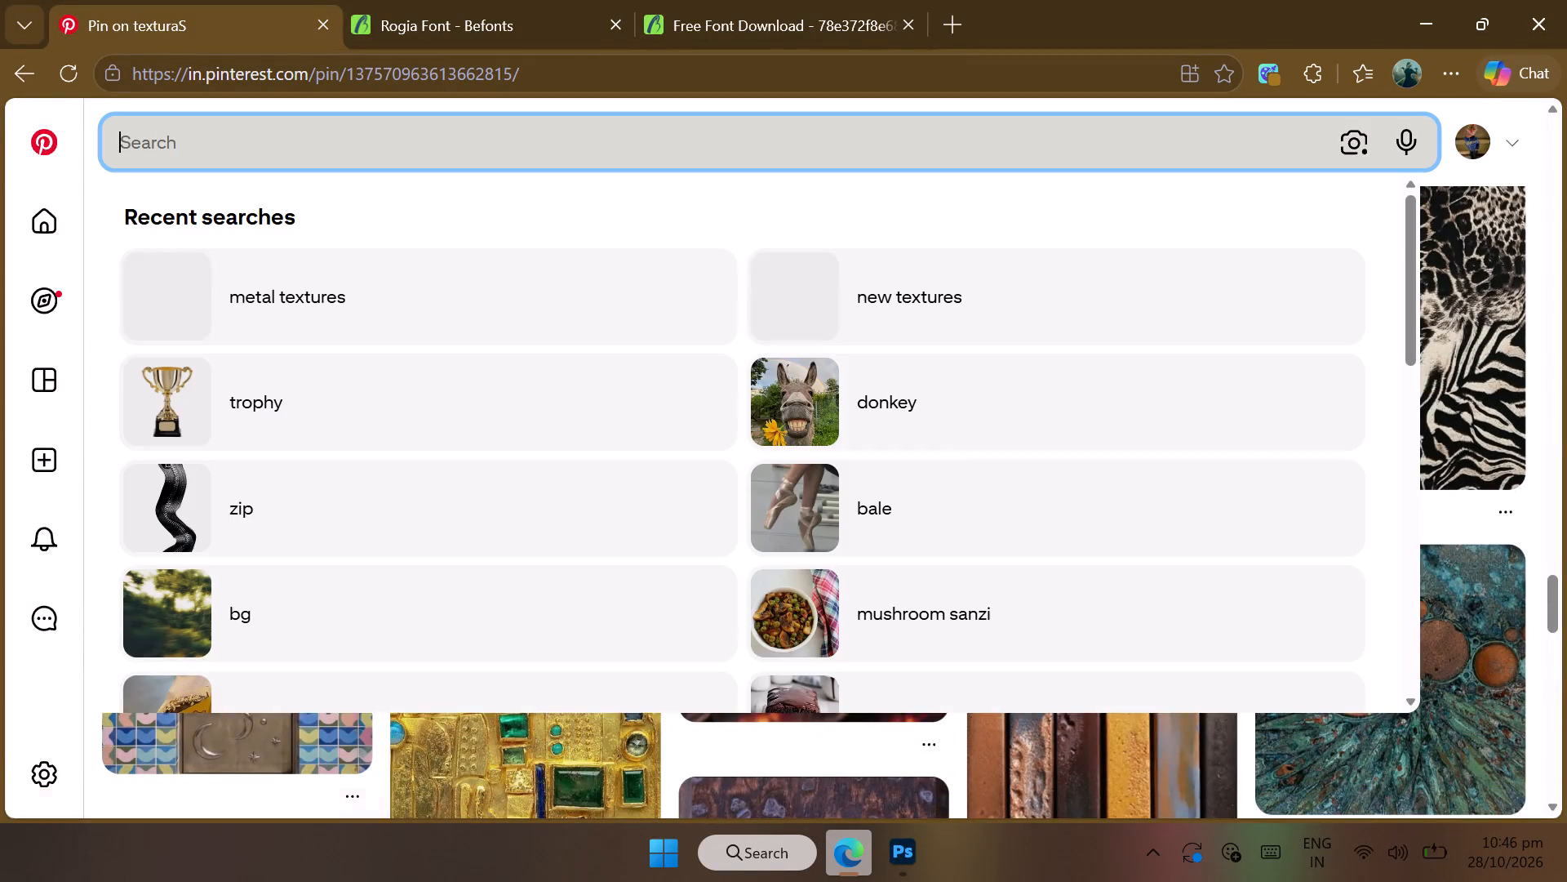
{"action": "type", "text": "anime"}
{"action": "key", "text": "BackSpace"}
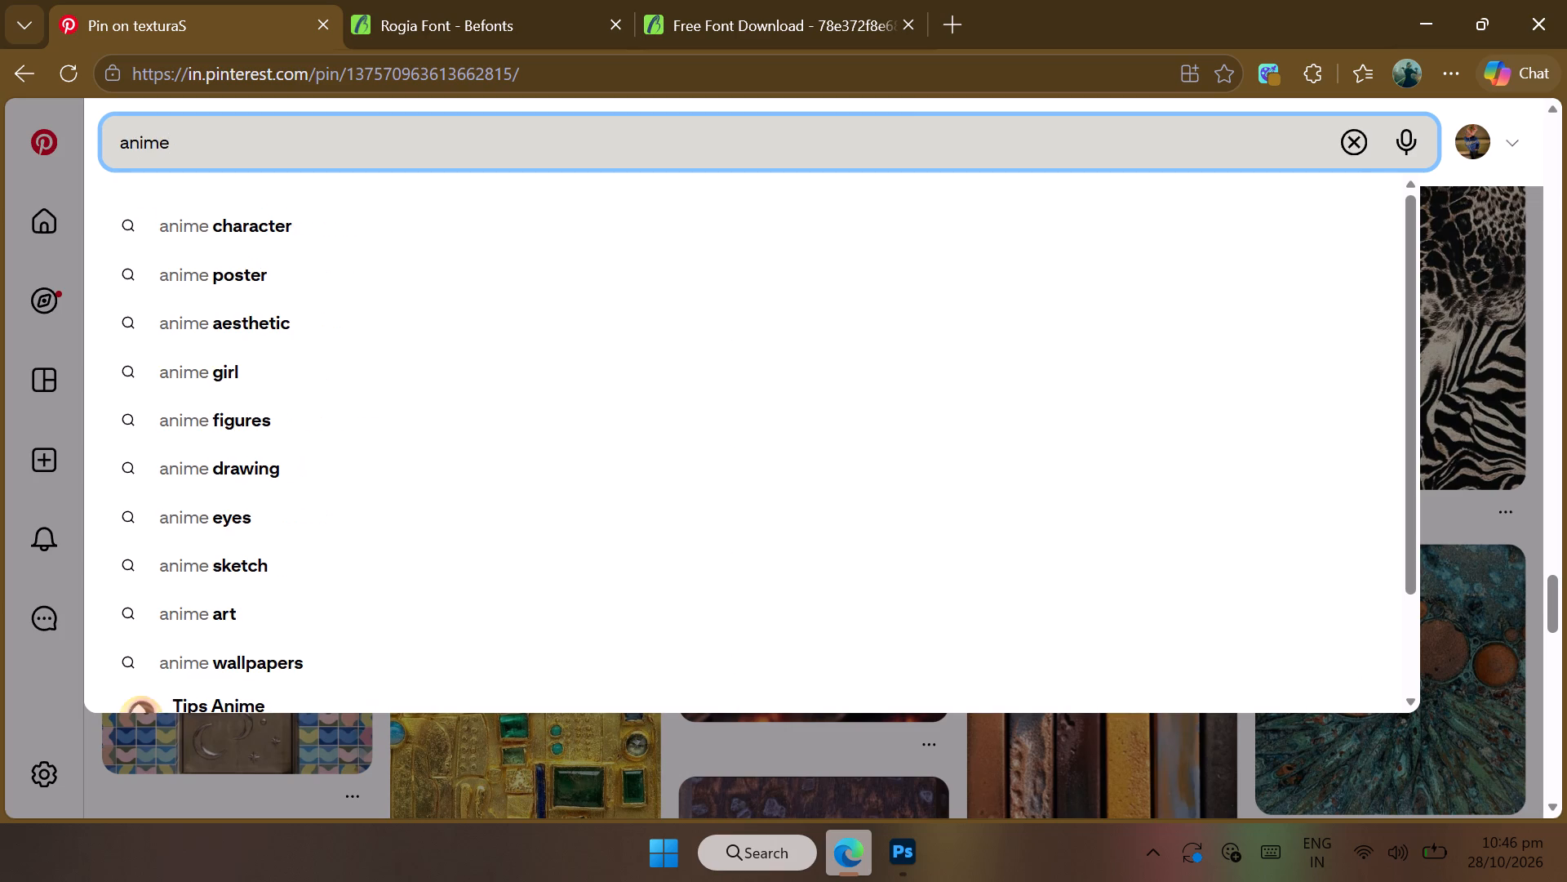
{"action": "type", "text": "al hi"}
{"action": "key", "text": "BackSpace"}
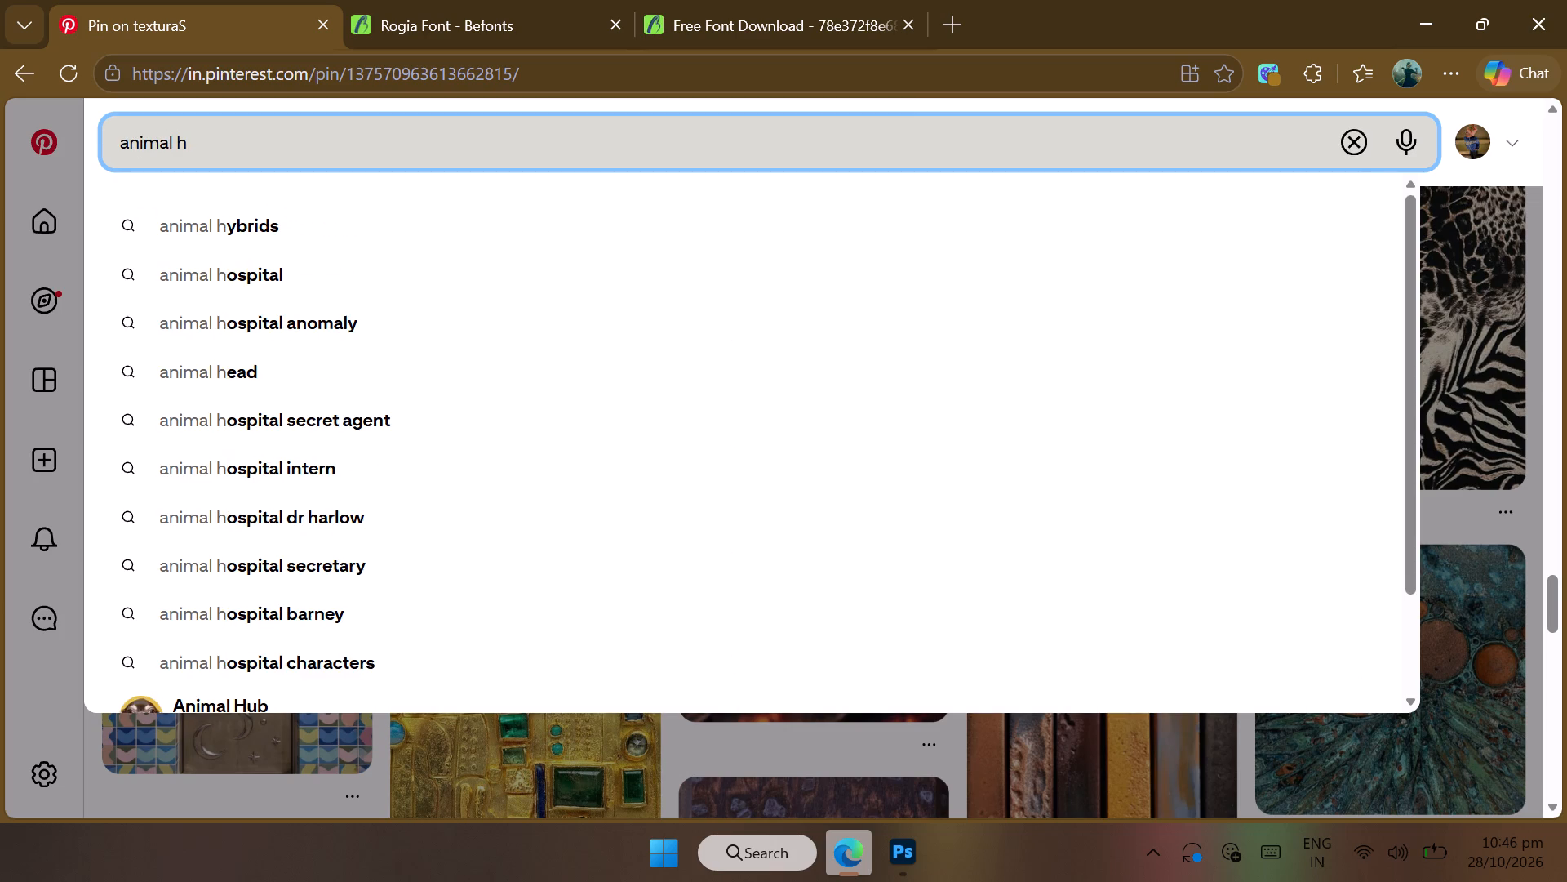
{"action": "type", "text": "id"}
{"action": "key", "text": "e"}
{"action": "key", "text": "Return"}
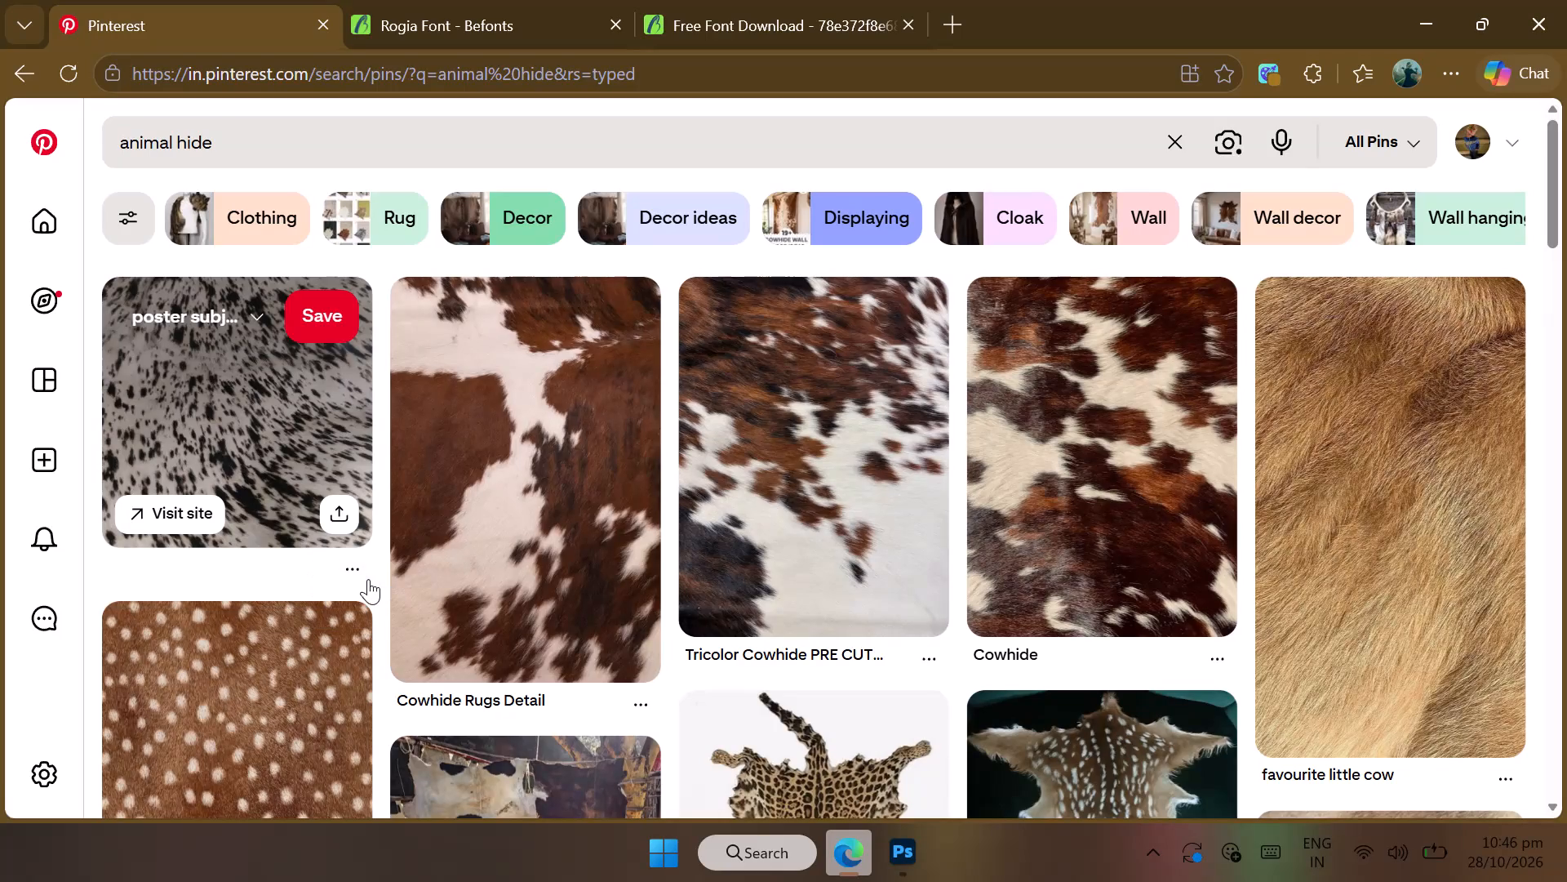
Download the black-and-white spotted hide image from the first pin in the results.
{"action": "scroll", "coordinate": [368, 581], "scroll_direction": "down", "scroll_amount": 1}
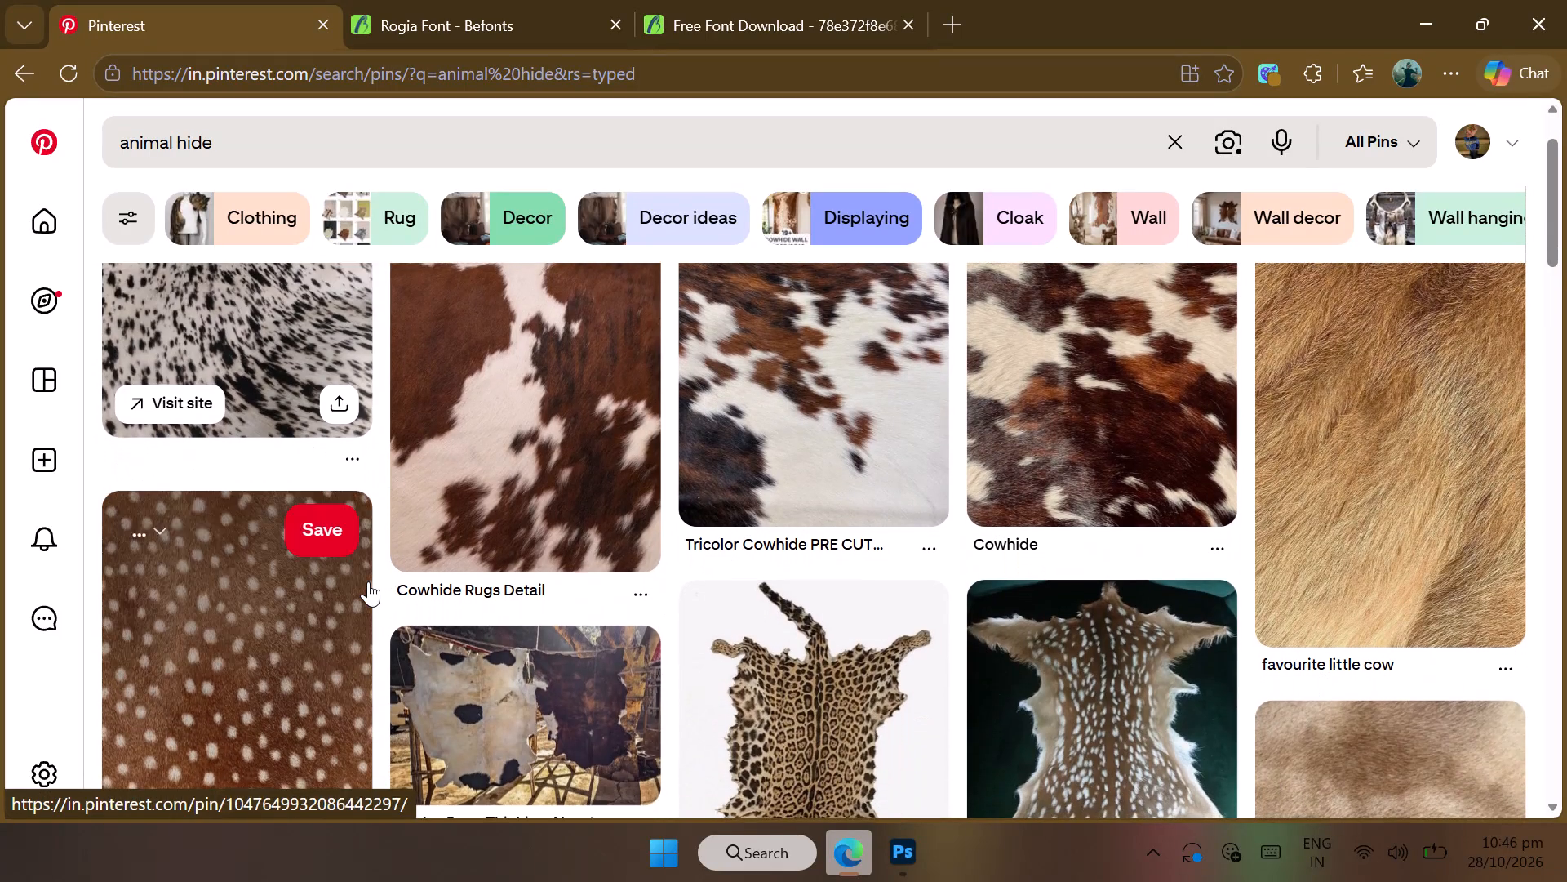
{"action": "left_click", "coordinate": [350, 461]}
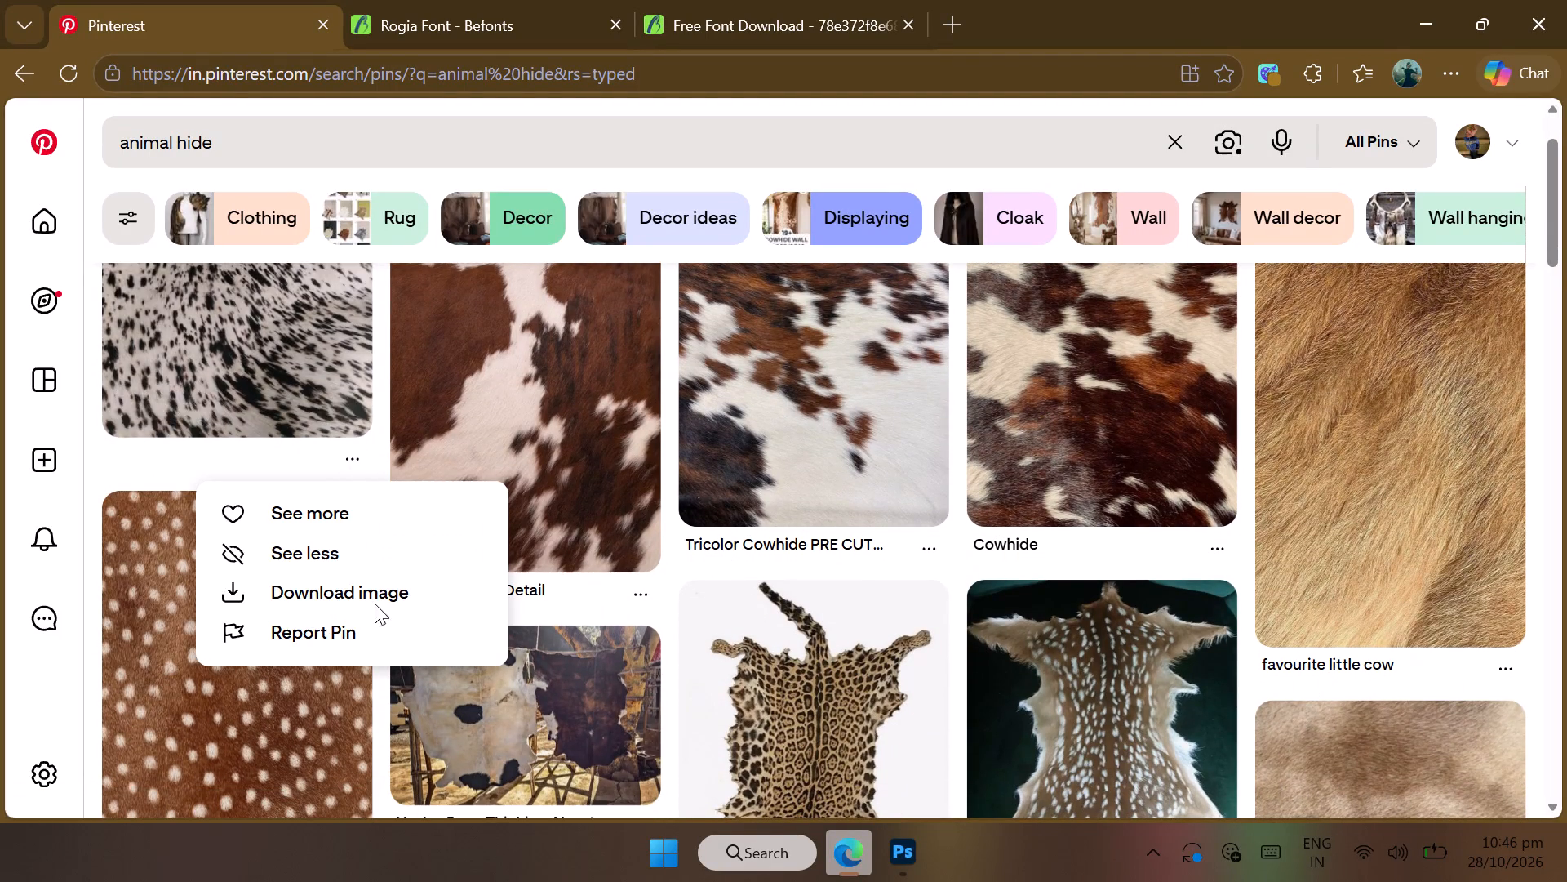
{"action": "left_click", "coordinate": [388, 592]}
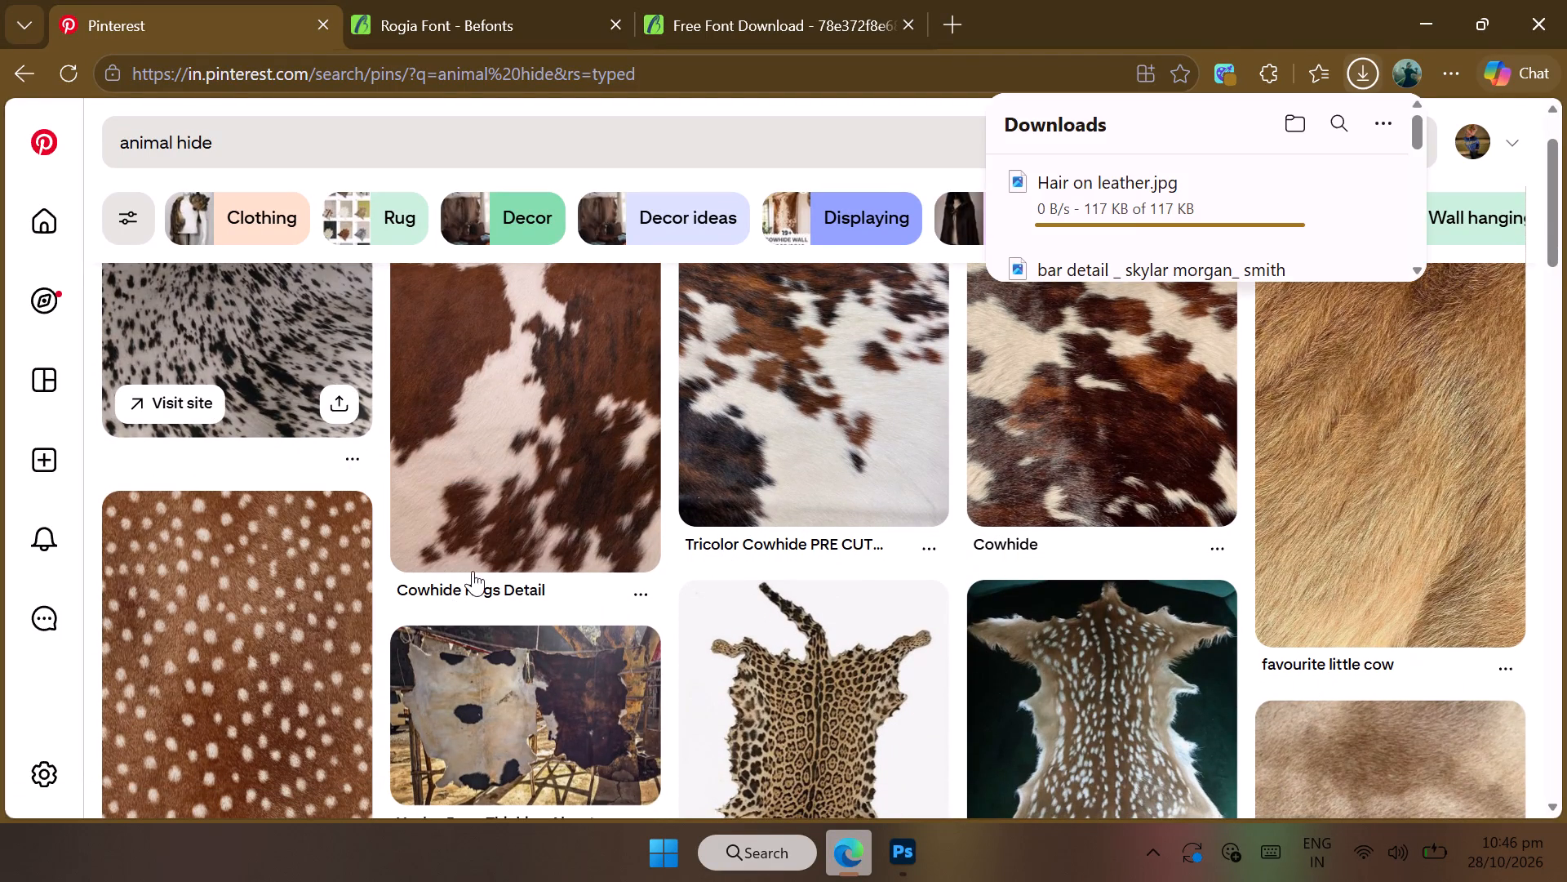
Place the downloaded Hair on leather image in the Photoshop document above Layer 1, centred at X 1500 px, Y 1500 px to cover the canvas.
{"action": "left_click_drag", "start_coordinate": [1116, 195], "coordinate": [932, 881]}
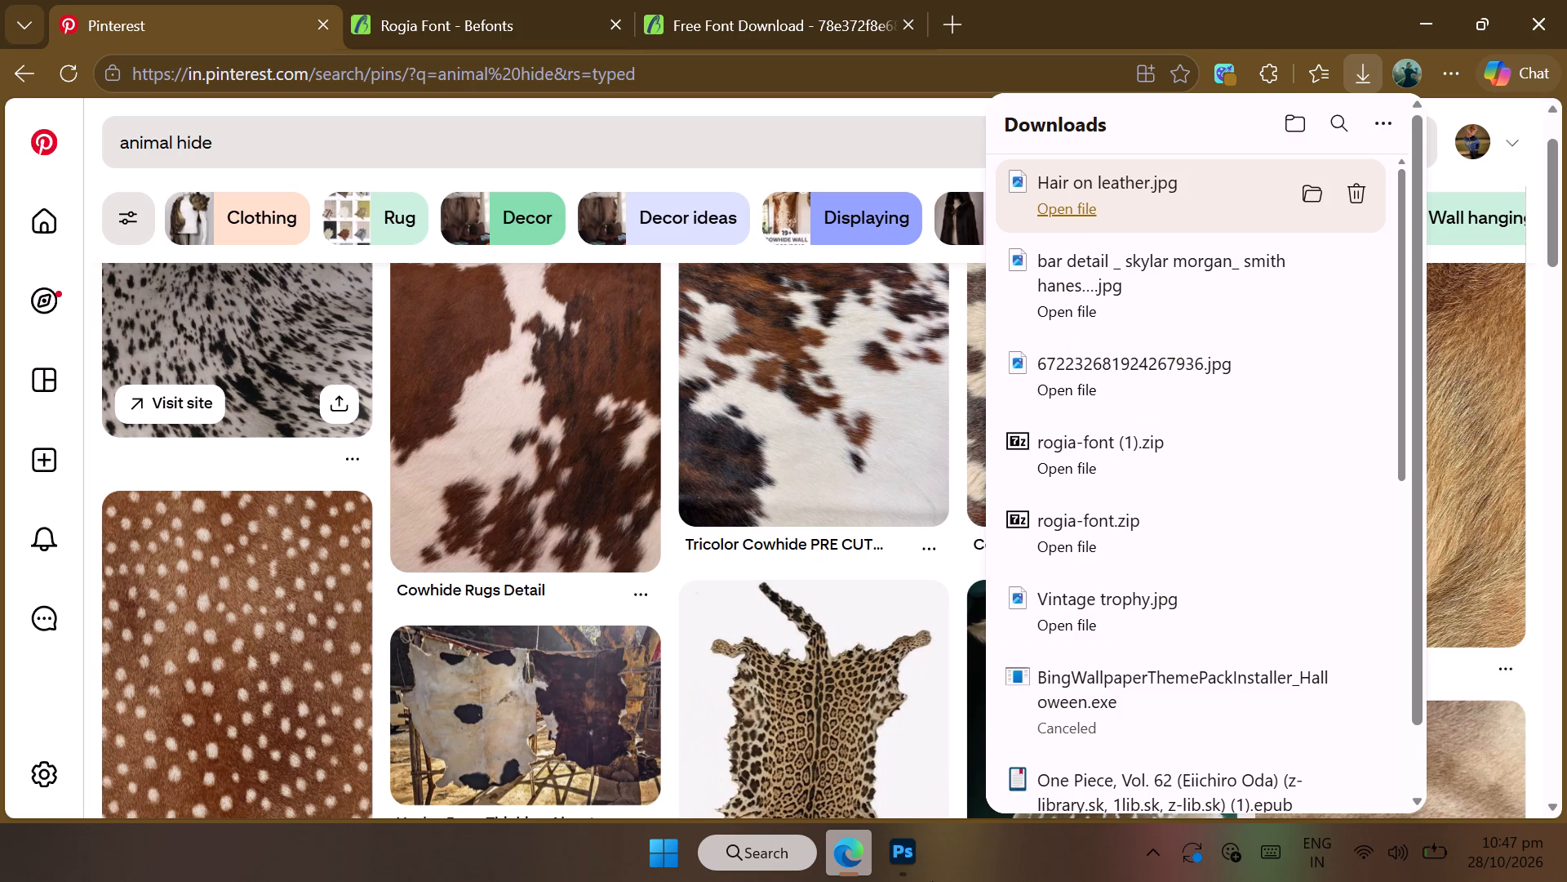
{"action": "left_click_drag", "start_coordinate": [932, 881], "coordinate": [601, 430]}
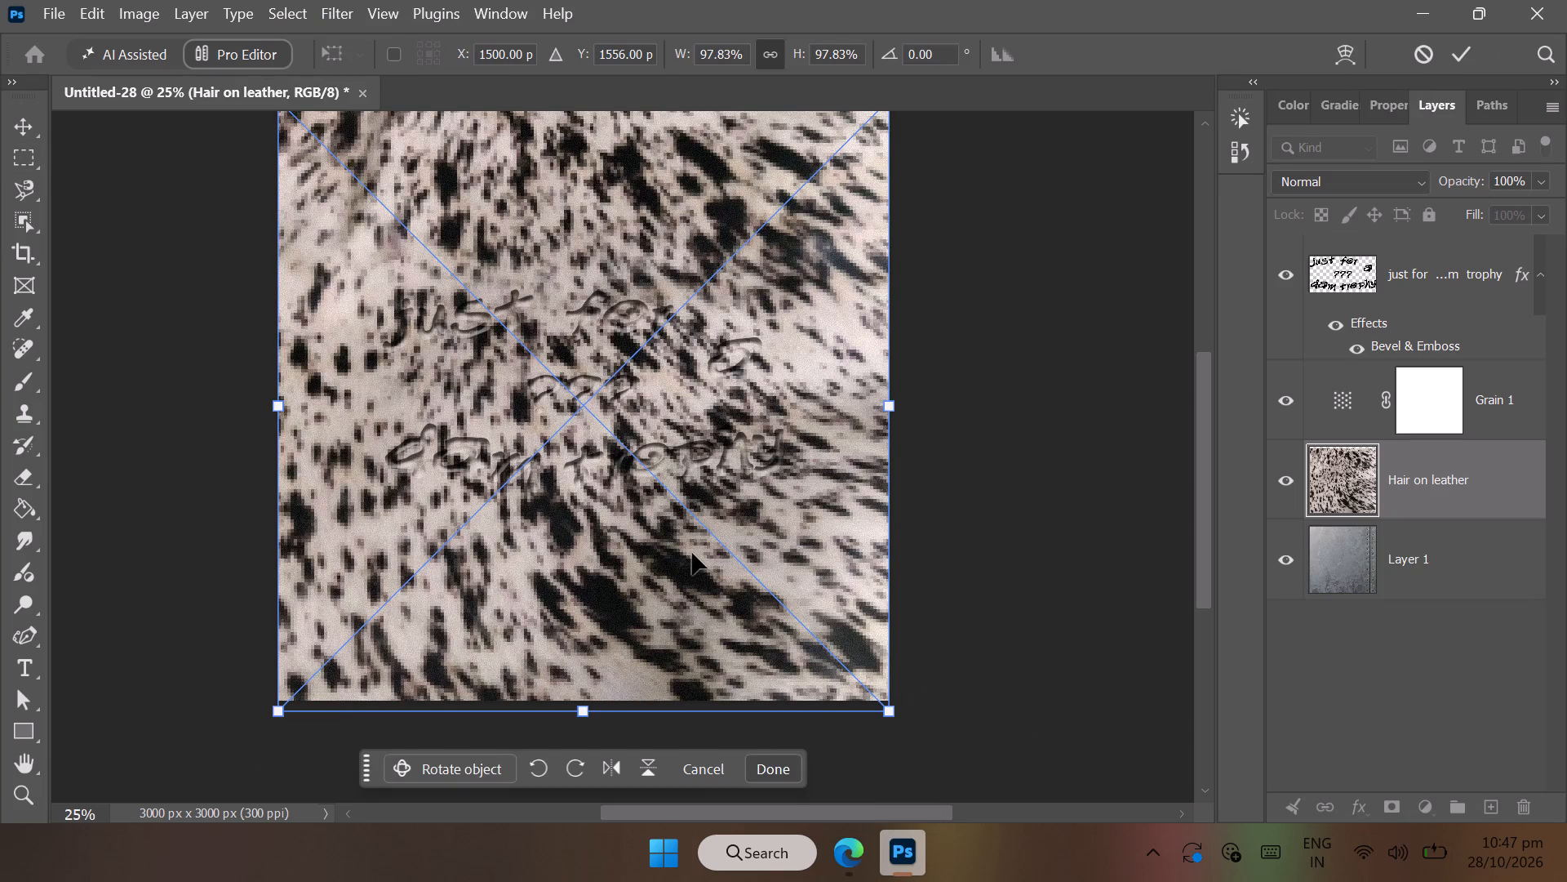
{"action": "scroll", "coordinate": [692, 553], "scroll_direction": "up", "scroll_amount": 1}
{"action": "left_click_drag", "start_coordinate": [675, 442], "coordinate": [667, 434]}
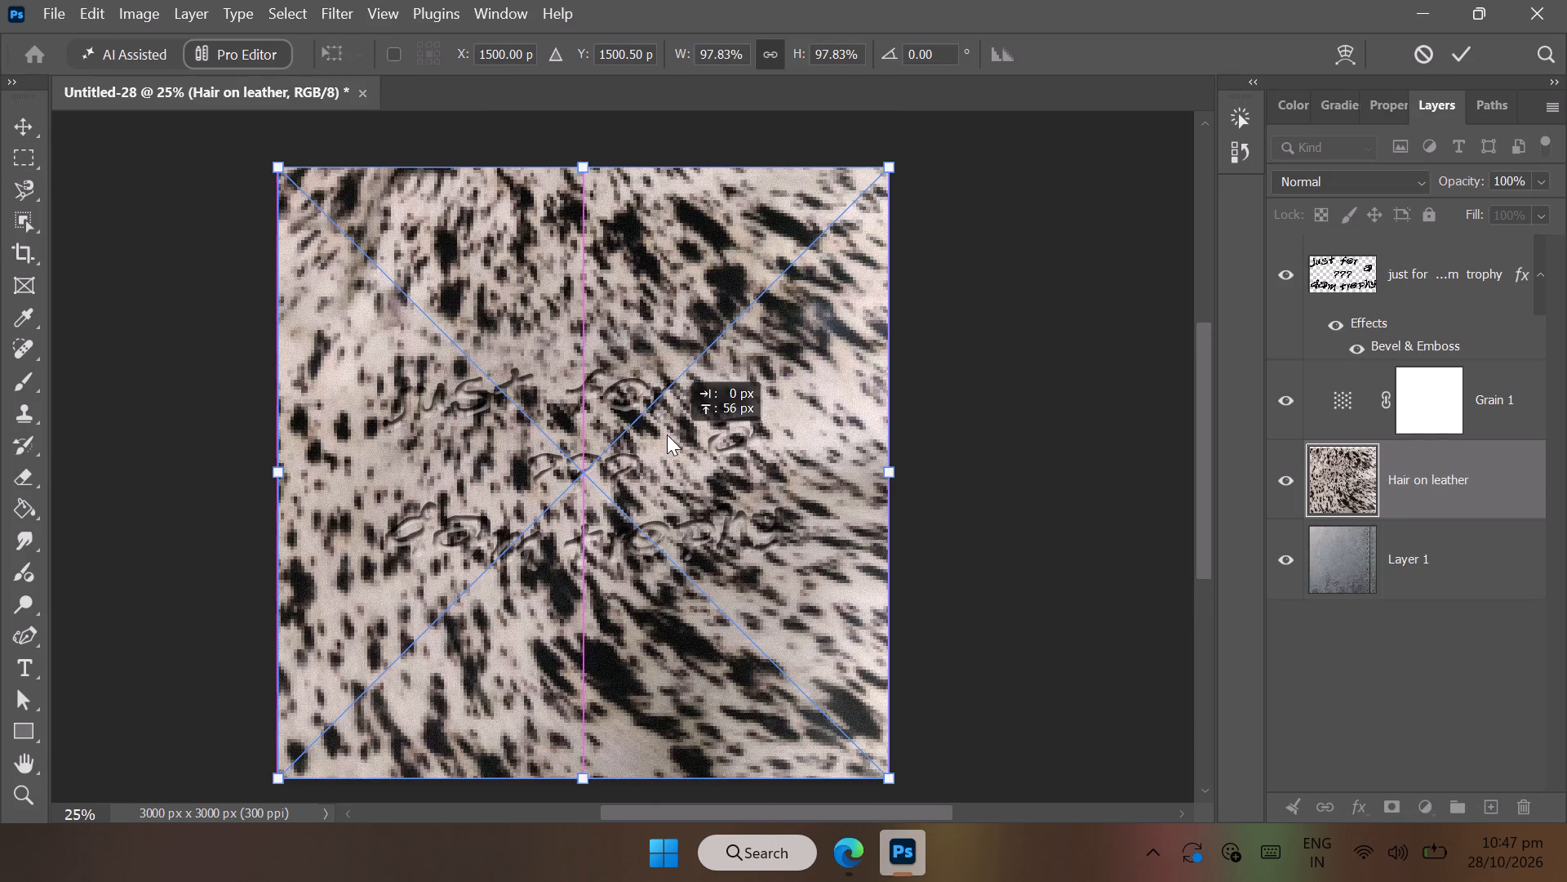
{"action": "left_click_drag", "start_coordinate": [667, 434], "coordinate": [667, 427]}
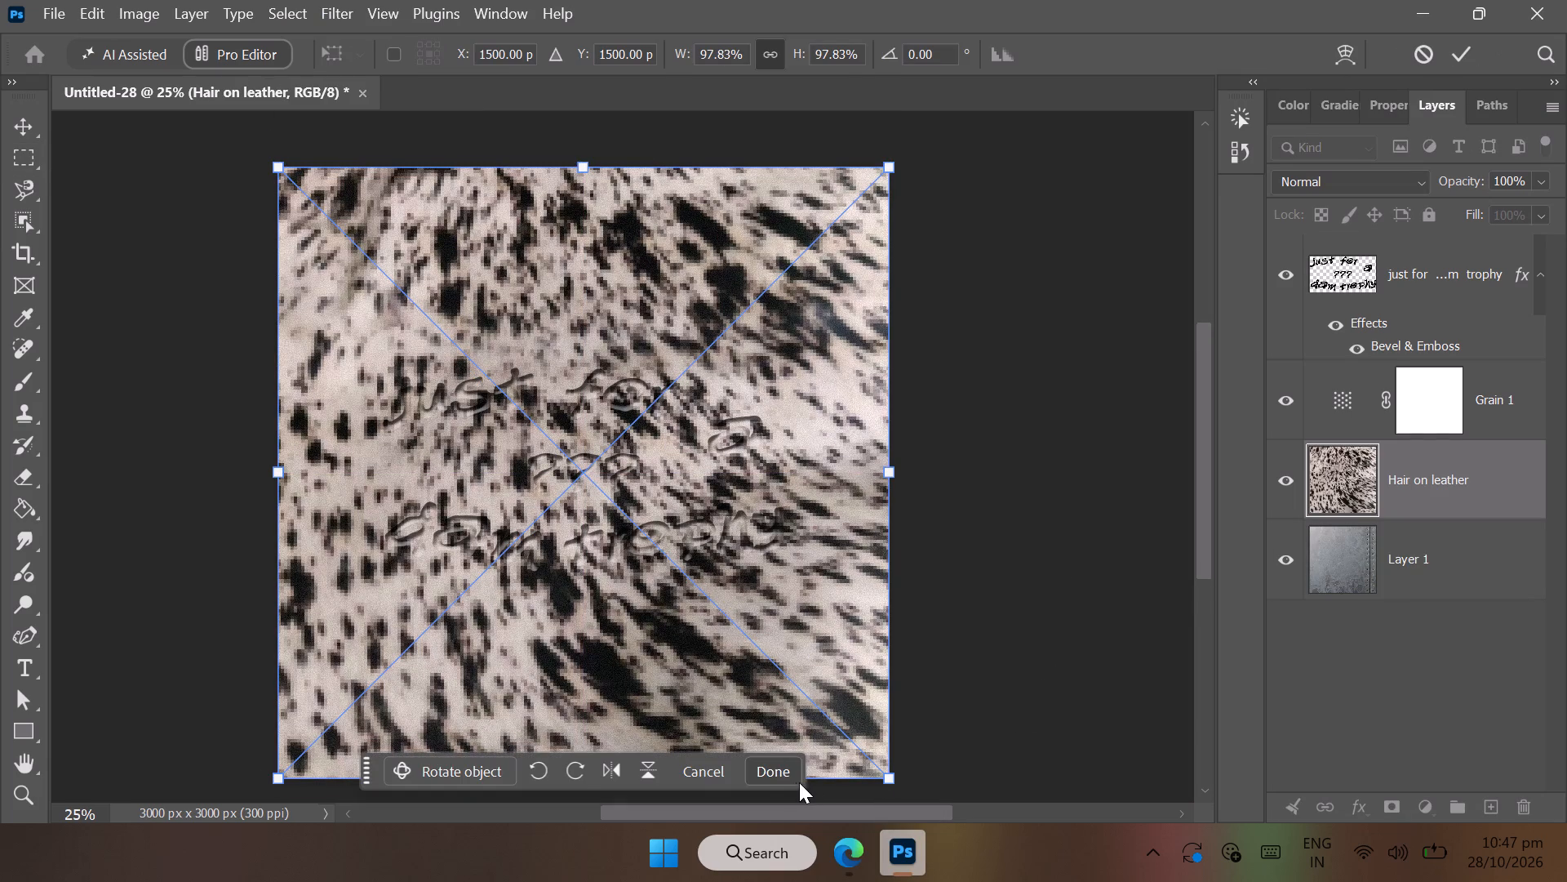
{"action": "left_click", "coordinate": [786, 778]}
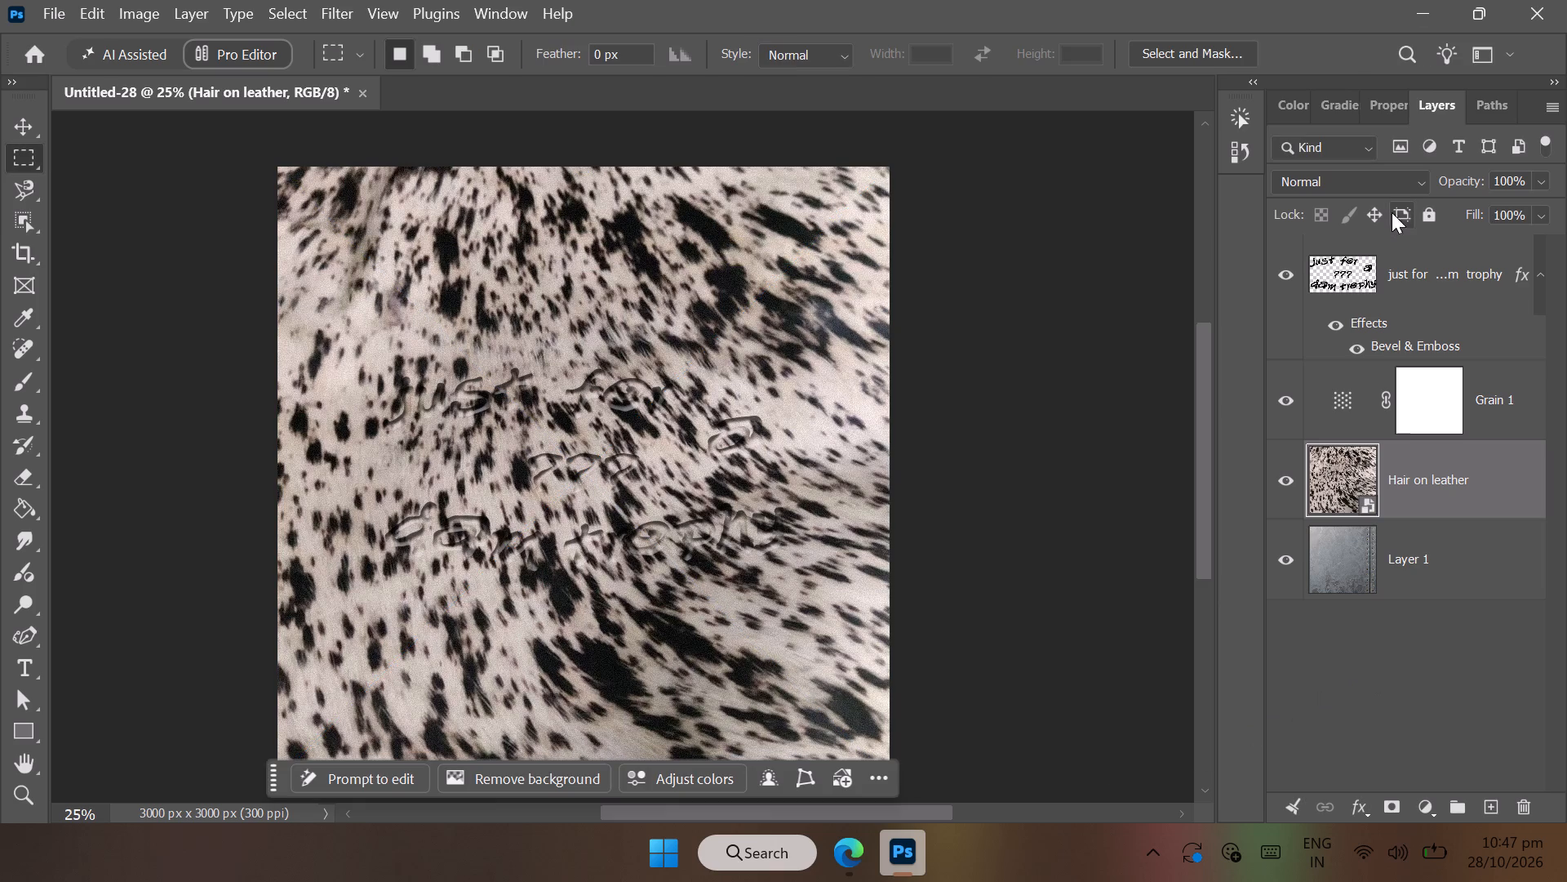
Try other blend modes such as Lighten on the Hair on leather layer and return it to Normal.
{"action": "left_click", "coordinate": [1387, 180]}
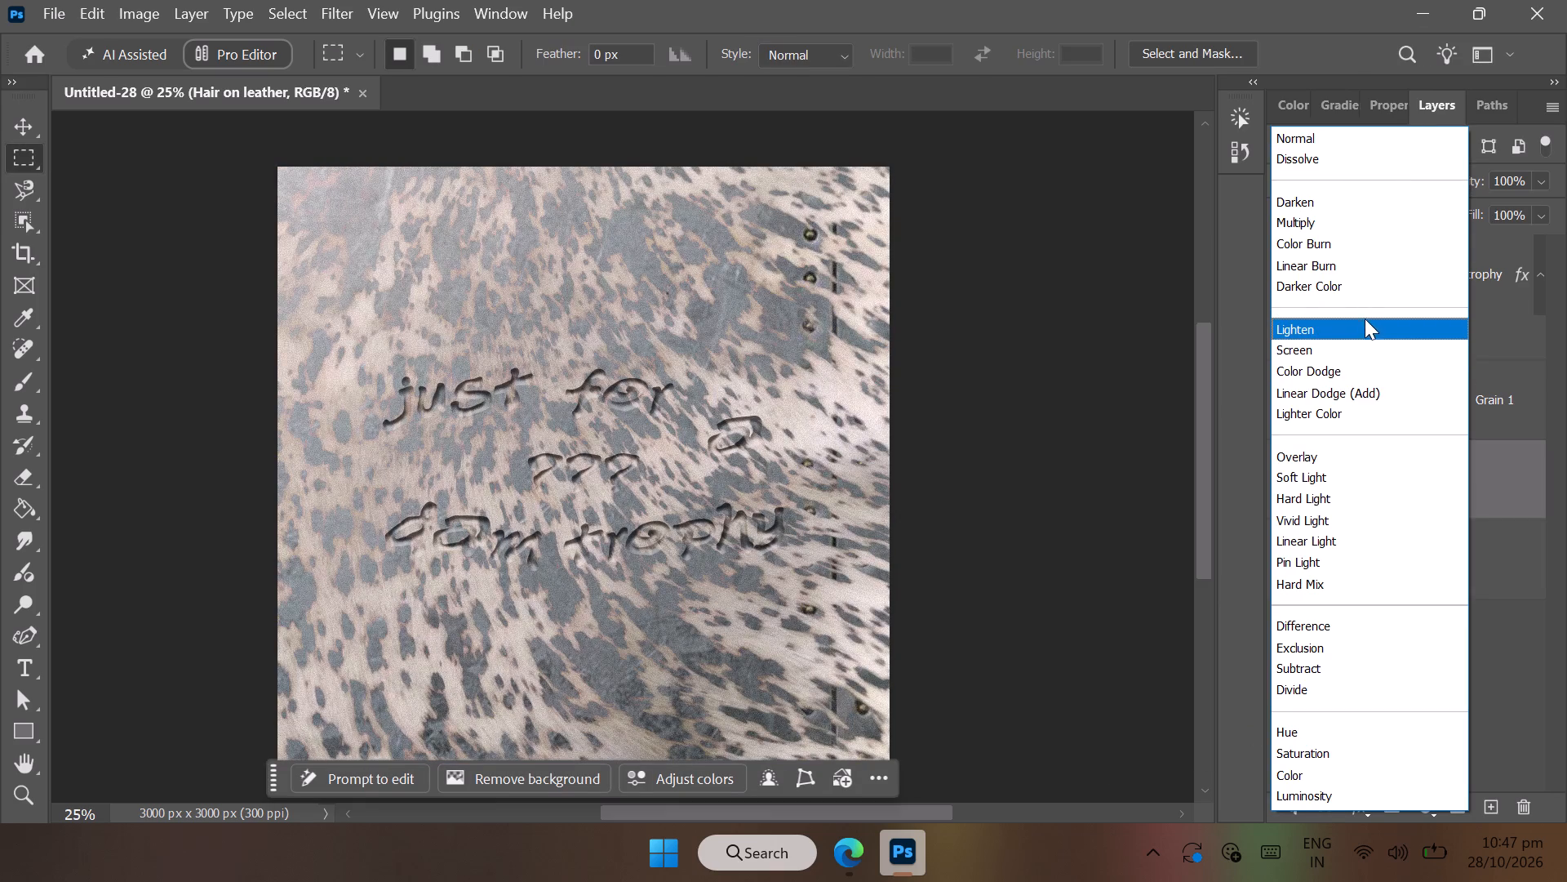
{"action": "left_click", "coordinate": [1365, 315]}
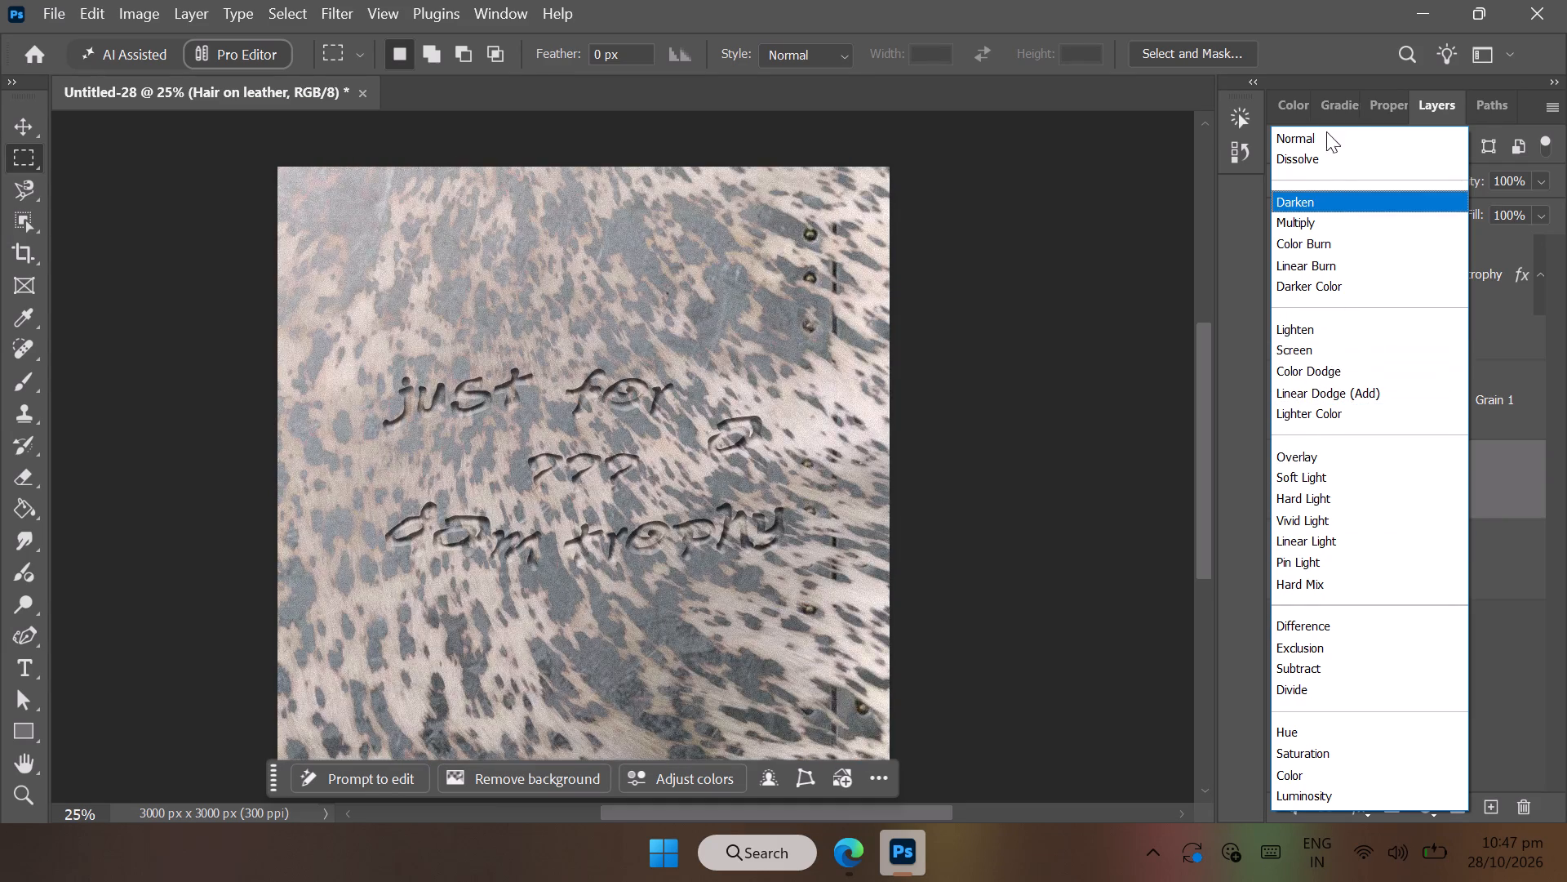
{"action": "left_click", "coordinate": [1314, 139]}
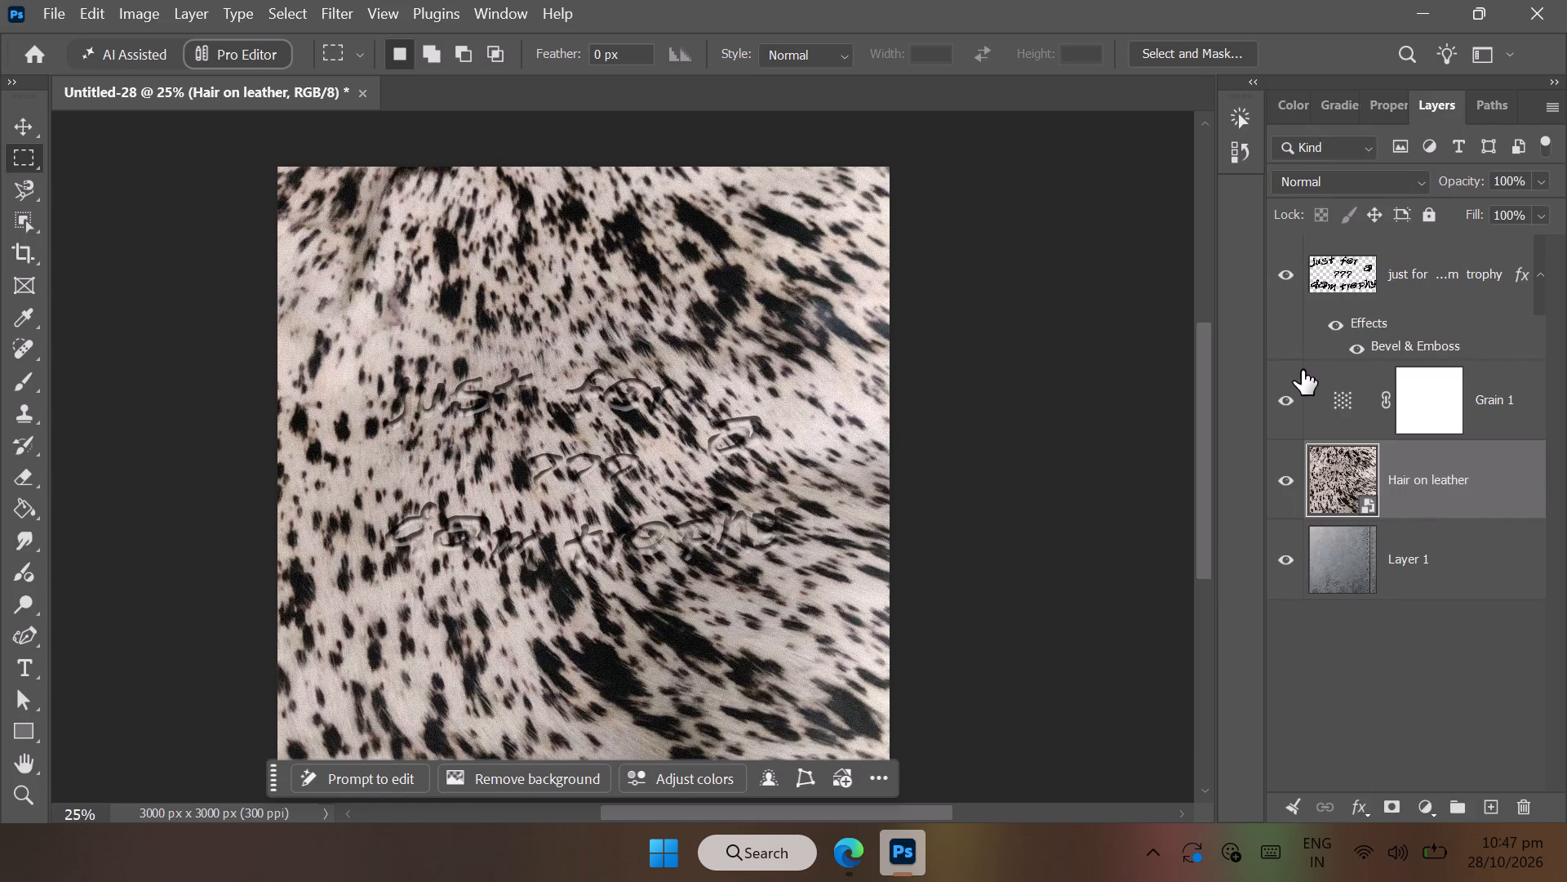
Hide the lettering layer and select the light fur areas of the hide with Color Range using sampled colors.
{"action": "left_click", "coordinate": [1288, 274]}
{"action": "left_click", "coordinate": [298, 11]}
{"action": "left_click", "coordinate": [324, 249]}
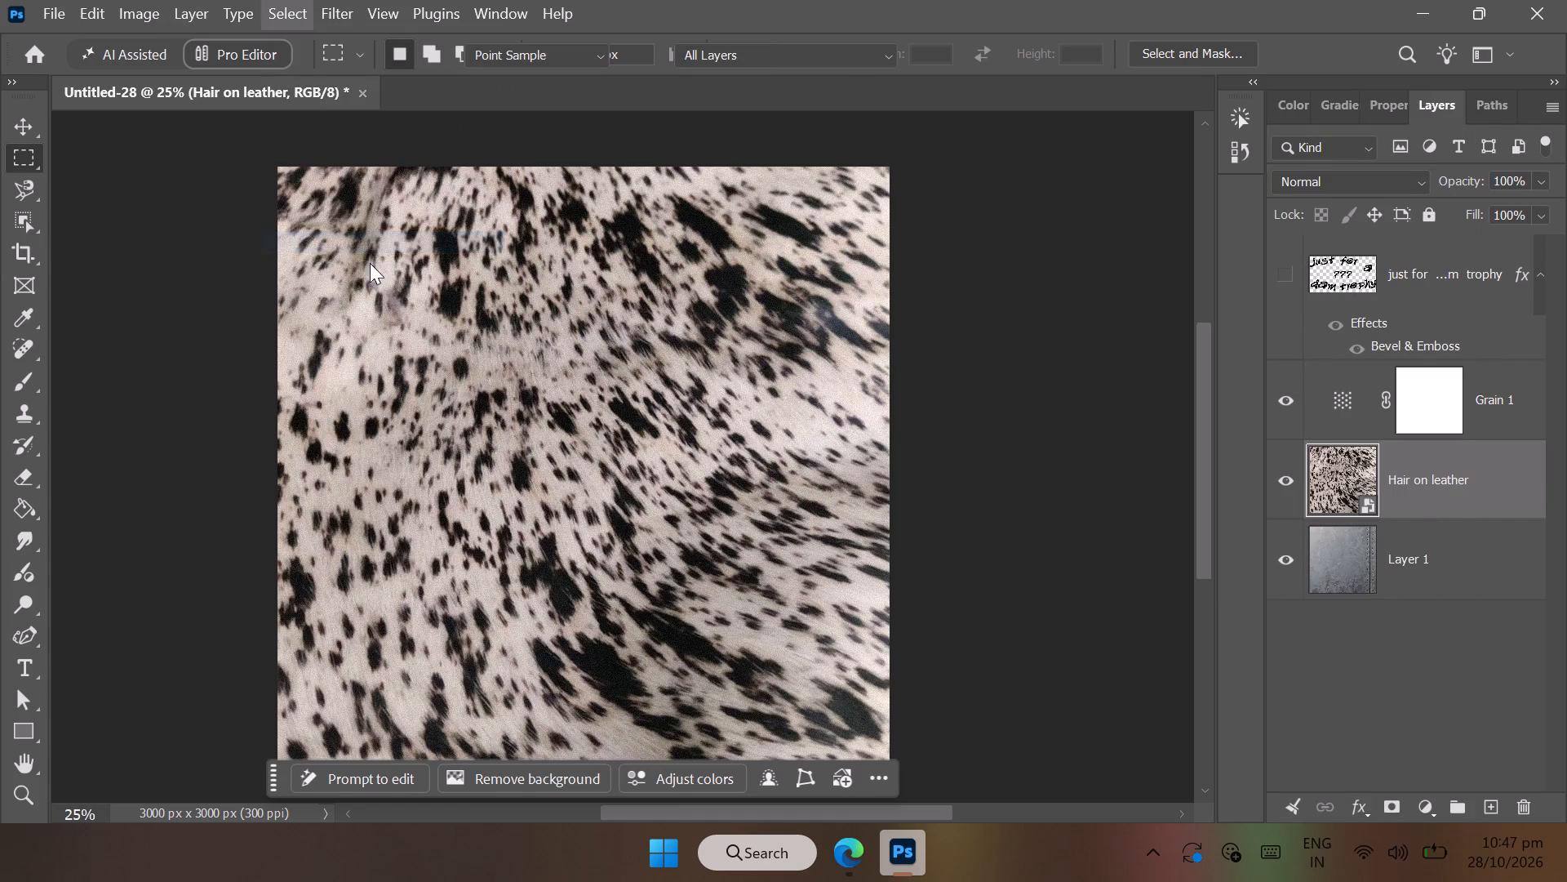
{"action": "left_click", "coordinate": [566, 357]}
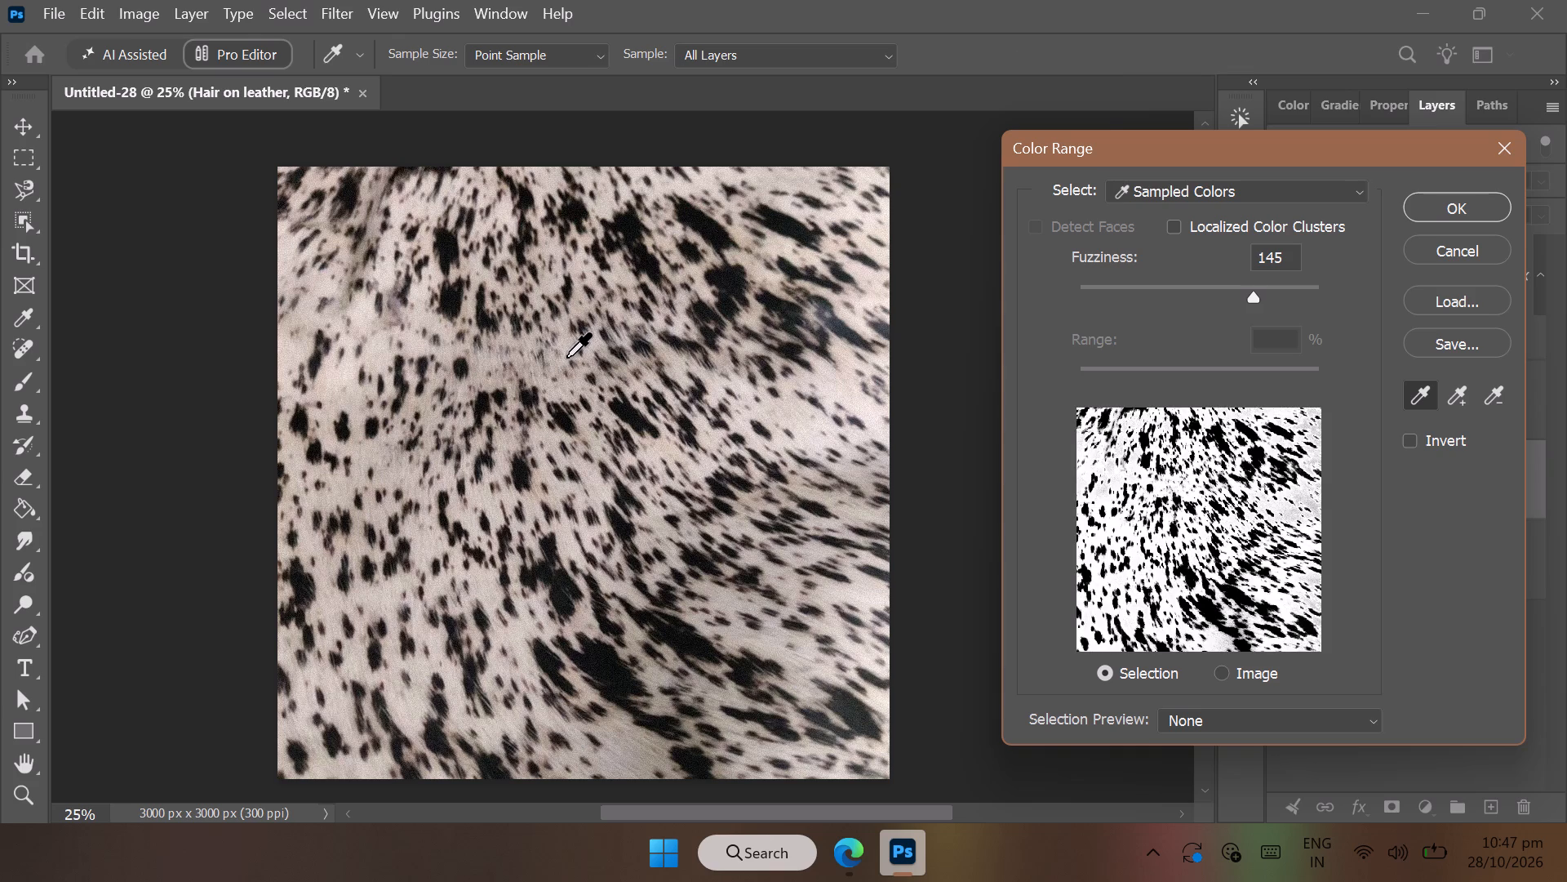
{"action": "left_click", "coordinate": [1432, 191]}
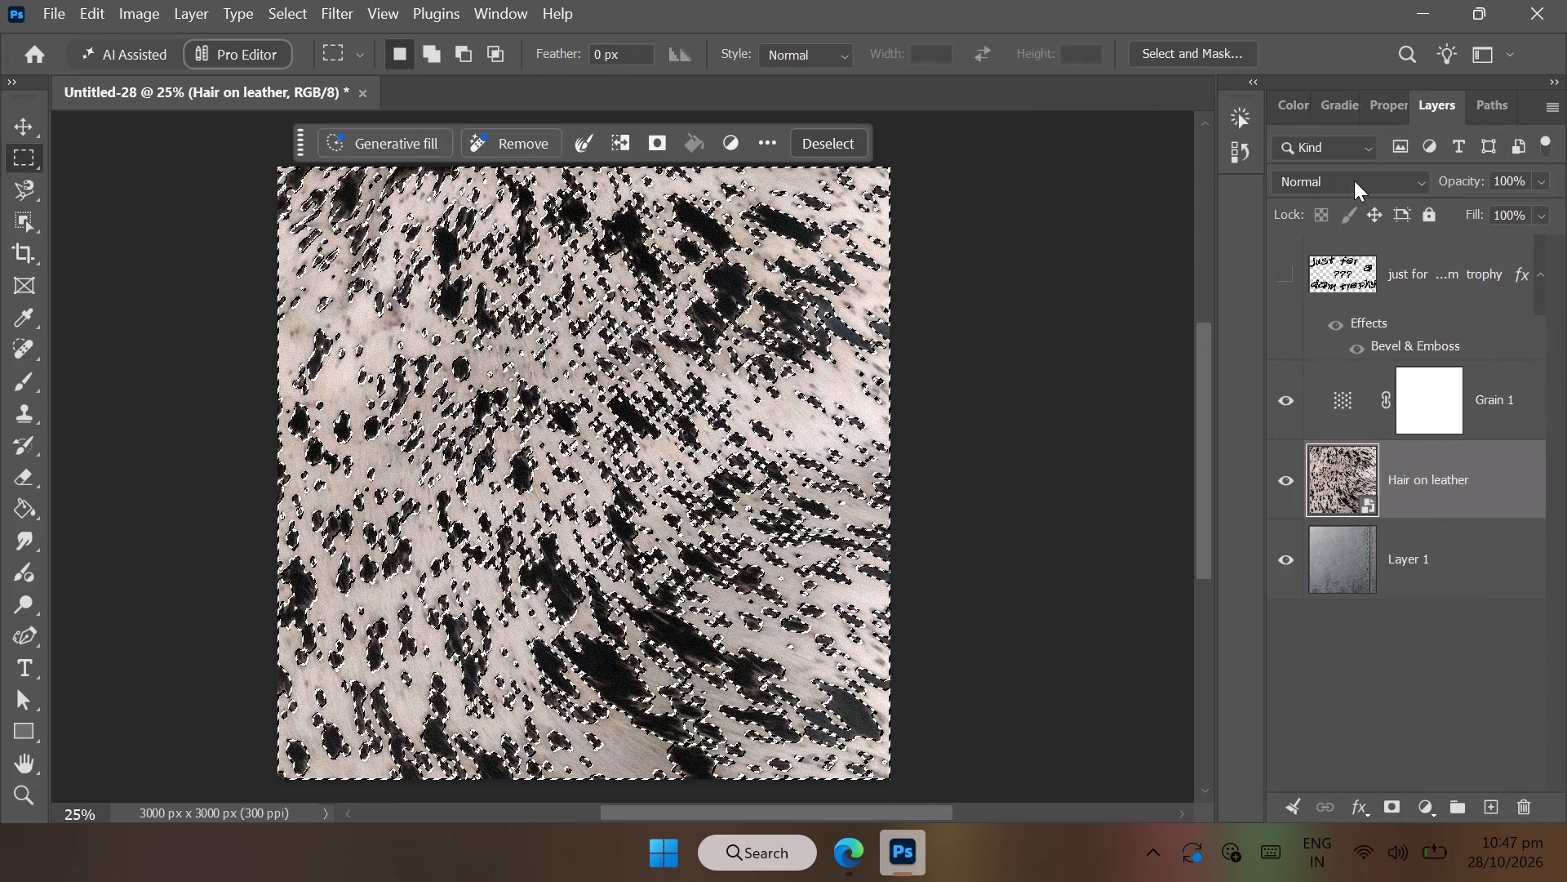
Replace the light fur selection with a Color Range selection of the black spots, then delete them from the rasterized Hair on leather layer and deselect.
{"action": "key", "text": "ctrl+z"}
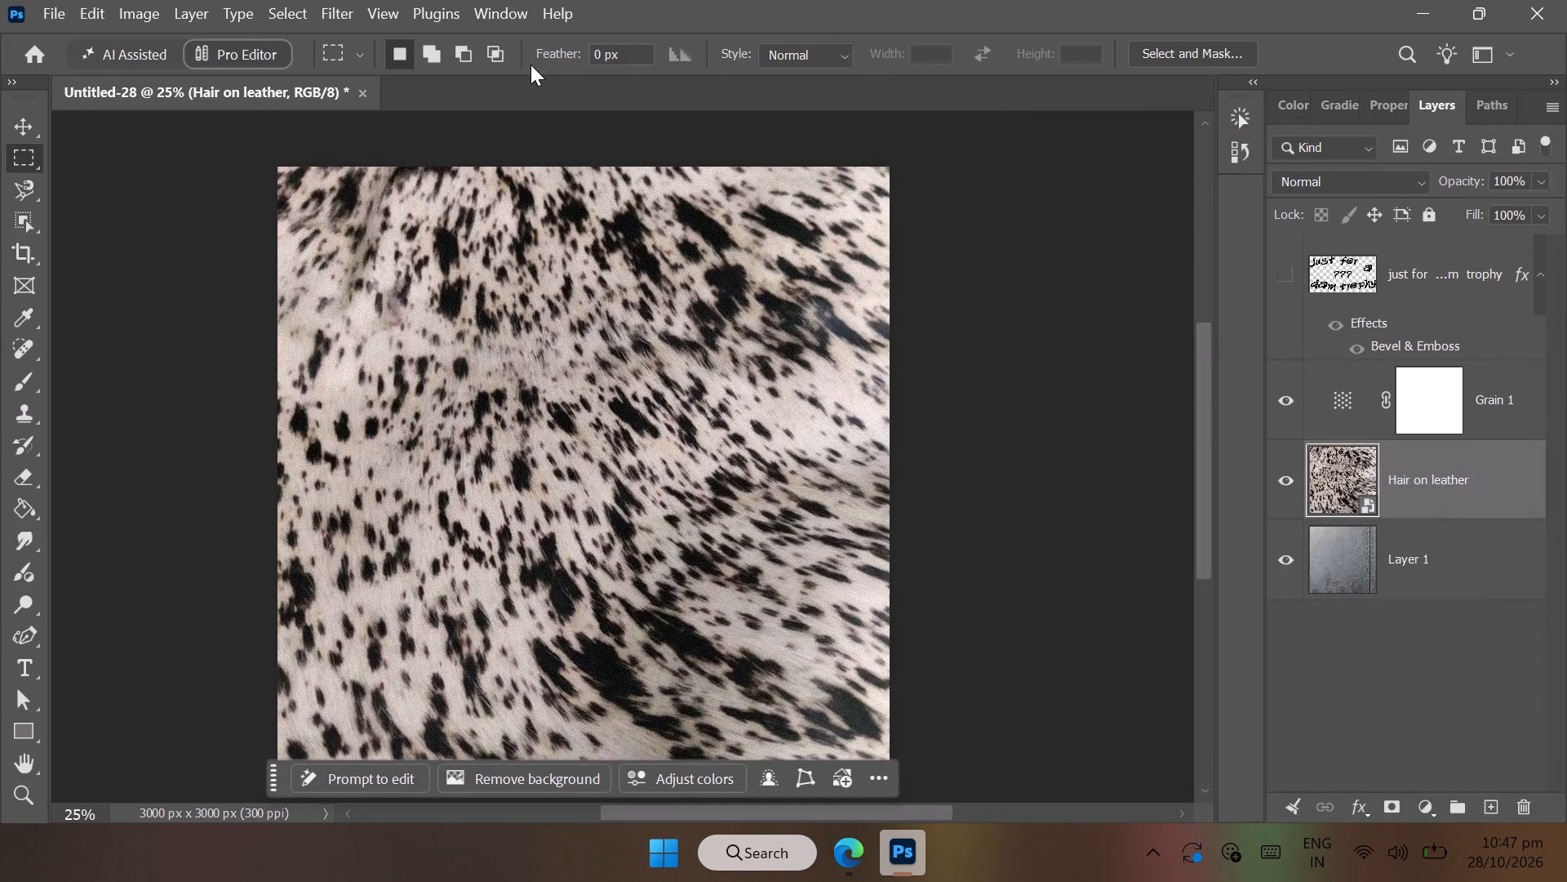
{"action": "left_click", "coordinate": [307, 4]}
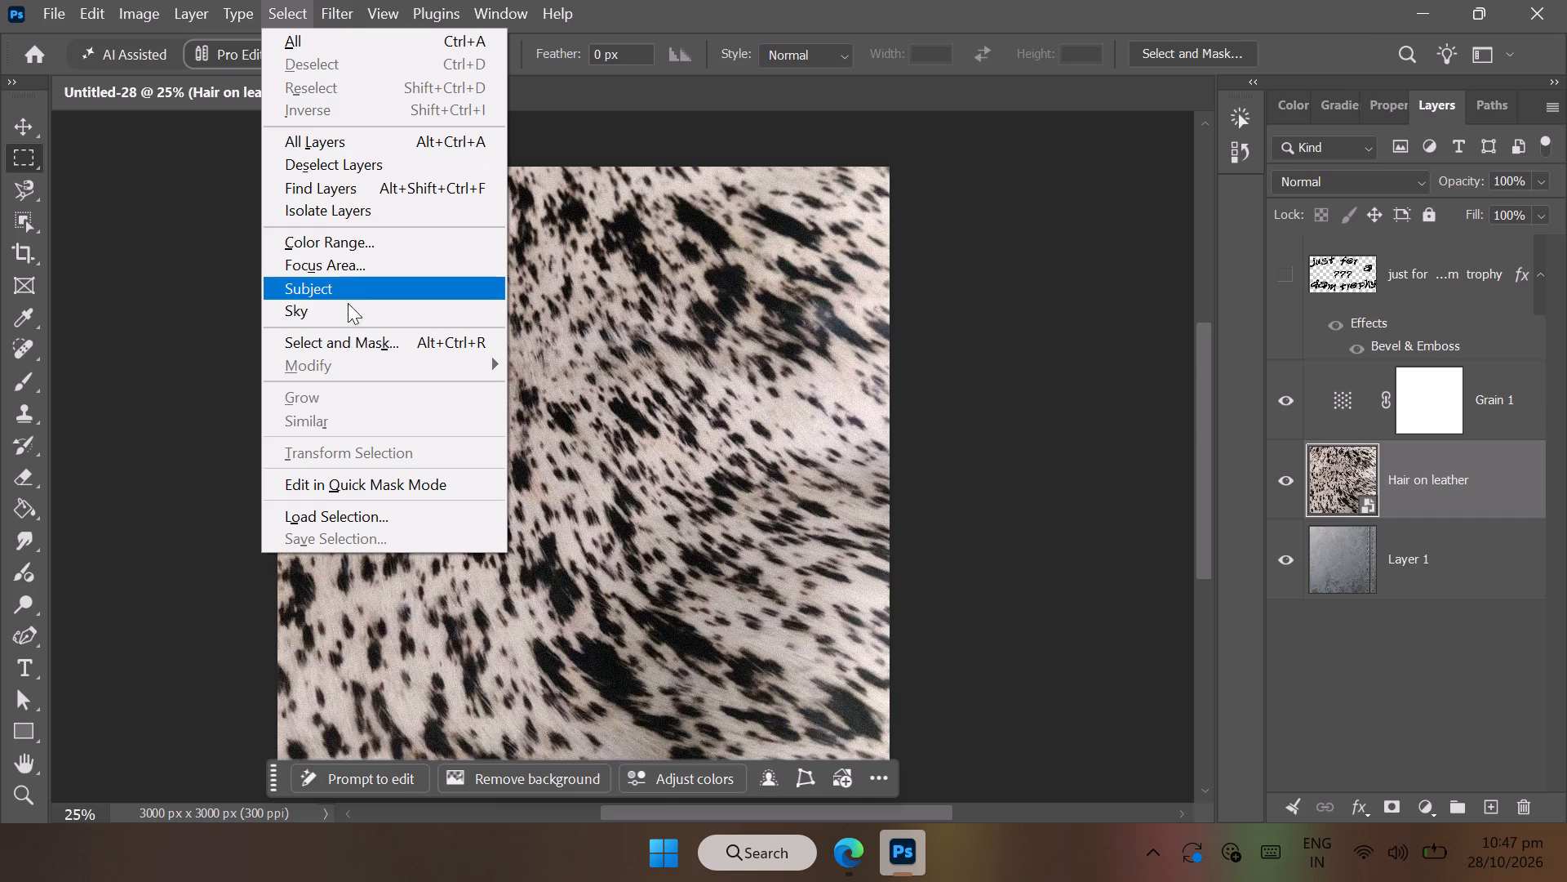
{"action": "left_click", "coordinate": [374, 242]}
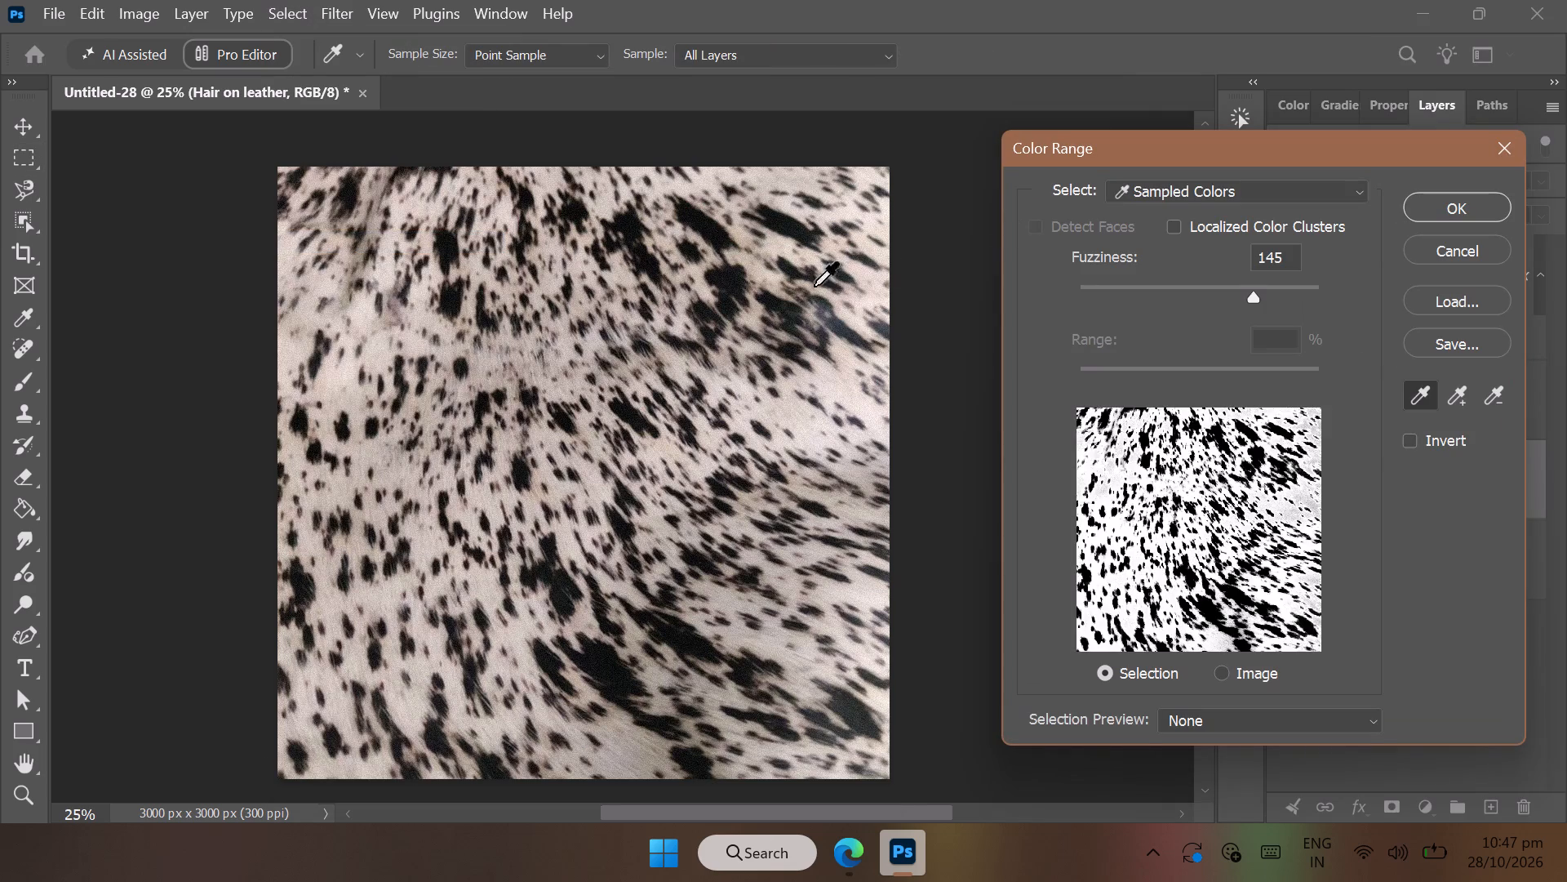
{"action": "left_click", "coordinate": [729, 279]}
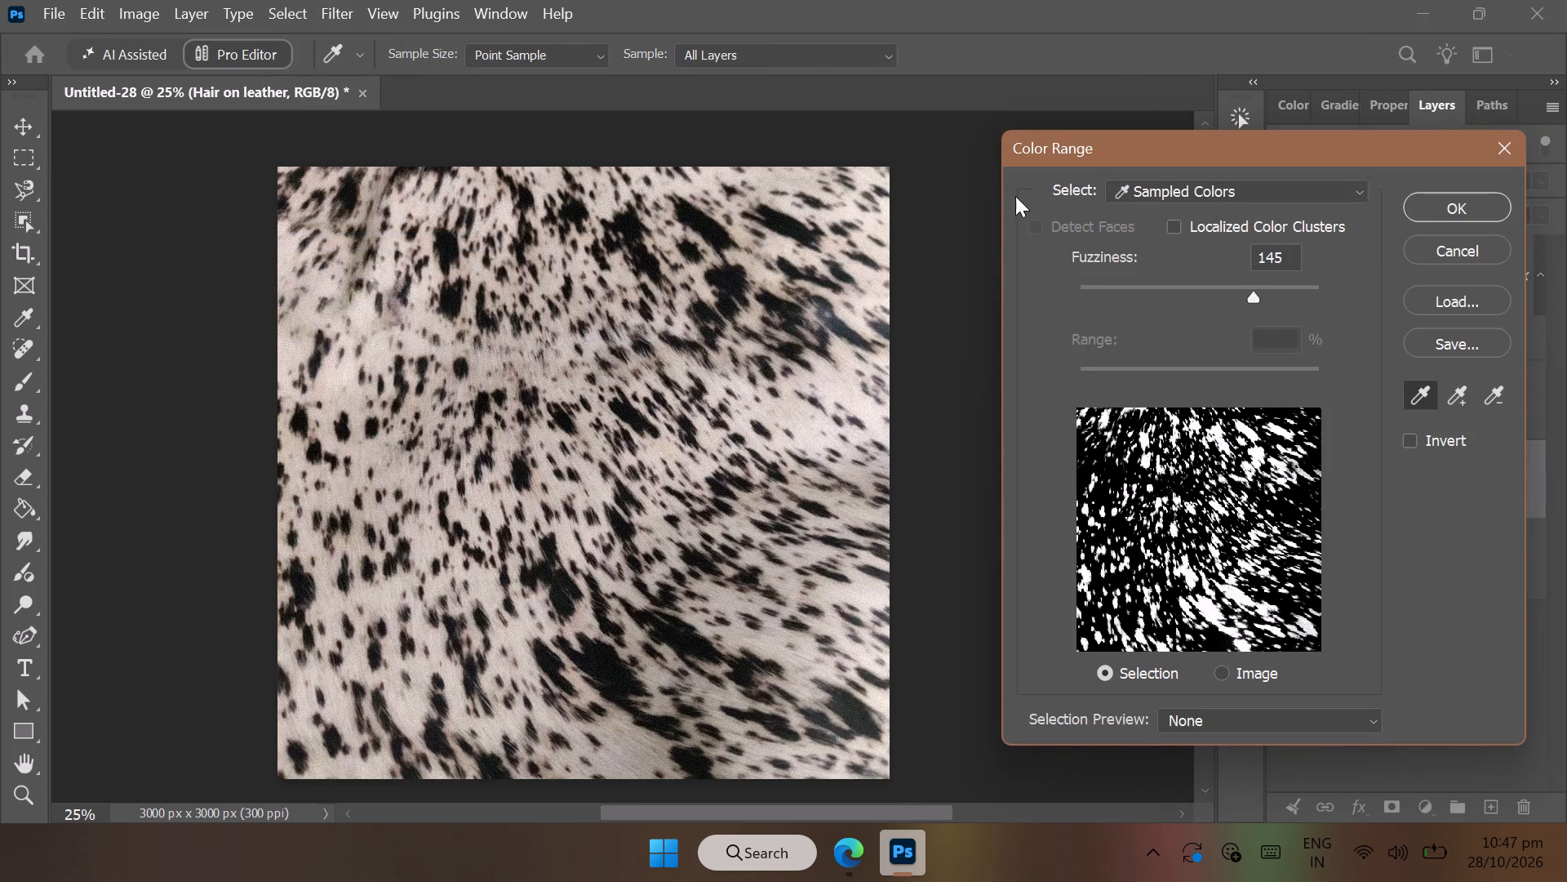
{"action": "left_click", "coordinate": [1458, 199]}
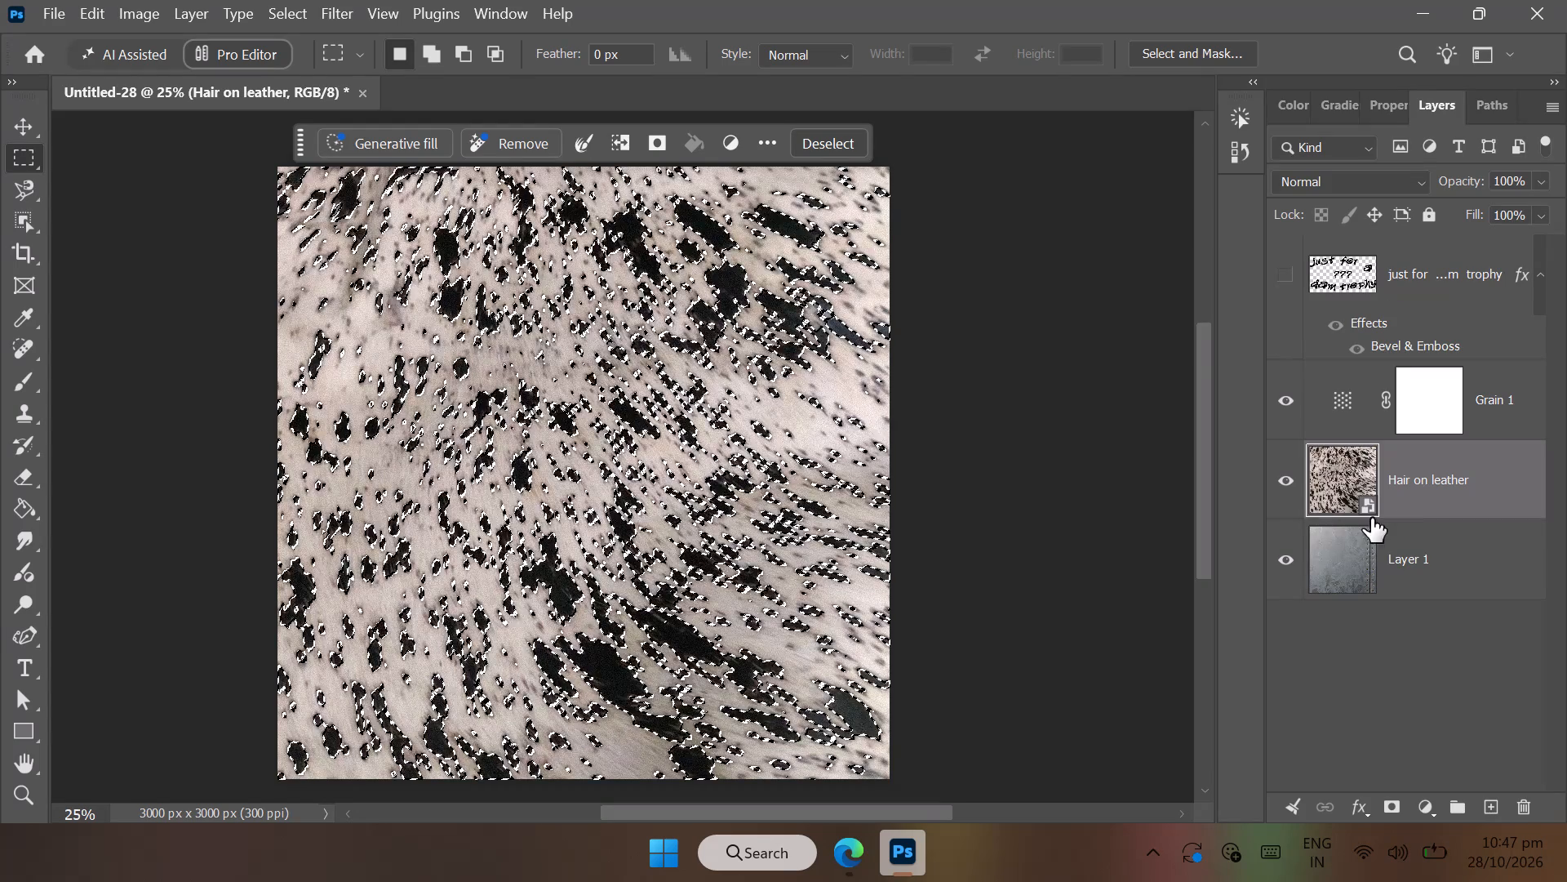
{"action": "right_click", "coordinate": [1386, 487]}
{"action": "left_click", "coordinate": [1188, 808]}
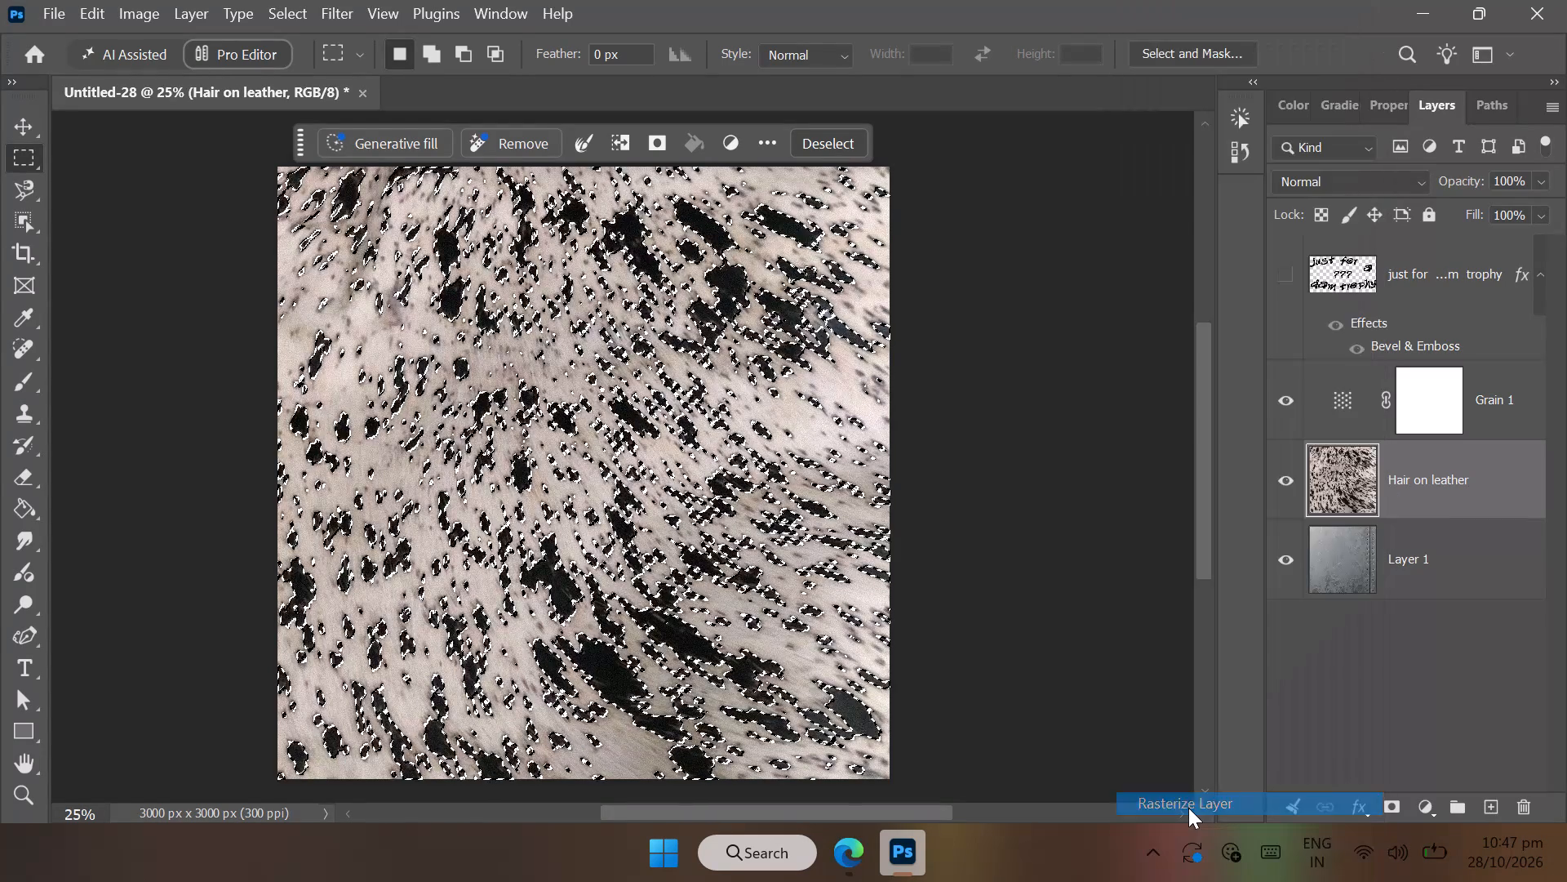
{"action": "key", "text": "Delete"}
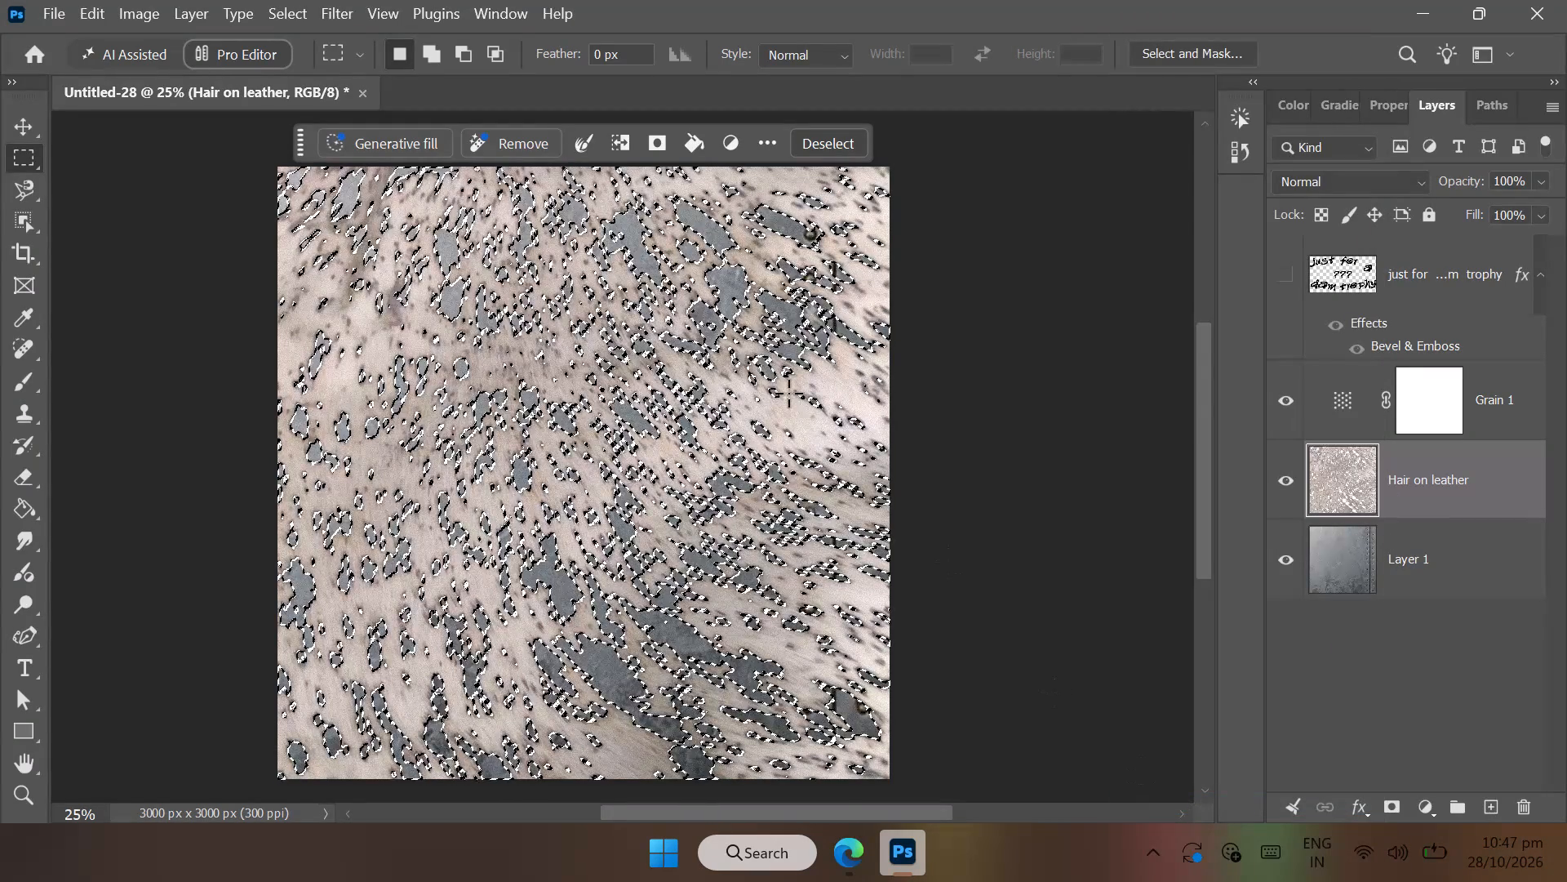
{"action": "left_click", "coordinate": [823, 145]}
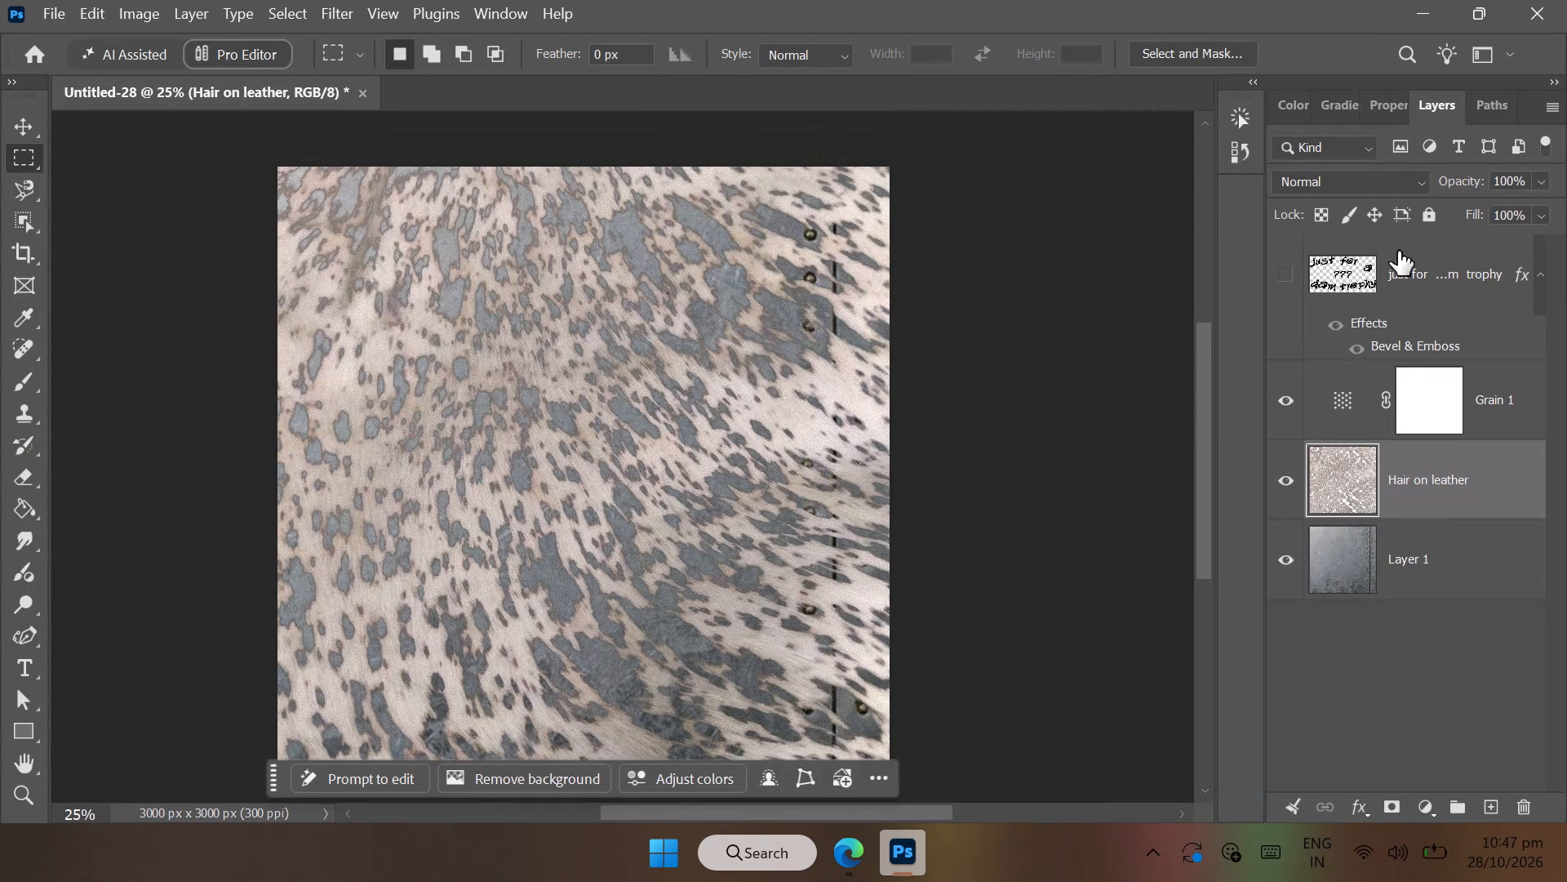
Set the Hair on leather layer's blend mode to Lighten and show the lettering layer again.
{"action": "left_click", "coordinate": [1387, 180]}
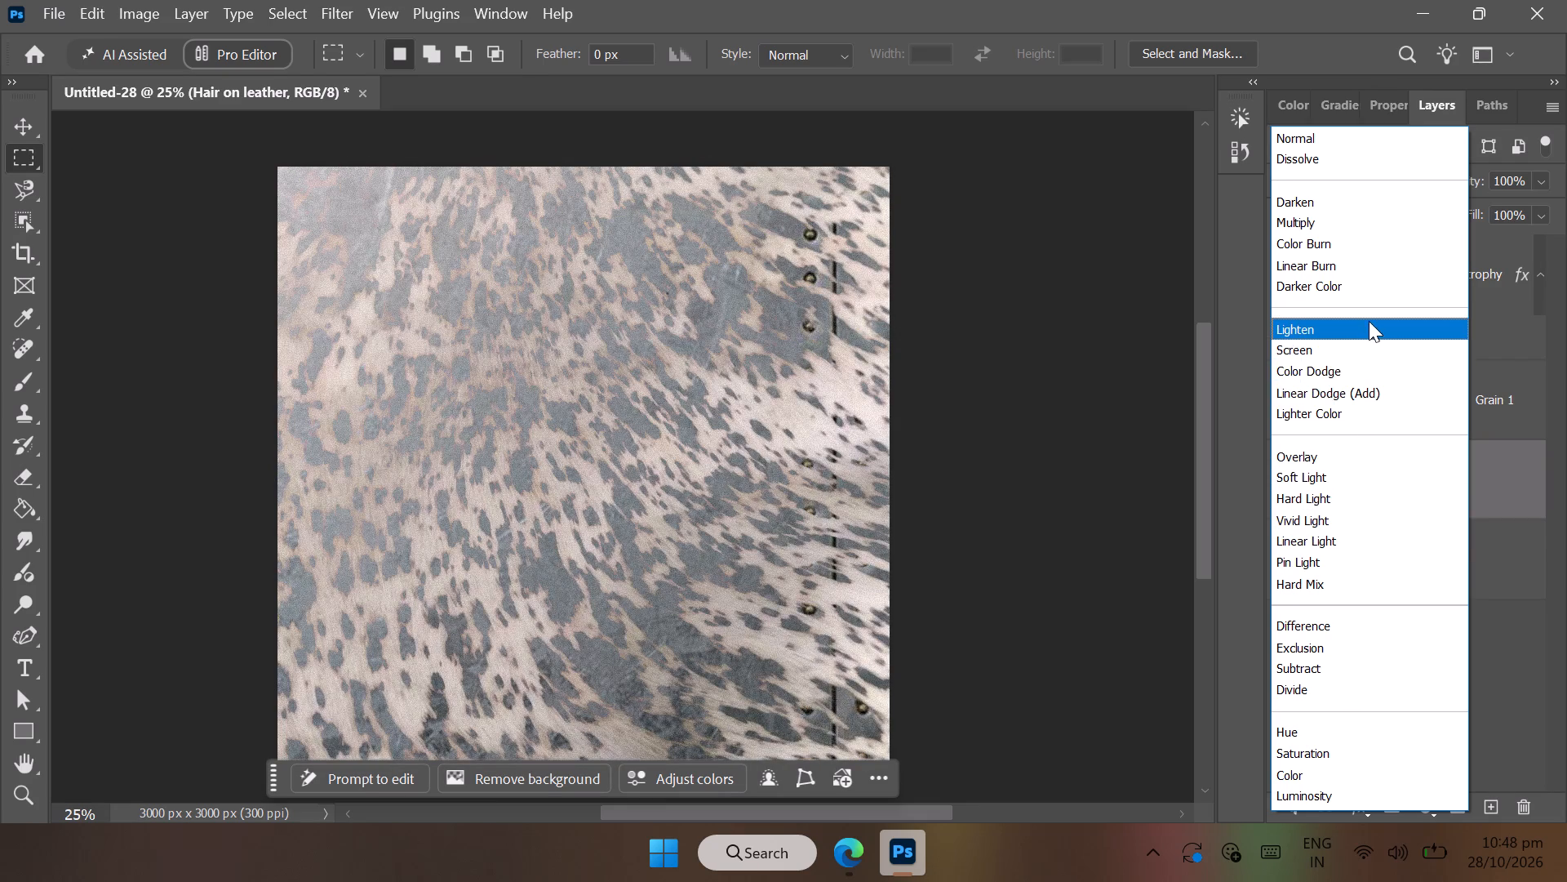
{"action": "left_click", "coordinate": [1349, 327]}
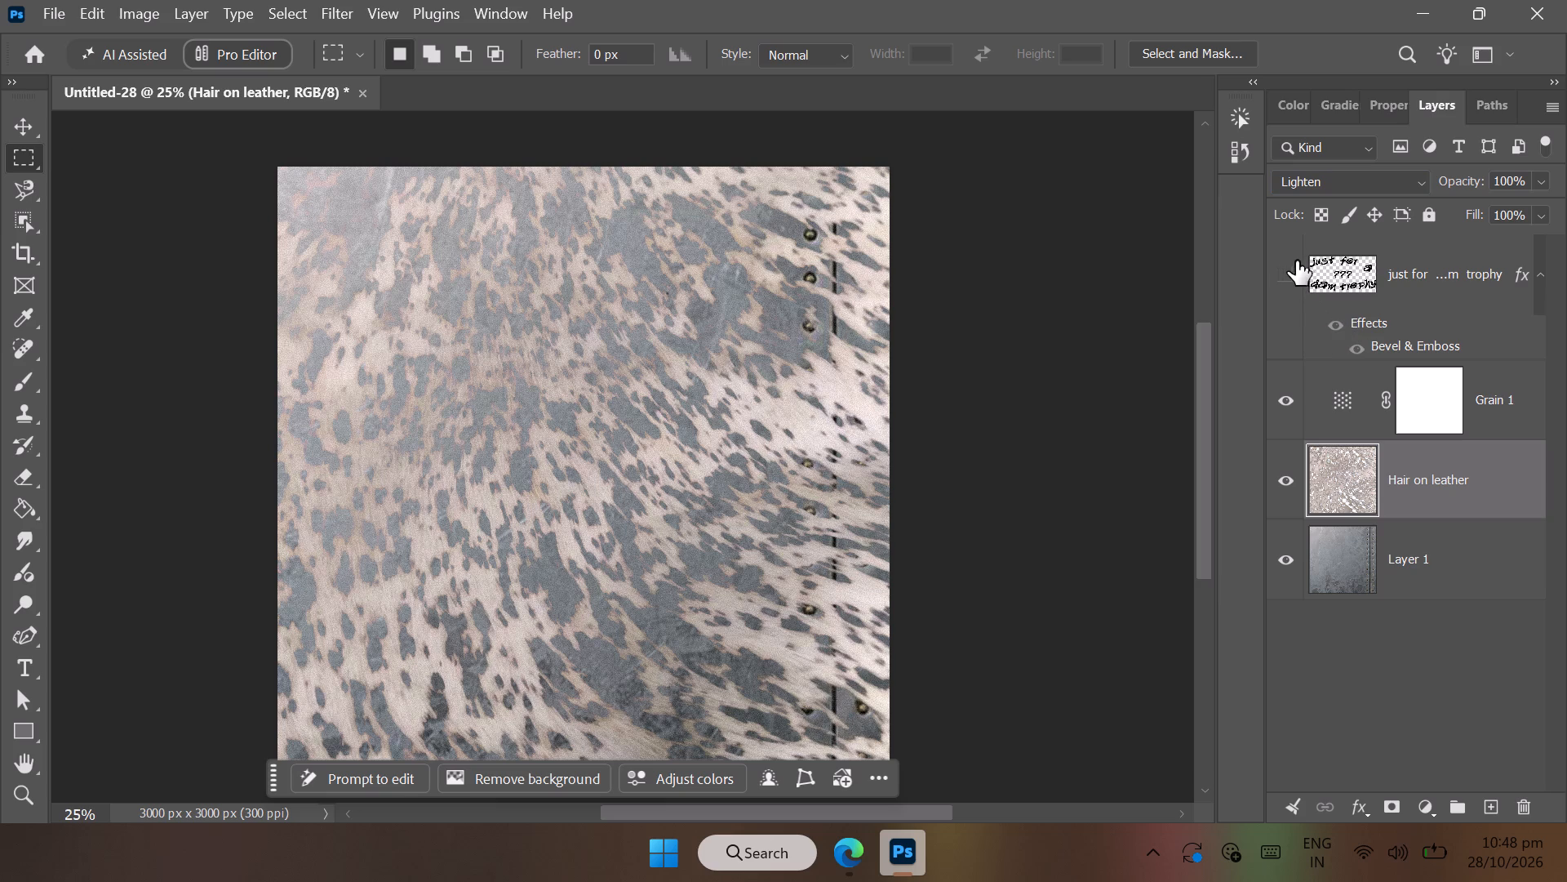
{"action": "left_click", "coordinate": [1290, 269]}
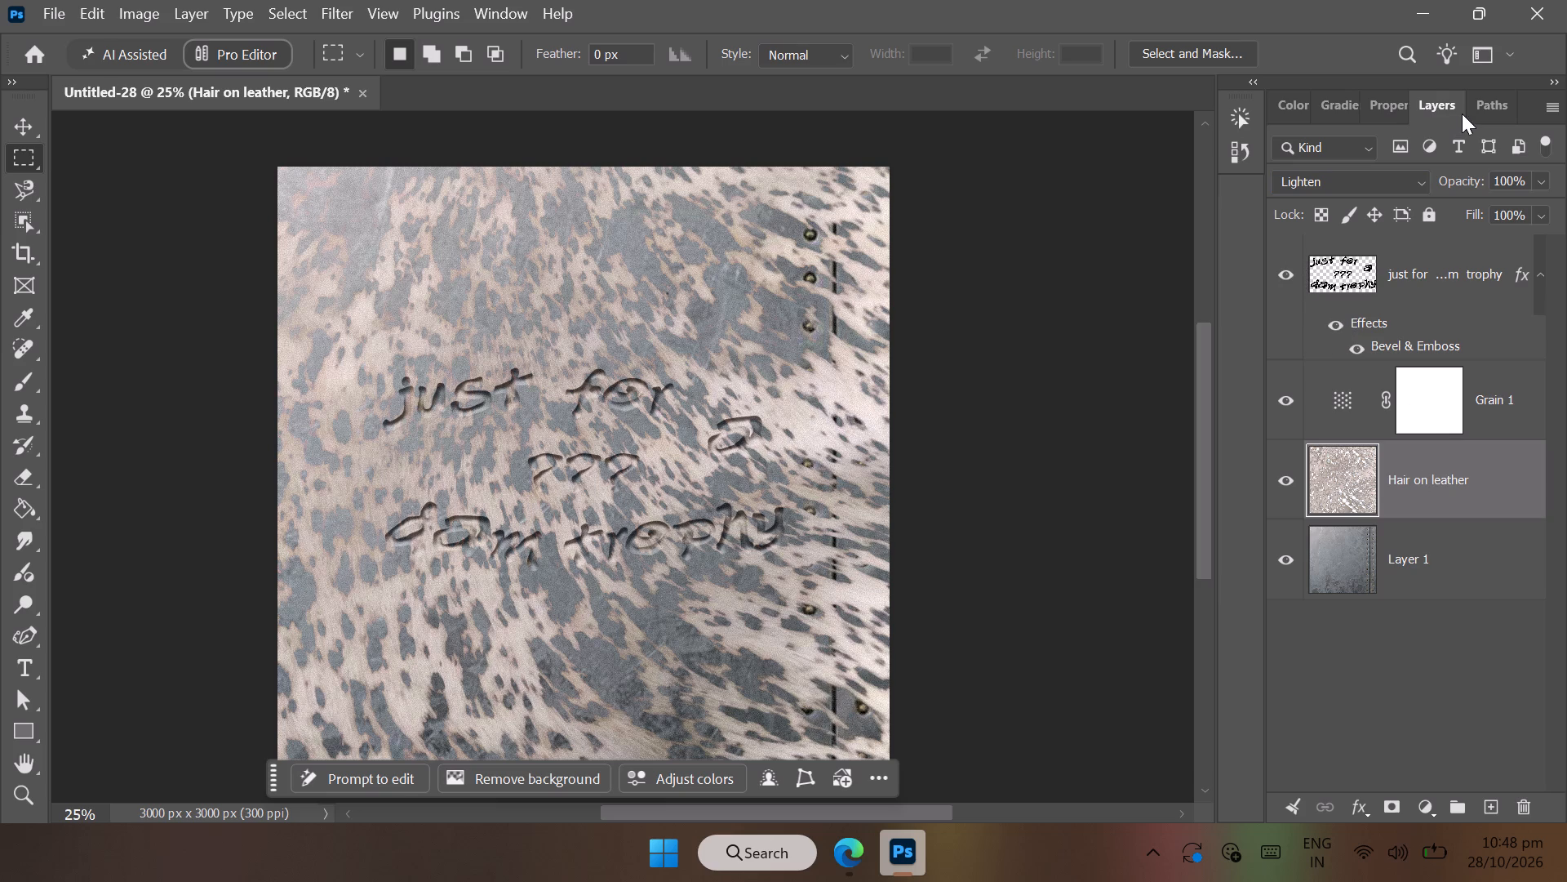
Reduce the Hair on leather layer's fill to 60%.
{"action": "left_click_drag", "start_coordinate": [1472, 223], "coordinate": [1472, 214]}
{"action": "left_click_drag", "start_coordinate": [1472, 214], "coordinate": [1468, 214]}
{"action": "left_click_drag", "start_coordinate": [1468, 214], "coordinate": [1426, 209]}
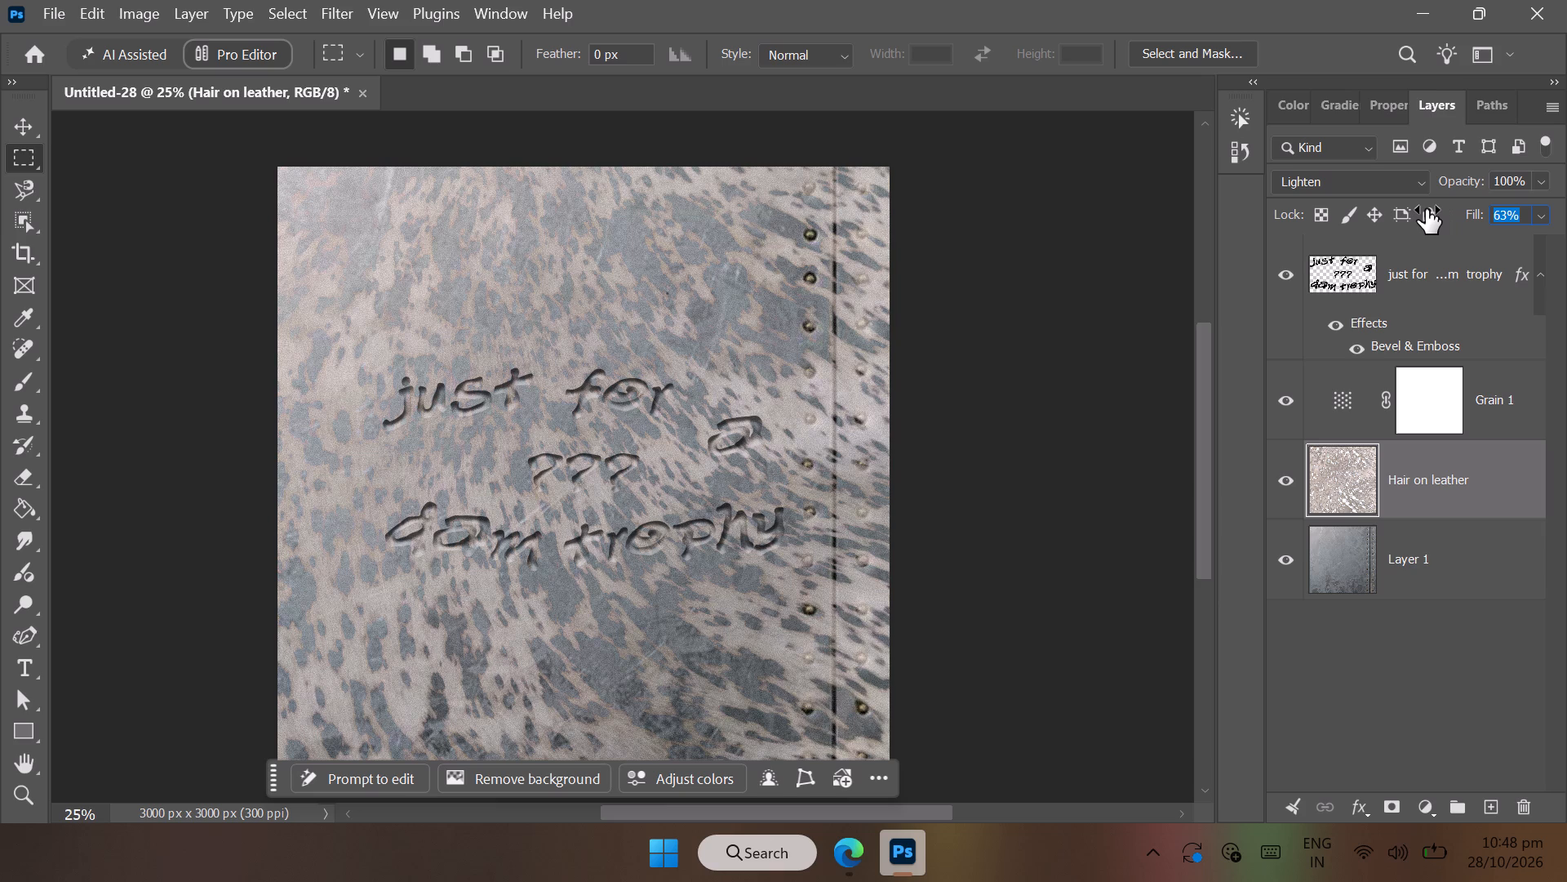
{"action": "left_click_drag", "start_coordinate": [1426, 209], "coordinate": [1420, 212]}
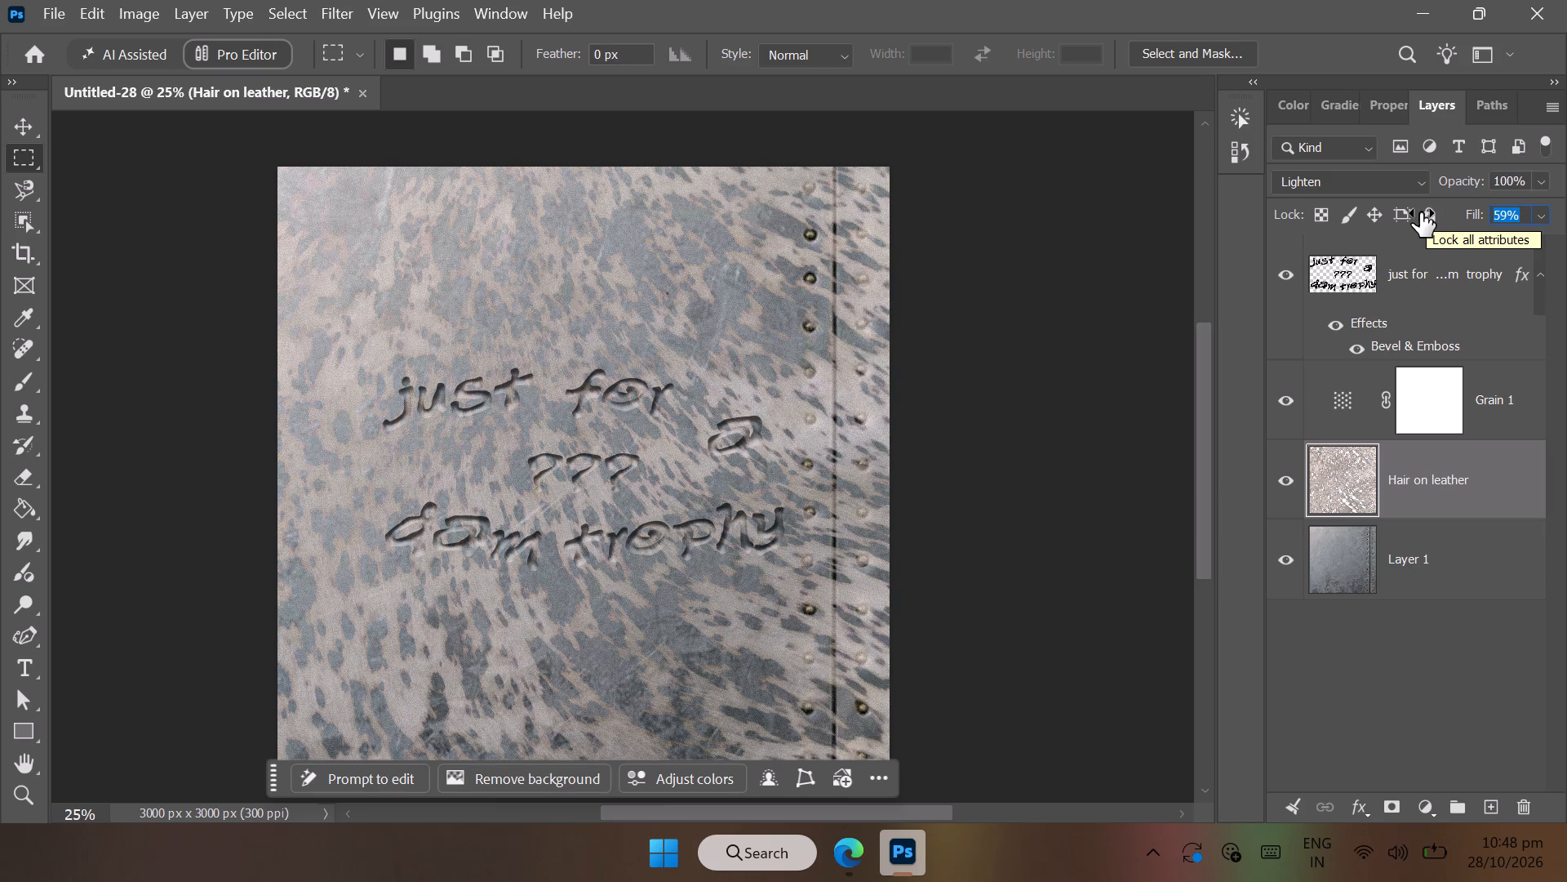
{"action": "left_click_drag", "start_coordinate": [1420, 212], "coordinate": [1423, 214]}
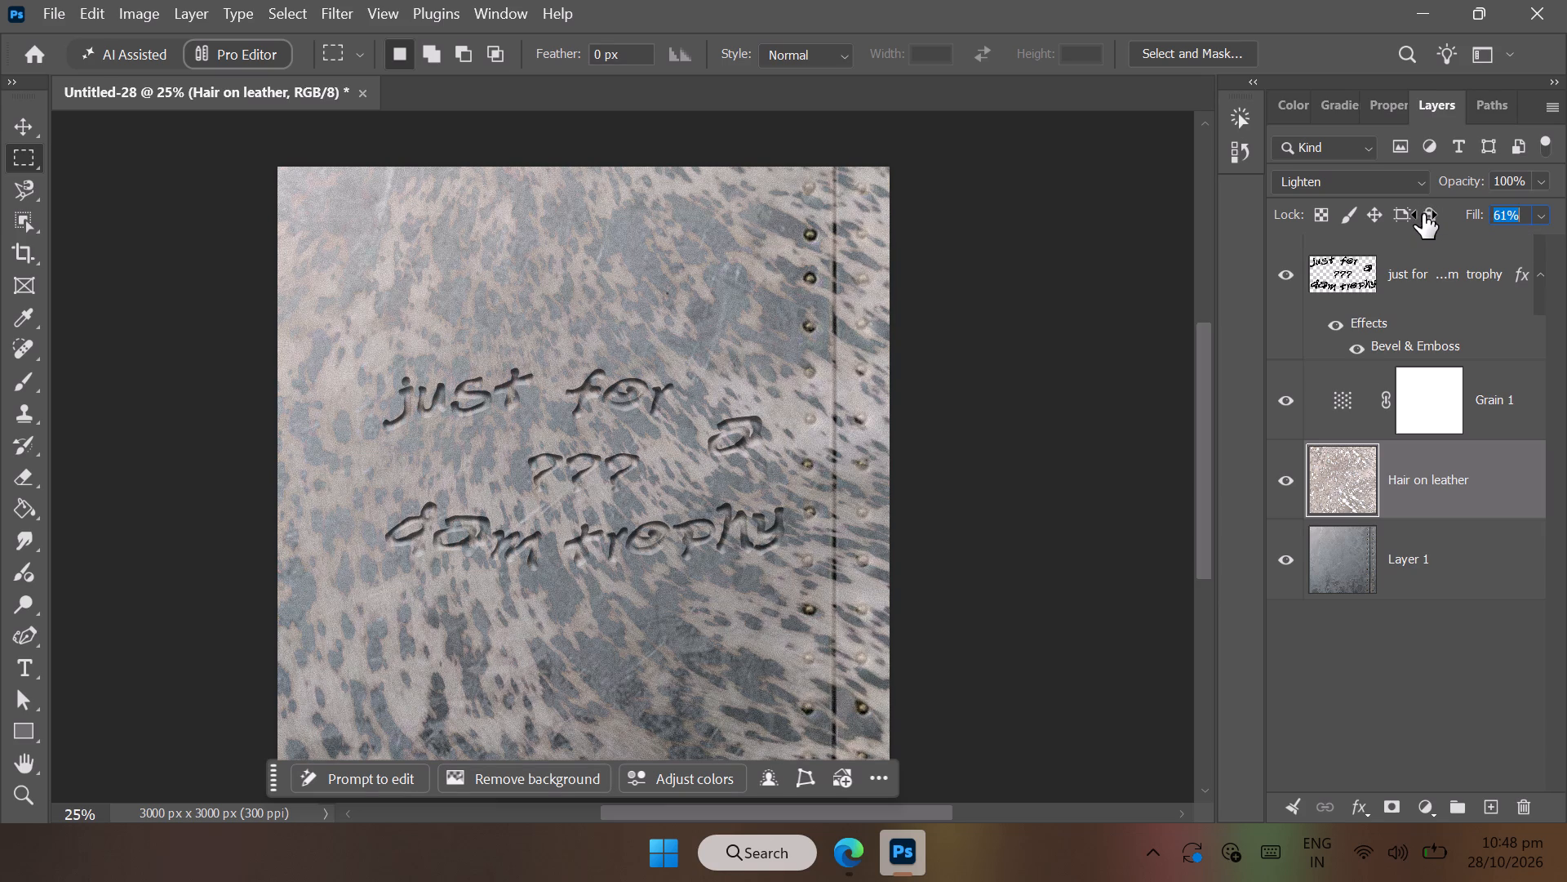
{"action": "left_click_drag", "start_coordinate": [1423, 214], "coordinate": [1423, 212]}
{"action": "left_click_drag", "start_coordinate": [1423, 212], "coordinate": [1422, 212]}
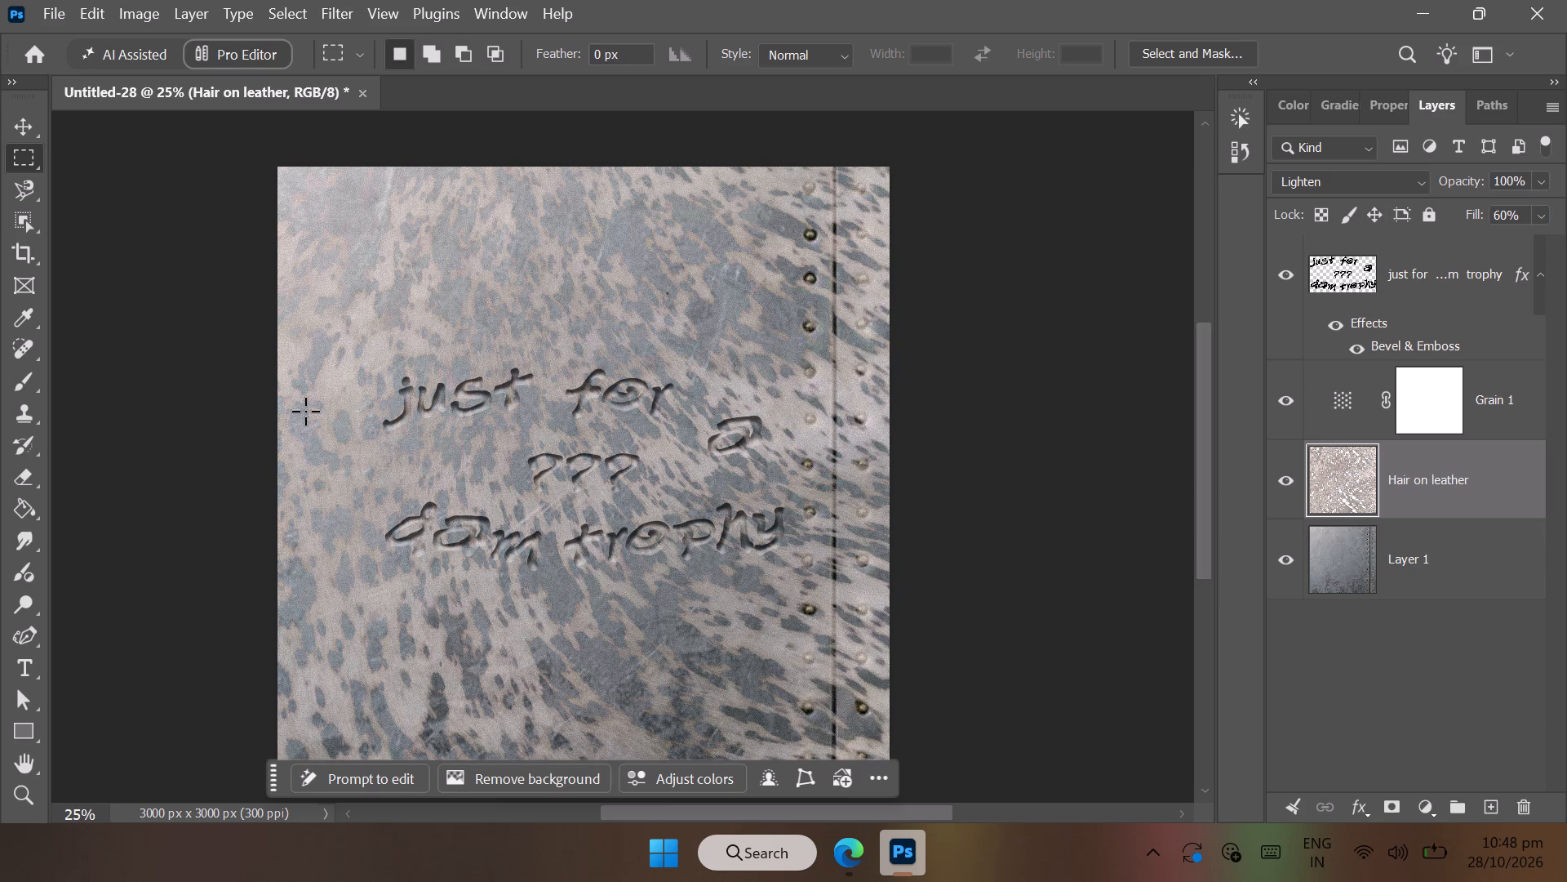
Try Layer 1 above the Hair on leather layer with its blend mode set to Lighten, and return it to the bottom of the stack.
{"action": "left_click", "coordinate": [6, 118]}
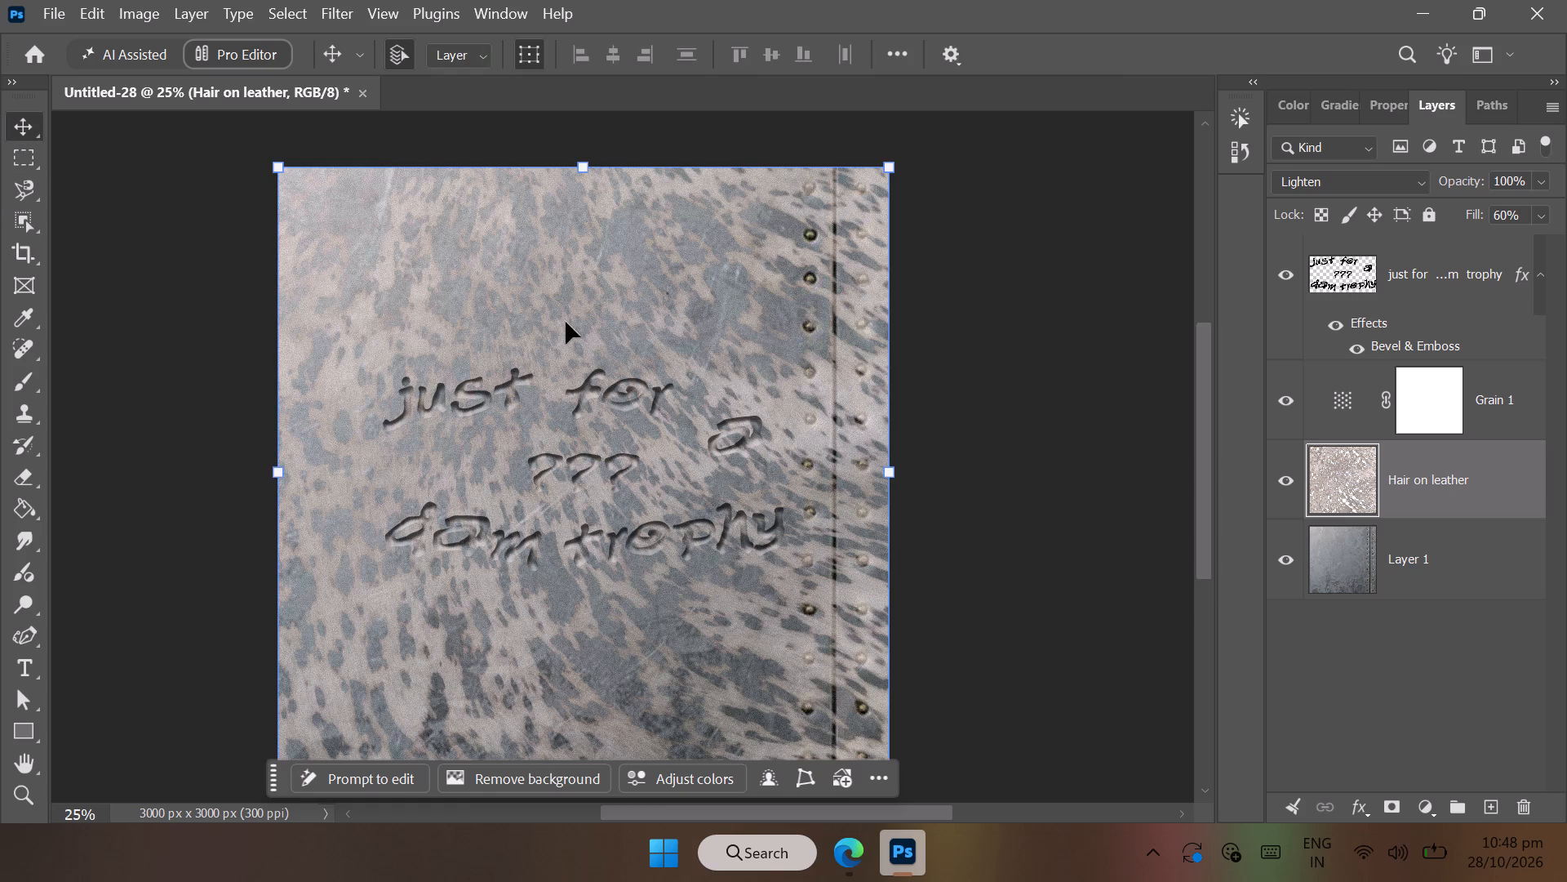
{"action": "left_click", "coordinate": [886, 474]}
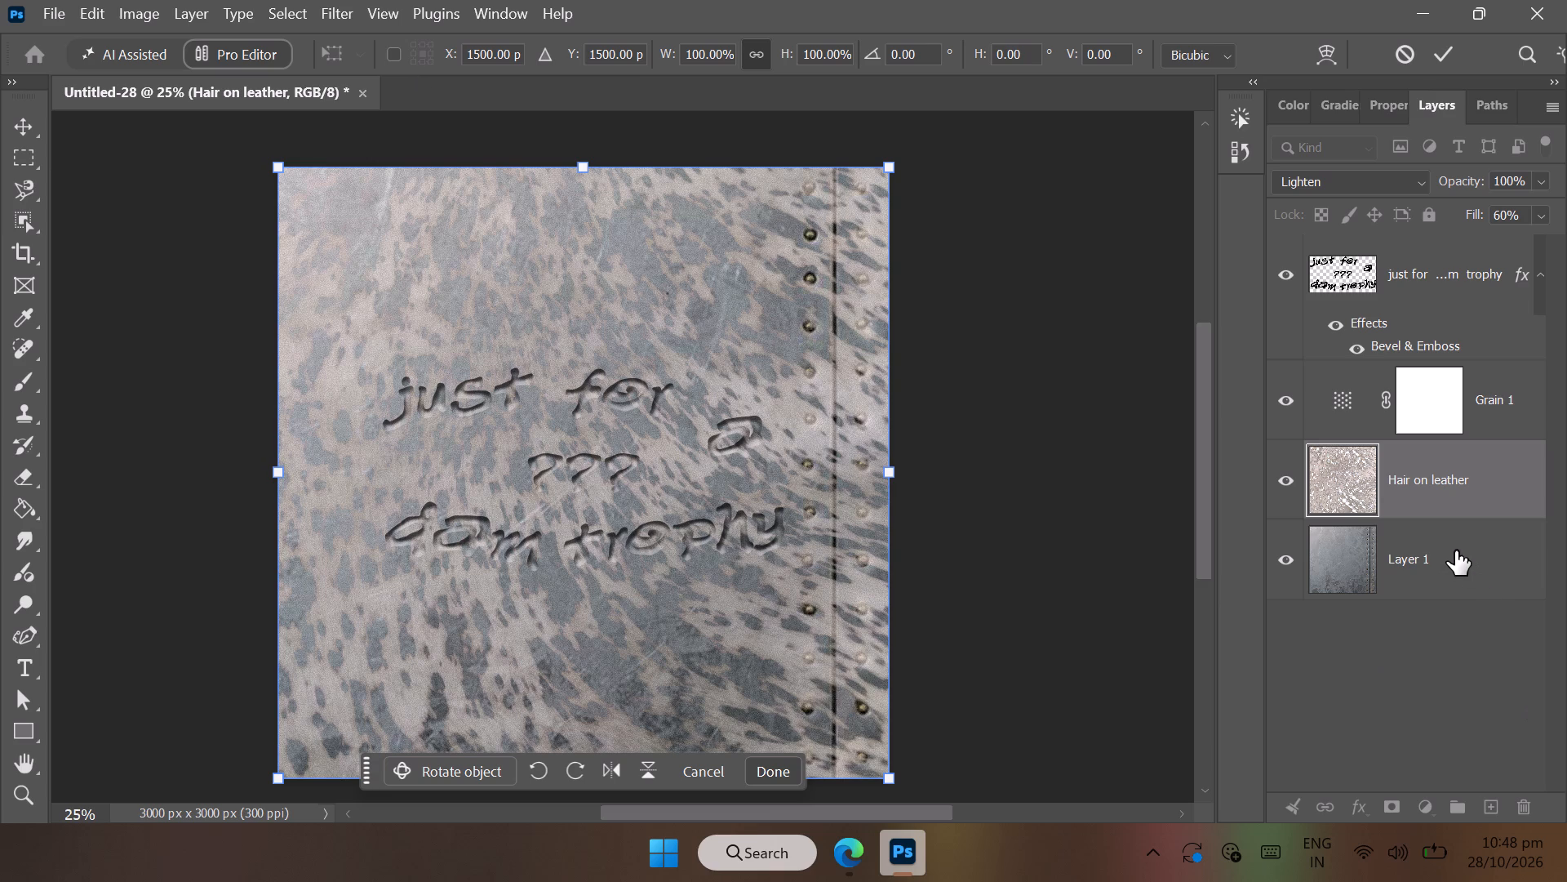
{"action": "left_click_drag", "start_coordinate": [1449, 551], "coordinate": [1457, 456]}
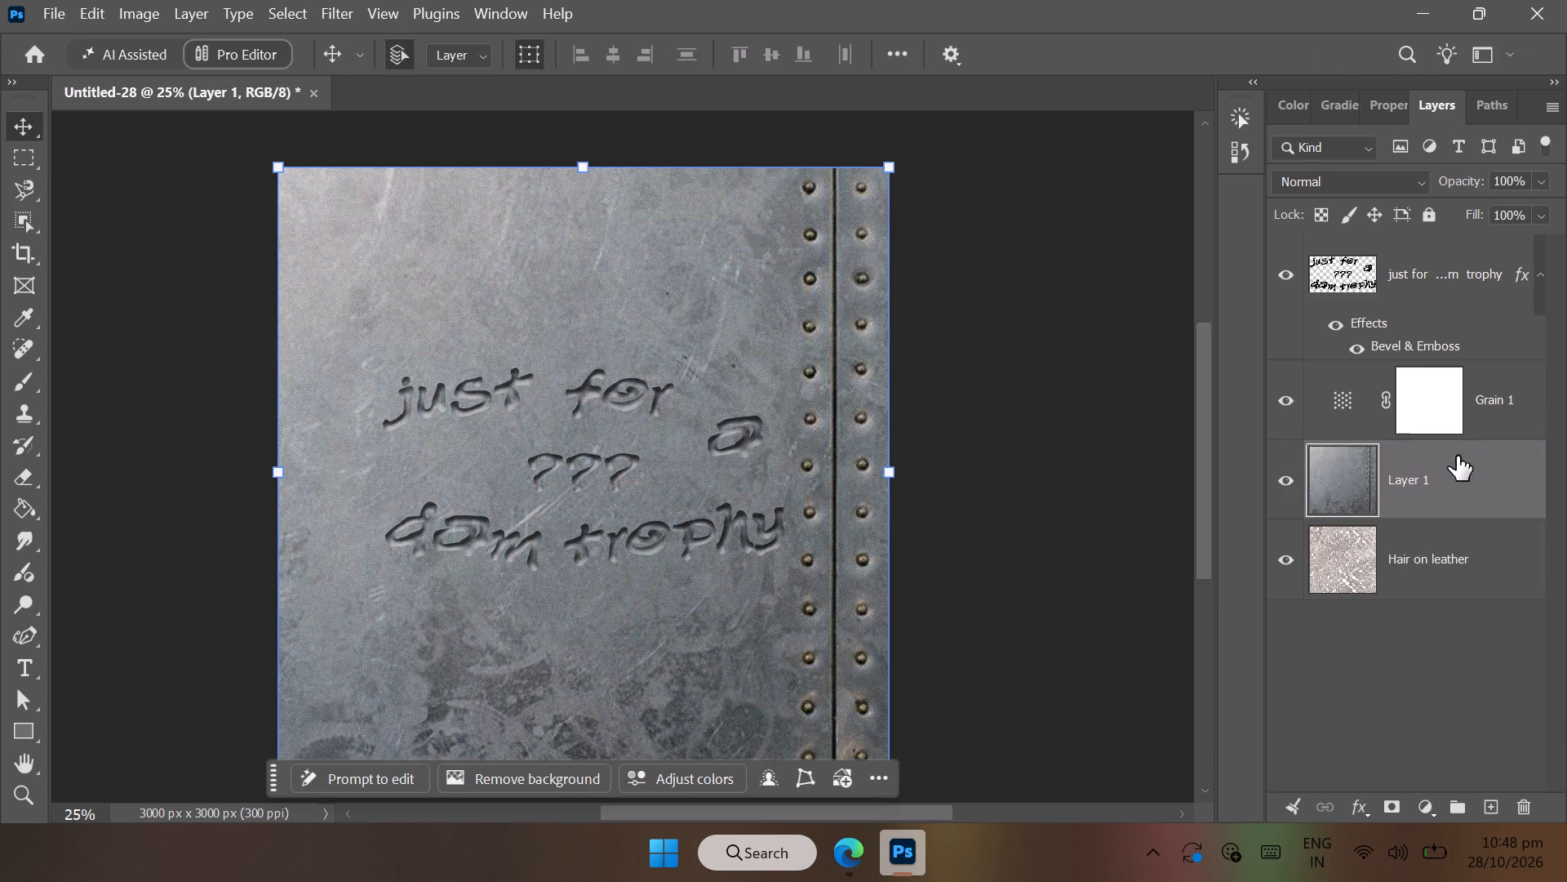
{"action": "left_click", "coordinate": [1374, 186]}
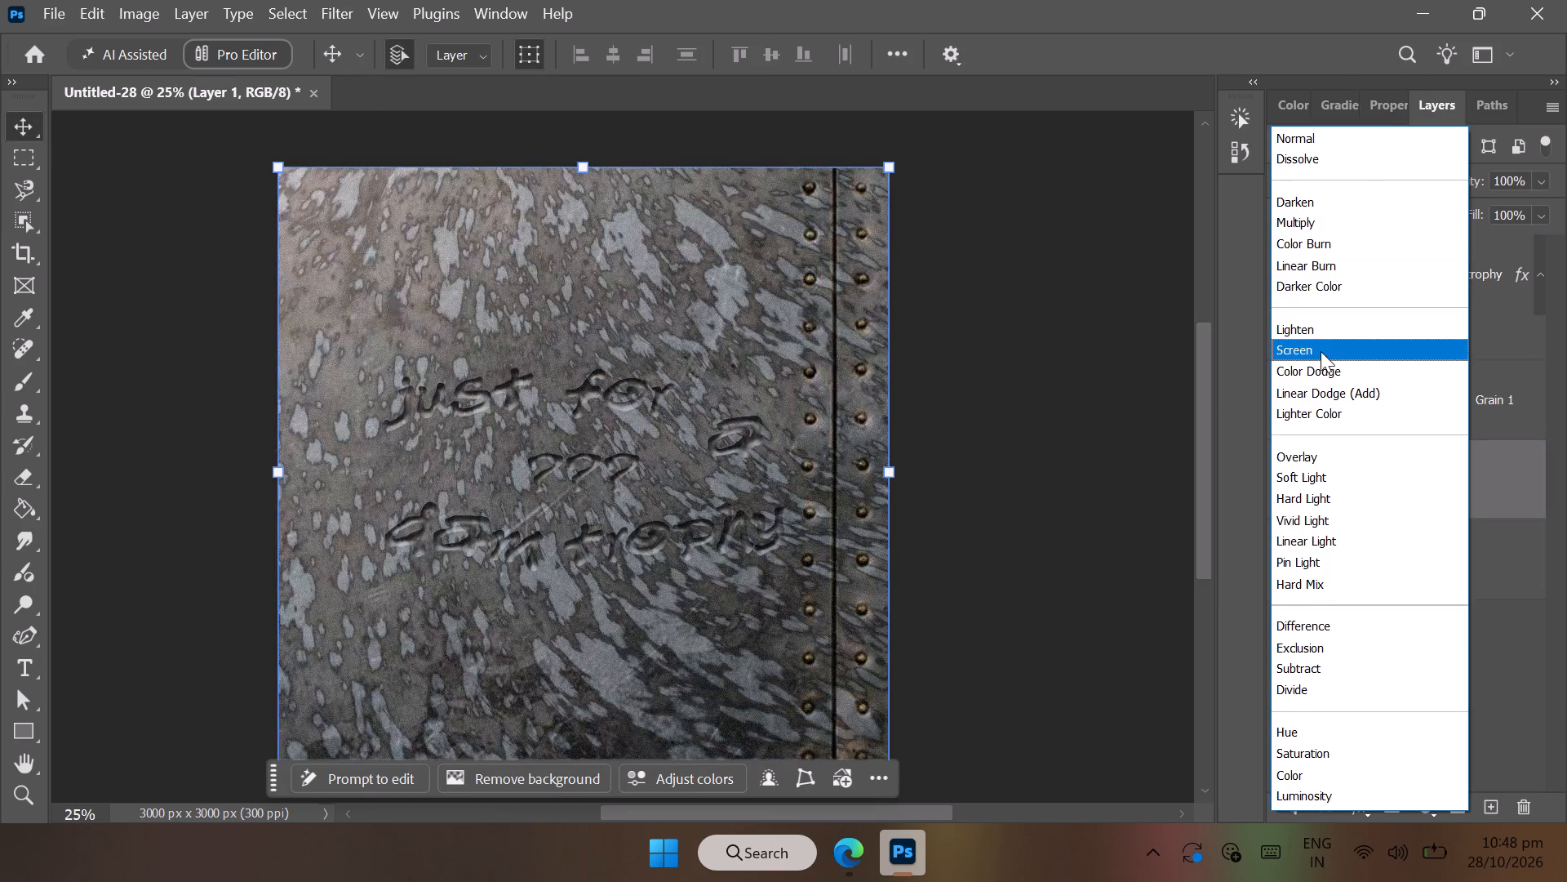
{"action": "left_click", "coordinate": [1312, 319]}
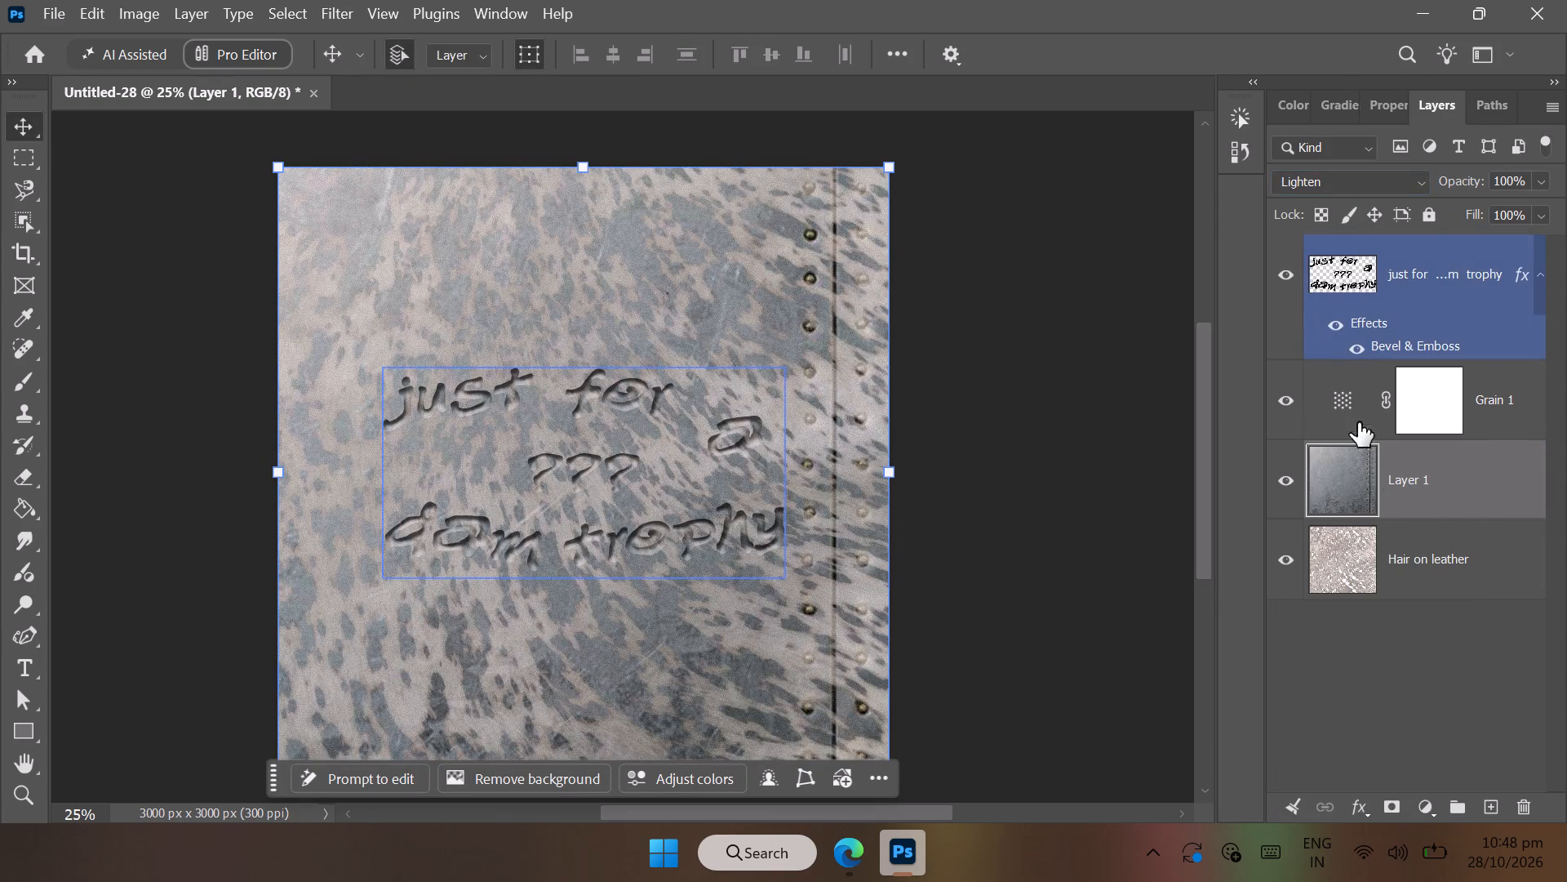
{"action": "left_click_drag", "start_coordinate": [1421, 479], "coordinate": [1414, 593]}
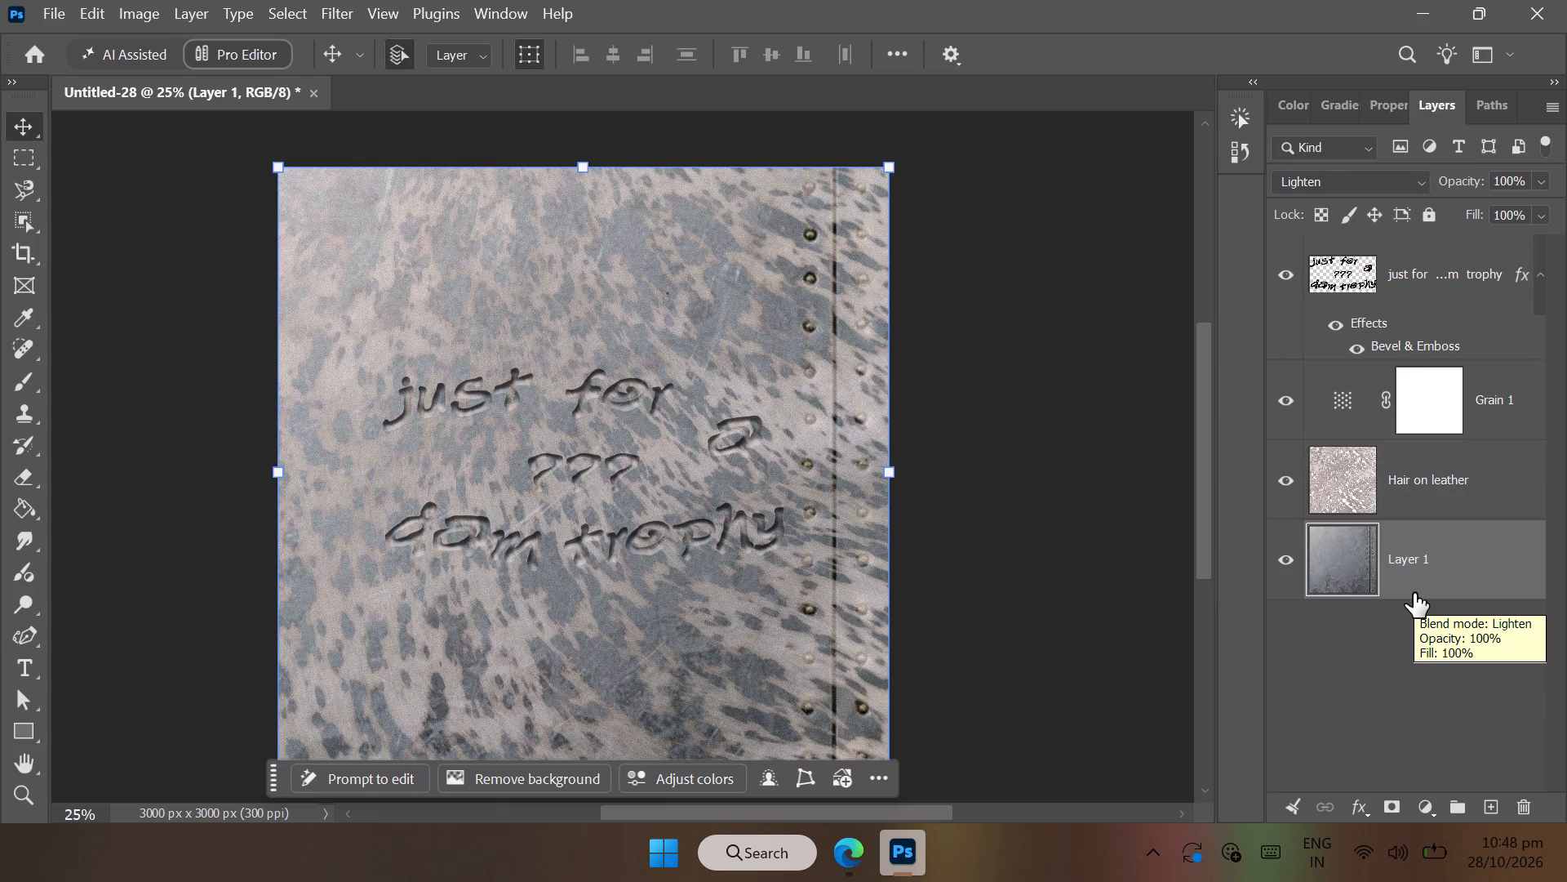
Hide the Hair on leather and lettering layers to expose the riveted metal seam.
{"action": "left_click", "coordinate": [1281, 491]}
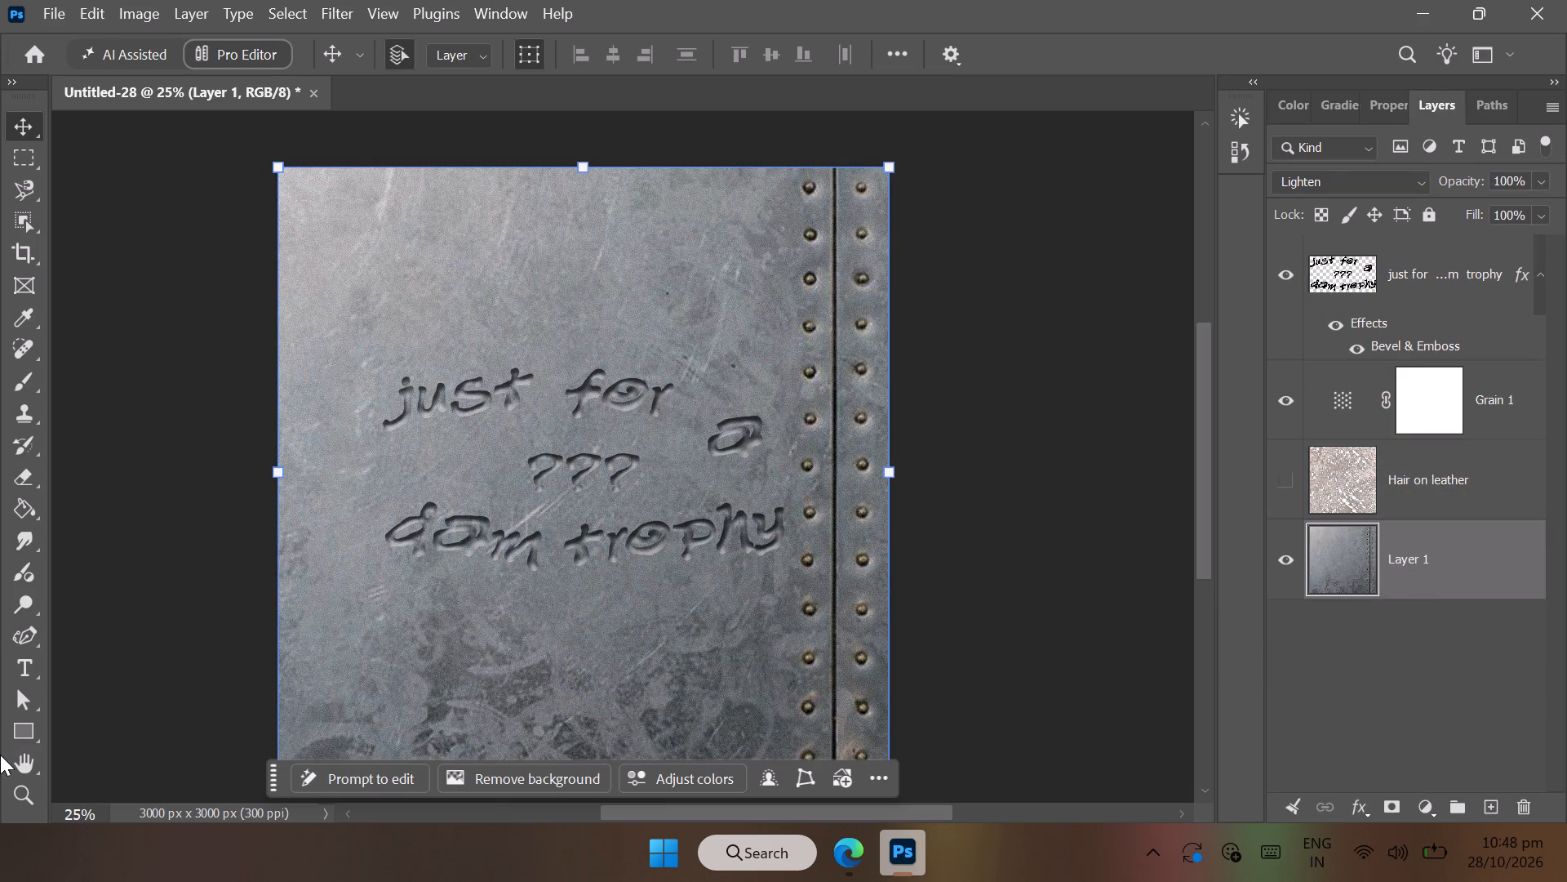
{"action": "left_click", "coordinate": [9, 800]}
{"action": "left_click_drag", "start_coordinate": [826, 247], "coordinate": [887, 266]}
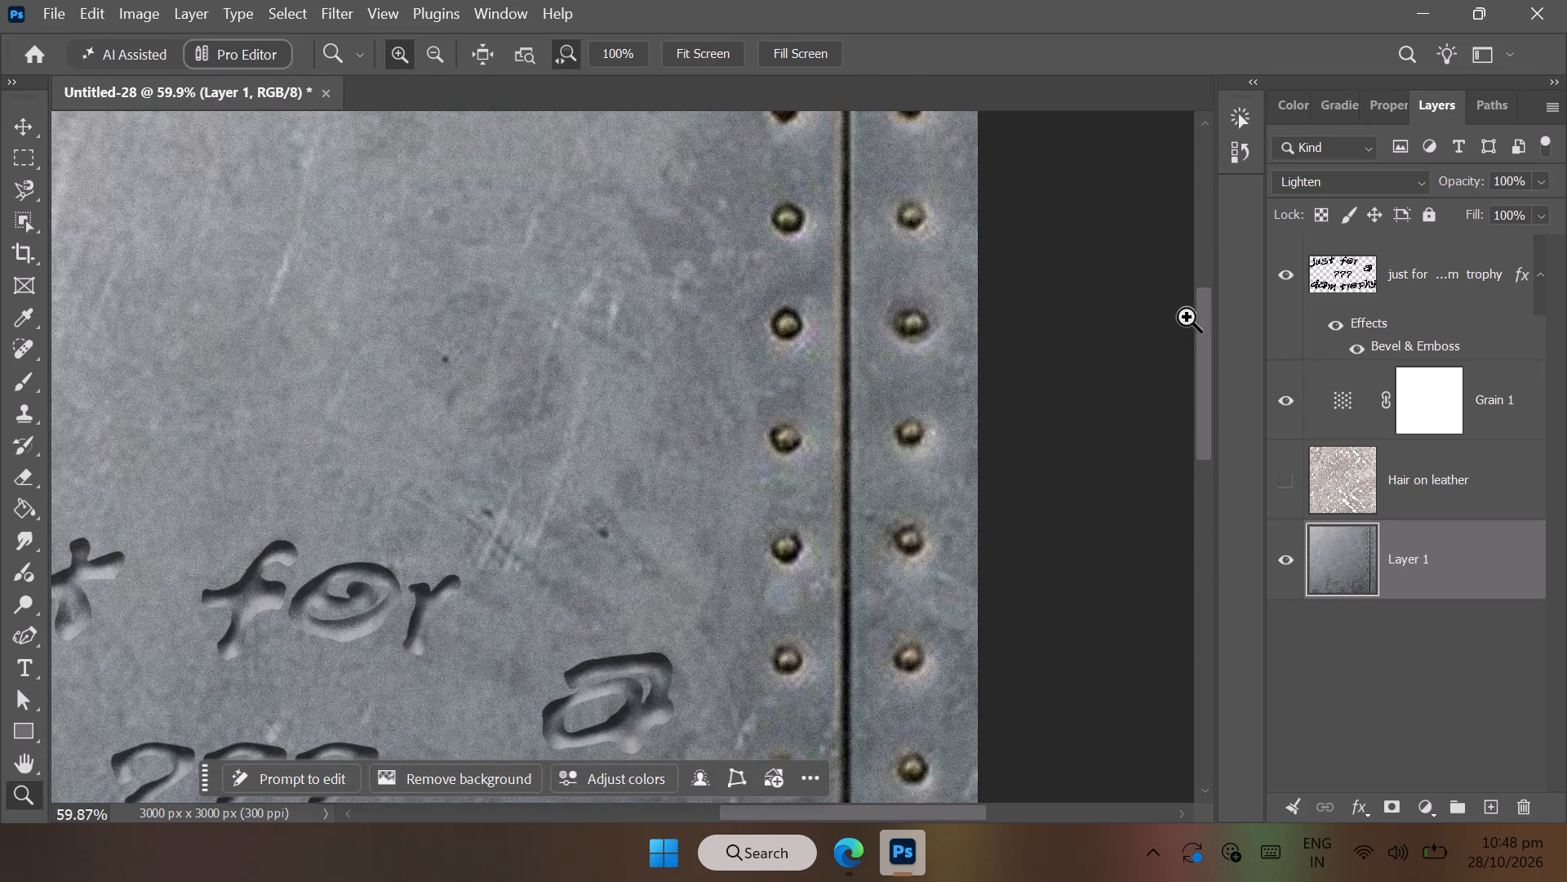
{"action": "left_click", "coordinate": [1288, 297]}
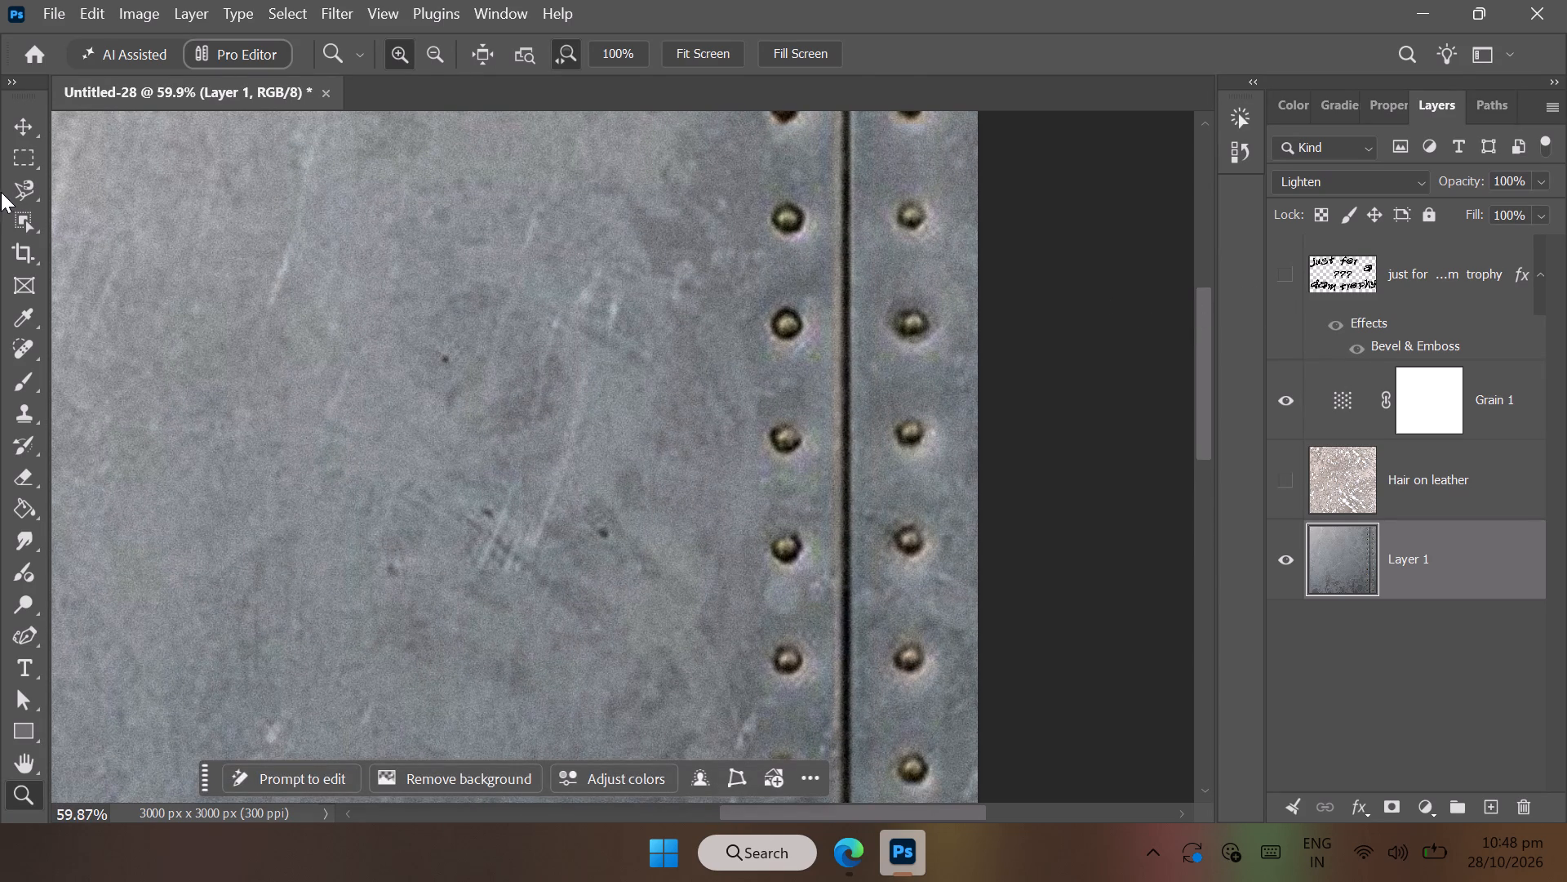
Open Layer 1 in Select and Mask and use the Quick Selection tool to select the upper part of the dark metal seam.
{"action": "left_click", "coordinate": [28, 203]}
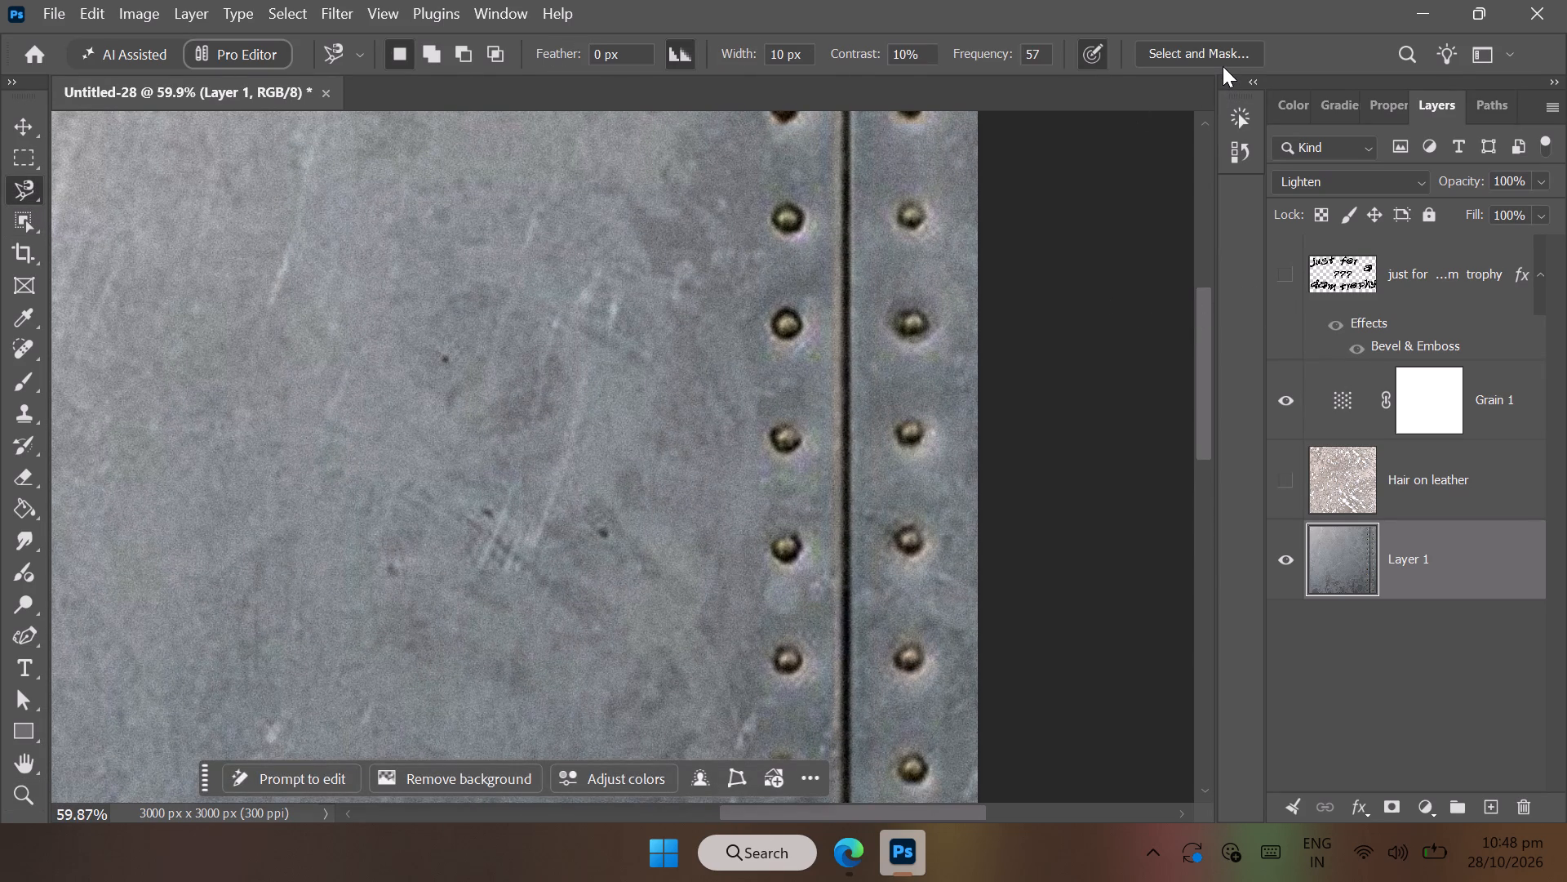
{"action": "left_click", "coordinate": [1222, 66]}
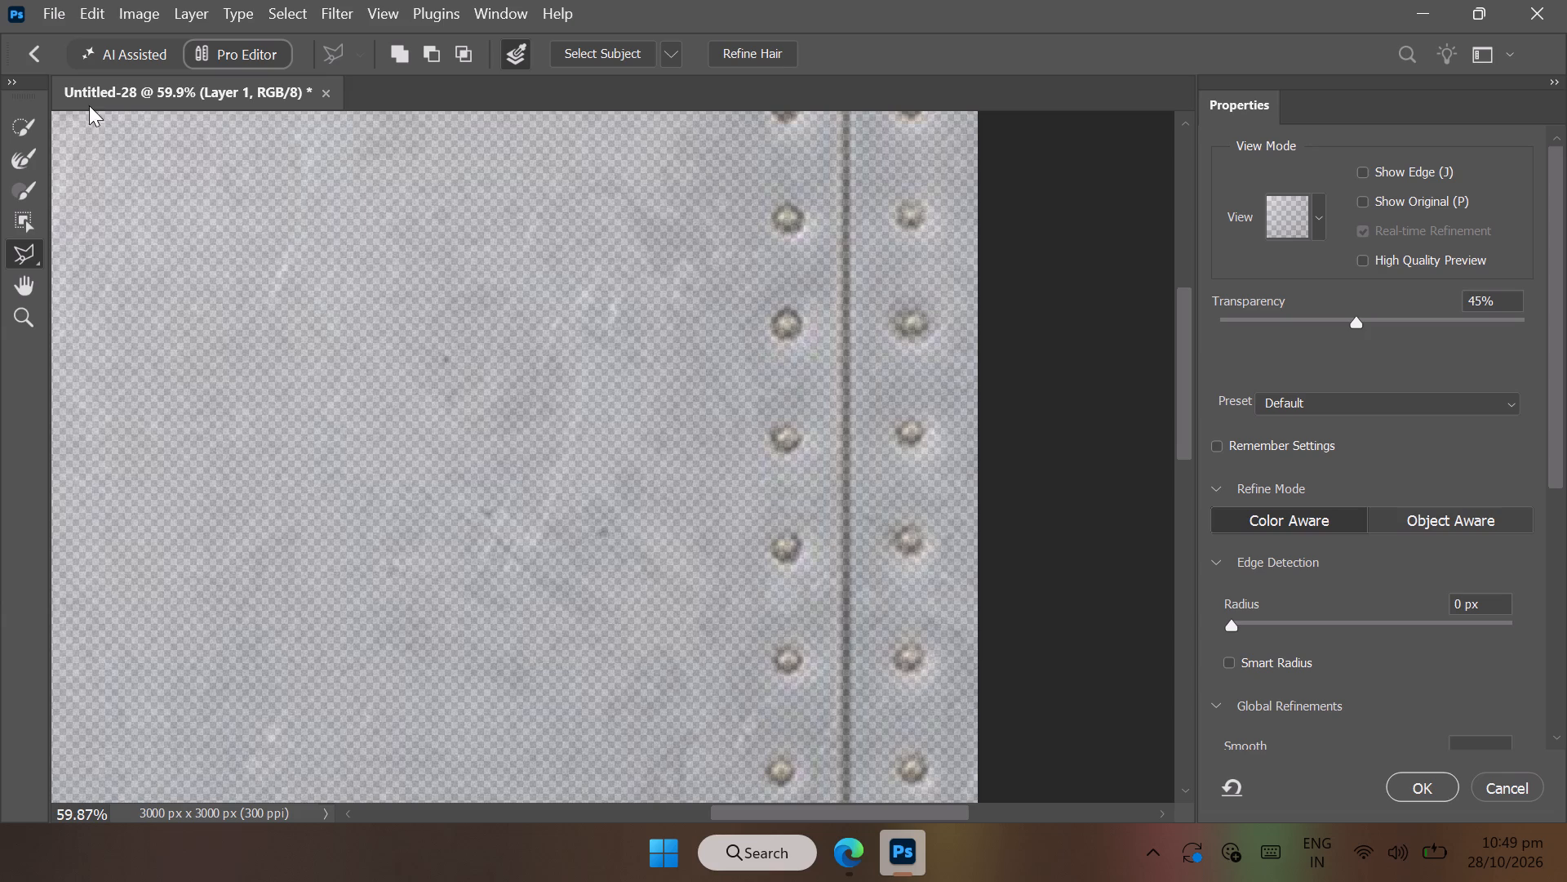
{"action": "left_click", "coordinate": [13, 122]}
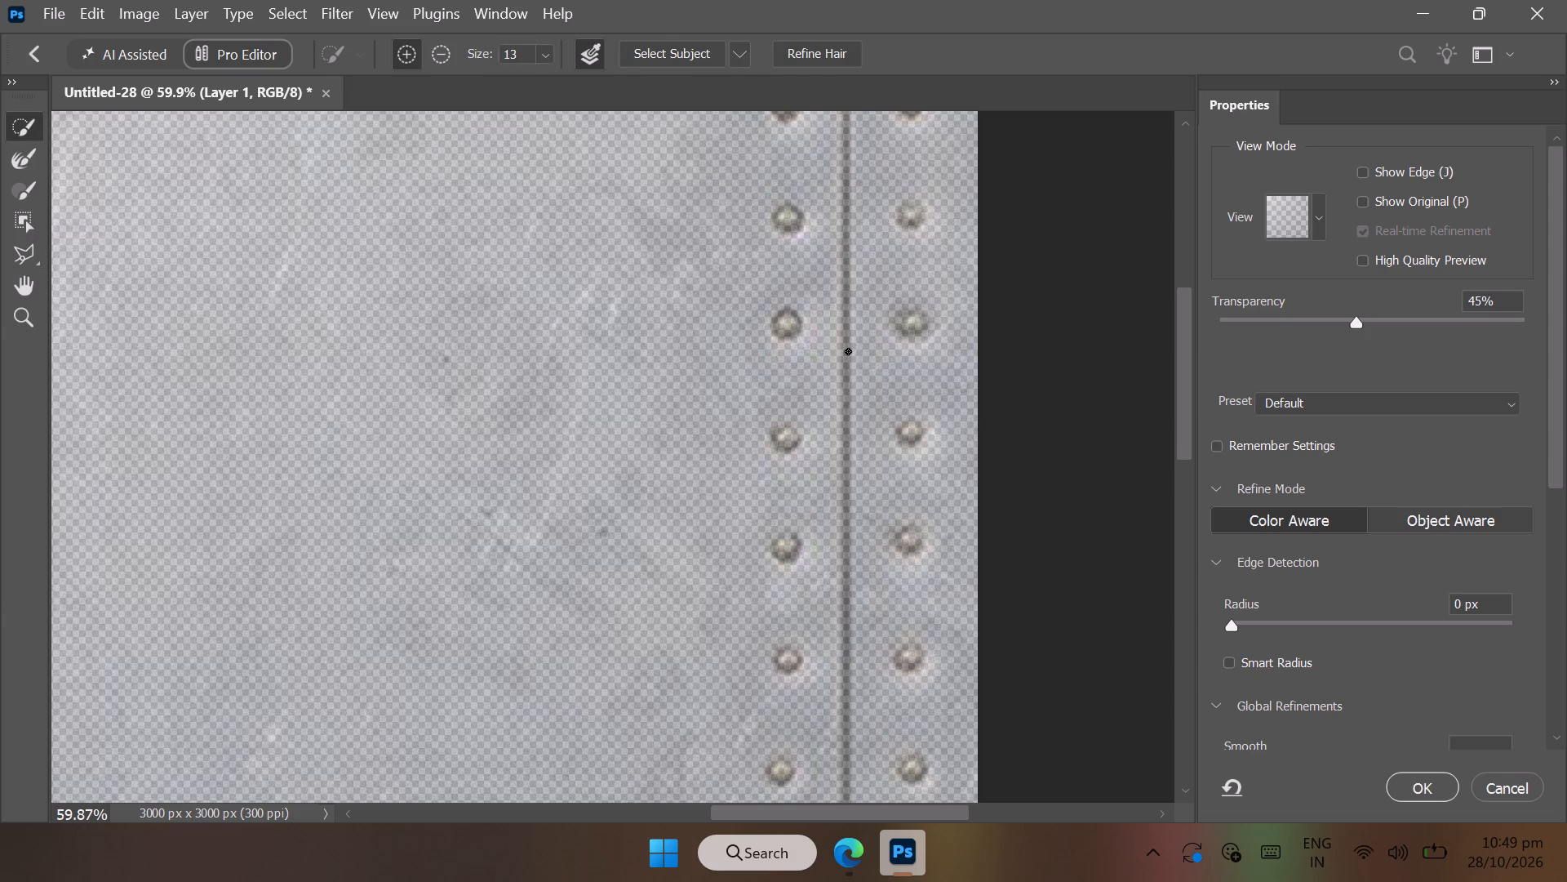
{"action": "left_click", "coordinate": [848, 351]}
{"action": "left_click_drag", "start_coordinate": [848, 351], "coordinate": [845, 363]}
{"action": "left_click_drag", "start_coordinate": [845, 363], "coordinate": [846, 357]}
{"action": "left_click_drag", "start_coordinate": [846, 357], "coordinate": [848, 274]}
{"action": "left_click_drag", "start_coordinate": [848, 274], "coordinate": [848, 216]}
{"action": "left_click_drag", "start_coordinate": [848, 216], "coordinate": [846, 154]}
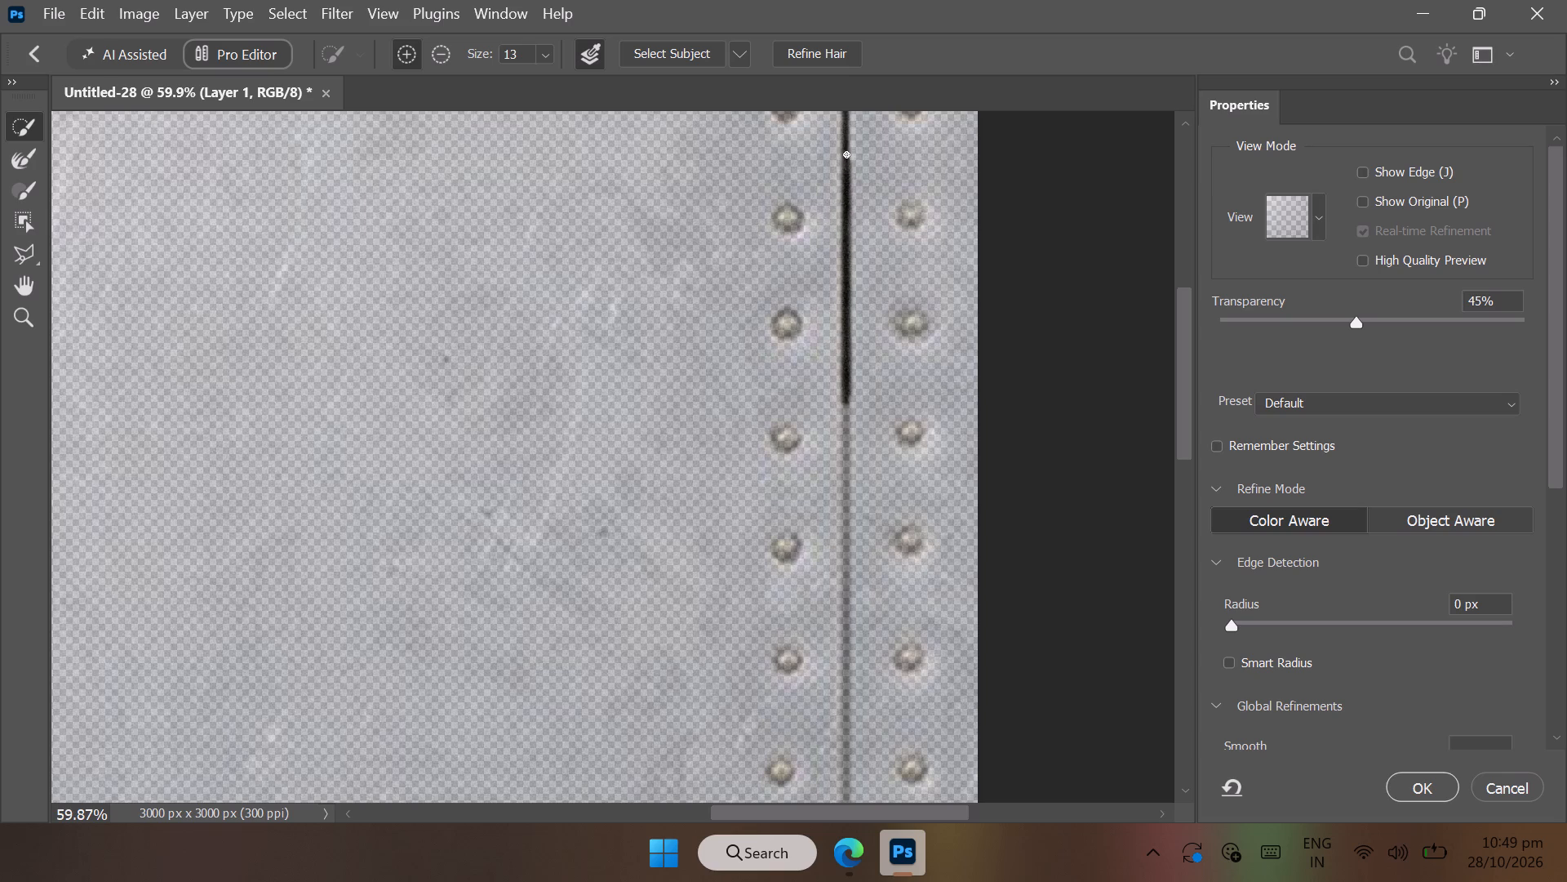
{"action": "left_click_drag", "start_coordinate": [846, 154], "coordinate": [846, 151]}
Add the top two rows of rivets on both sides of the seam to the selection.
{"action": "scroll", "coordinate": [846, 151], "scroll_direction": "up", "scroll_amount": 3}
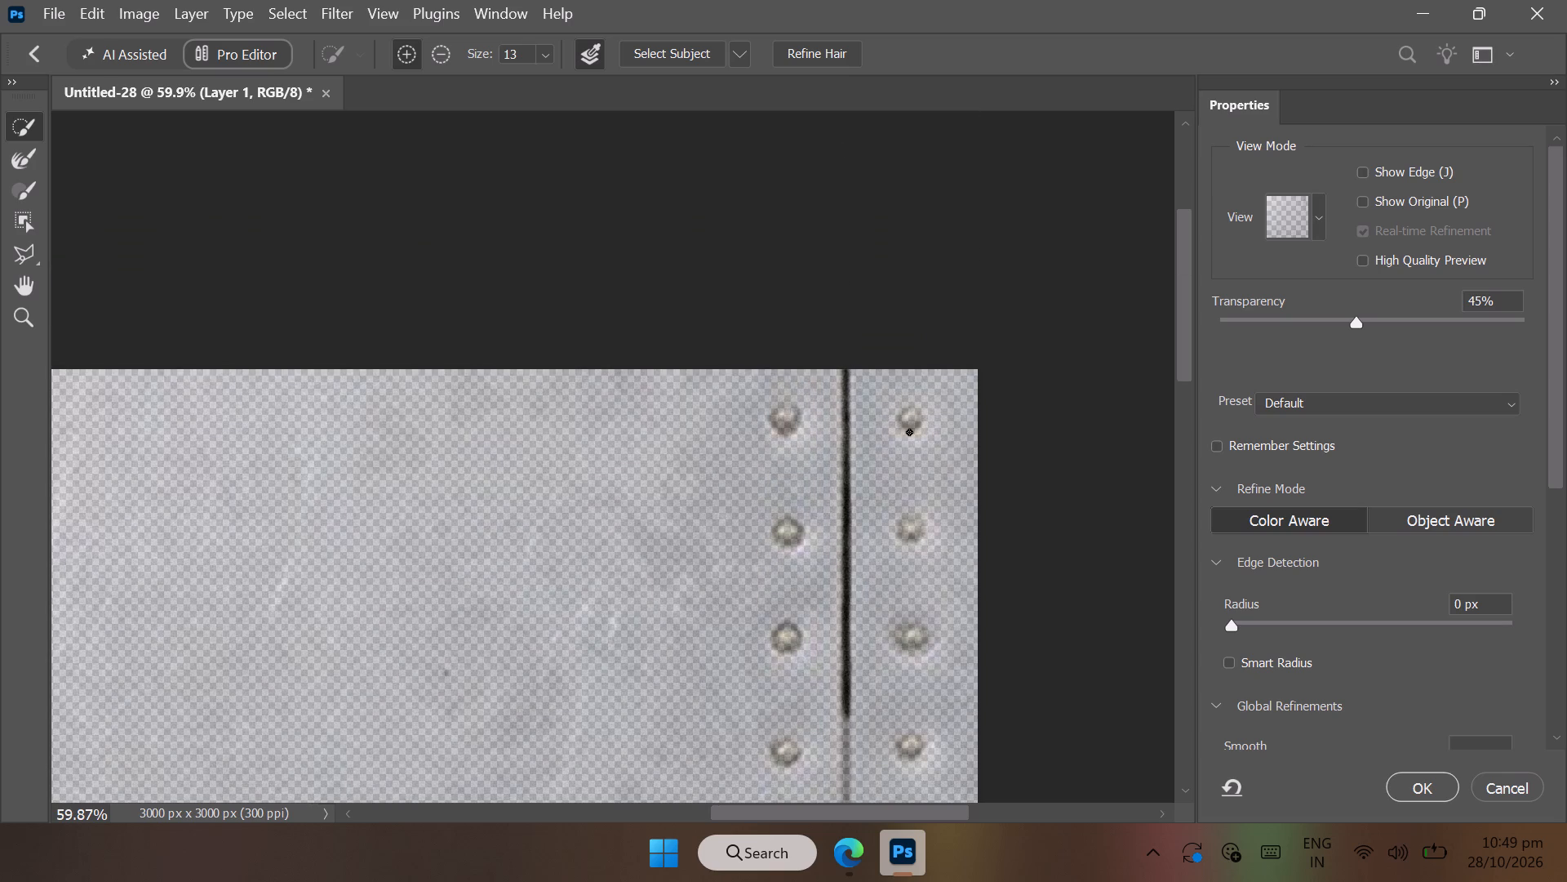
{"action": "left_click", "coordinate": [910, 421]}
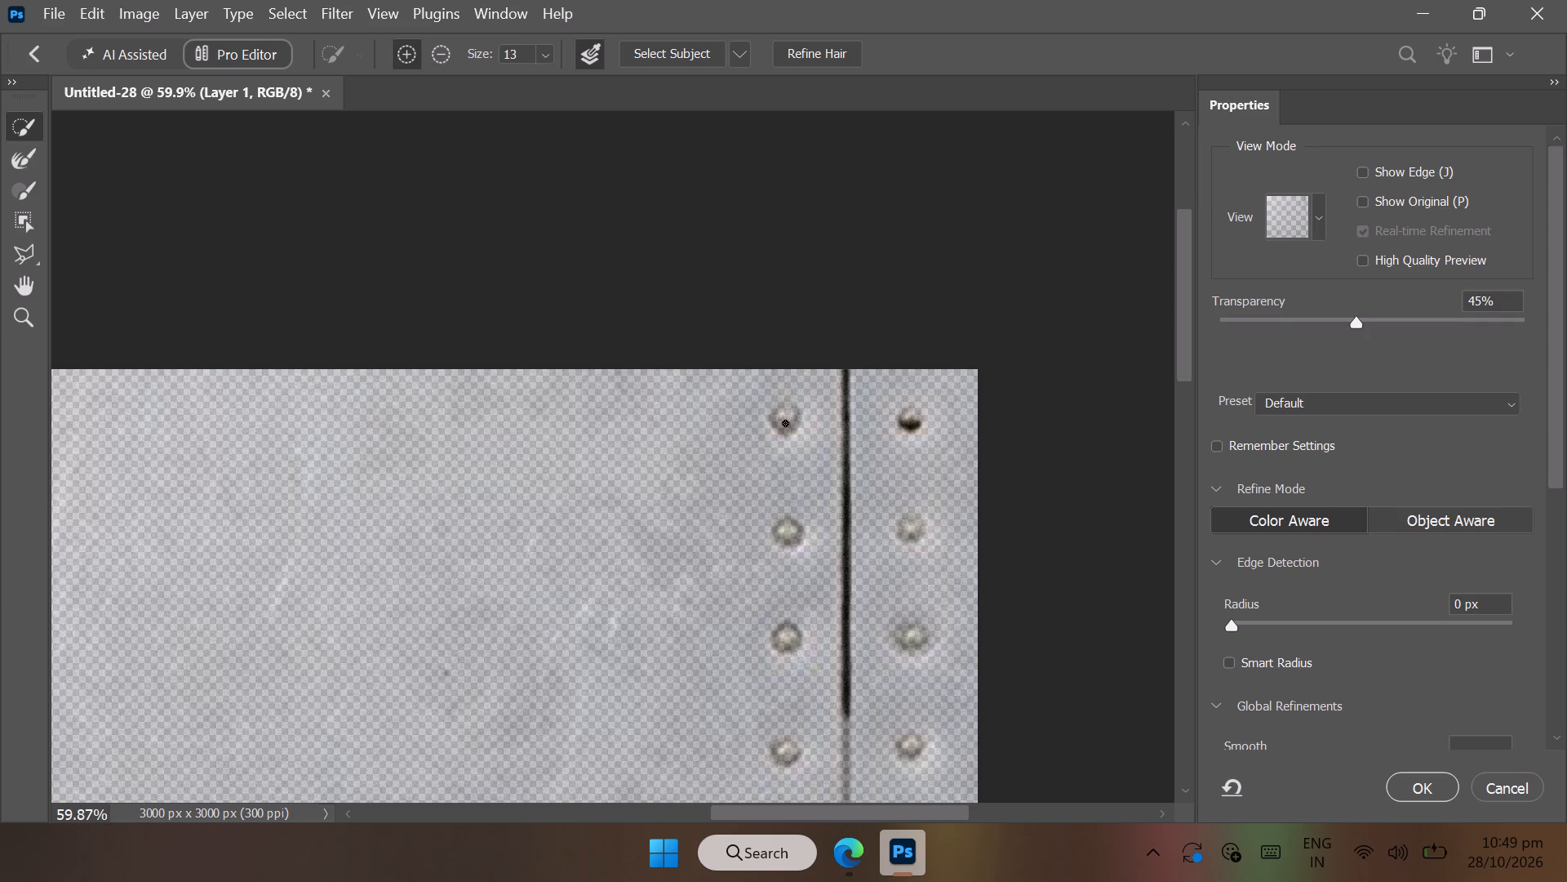
{"action": "left_click", "coordinate": [783, 421]}
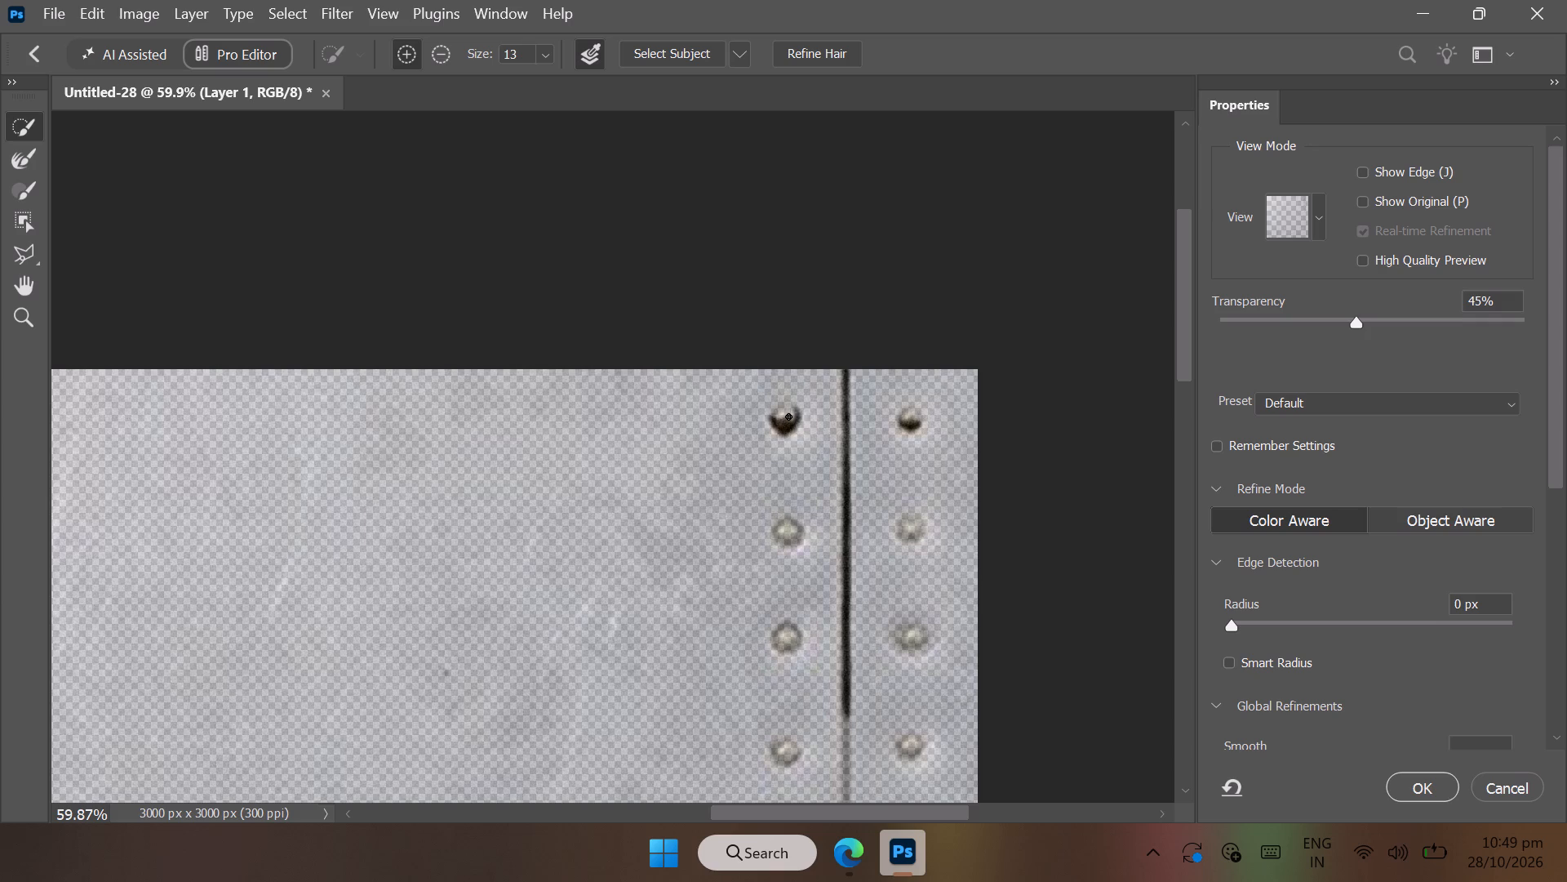
{"action": "left_click", "coordinate": [786, 416]}
{"action": "left_click", "coordinate": [786, 411]}
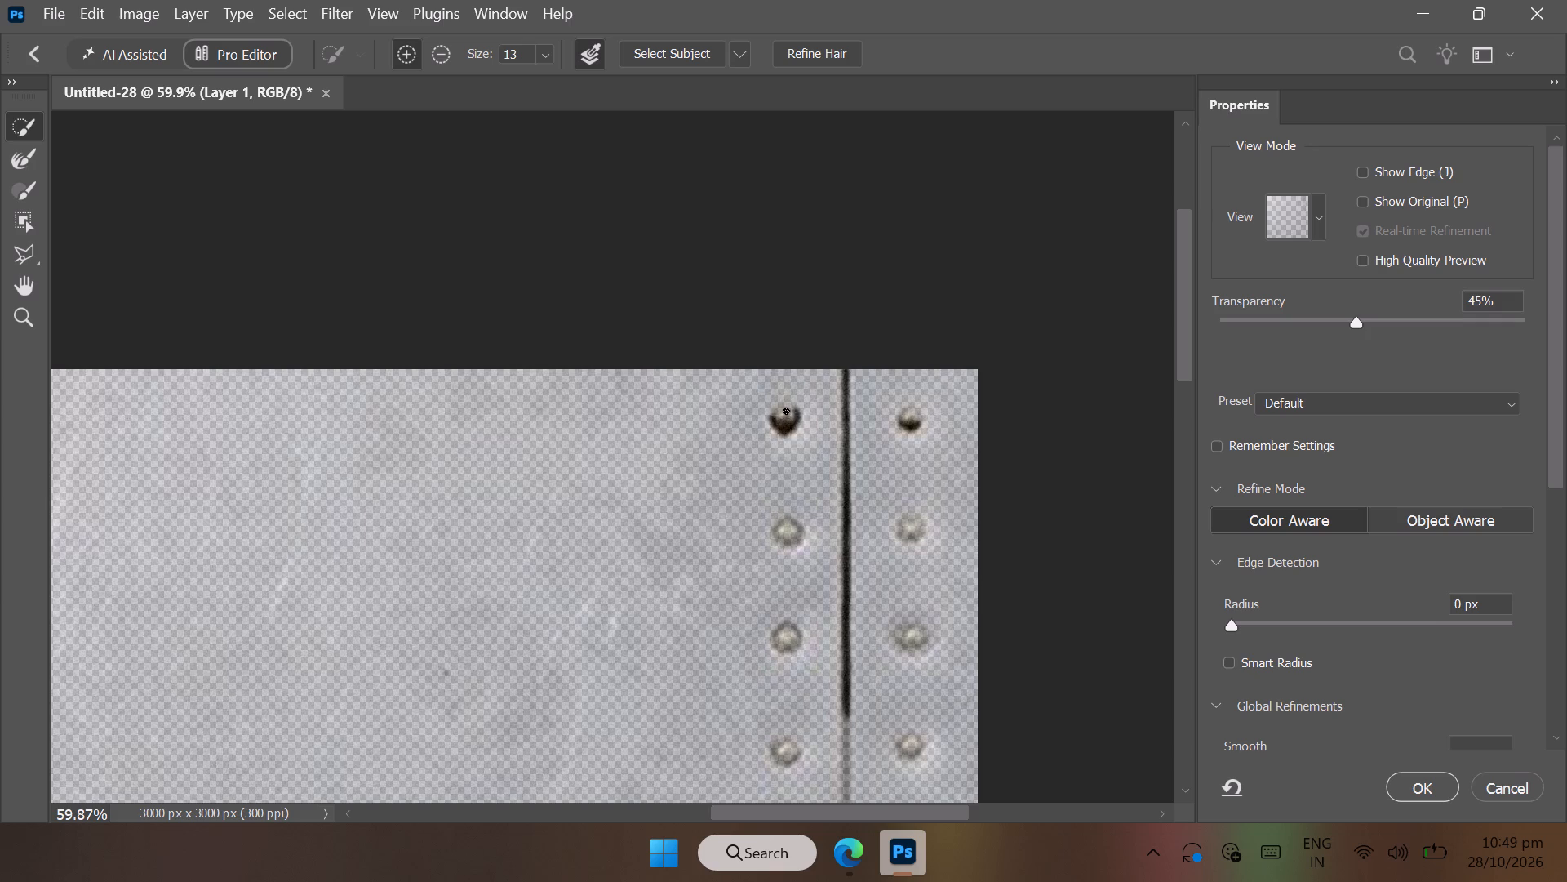
{"action": "left_click", "coordinate": [783, 407]}
{"action": "left_click", "coordinate": [910, 416]}
{"action": "left_click", "coordinate": [913, 414]}
{"action": "left_click", "coordinate": [910, 532]}
{"action": "left_click", "coordinate": [791, 539]}
Add the third and fourth rows of rivets on both sides of the seam to the selection.
{"action": "scroll", "coordinate": [791, 532], "scroll_direction": "down", "scroll_amount": 1}
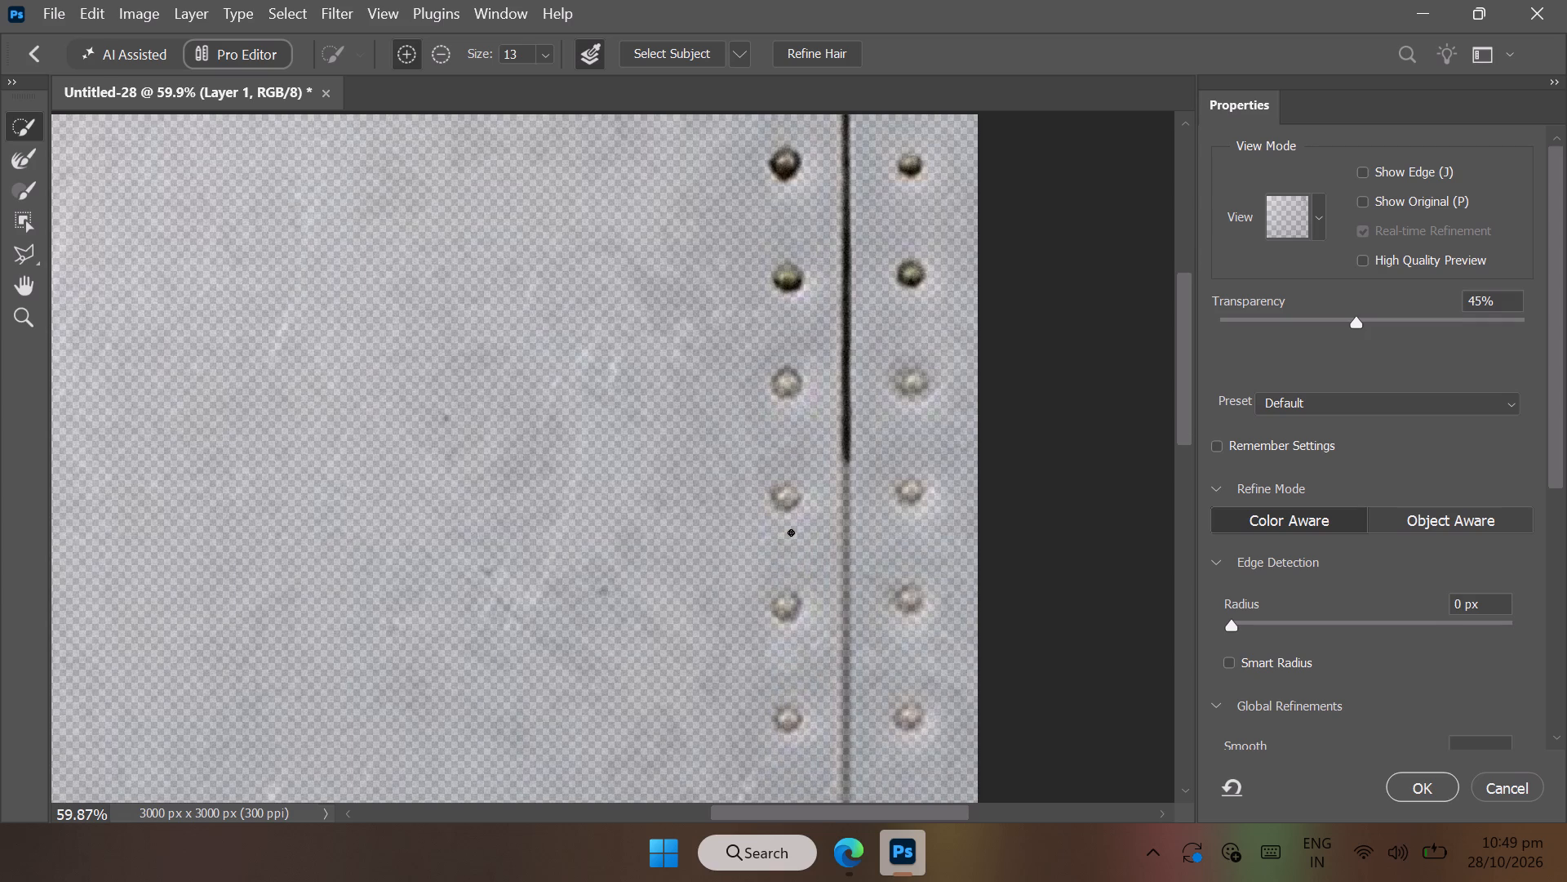
{"action": "scroll", "coordinate": [791, 532], "scroll_direction": "down", "scroll_amount": 1}
{"action": "left_click", "coordinate": [786, 385]}
{"action": "left_click", "coordinate": [916, 385]}
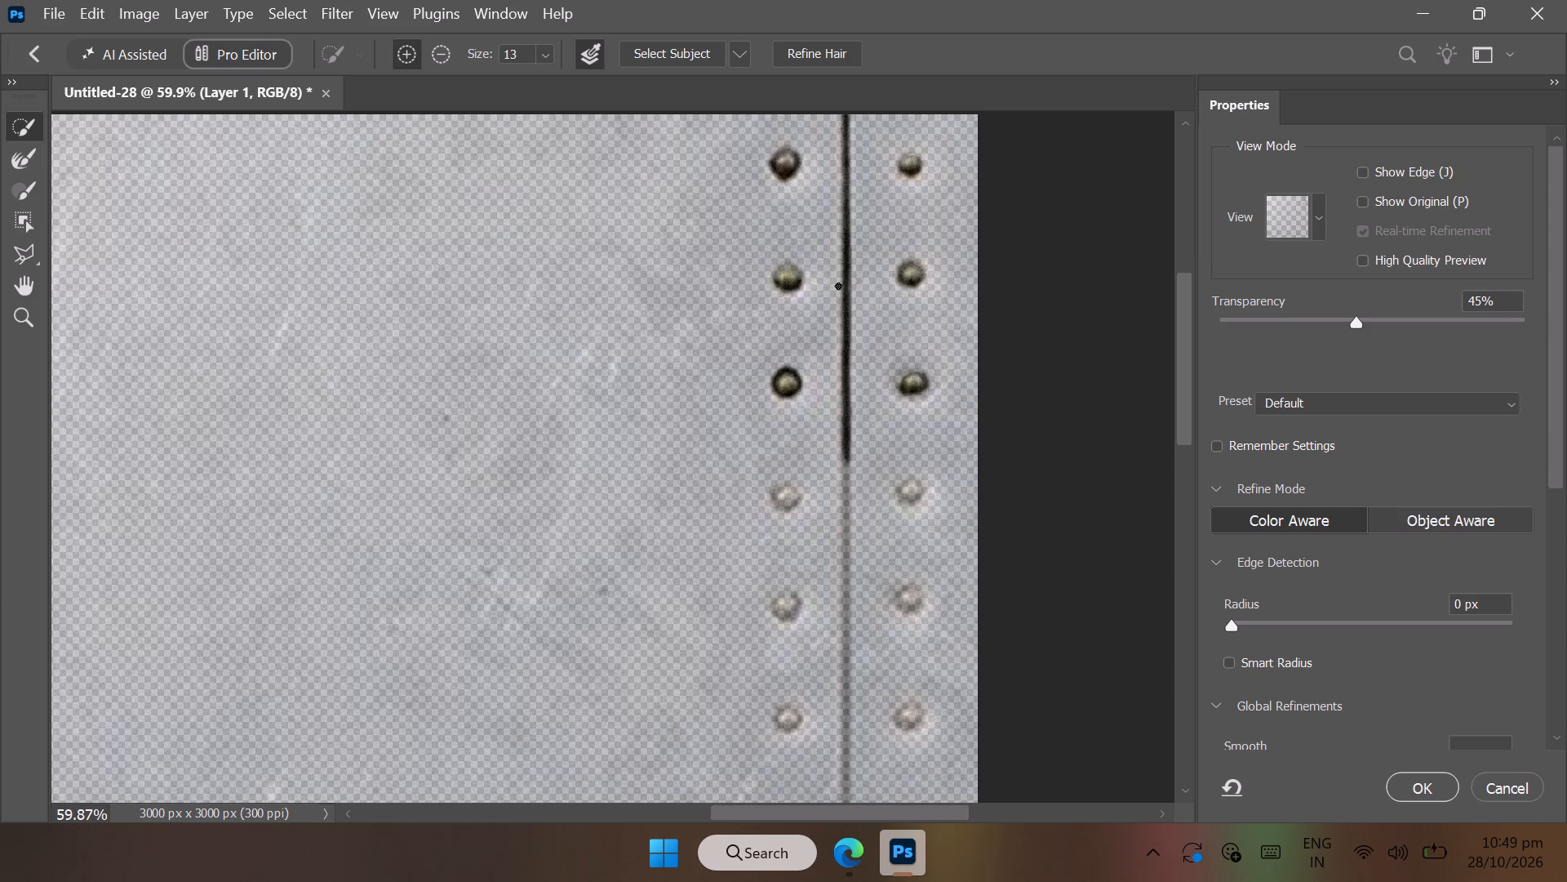
{"action": "left_click", "coordinate": [912, 386]}
{"action": "left_click_drag", "start_coordinate": [789, 501], "coordinate": [790, 493]}
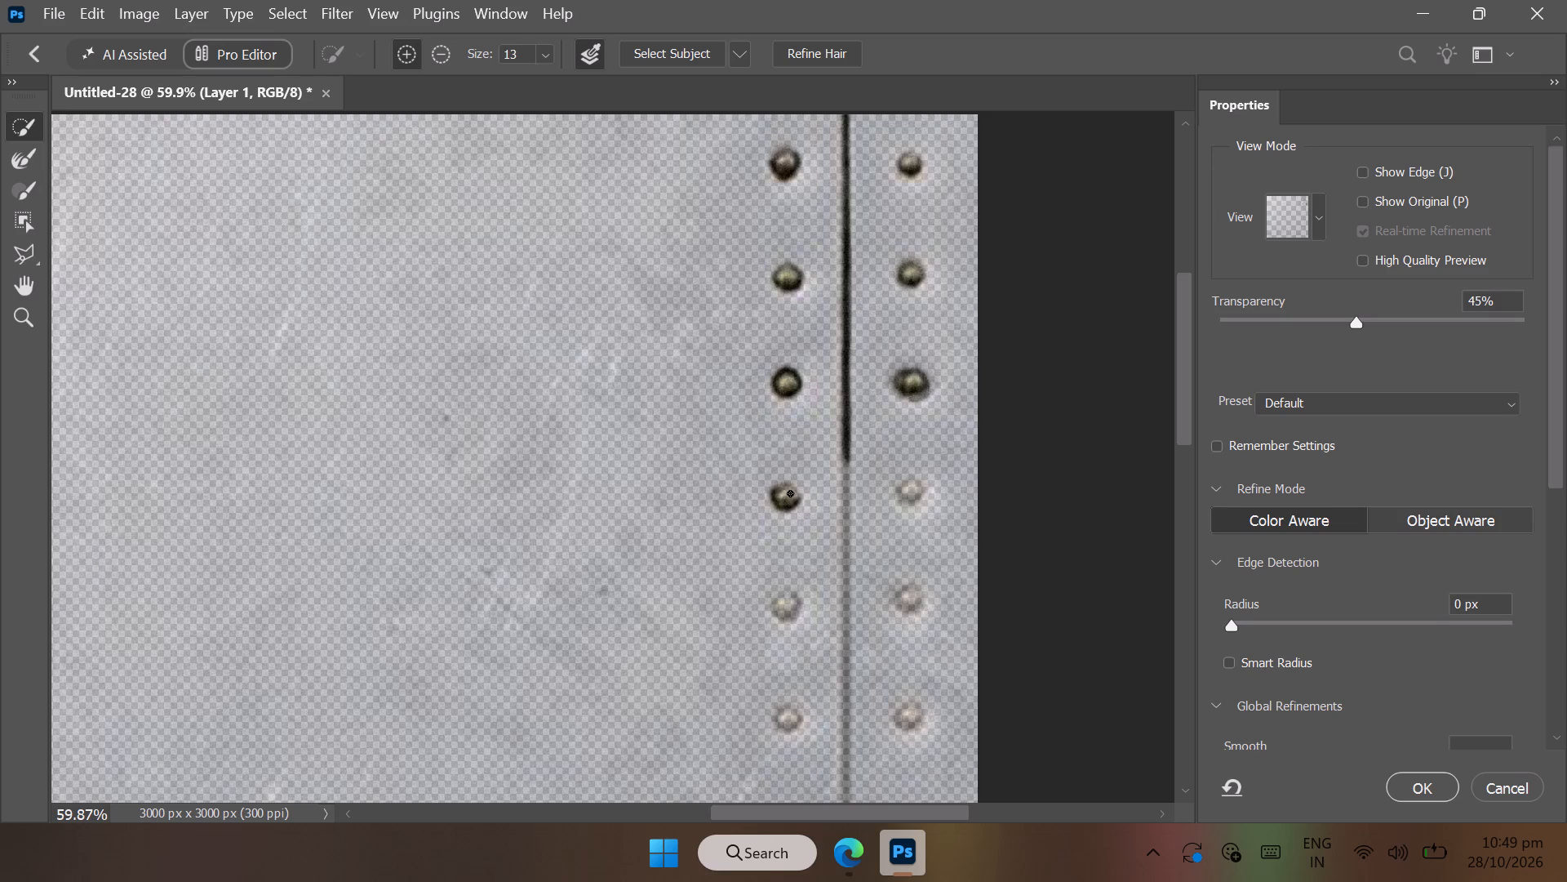
{"action": "left_click_drag", "start_coordinate": [790, 493], "coordinate": [778, 497]}
{"action": "left_click_drag", "start_coordinate": [912, 498], "coordinate": [911, 500]}
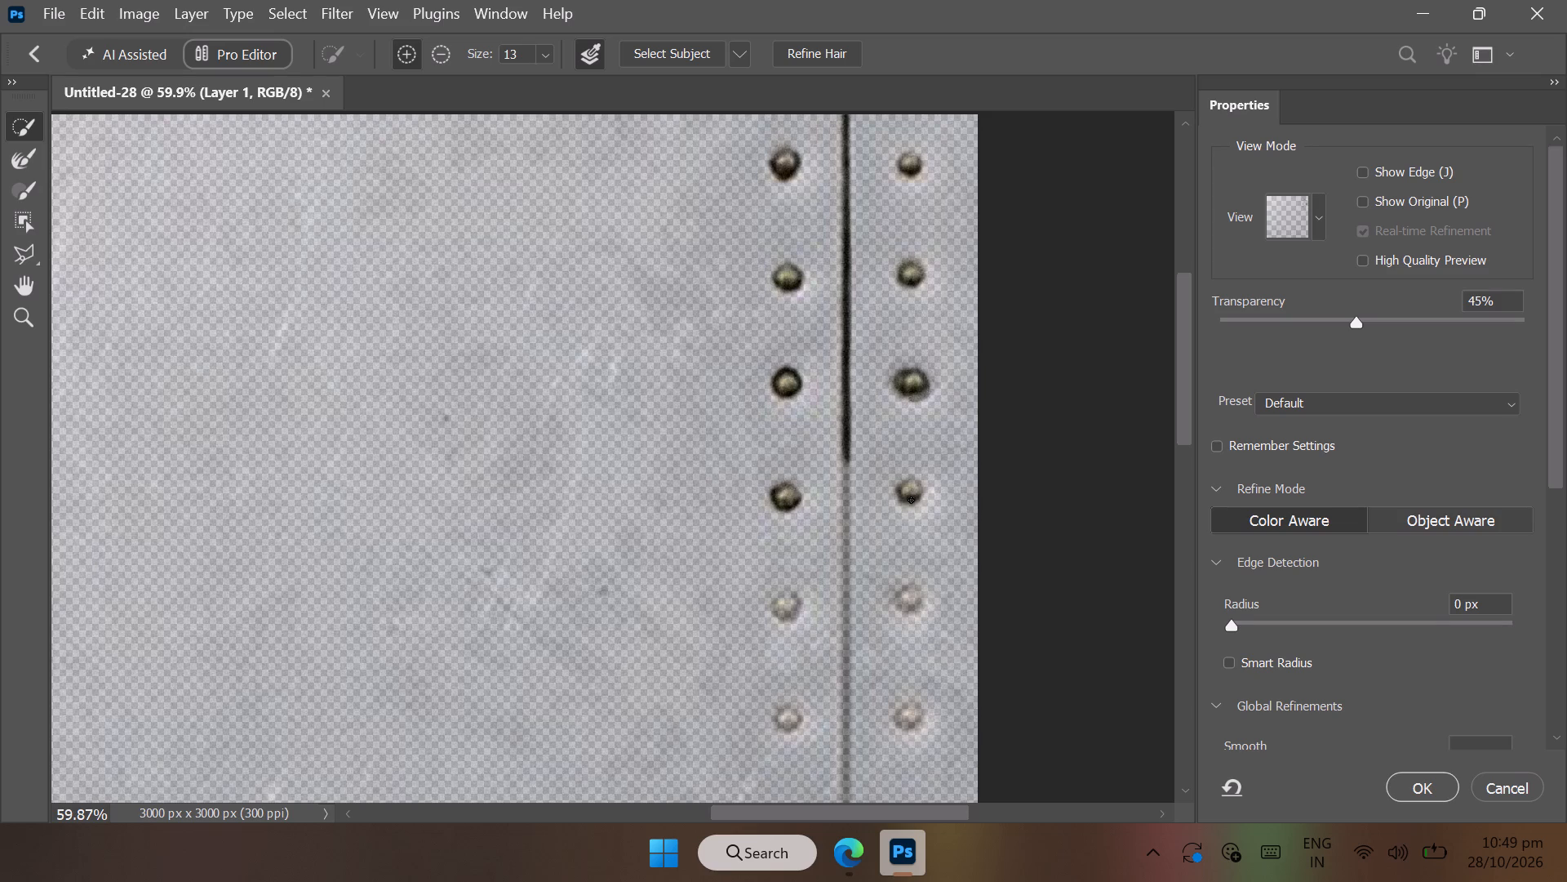
{"action": "left_click_drag", "start_coordinate": [911, 500], "coordinate": [910, 487]}
Extend the seam selection down from the fourth rivet row past the sixth row, undoing the stroke that spills onto the metal panel.
{"action": "left_click_drag", "start_coordinate": [848, 457], "coordinate": [846, 544]}
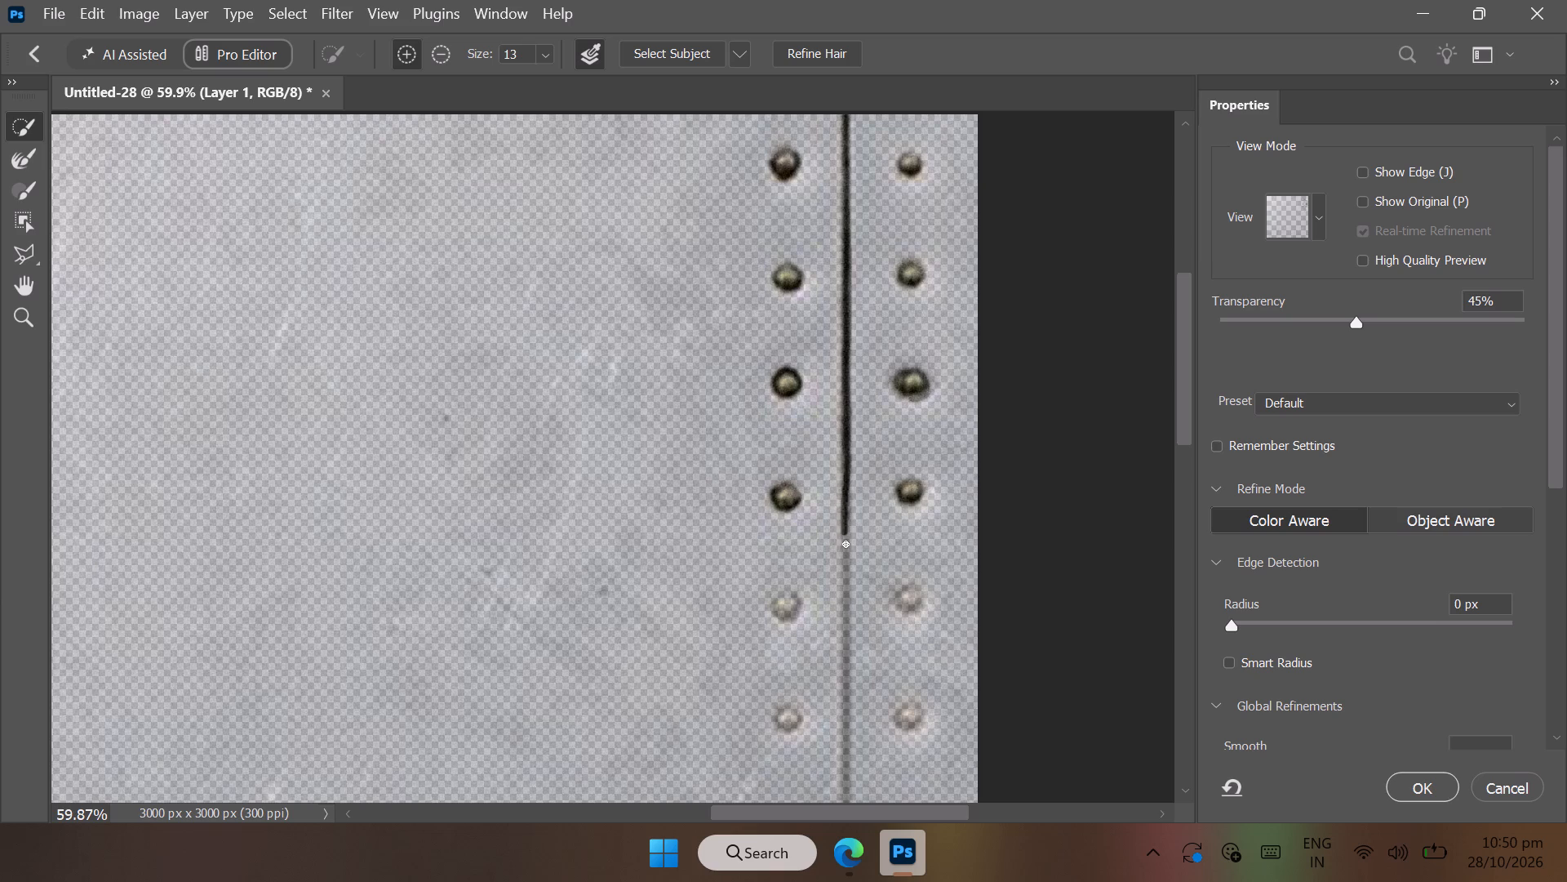
{"action": "left_click_drag", "start_coordinate": [846, 544], "coordinate": [847, 621]}
{"action": "left_click_drag", "start_coordinate": [847, 621], "coordinate": [850, 684]}
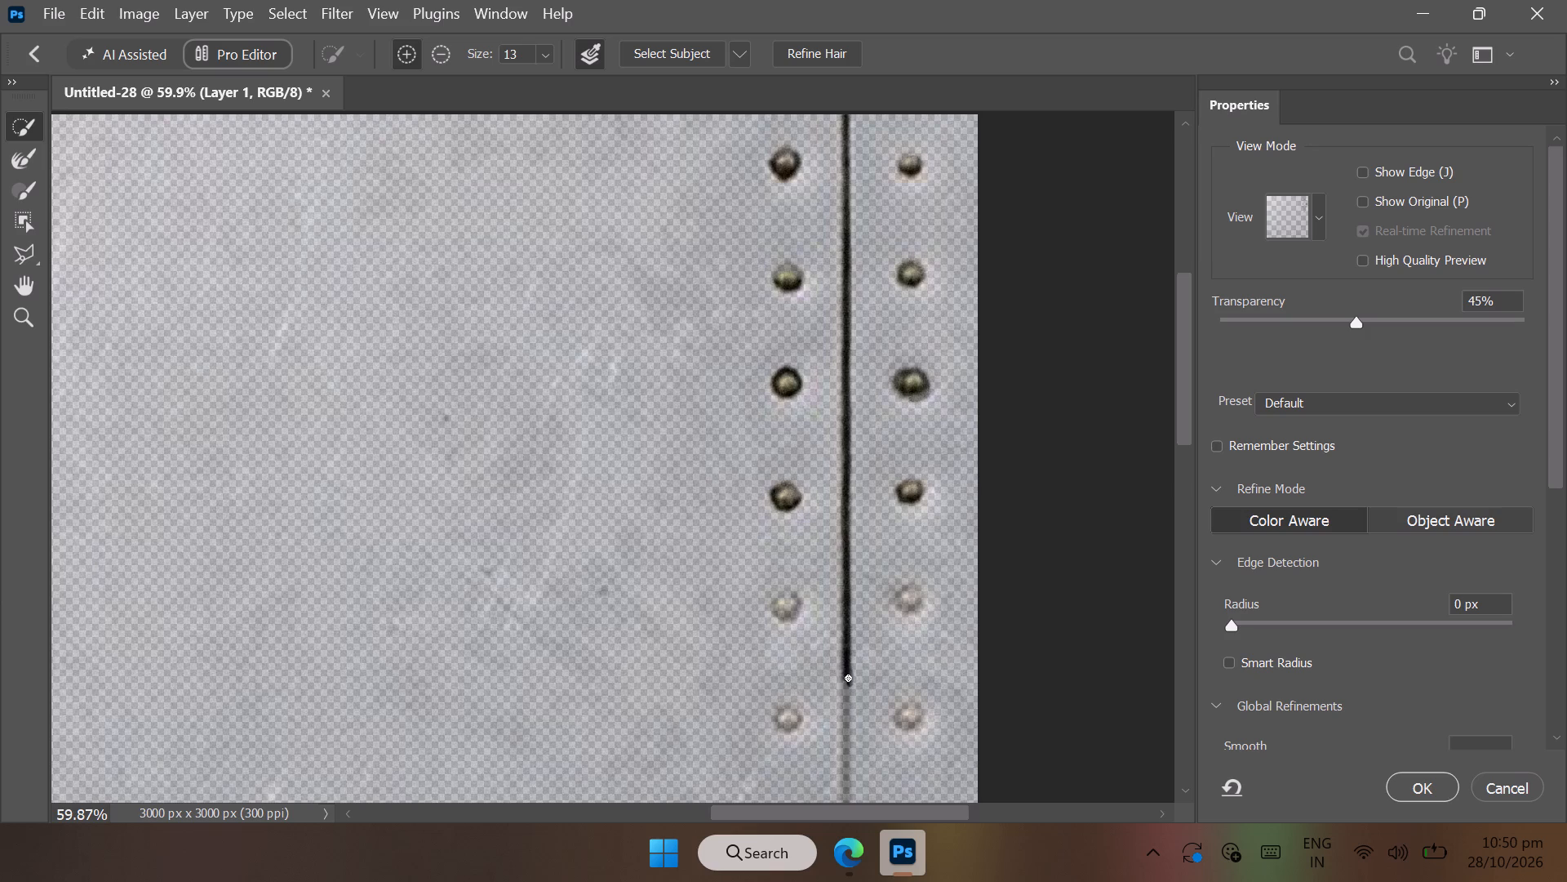
{"action": "left_click", "coordinate": [848, 678]}
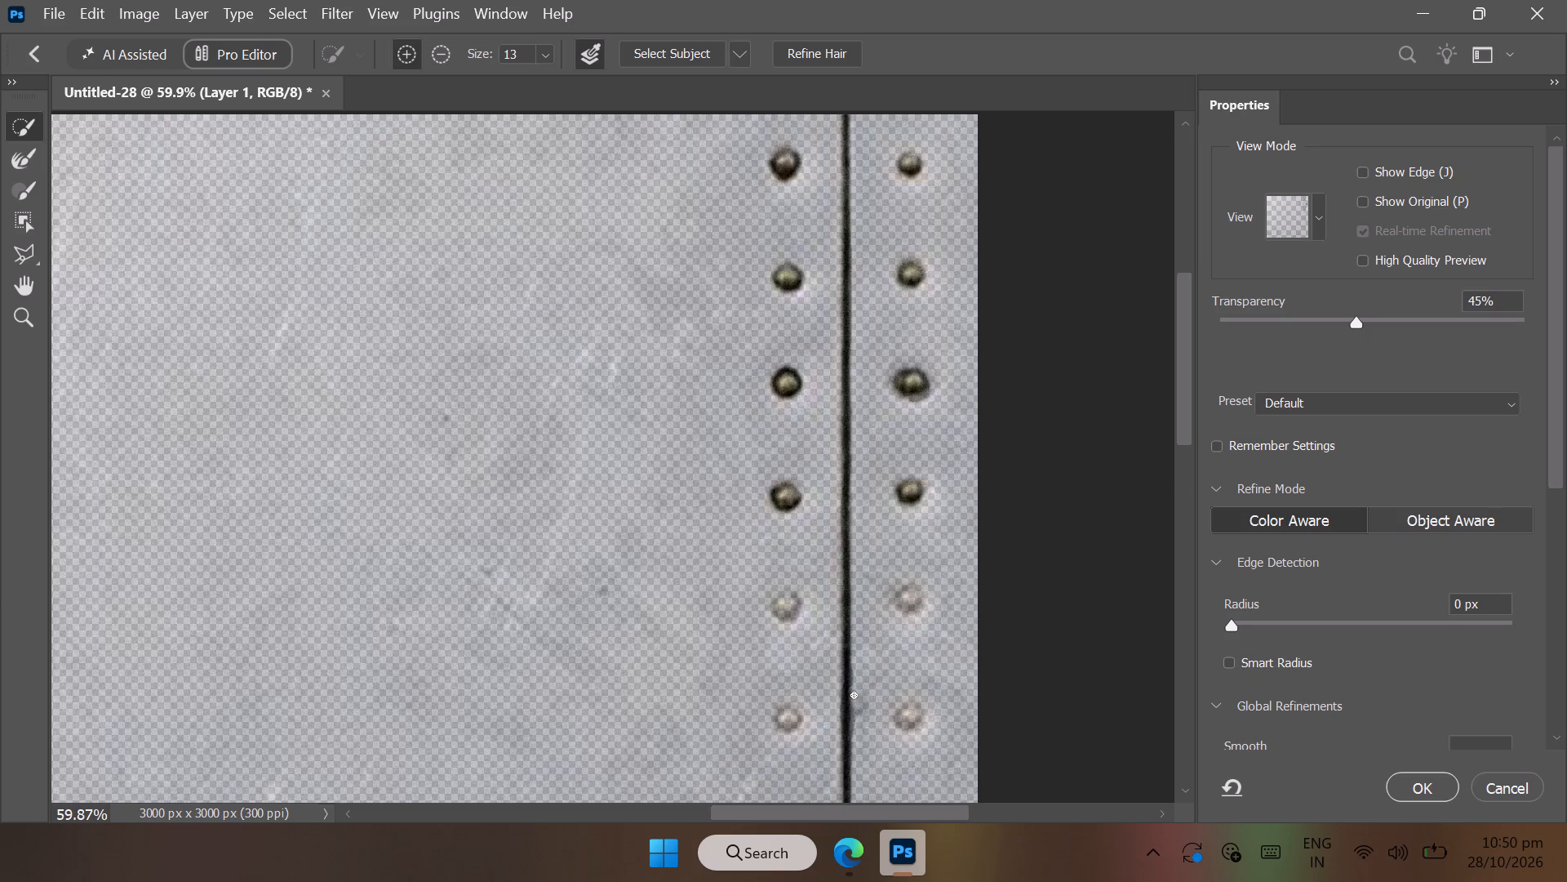
{"action": "key", "text": "ctrl+z"}
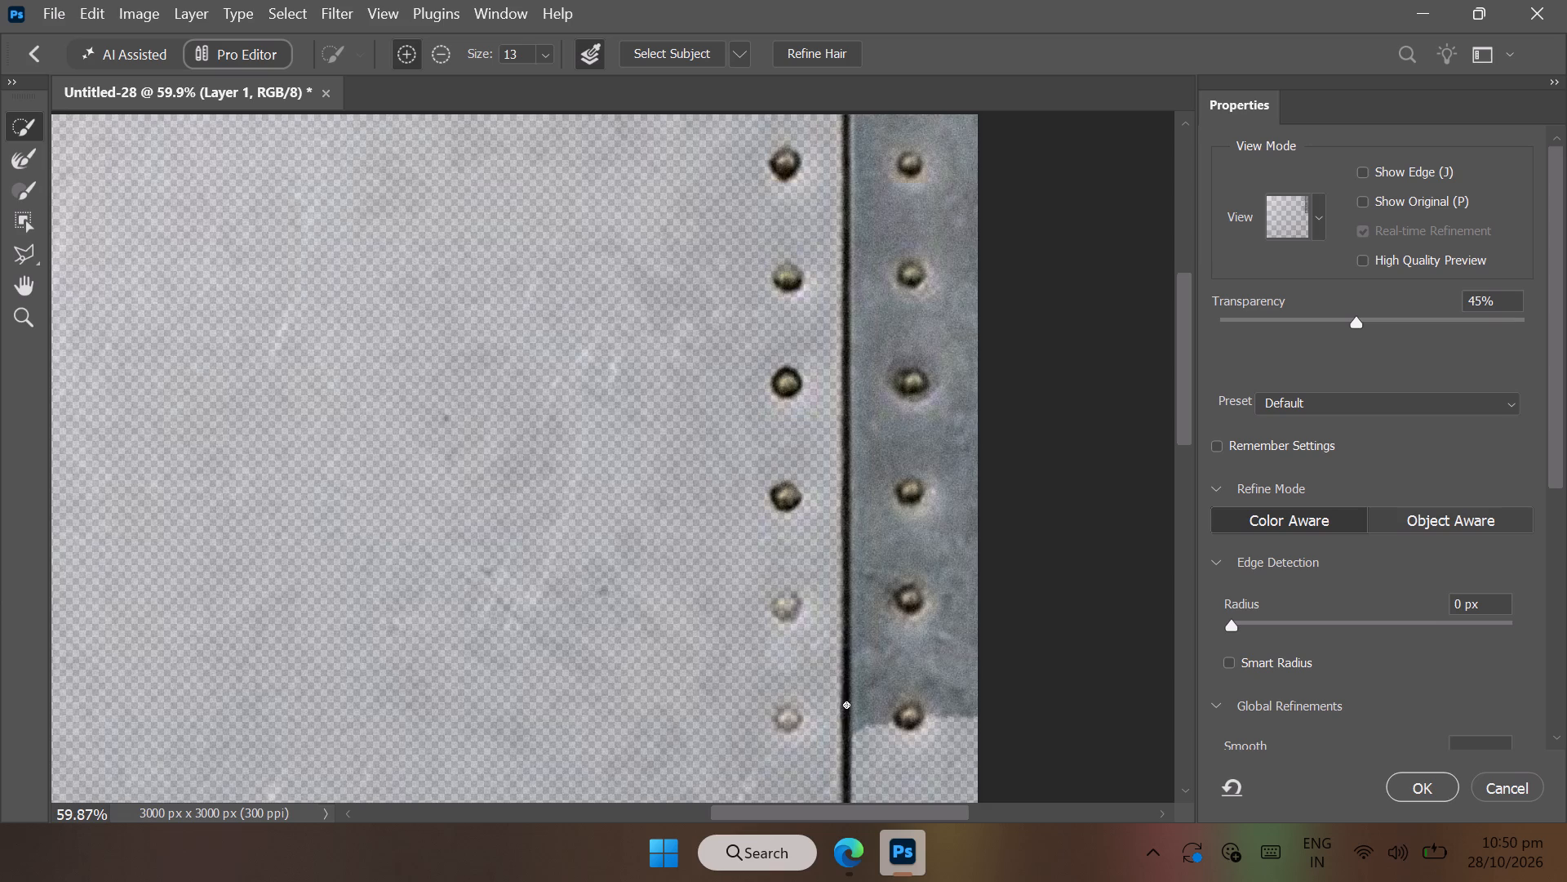
{"action": "left_click_drag", "start_coordinate": [846, 684], "coordinate": [845, 702]}
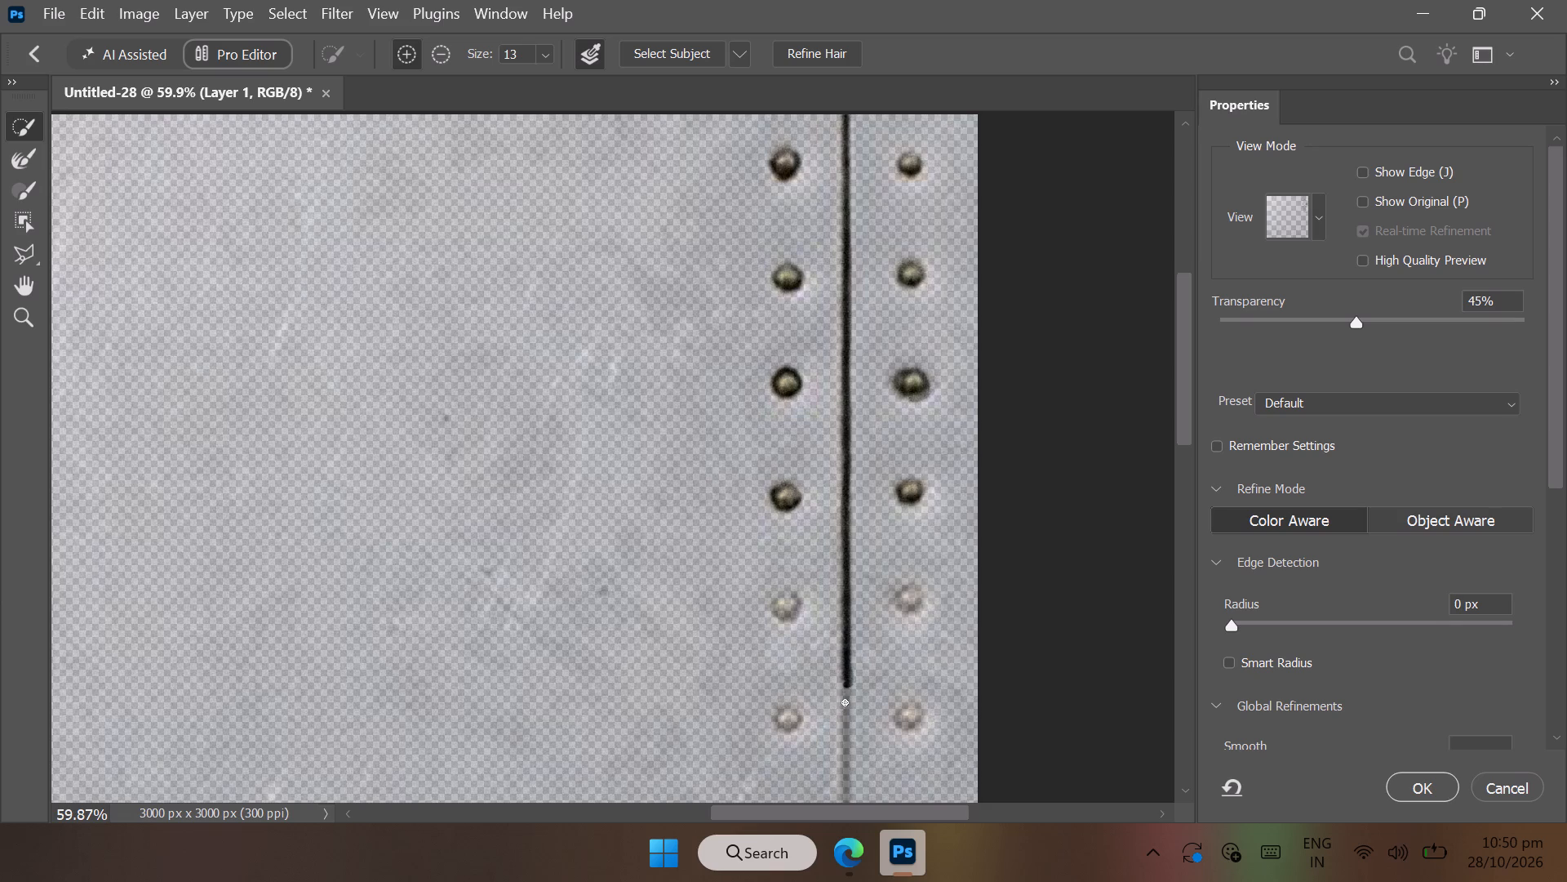
{"action": "left_click_drag", "start_coordinate": [845, 702], "coordinate": [848, 798]}
Add the fifth and sixth rows of rivets on both sides of the seam to the selection.
{"action": "scroll", "coordinate": [848, 798], "scroll_direction": "down", "scroll_amount": 4}
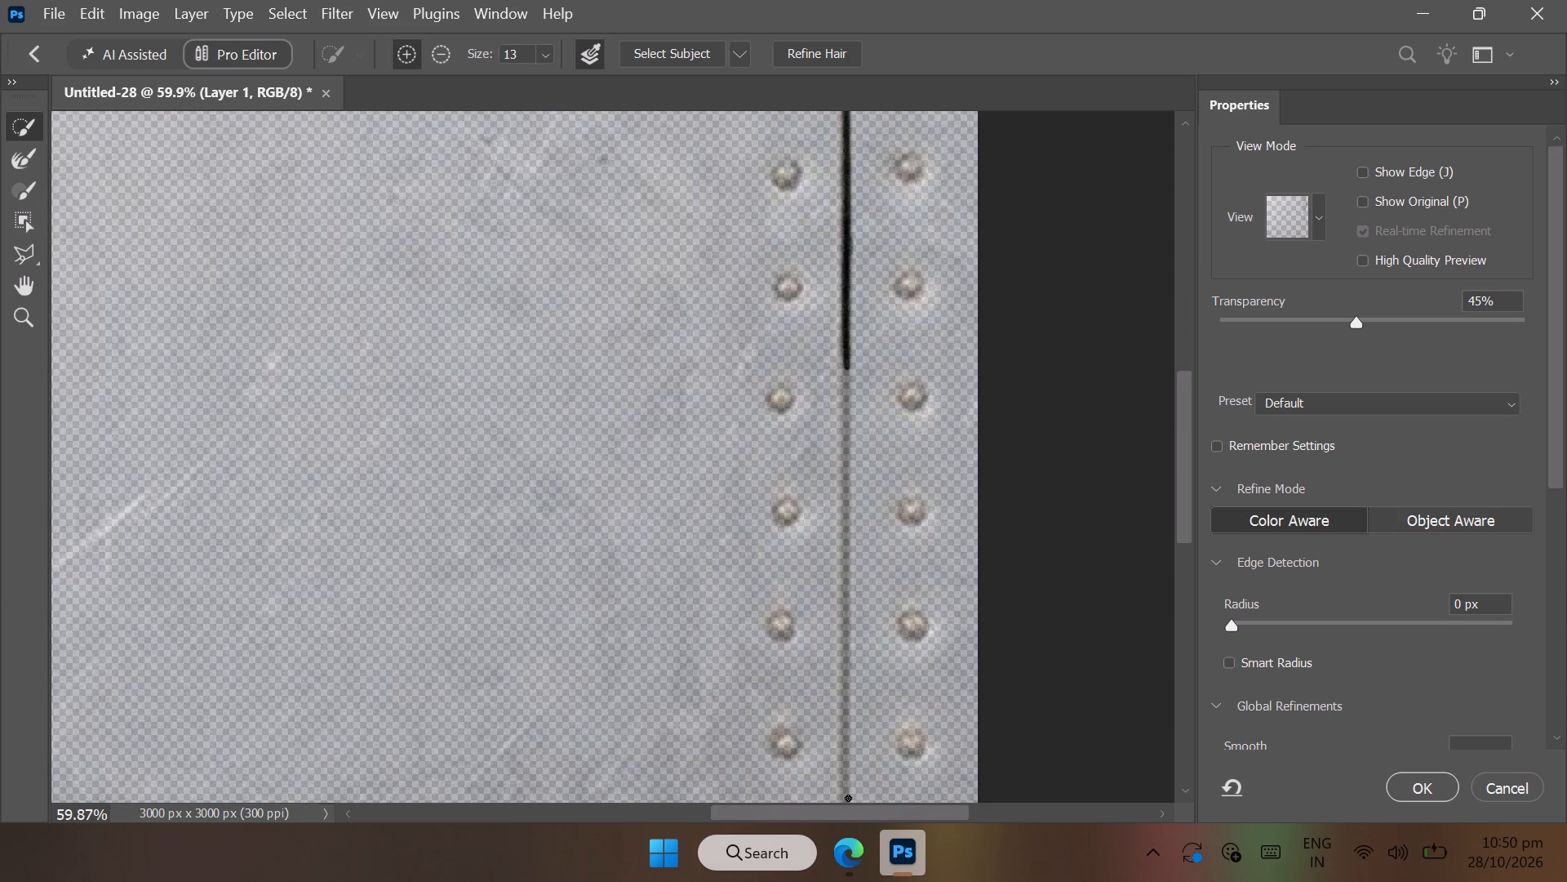
{"action": "scroll", "coordinate": [848, 798], "scroll_direction": "down", "scroll_amount": 1}
{"action": "left_click_drag", "start_coordinate": [915, 175], "coordinate": [910, 164]}
{"action": "left_click_drag", "start_coordinate": [910, 164], "coordinate": [904, 171]}
{"action": "left_click", "coordinate": [789, 177]}
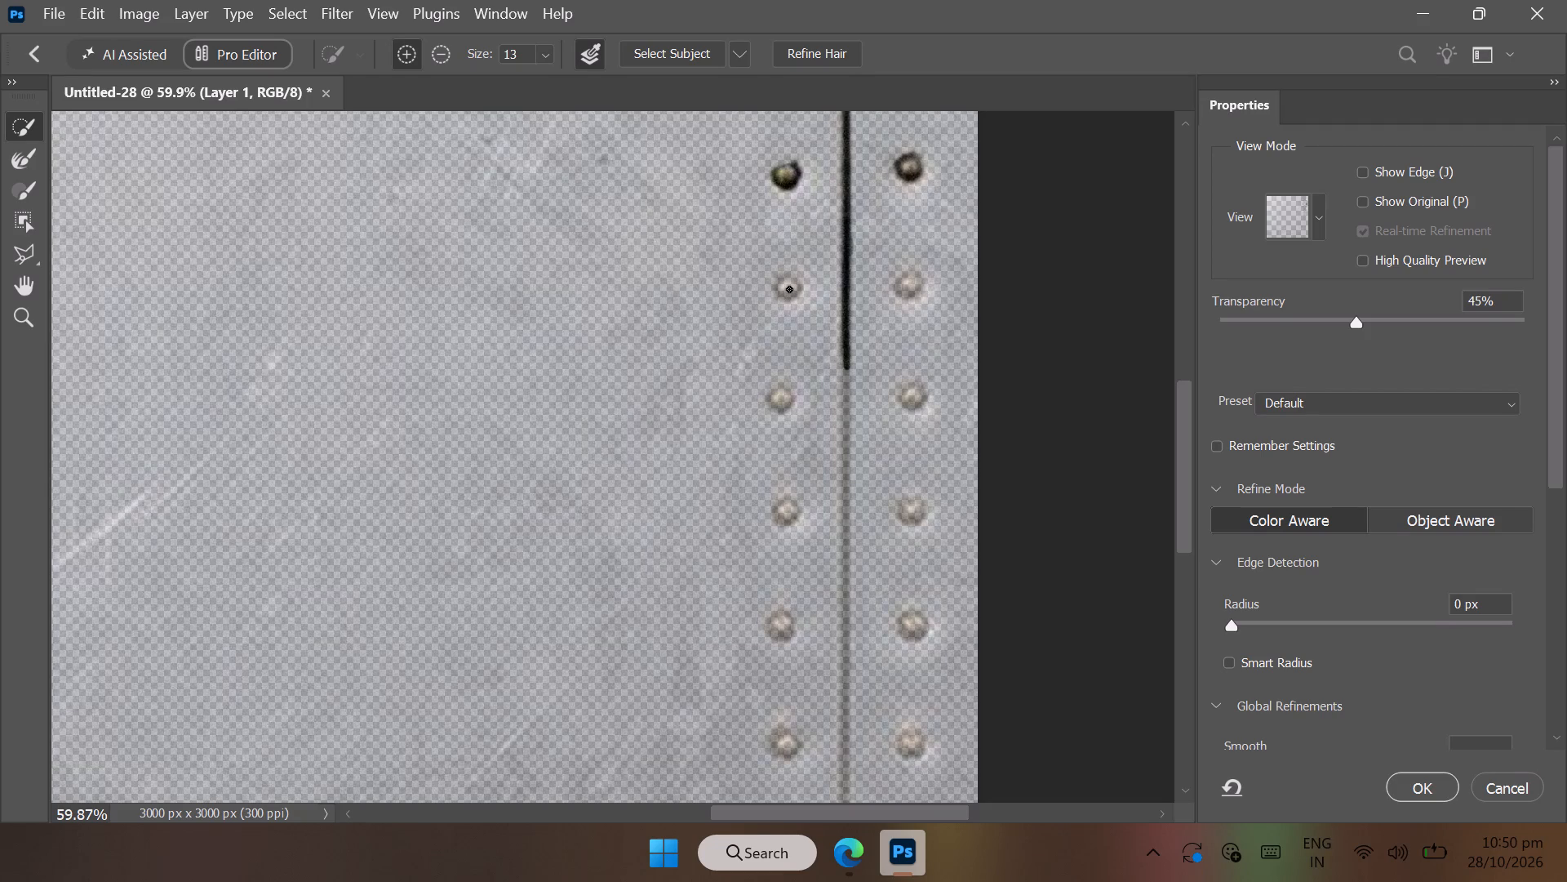
{"action": "left_click_drag", "start_coordinate": [789, 289], "coordinate": [781, 296]}
{"action": "left_click_drag", "start_coordinate": [909, 290], "coordinate": [912, 289]}
{"action": "left_click_drag", "start_coordinate": [912, 289], "coordinate": [917, 278]}
Add the seventh and eighth rows of rivets on both sides of the seam to the selection.
{"action": "left_click", "coordinate": [912, 395]}
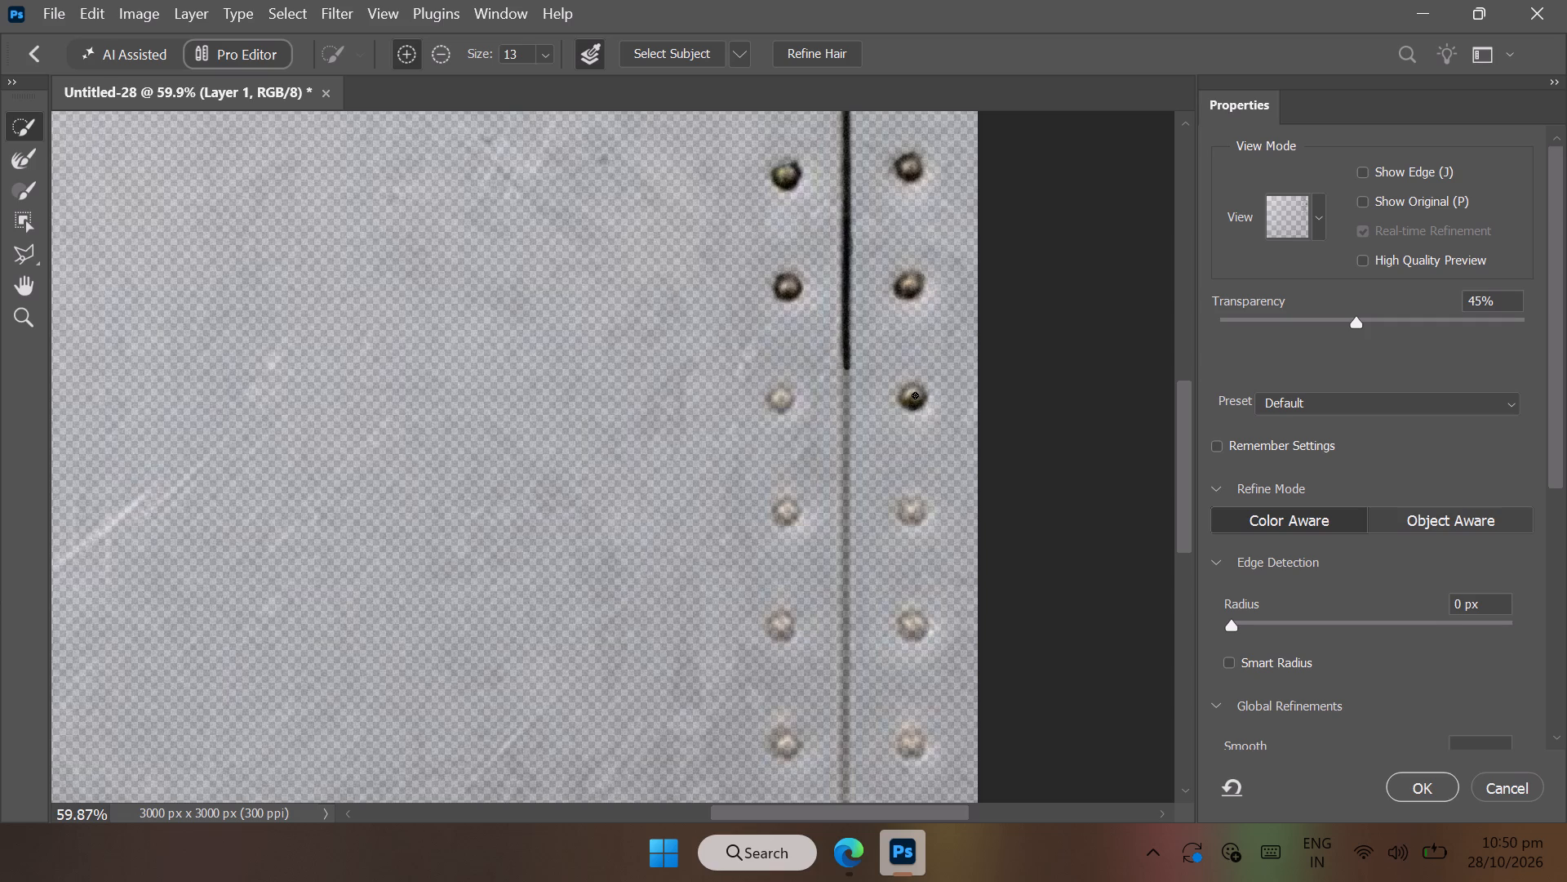
{"action": "left_click_drag", "start_coordinate": [782, 399], "coordinate": [779, 408]}
{"action": "left_click_drag", "start_coordinate": [779, 408], "coordinate": [779, 410]}
{"action": "left_click_drag", "start_coordinate": [779, 410], "coordinate": [787, 400]}
{"action": "left_click_drag", "start_coordinate": [790, 513], "coordinate": [787, 526]}
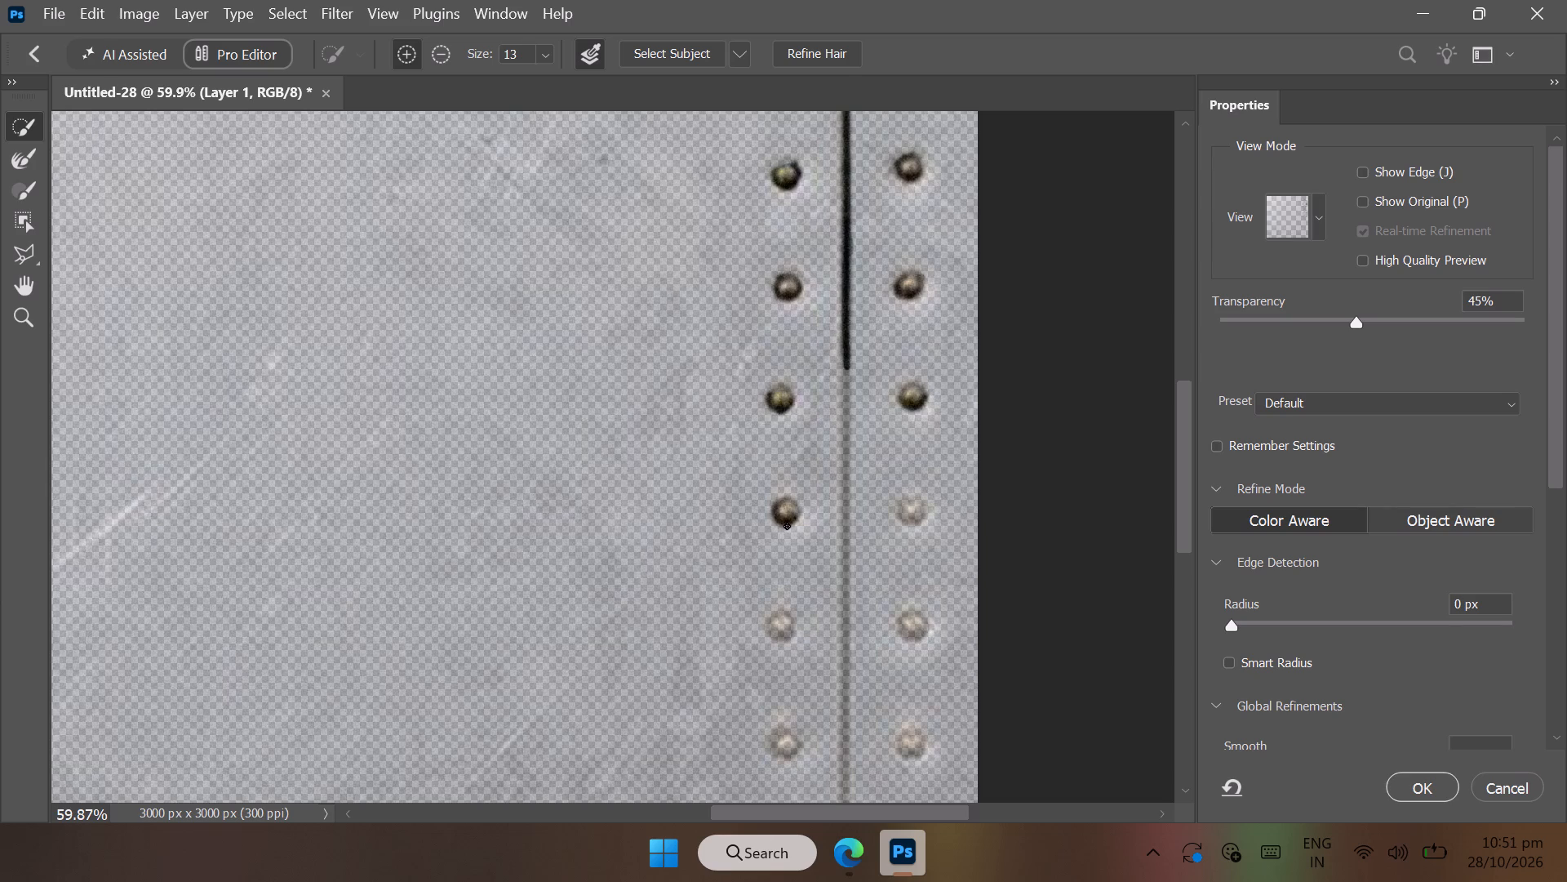
{"action": "left_click_drag", "start_coordinate": [787, 526], "coordinate": [790, 522]}
{"action": "left_click", "coordinate": [916, 517]}
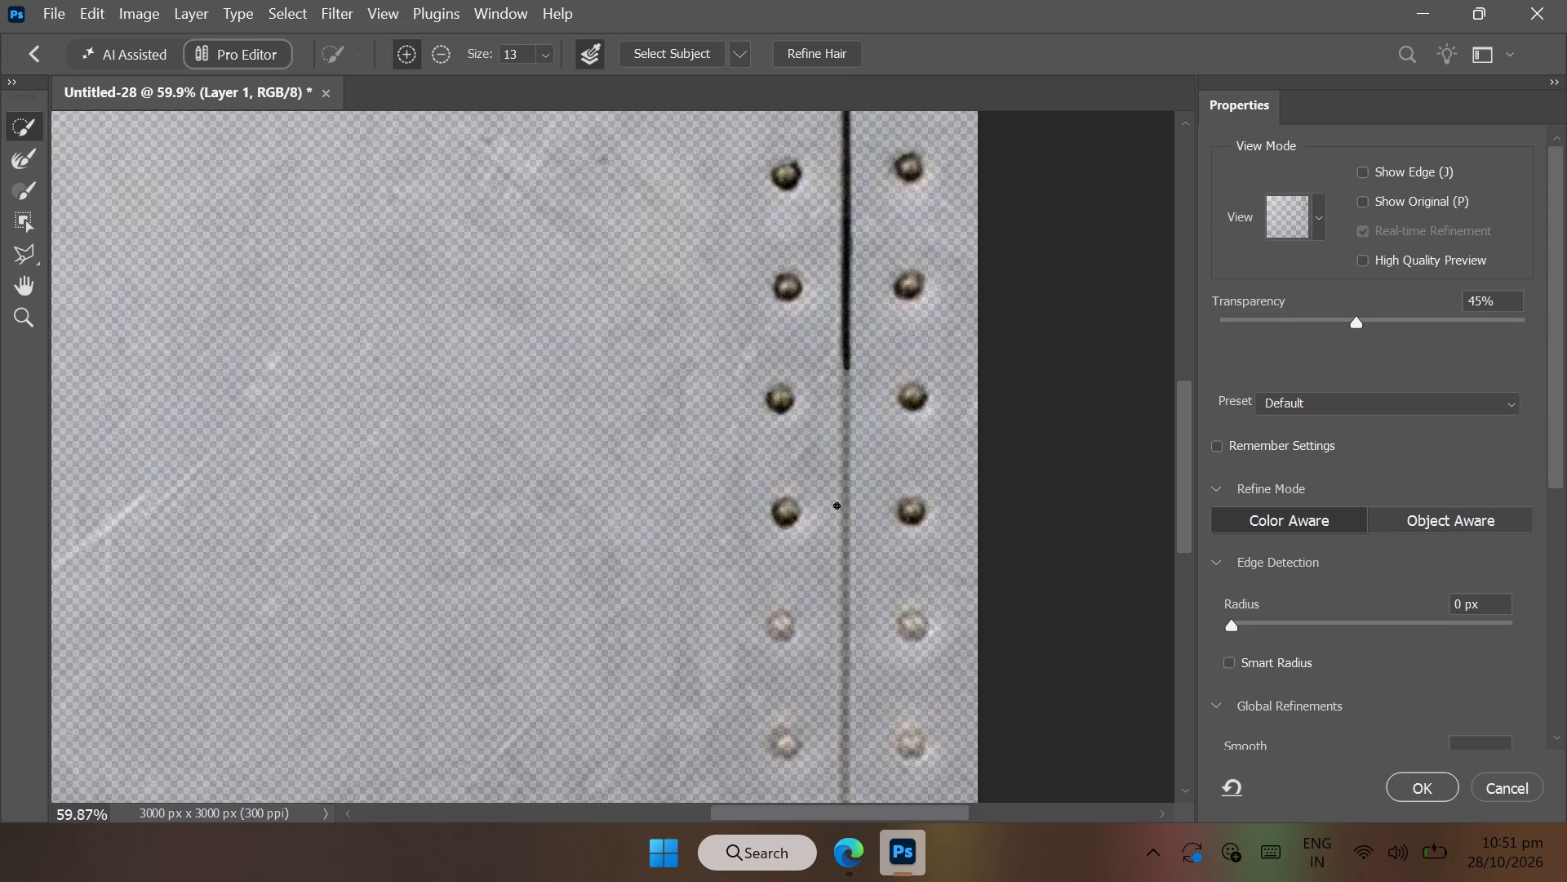
{"action": "left_click", "coordinate": [791, 509]}
Add the ninth and tenth rows of rivets on both sides of the seam to the selection.
{"action": "scroll", "coordinate": [886, 624], "scroll_direction": "down", "scroll_amount": 1}
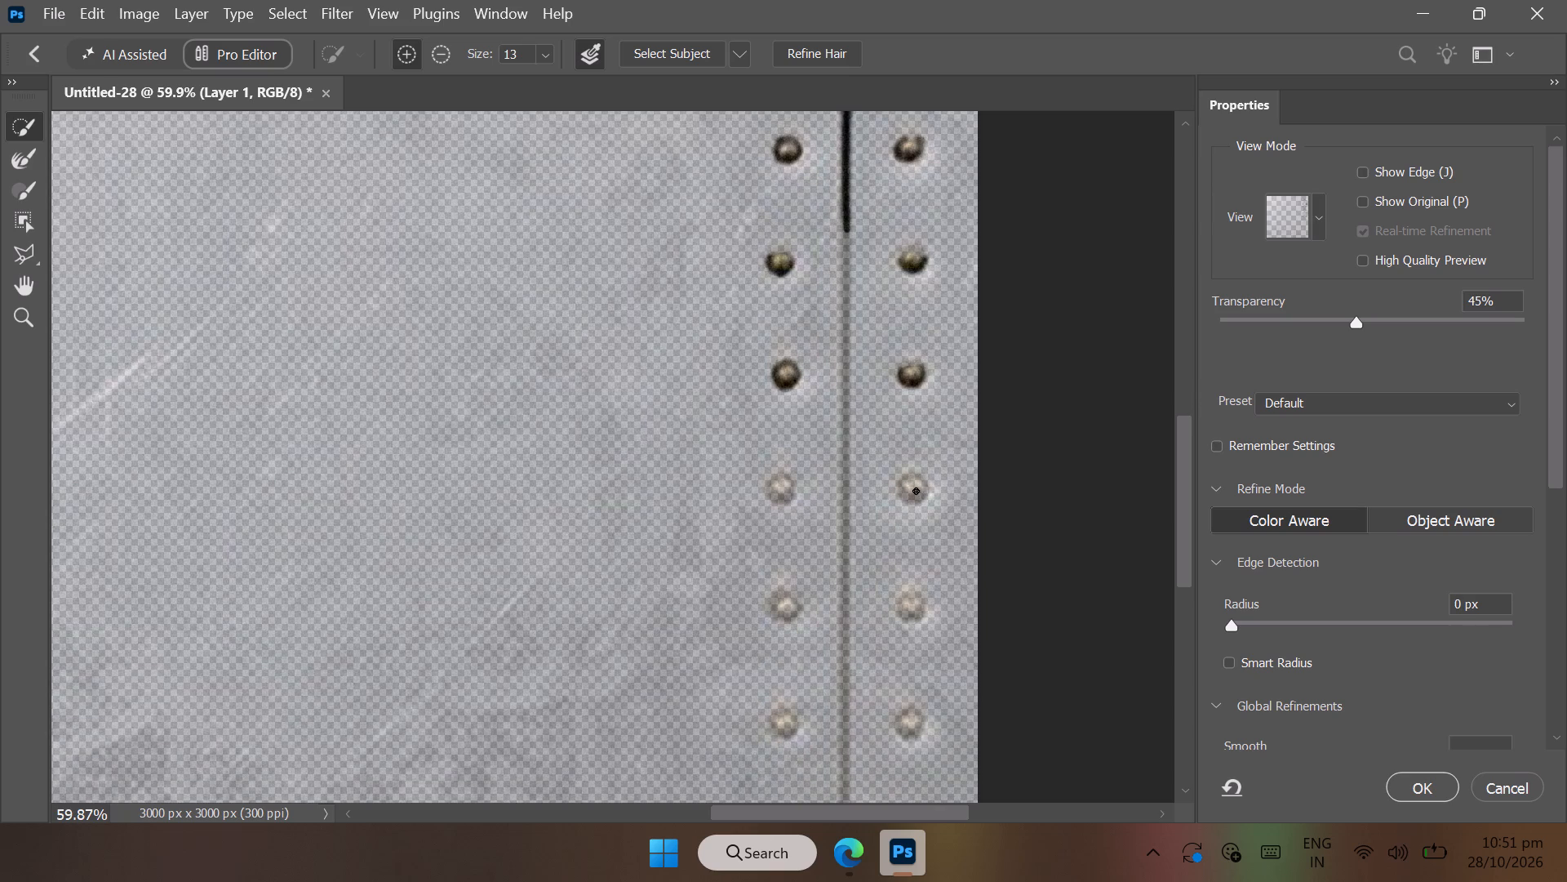
{"action": "left_click", "coordinate": [916, 491]}
{"action": "left_click", "coordinate": [783, 492]}
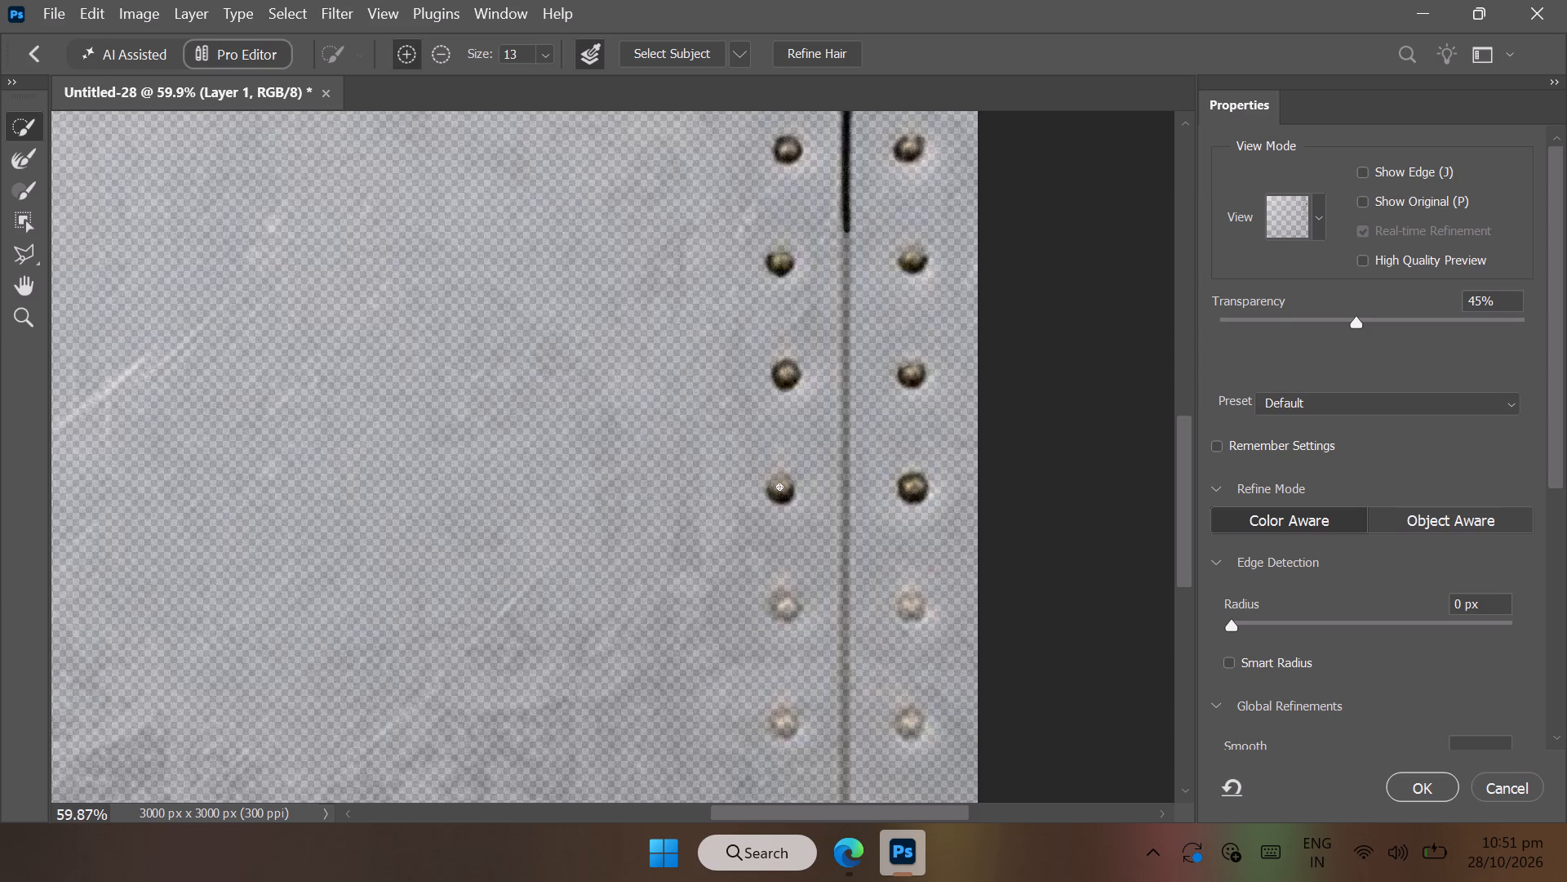
{"action": "left_click", "coordinate": [779, 487]}
{"action": "left_click_drag", "start_coordinate": [785, 607], "coordinate": [797, 608]}
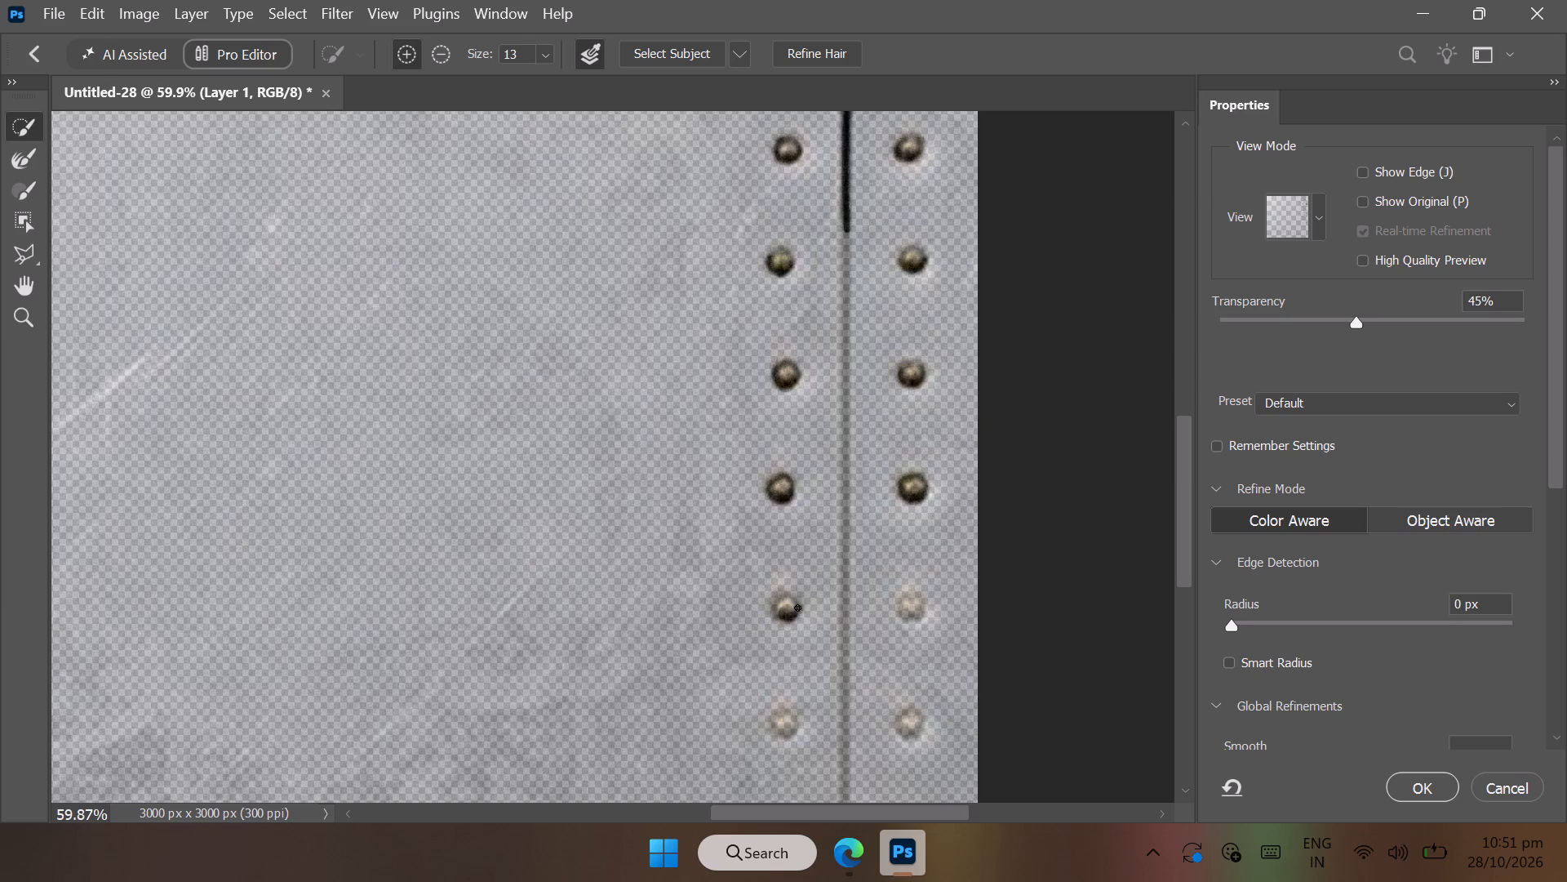
{"action": "left_click_drag", "start_coordinate": [797, 608], "coordinate": [779, 602]}
{"action": "left_click_drag", "start_coordinate": [779, 602], "coordinate": [793, 605]}
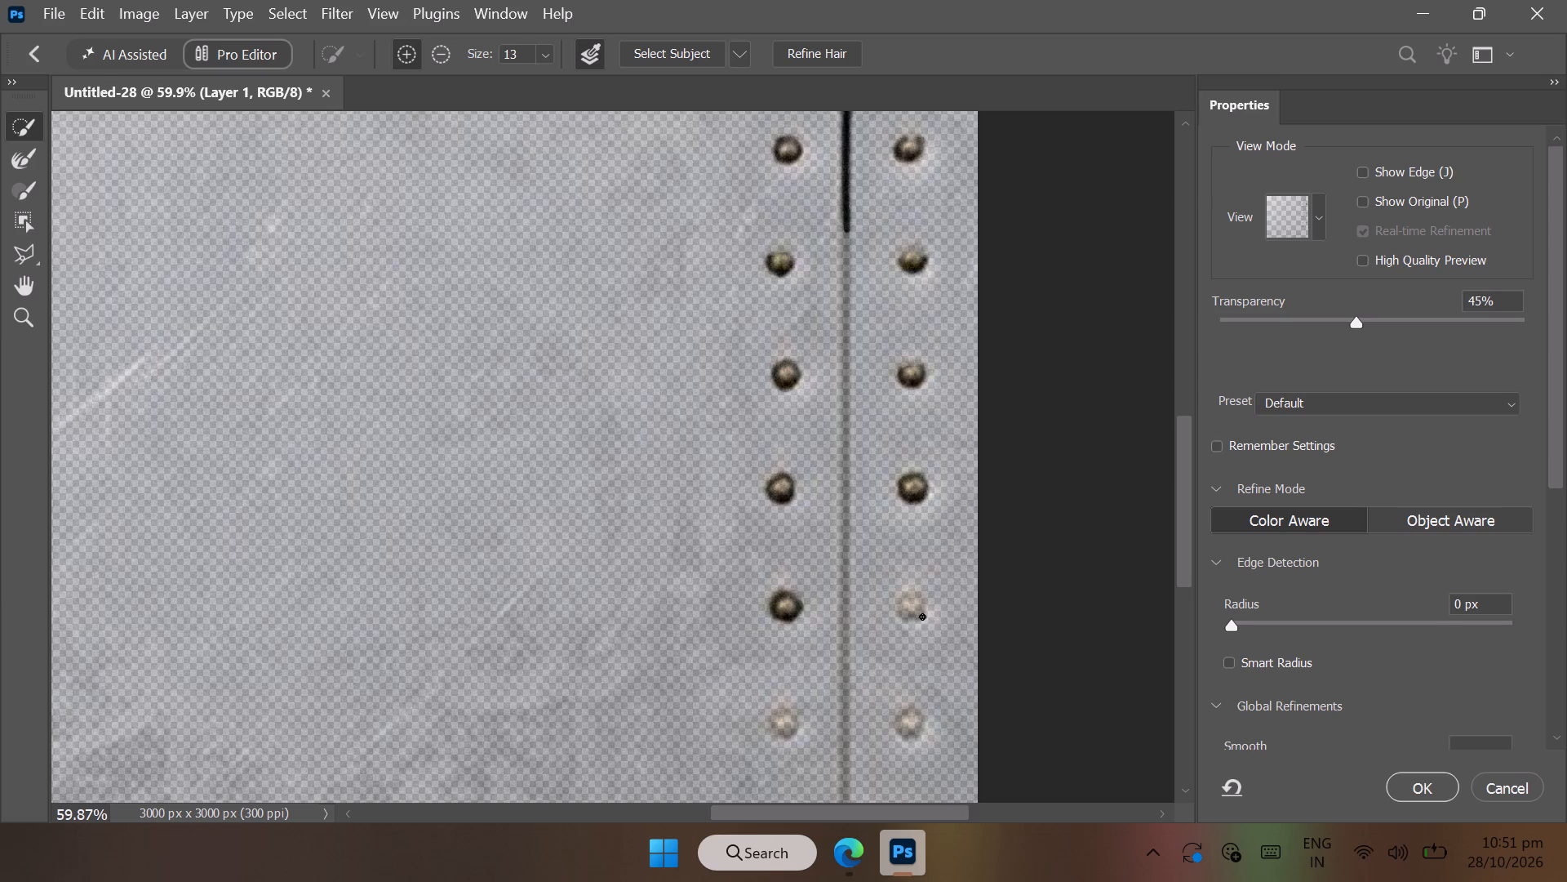
{"action": "left_click", "coordinate": [916, 608]}
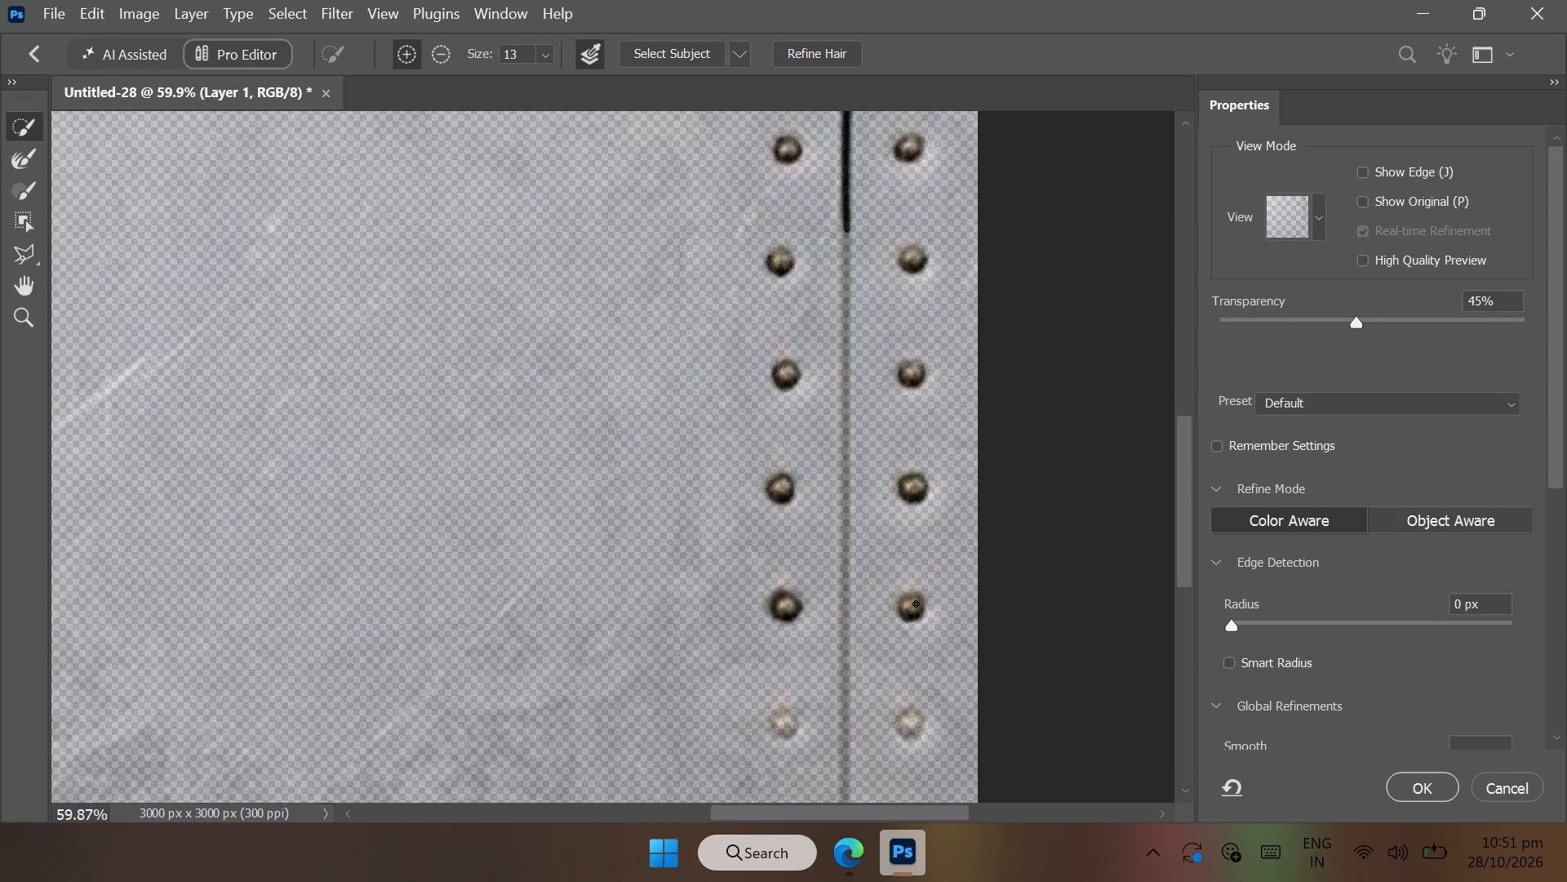
Extend the seam selection downward from its end between the sixth and seventh rivet rows.
{"action": "scroll", "coordinate": [919, 632], "scroll_direction": "down", "scroll_amount": 1}
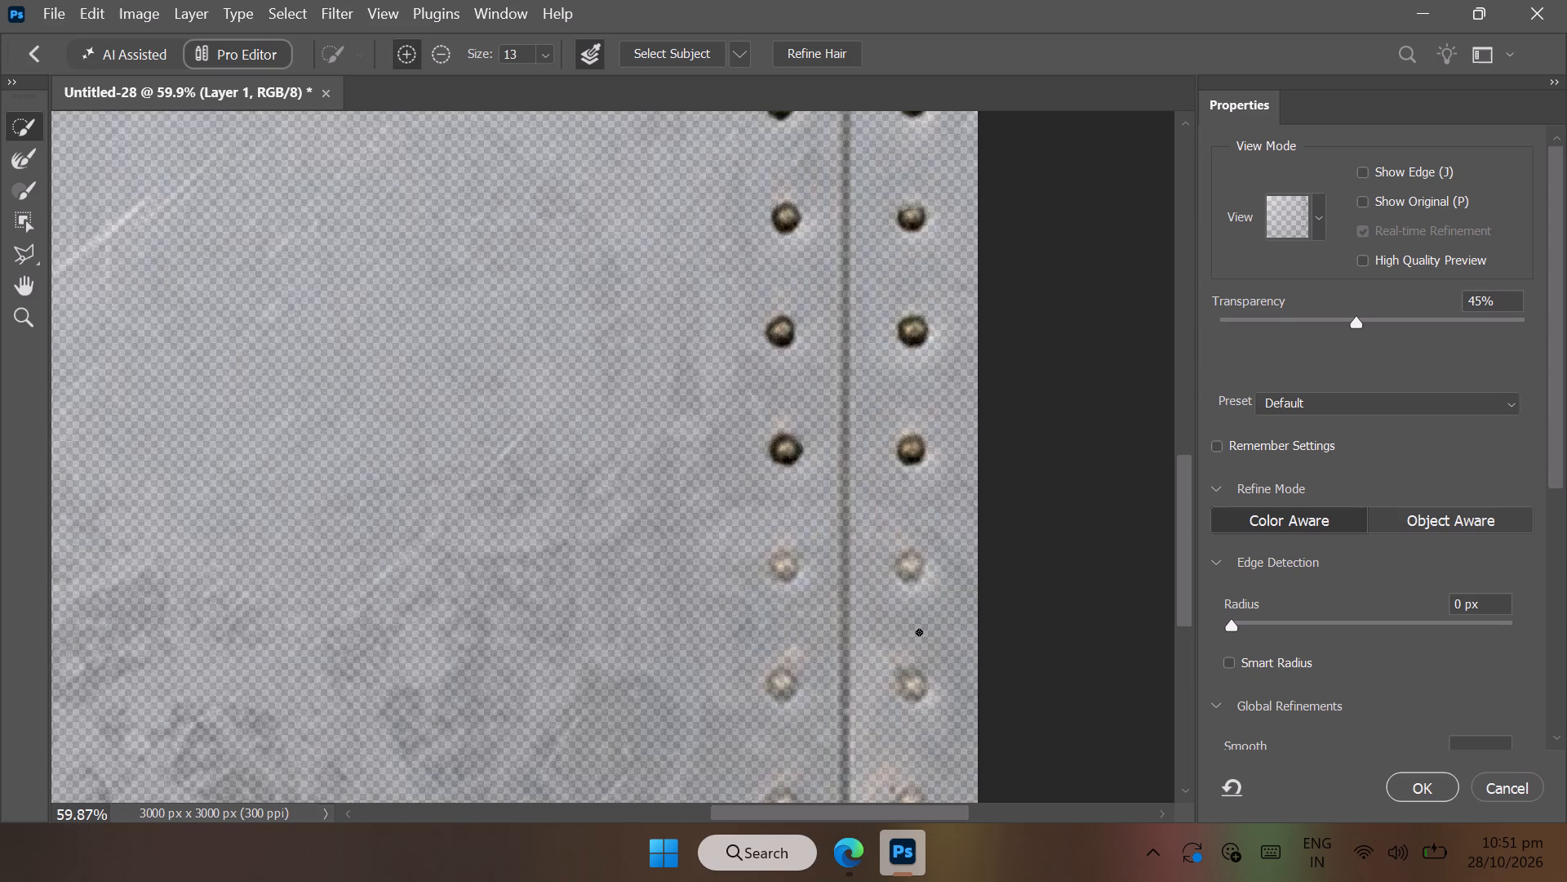
{"action": "scroll", "coordinate": [887, 435], "scroll_direction": "up", "scroll_amount": 1}
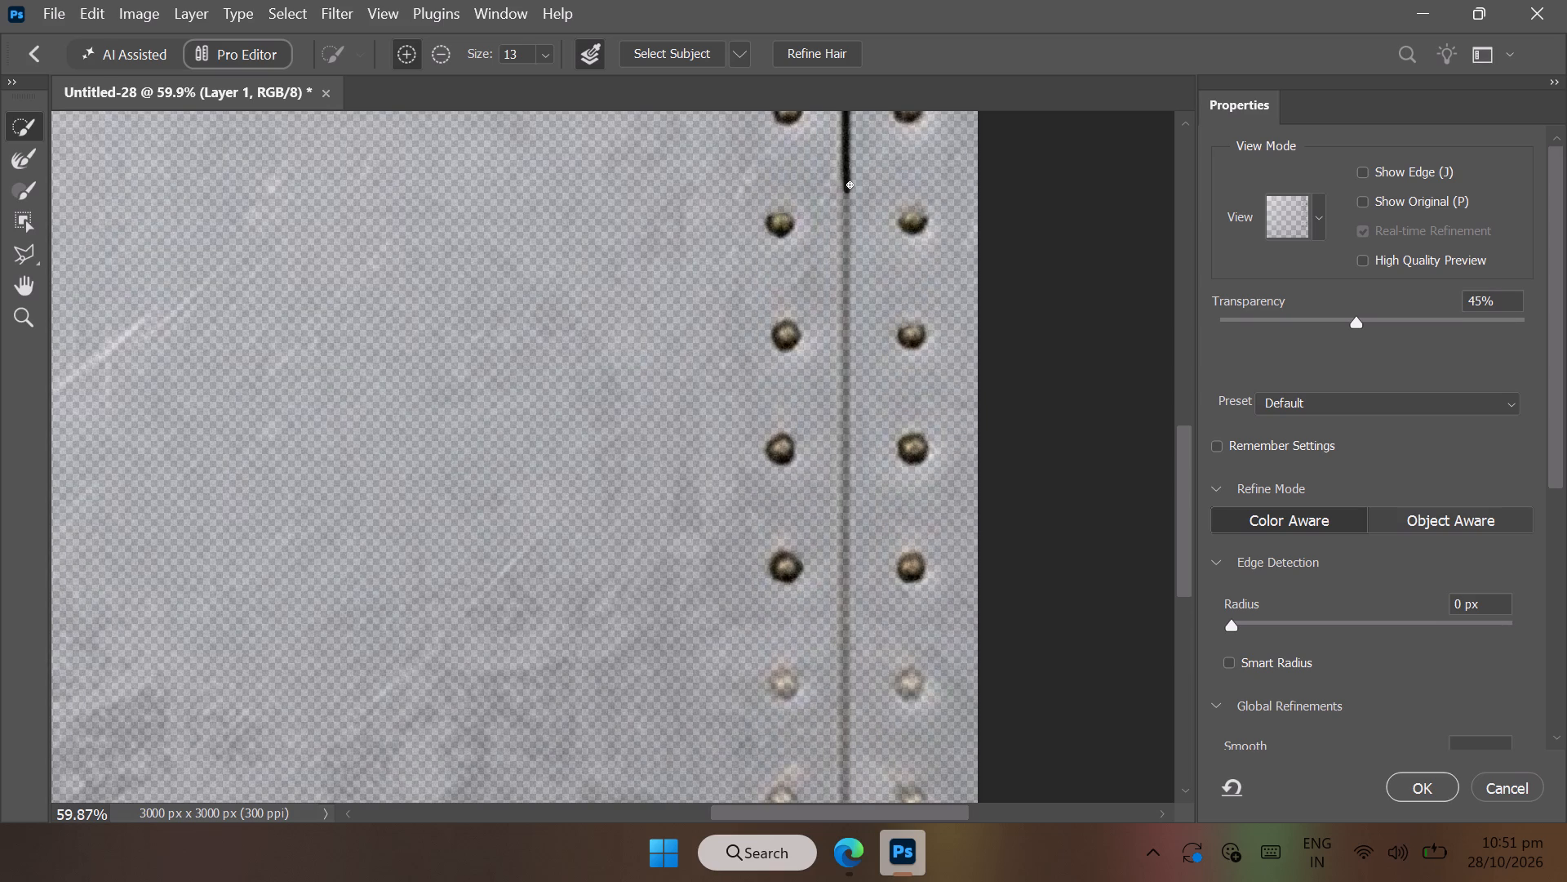
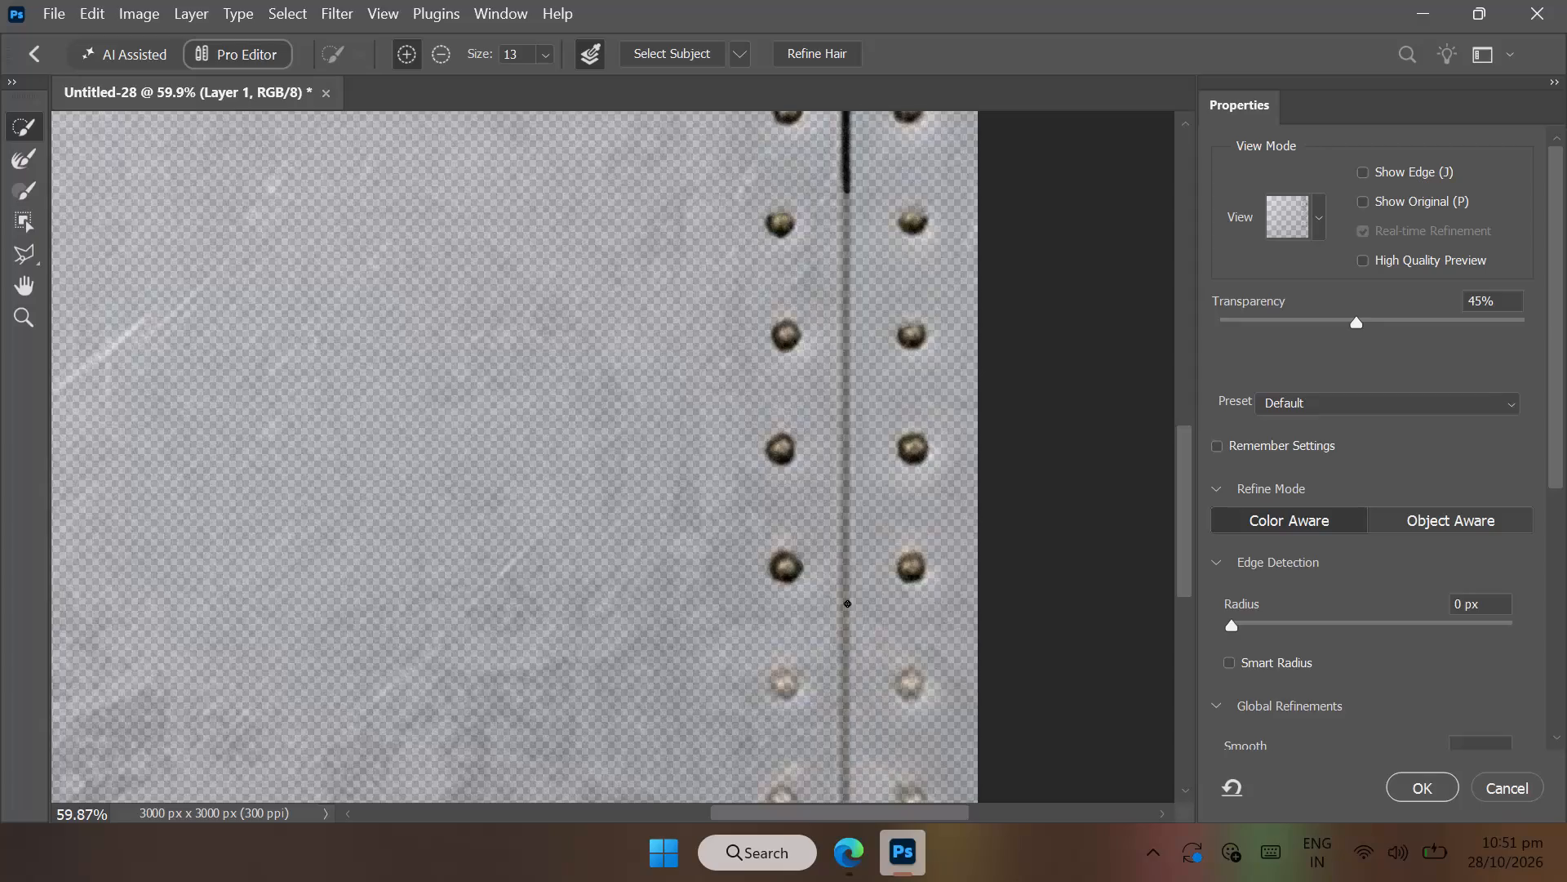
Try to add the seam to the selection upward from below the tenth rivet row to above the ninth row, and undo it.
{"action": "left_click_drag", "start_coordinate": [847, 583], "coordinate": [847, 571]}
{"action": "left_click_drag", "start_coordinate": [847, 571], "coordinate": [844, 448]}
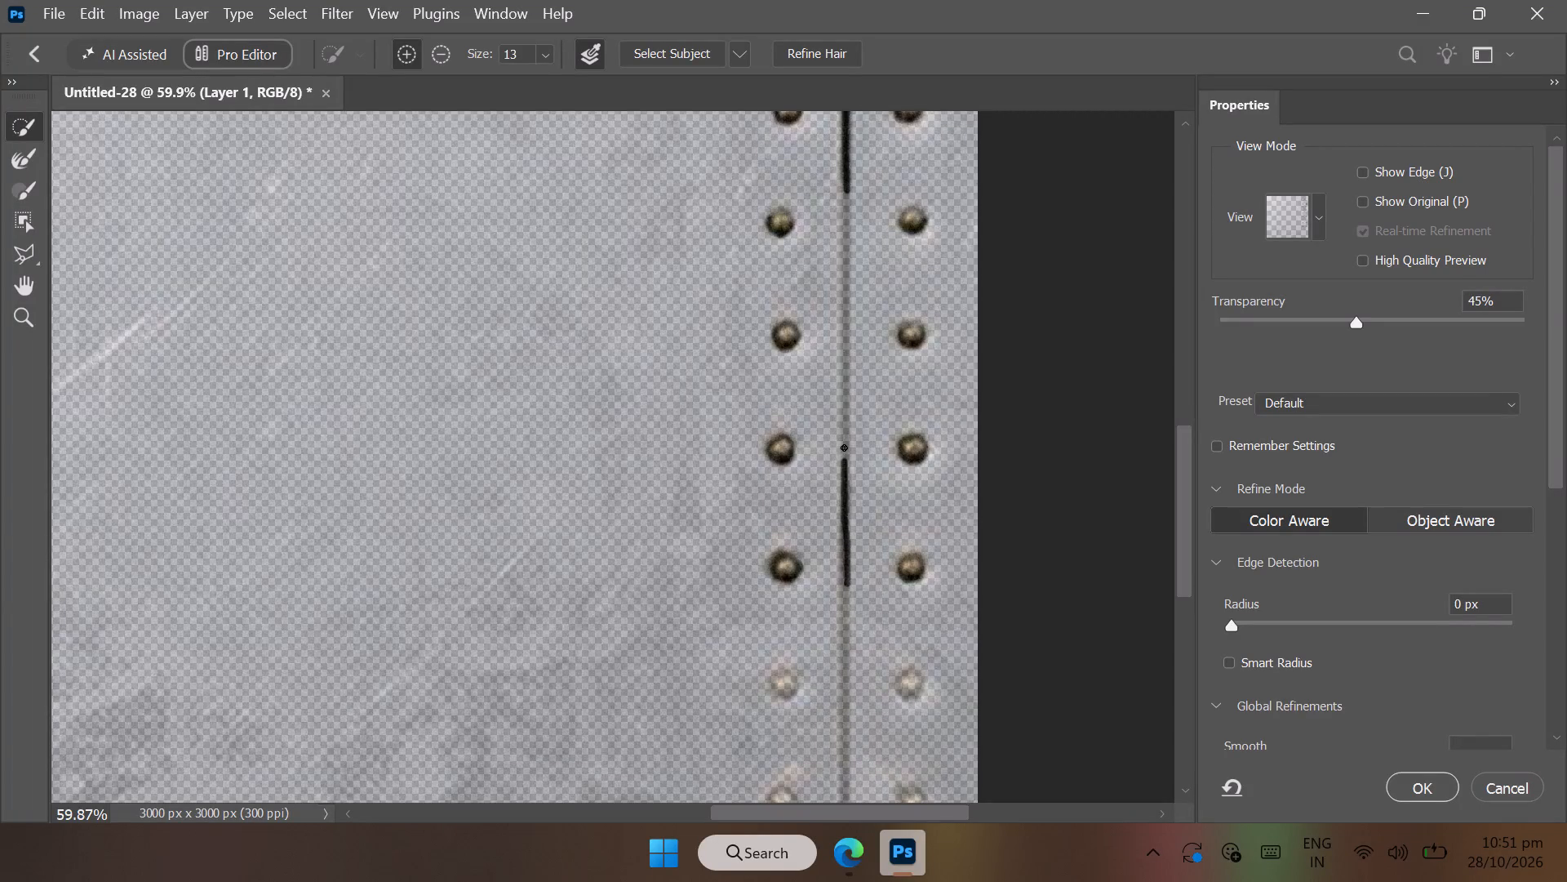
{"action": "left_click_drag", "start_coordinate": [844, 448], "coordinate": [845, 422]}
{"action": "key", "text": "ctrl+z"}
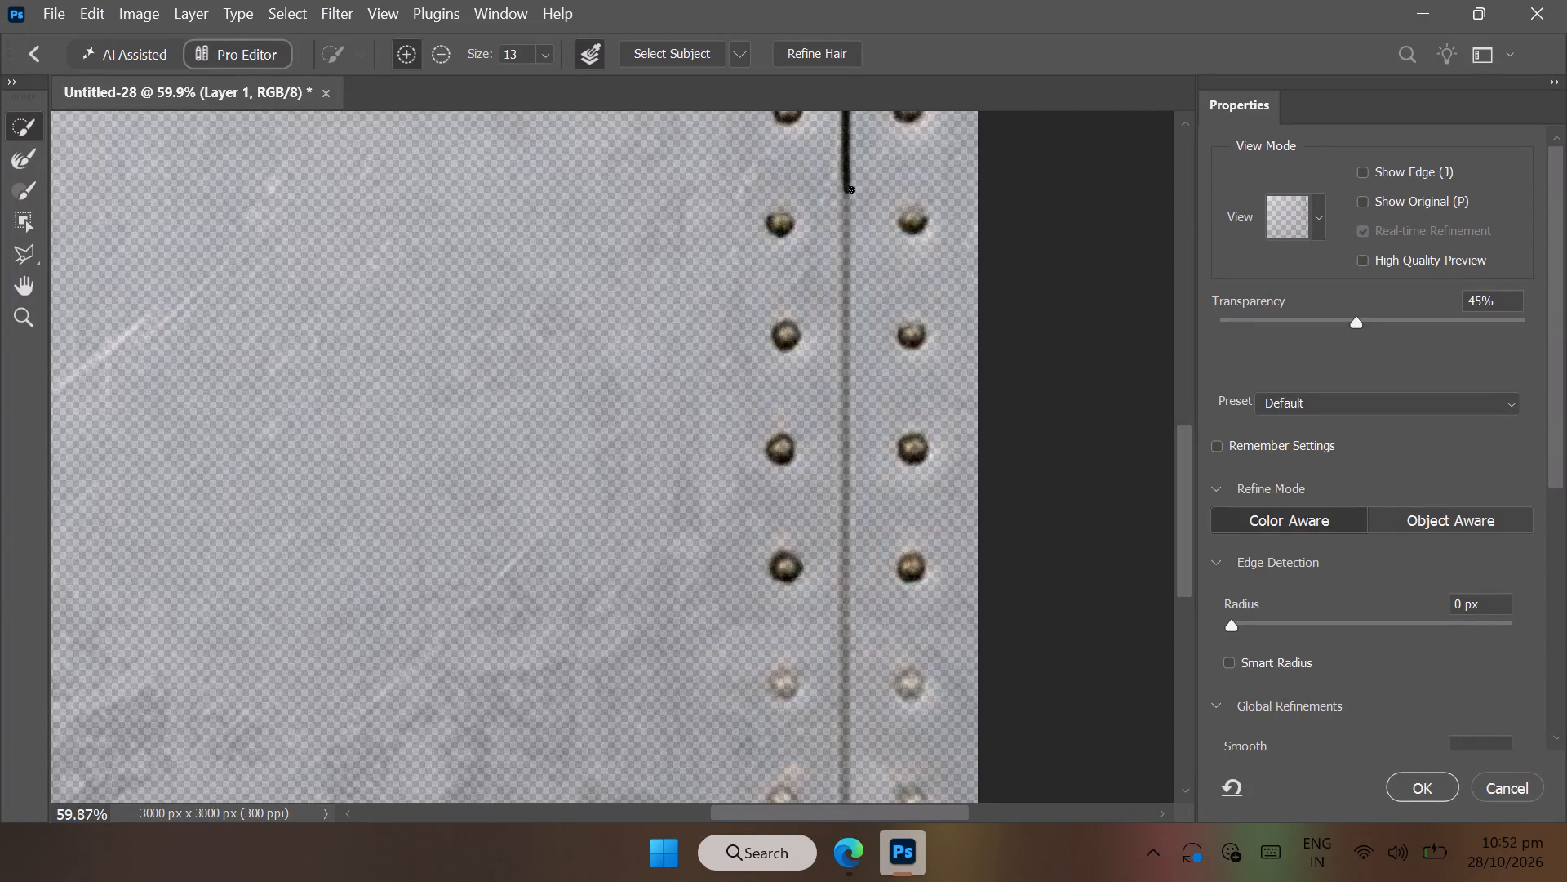
Extend the seam selection downward past the seventh rivet row, covering the seam's full width.
{"action": "left_click", "coordinate": [12, 314]}
{"action": "left_click_drag", "start_coordinate": [839, 268], "coordinate": [881, 265]}
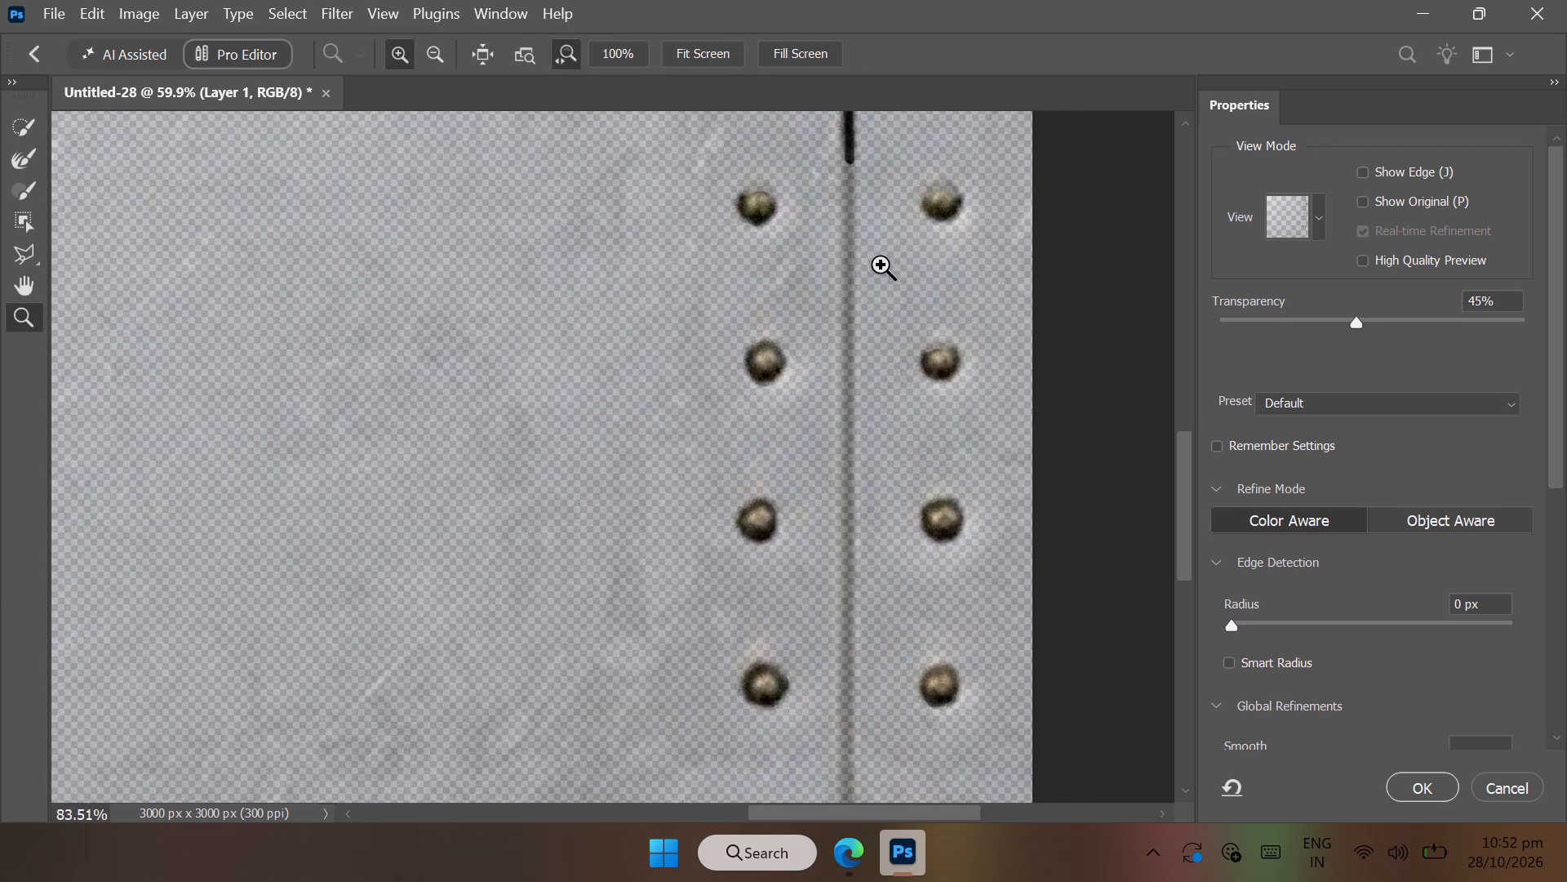
{"action": "left_click_drag", "start_coordinate": [881, 265], "coordinate": [916, 271]}
{"action": "scroll", "coordinate": [916, 271], "scroll_direction": "up", "scroll_amount": 1}
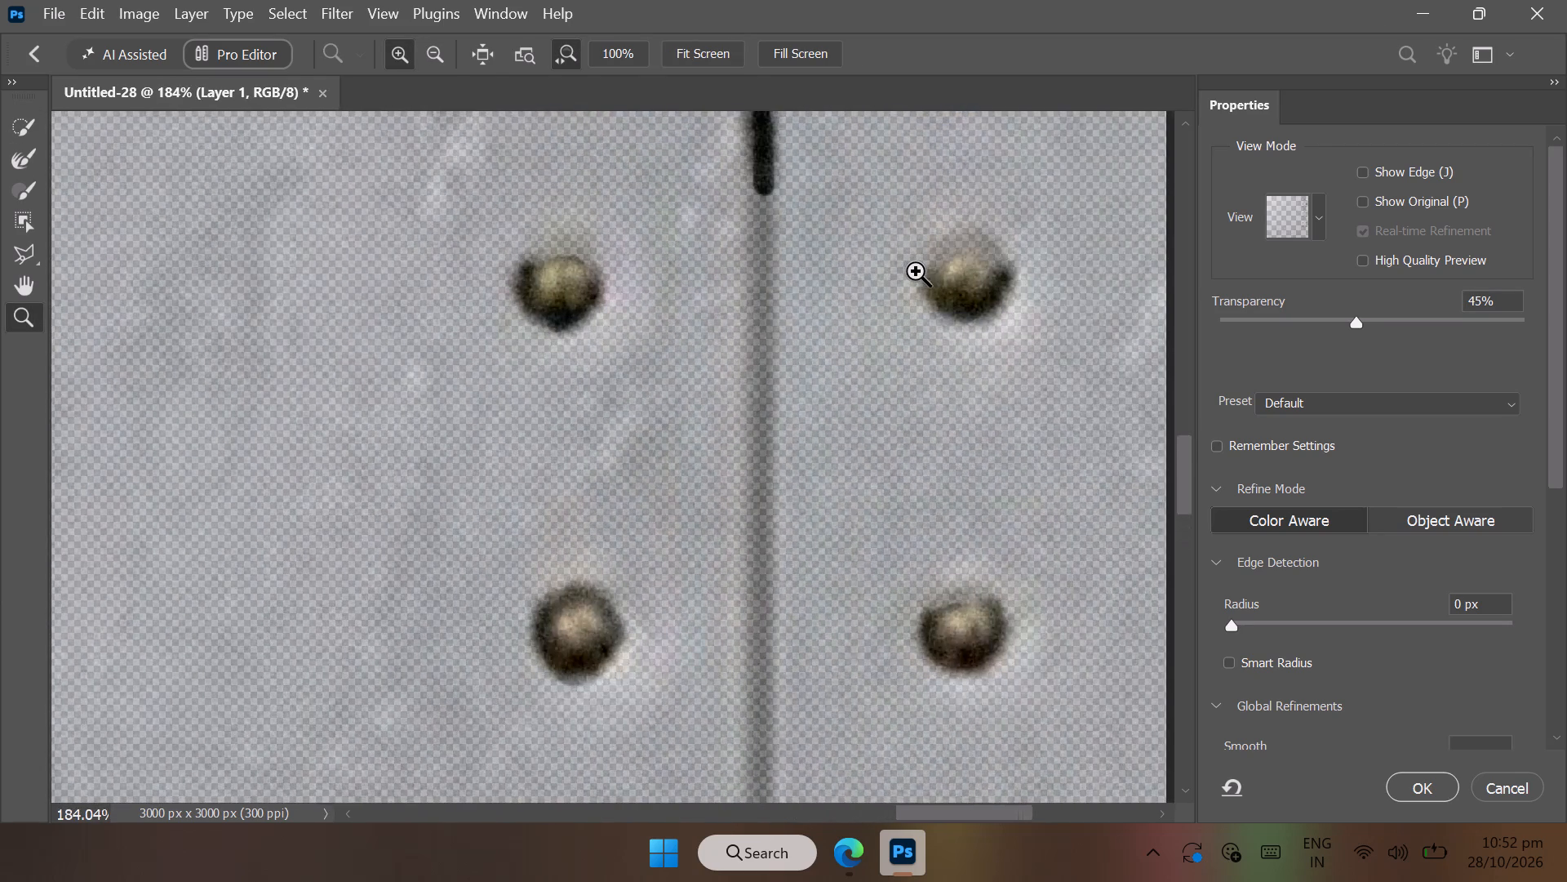
{"action": "scroll", "coordinate": [916, 271], "scroll_direction": "up", "scroll_amount": 1}
{"action": "left_click", "coordinate": [29, 121]}
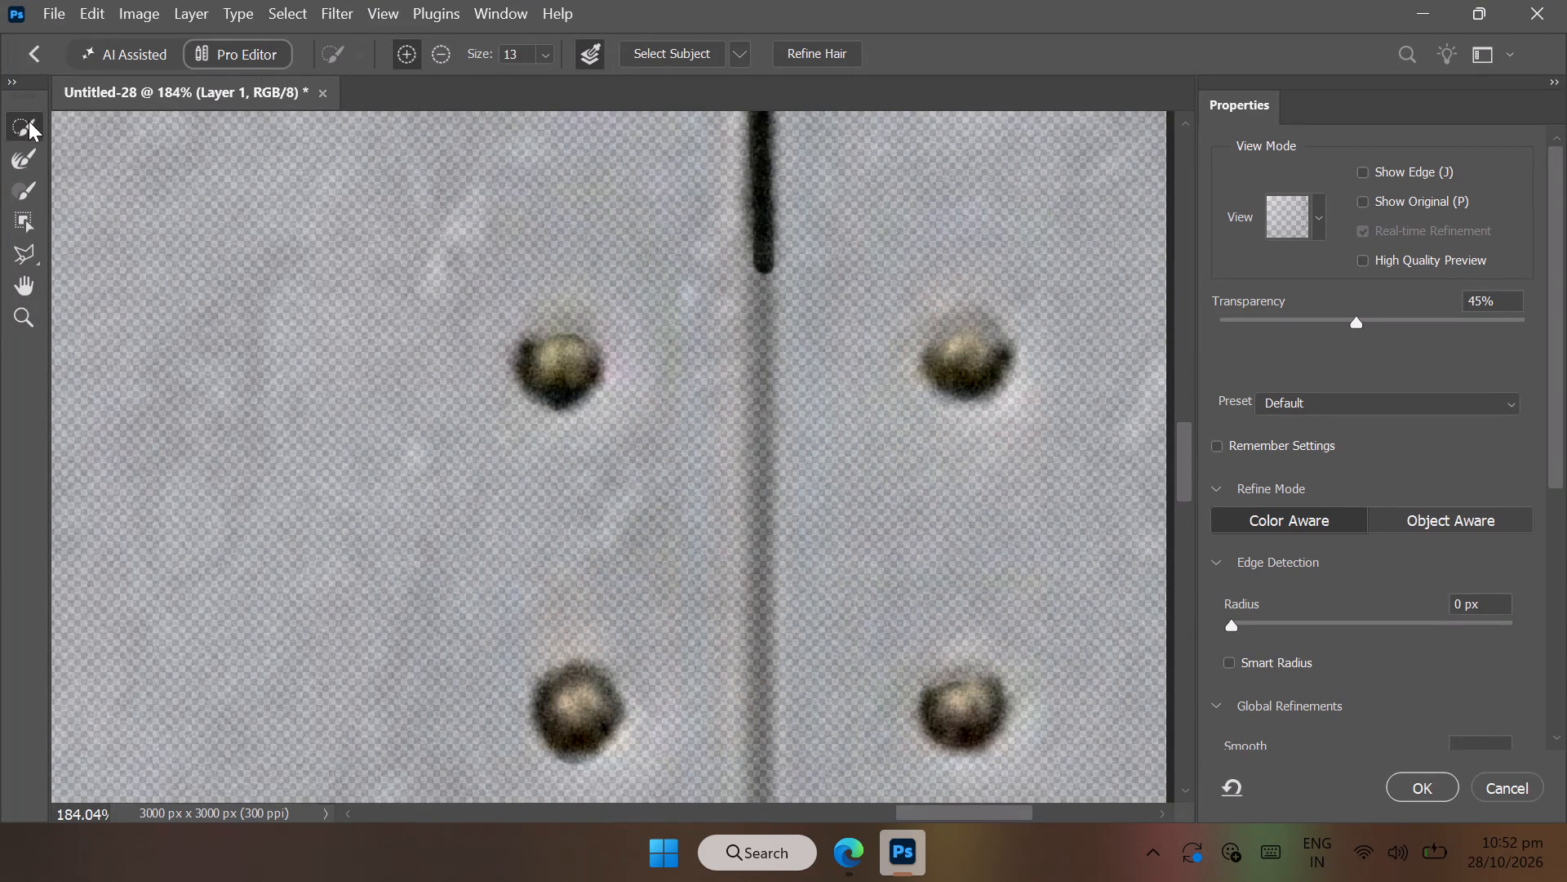
{"action": "left_click_drag", "start_coordinate": [753, 275], "coordinate": [747, 363]}
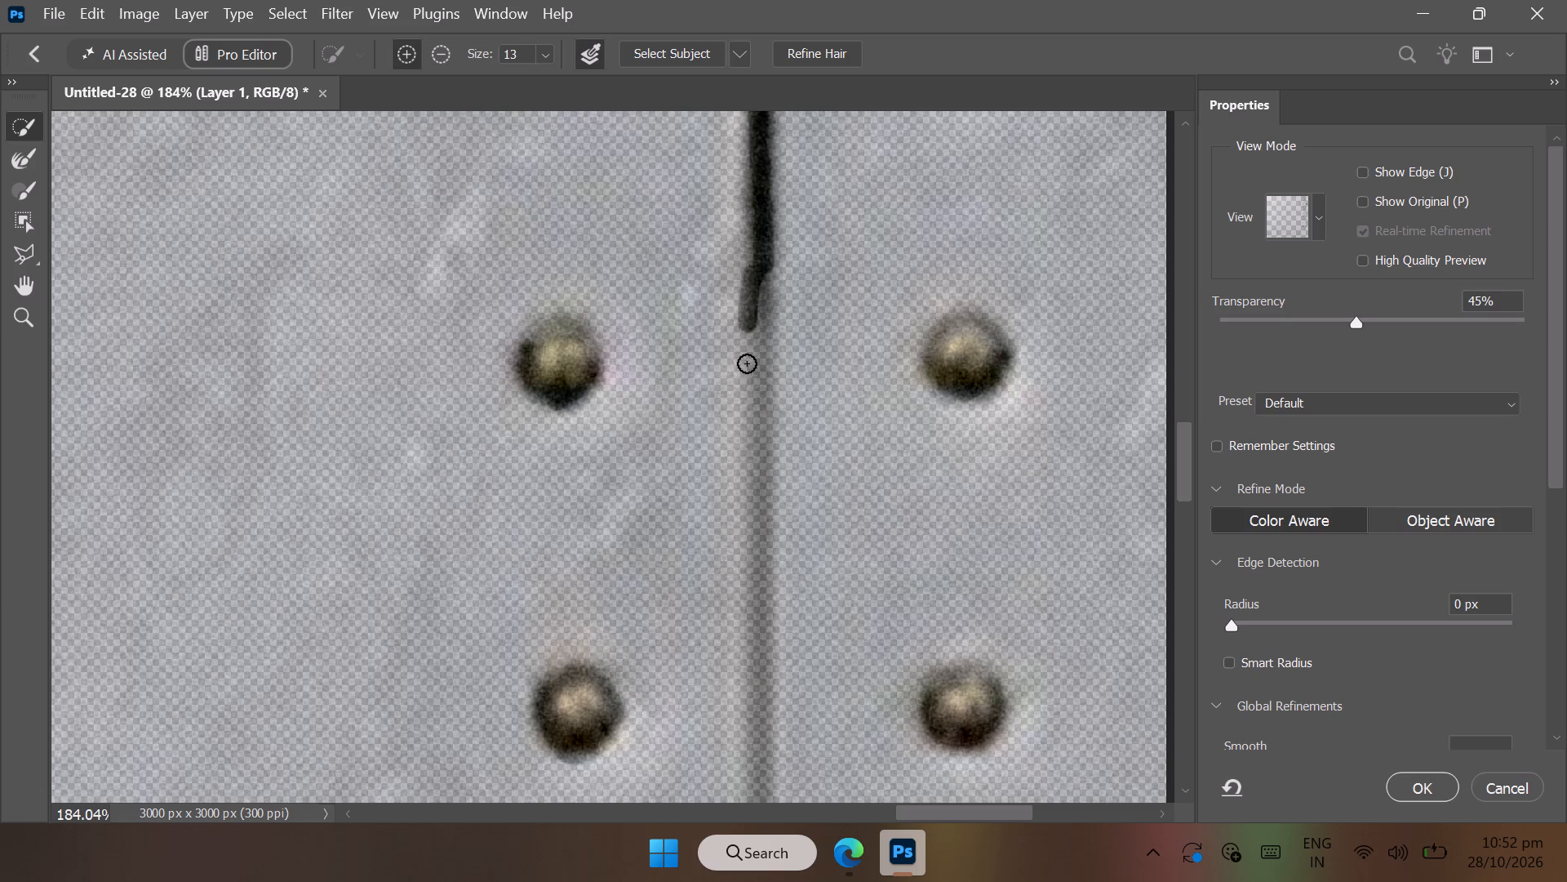
{"action": "left_click_drag", "start_coordinate": [747, 363], "coordinate": [754, 243]}
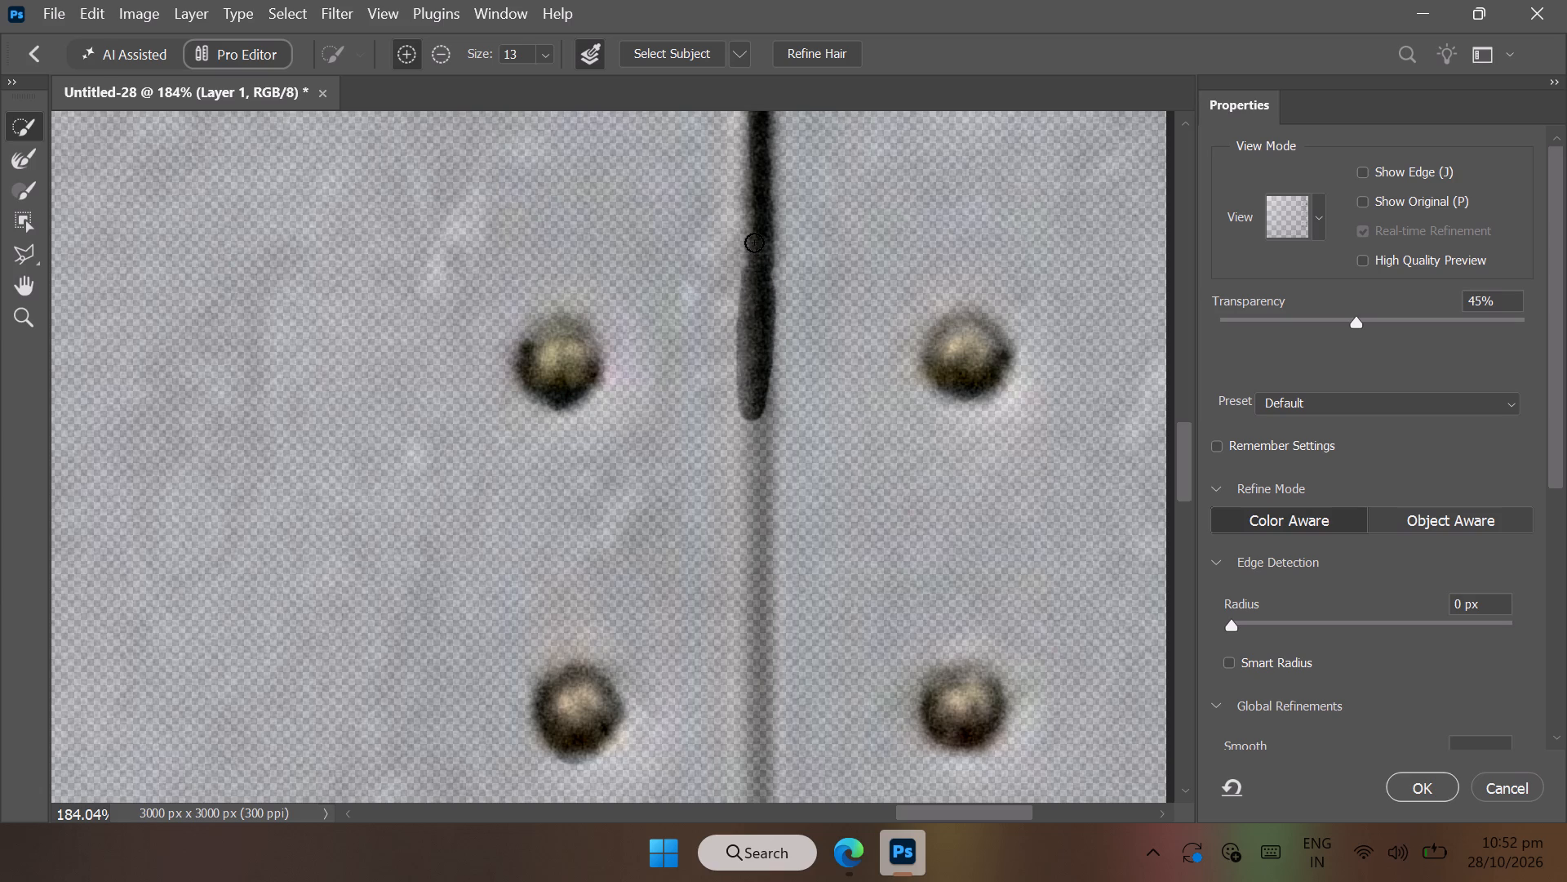
Set the selection brush size to 21.
{"action": "left_click", "coordinate": [20, 332]}
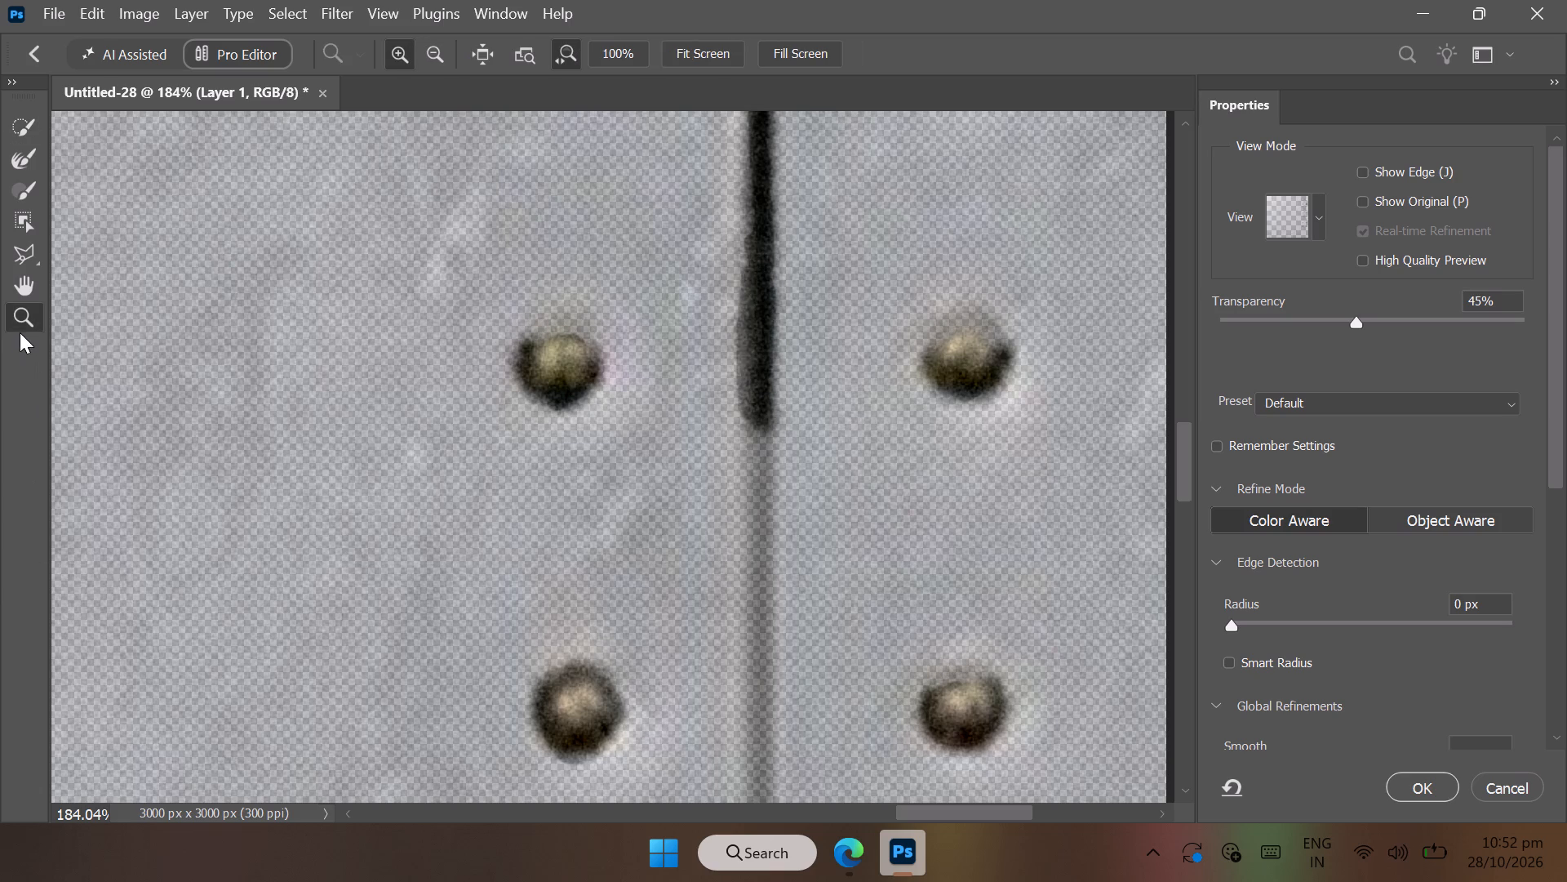
{"action": "left_click_drag", "start_coordinate": [577, 306], "coordinate": [498, 316]}
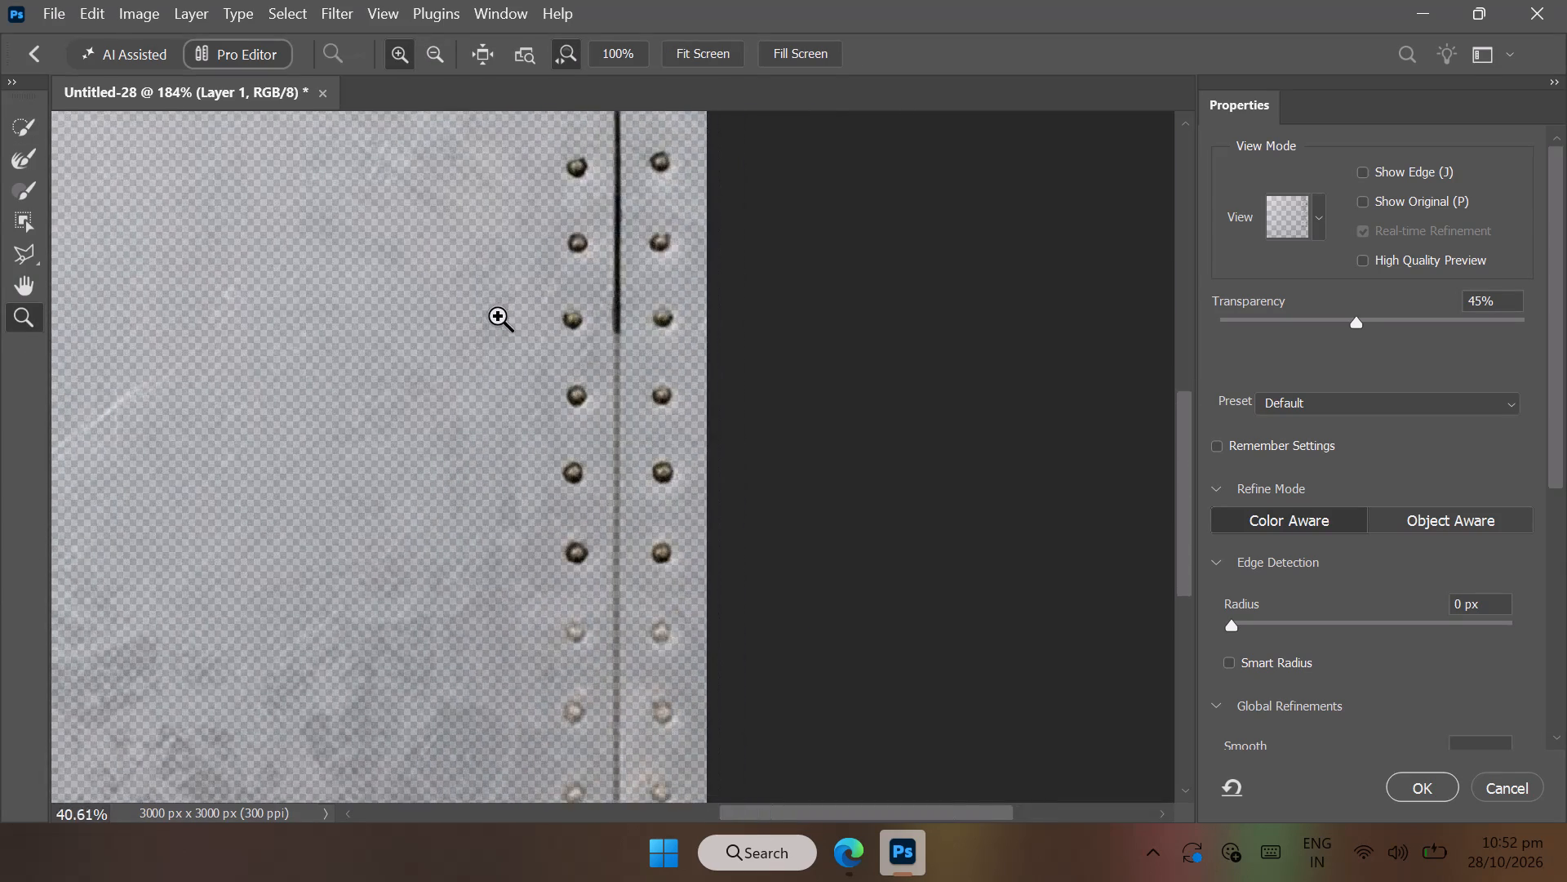
{"action": "left_click_drag", "start_coordinate": [498, 316], "coordinate": [557, 362]}
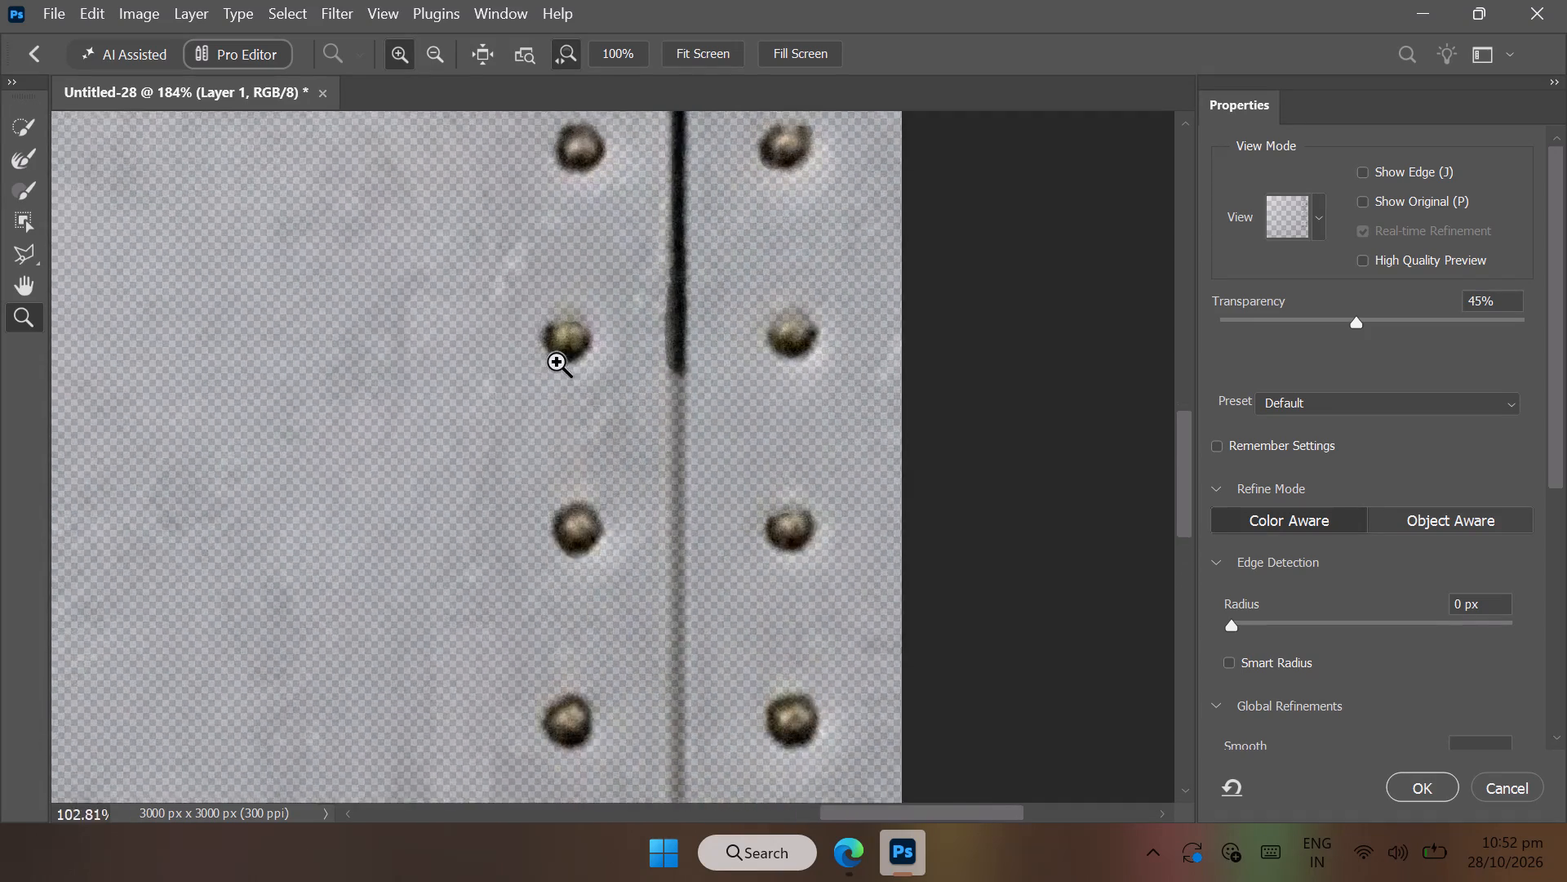
{"action": "left_click_drag", "start_coordinate": [557, 362], "coordinate": [541, 381]}
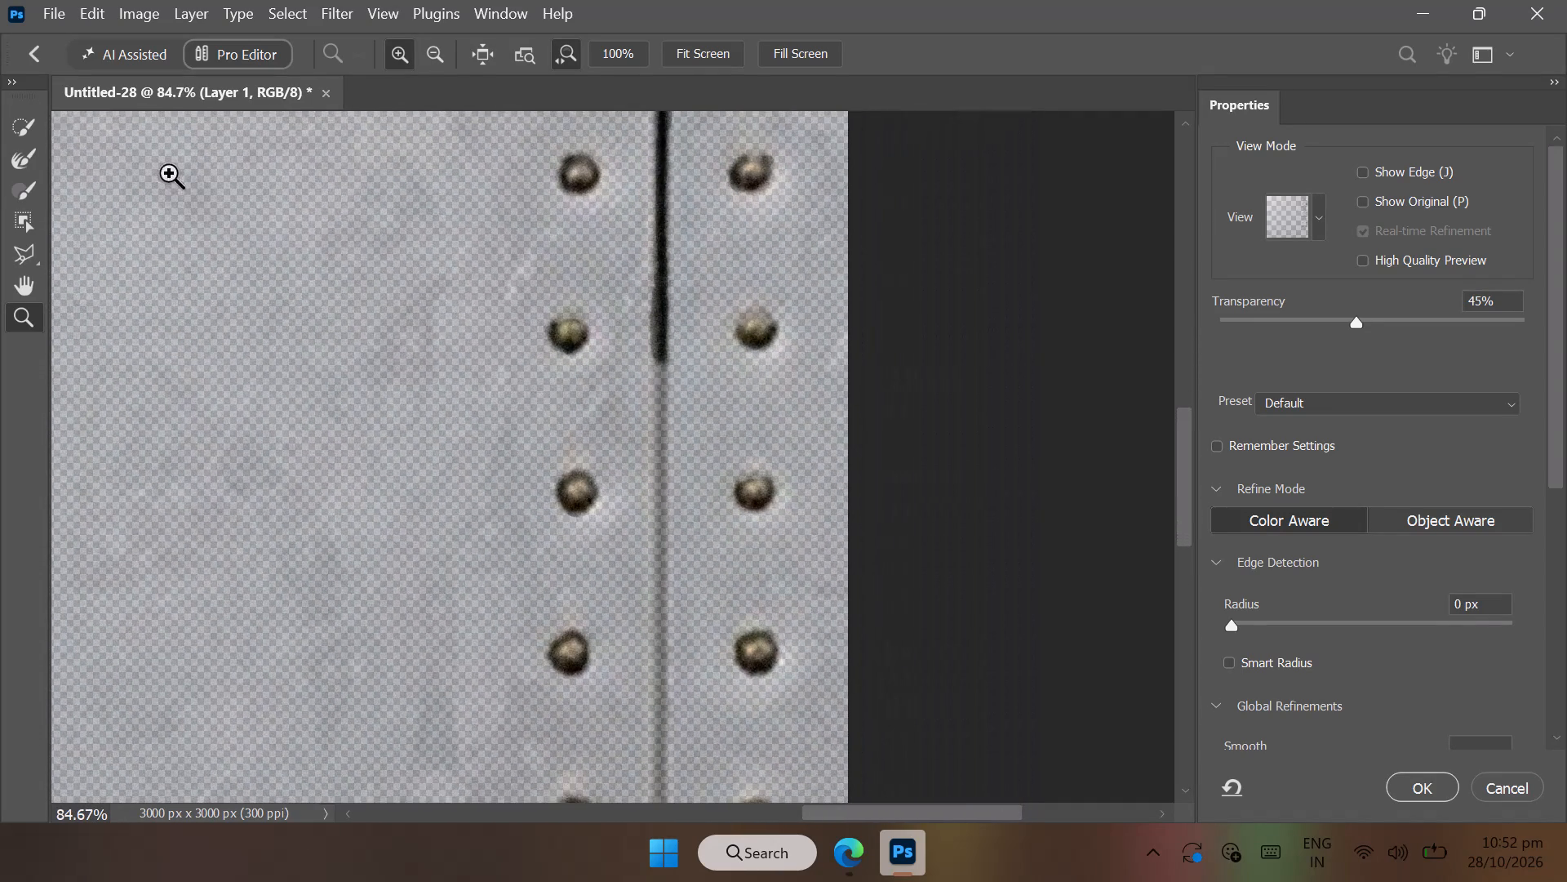
{"action": "left_click", "coordinate": [16, 123]}
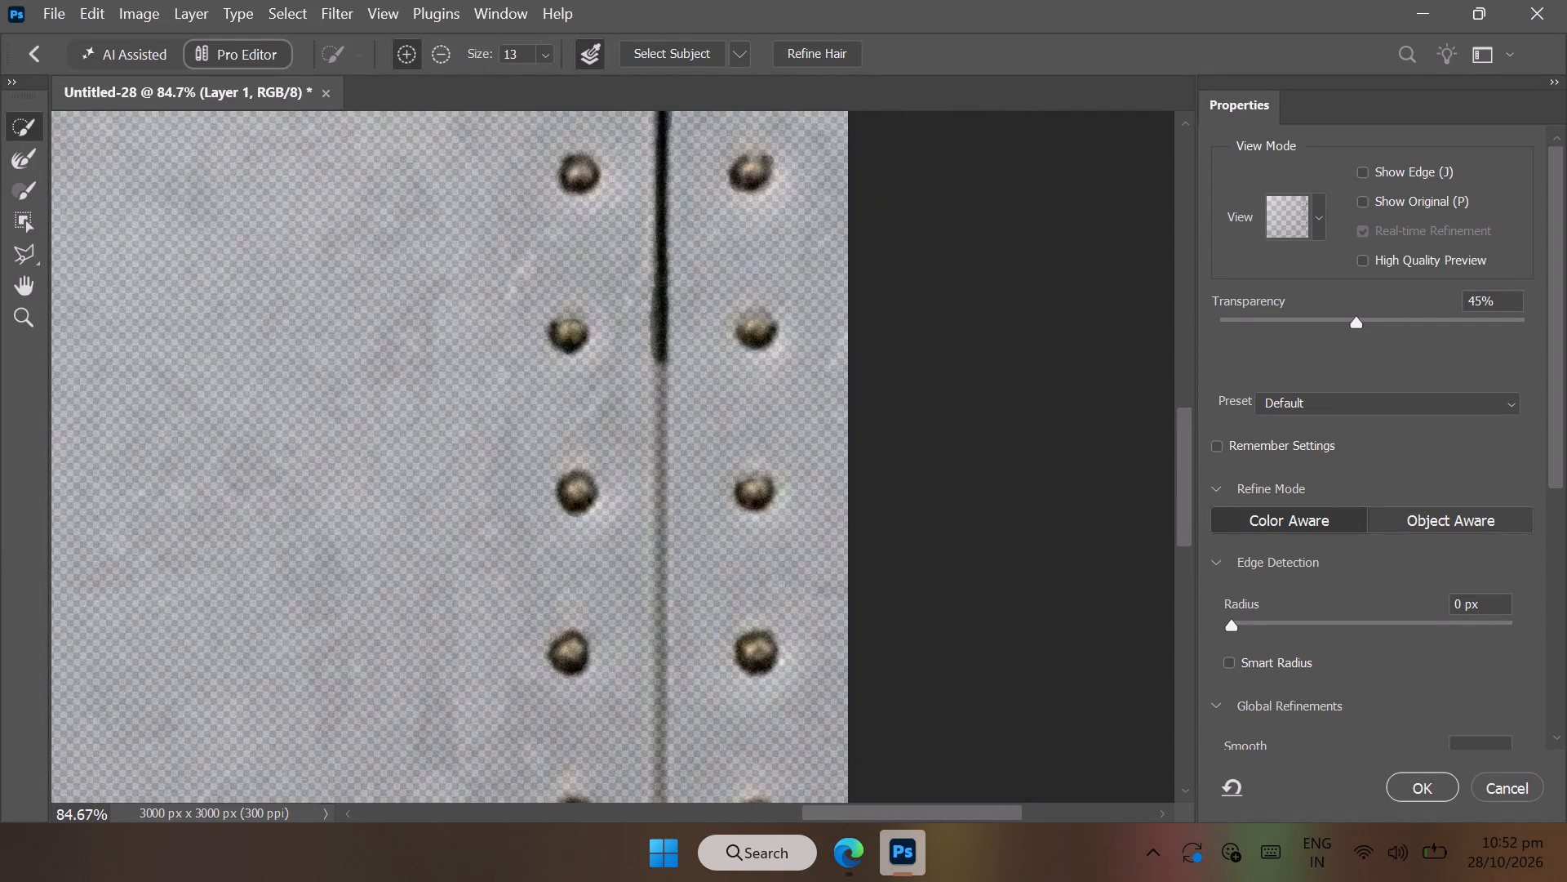
{"action": "left_click", "coordinate": [548, 56]}
{"action": "left_click", "coordinate": [557, 80]}
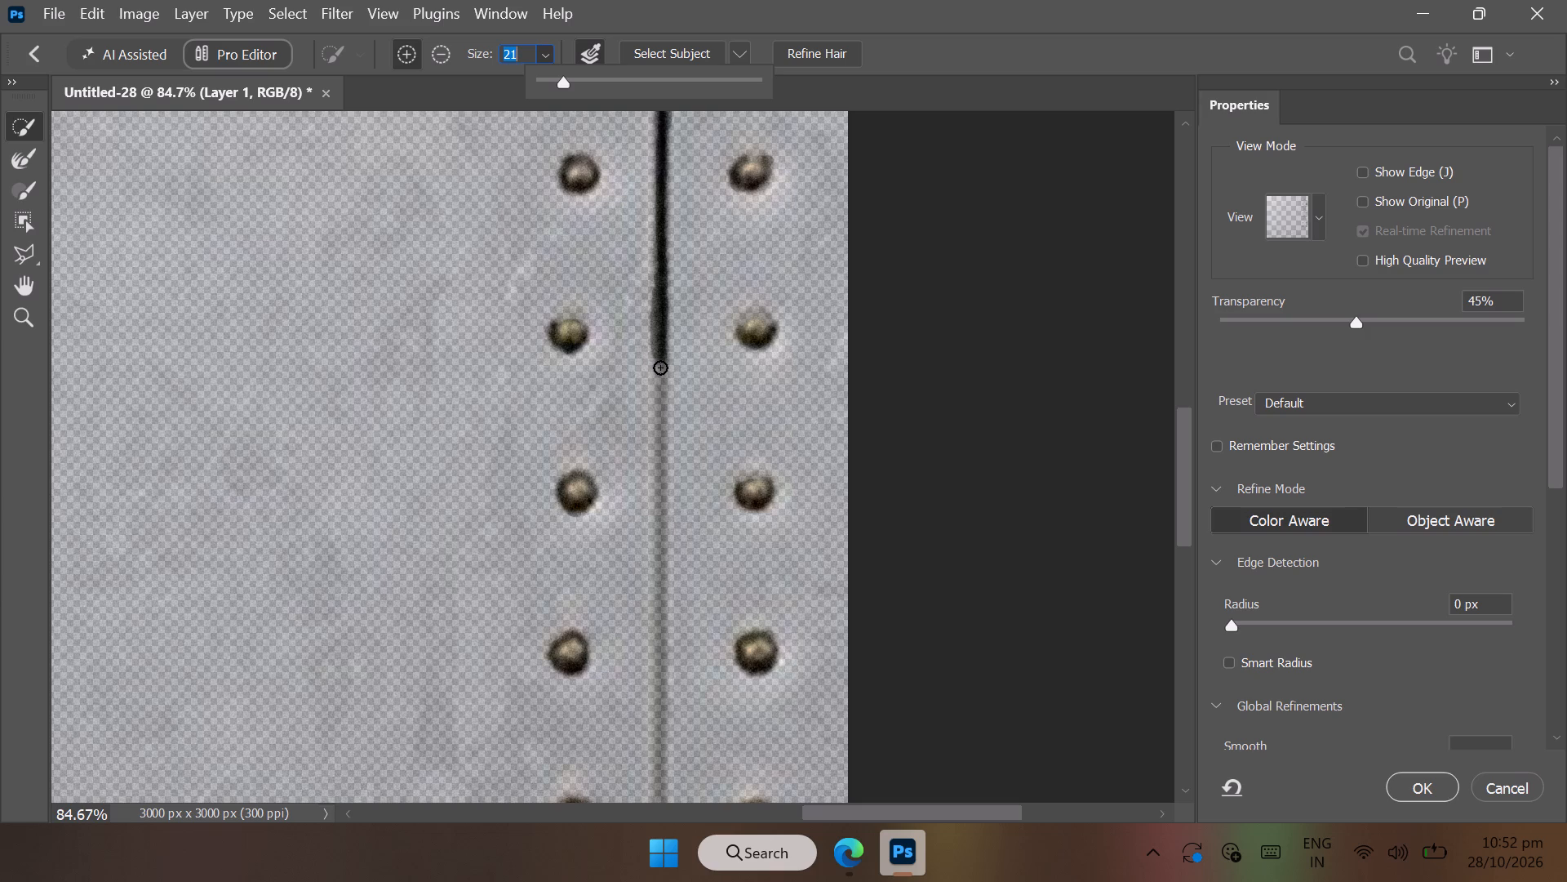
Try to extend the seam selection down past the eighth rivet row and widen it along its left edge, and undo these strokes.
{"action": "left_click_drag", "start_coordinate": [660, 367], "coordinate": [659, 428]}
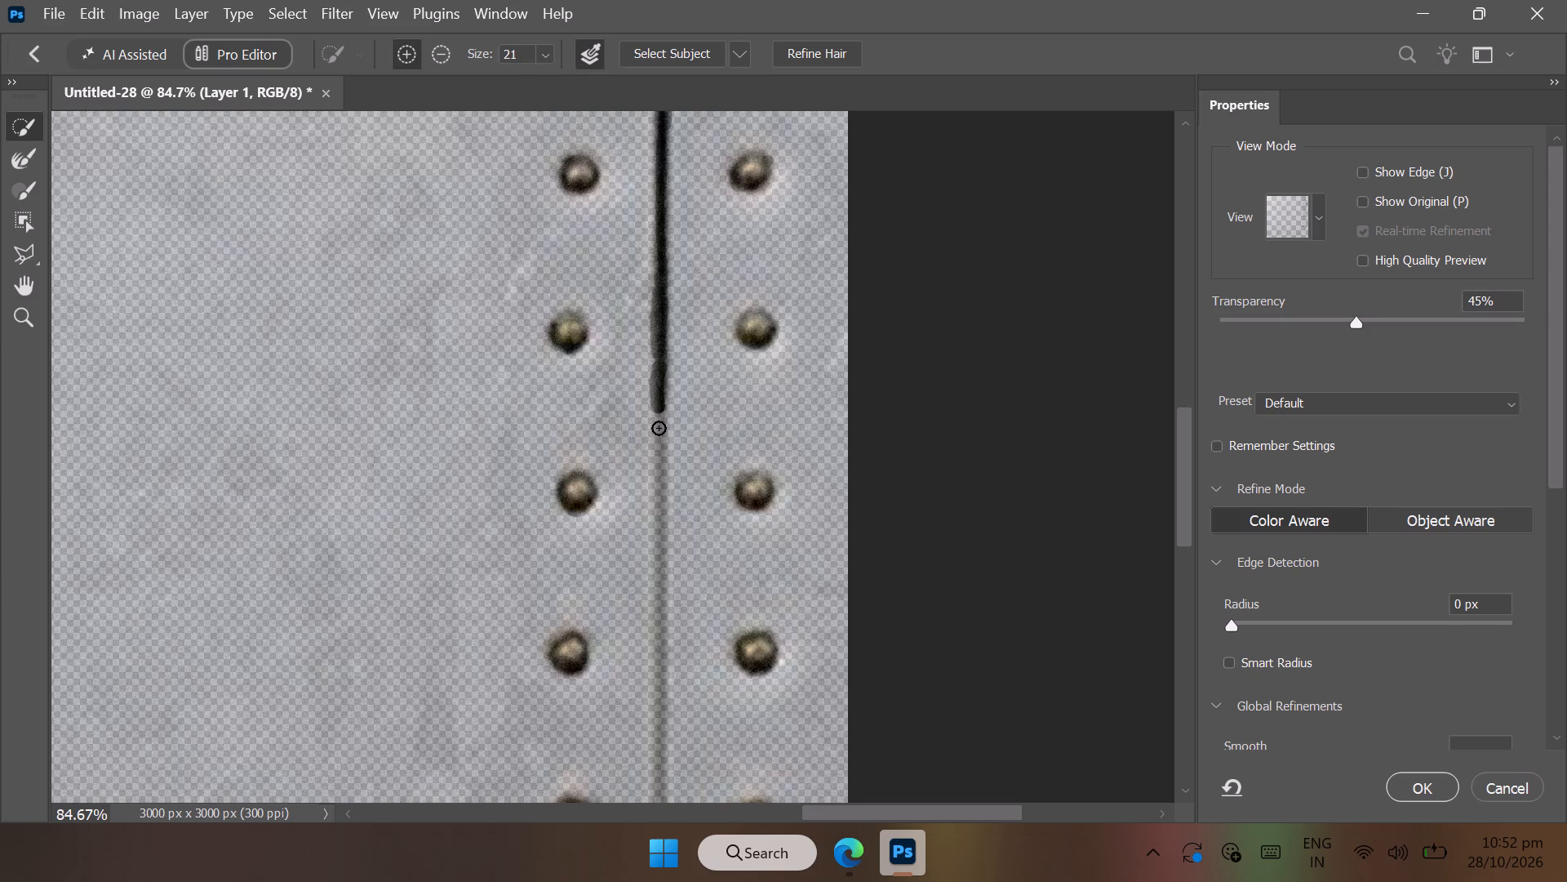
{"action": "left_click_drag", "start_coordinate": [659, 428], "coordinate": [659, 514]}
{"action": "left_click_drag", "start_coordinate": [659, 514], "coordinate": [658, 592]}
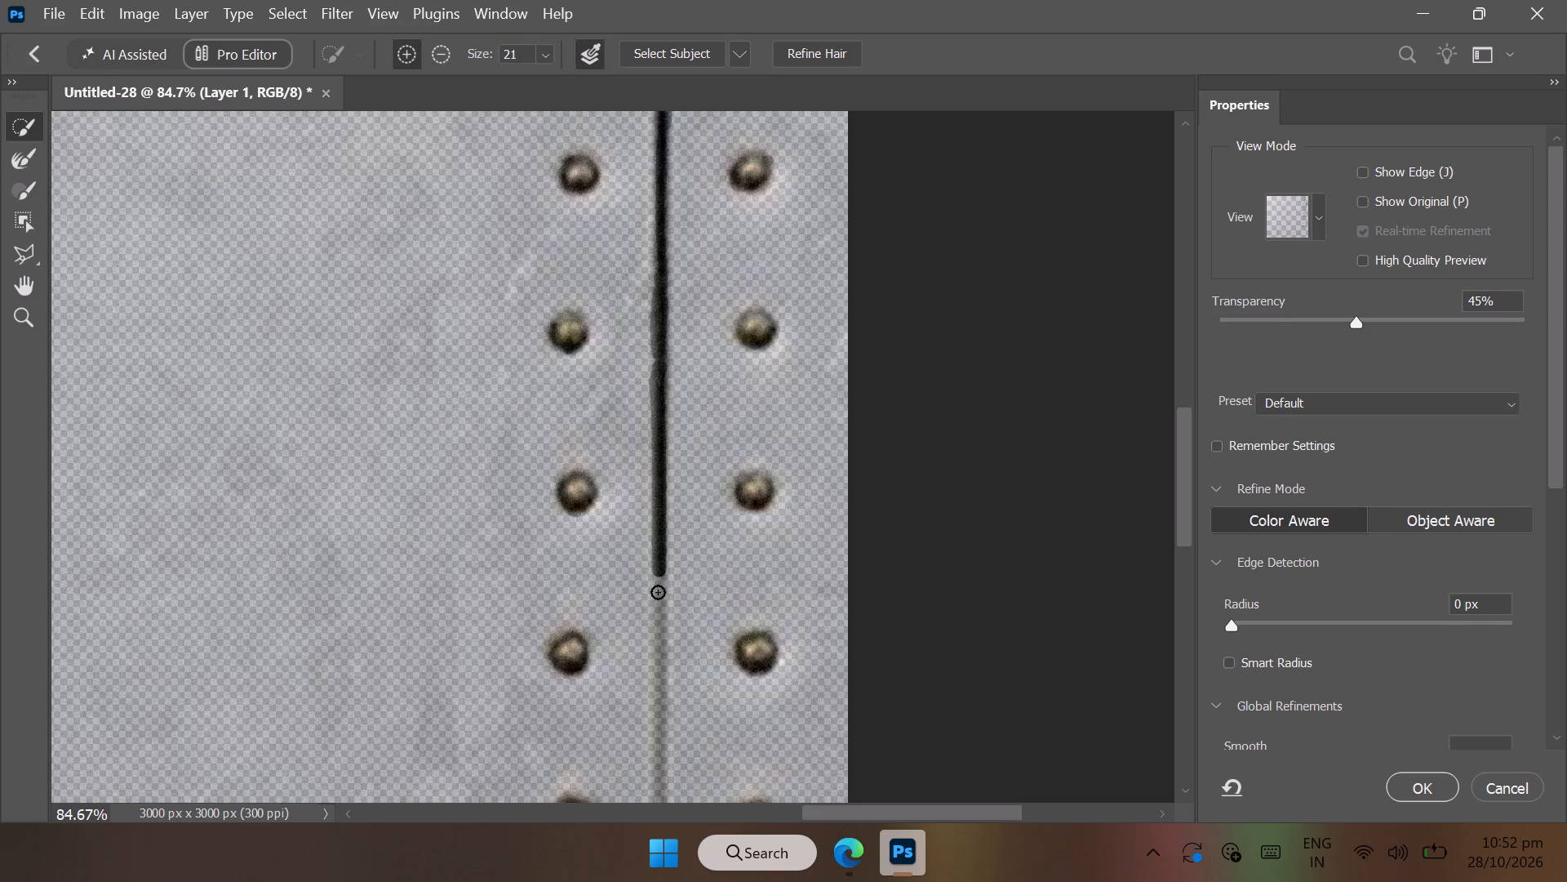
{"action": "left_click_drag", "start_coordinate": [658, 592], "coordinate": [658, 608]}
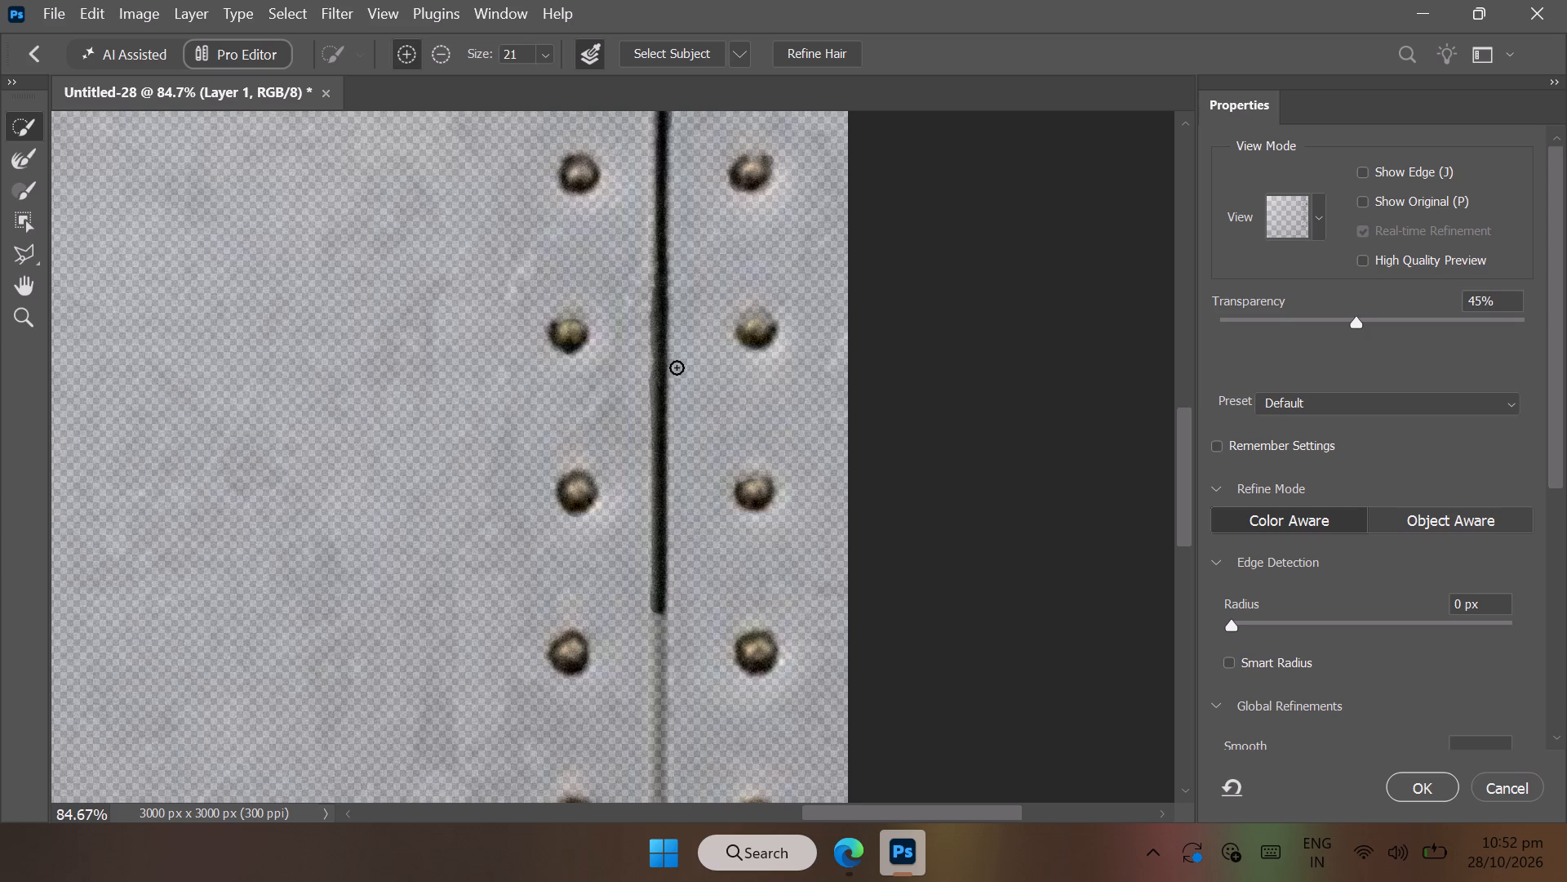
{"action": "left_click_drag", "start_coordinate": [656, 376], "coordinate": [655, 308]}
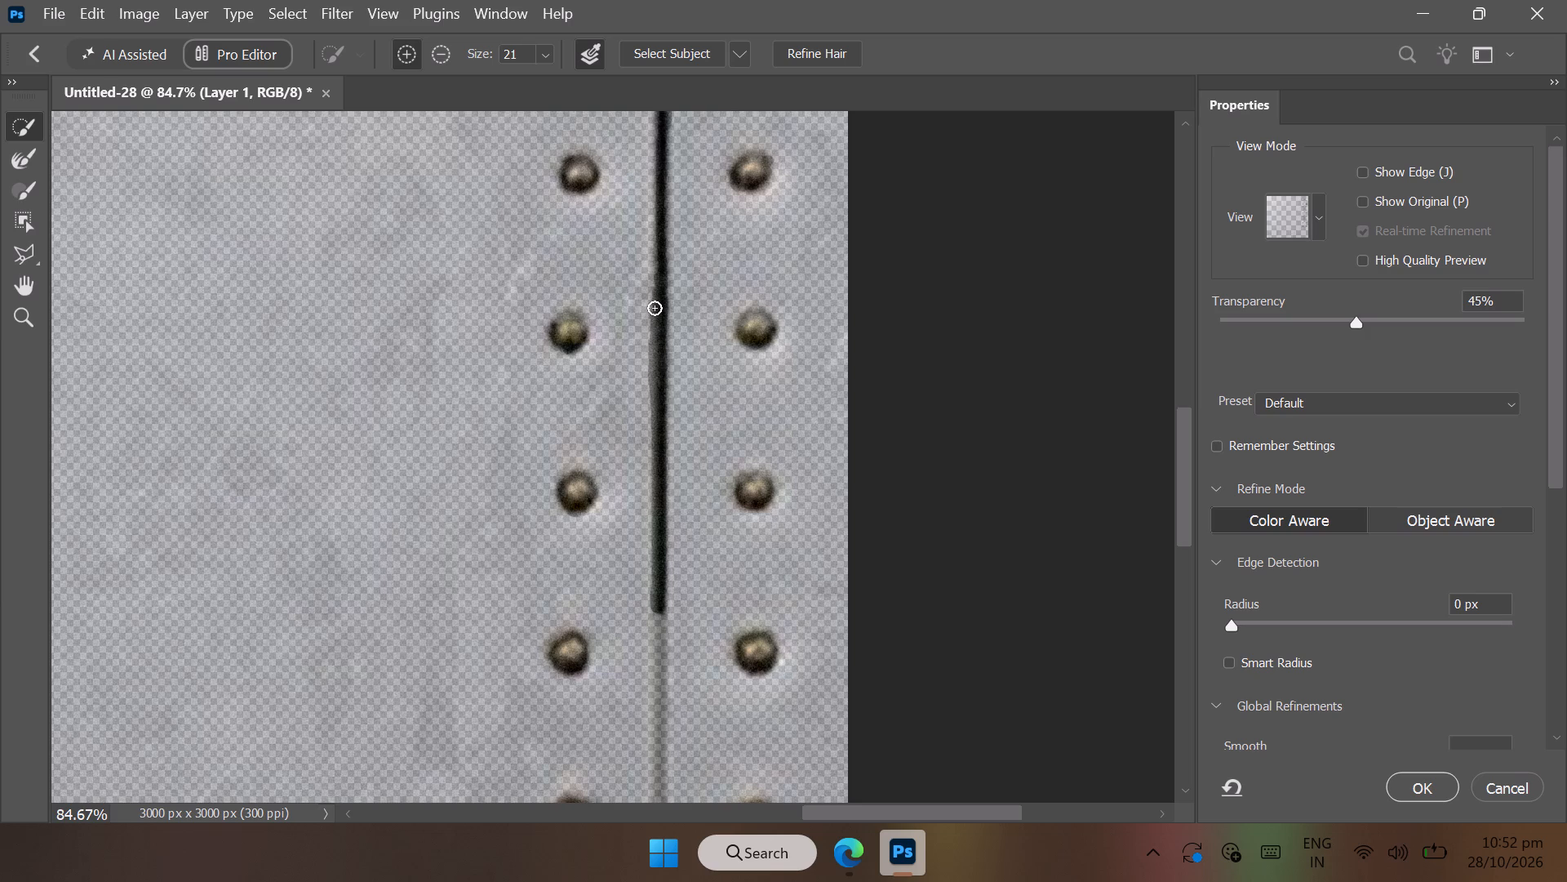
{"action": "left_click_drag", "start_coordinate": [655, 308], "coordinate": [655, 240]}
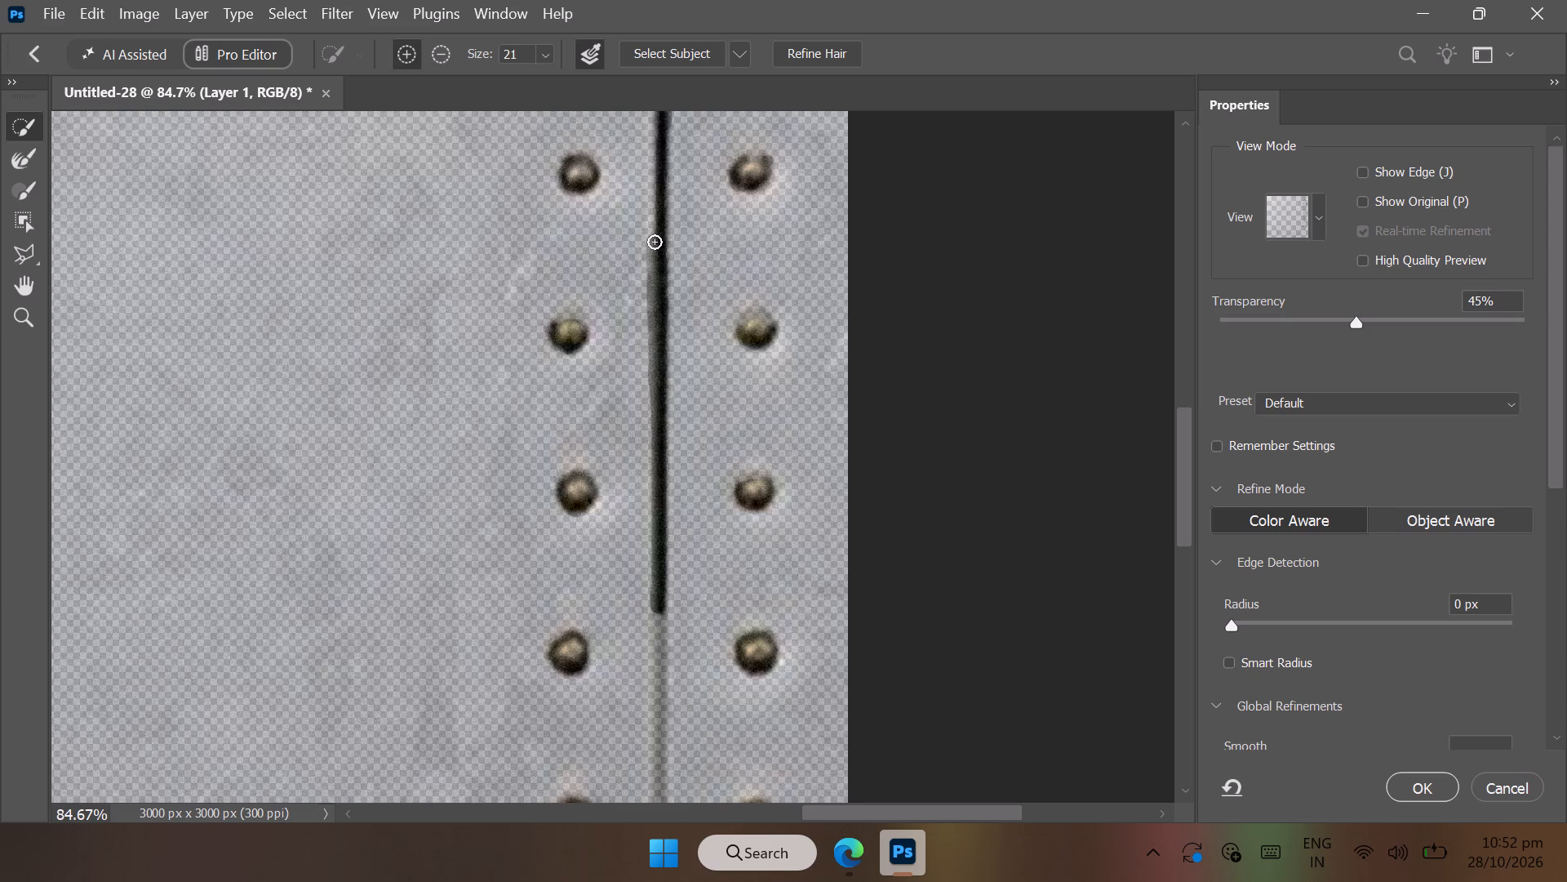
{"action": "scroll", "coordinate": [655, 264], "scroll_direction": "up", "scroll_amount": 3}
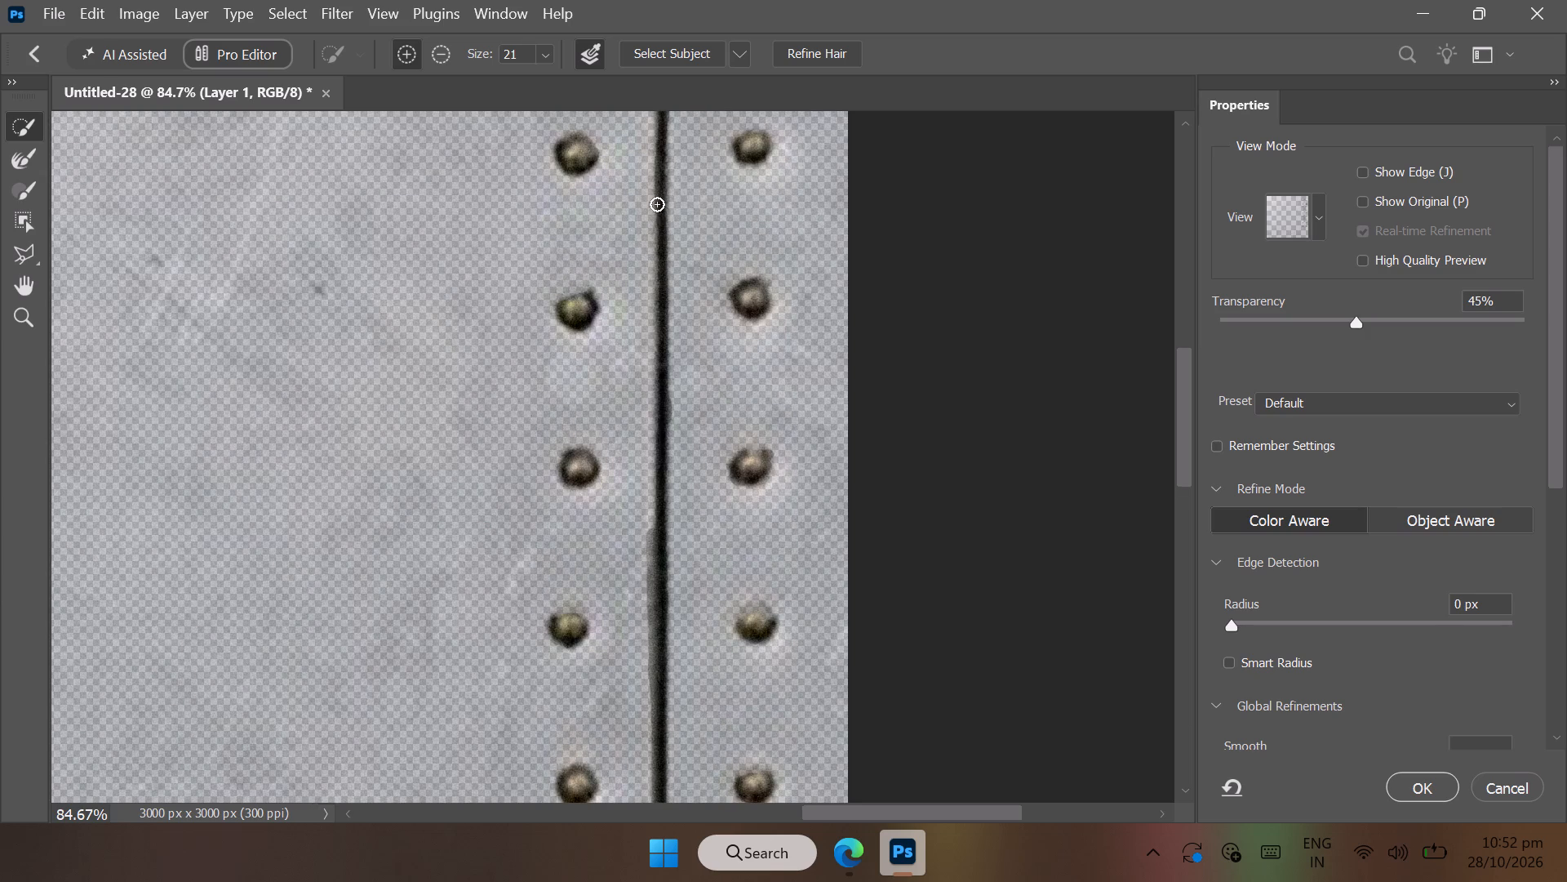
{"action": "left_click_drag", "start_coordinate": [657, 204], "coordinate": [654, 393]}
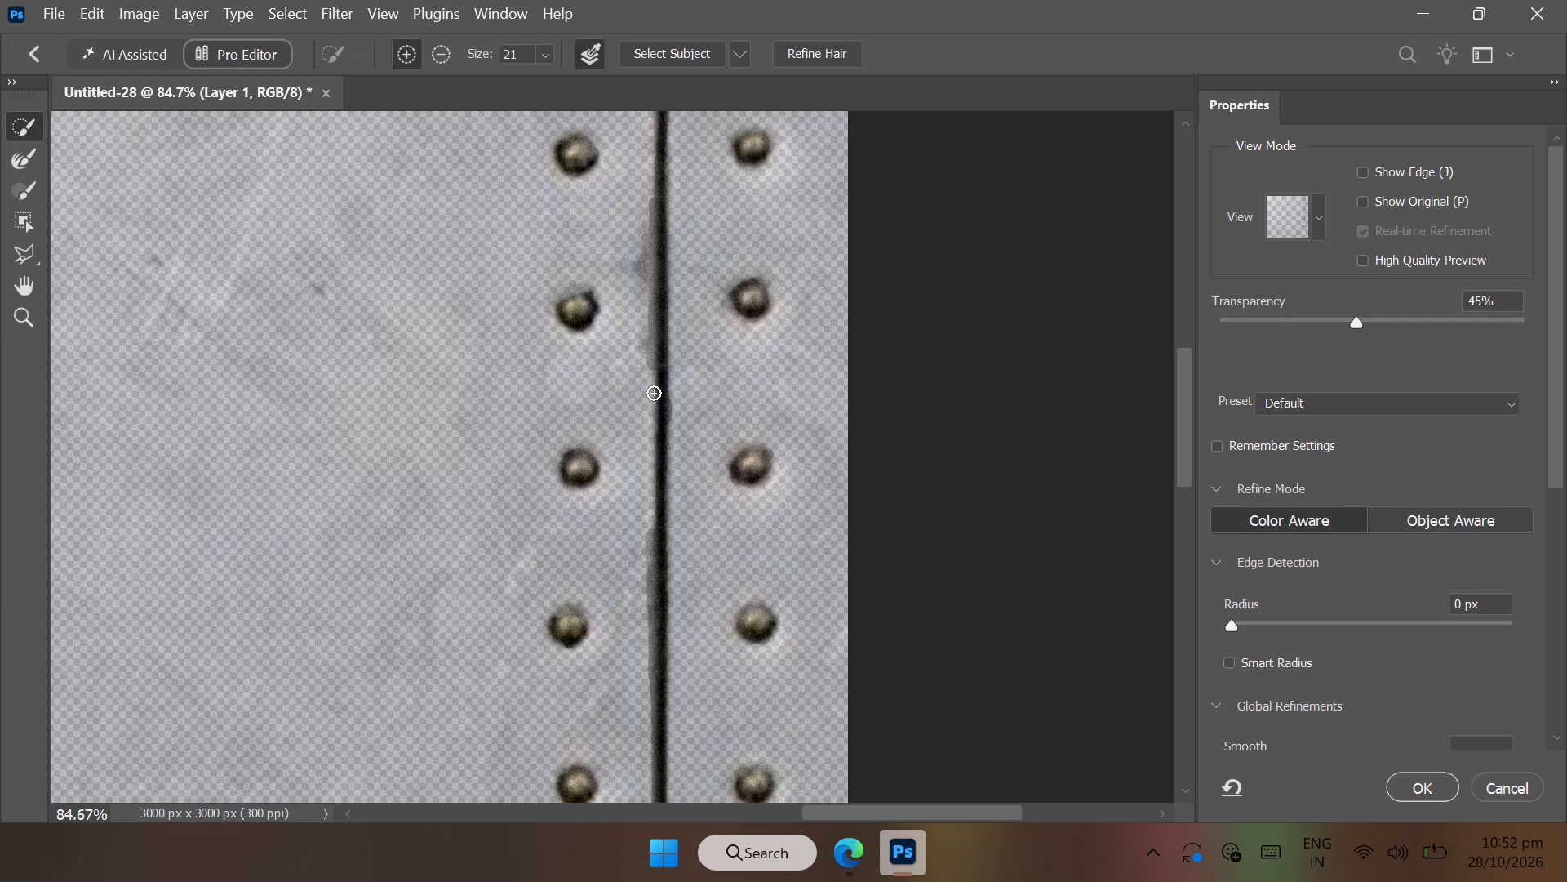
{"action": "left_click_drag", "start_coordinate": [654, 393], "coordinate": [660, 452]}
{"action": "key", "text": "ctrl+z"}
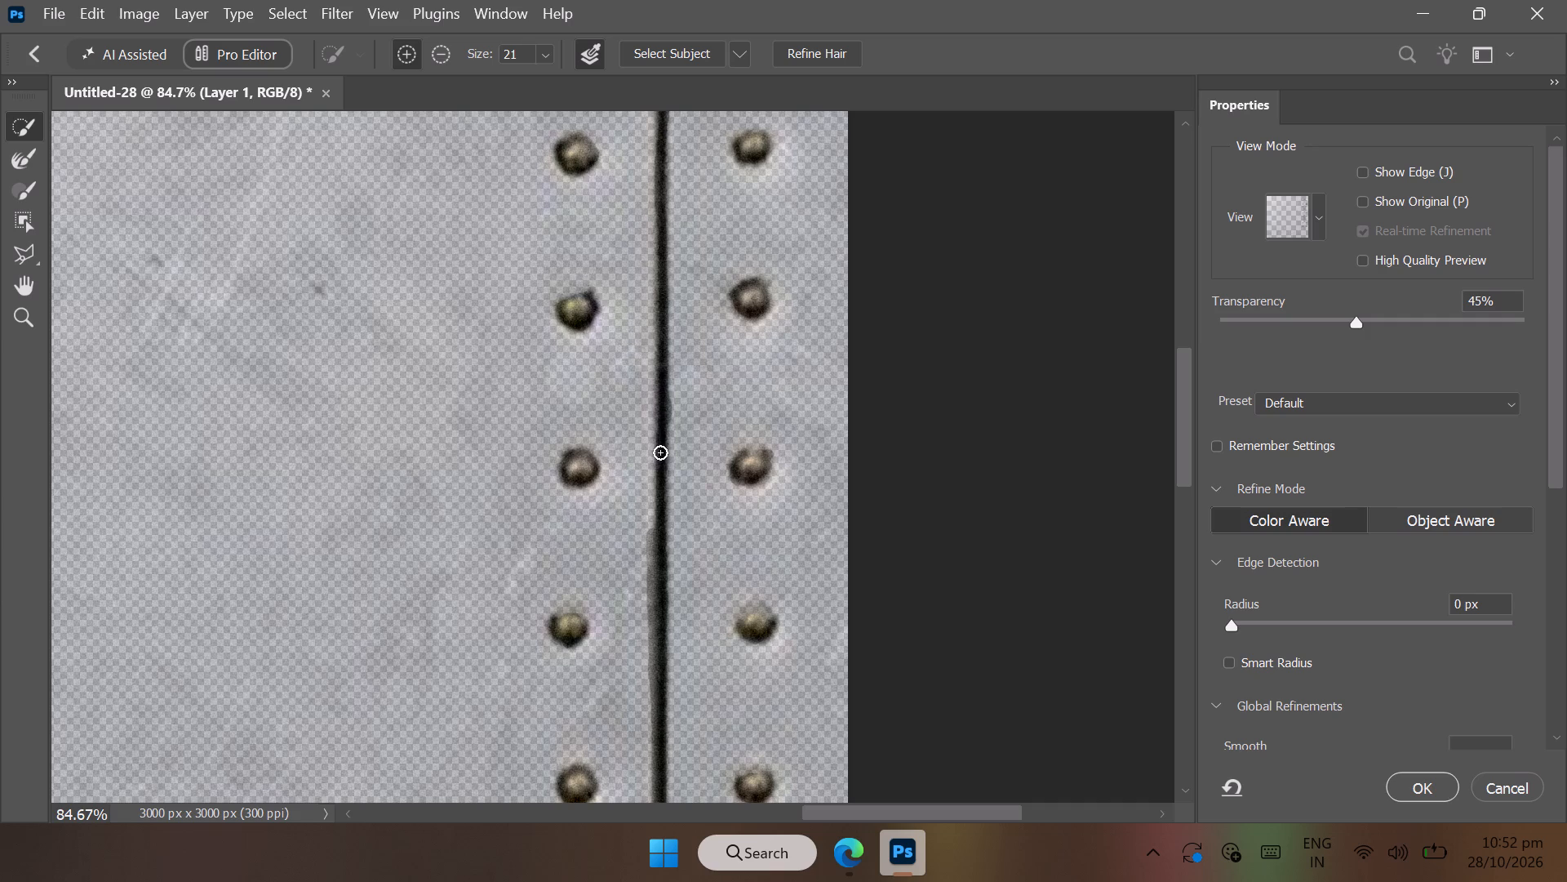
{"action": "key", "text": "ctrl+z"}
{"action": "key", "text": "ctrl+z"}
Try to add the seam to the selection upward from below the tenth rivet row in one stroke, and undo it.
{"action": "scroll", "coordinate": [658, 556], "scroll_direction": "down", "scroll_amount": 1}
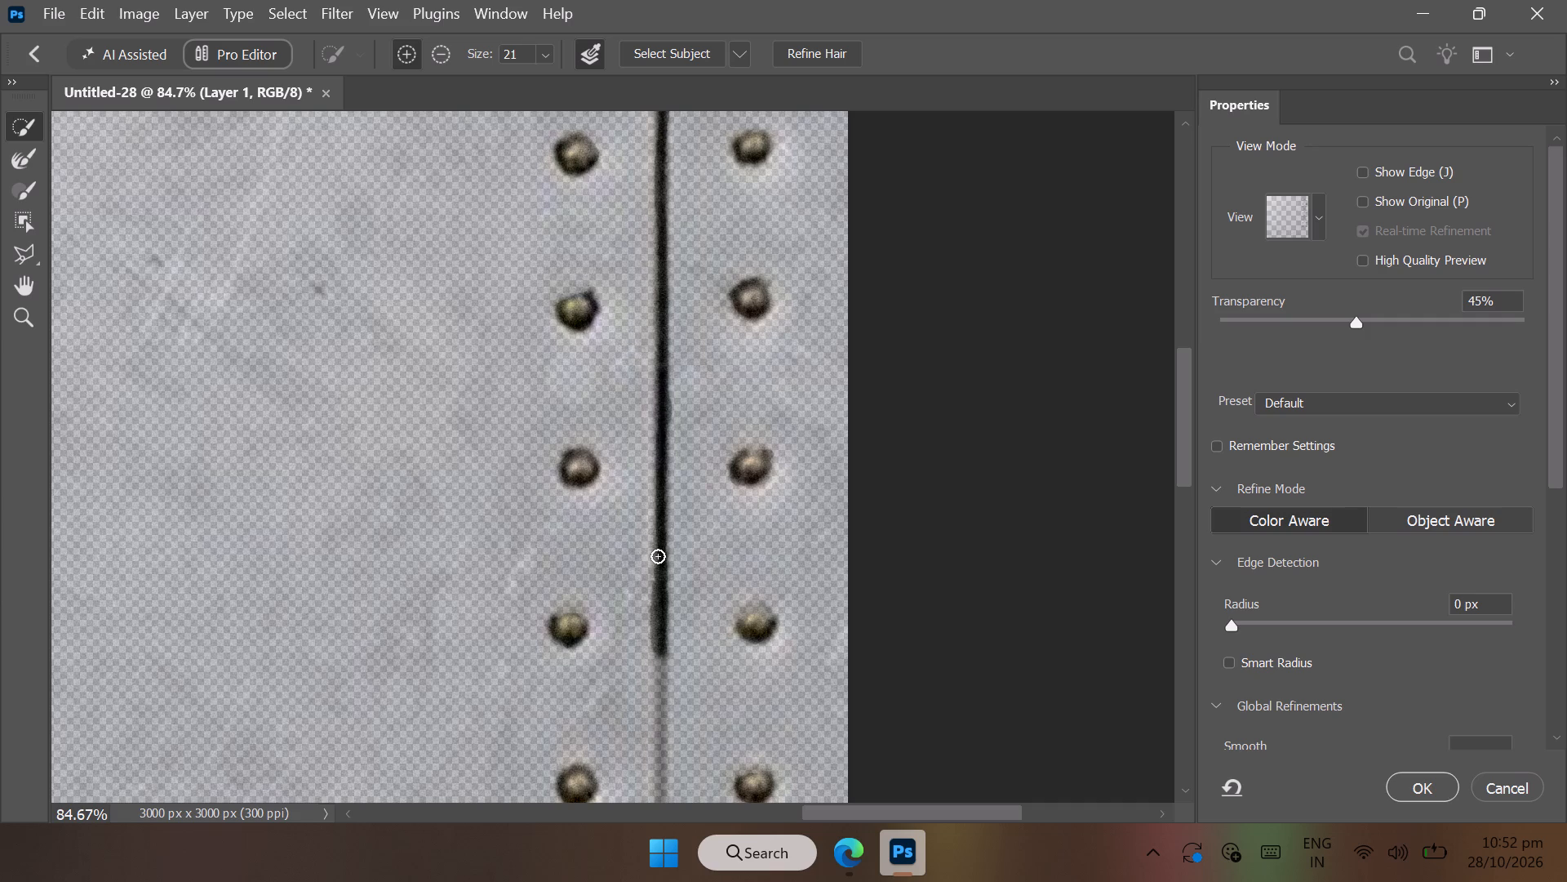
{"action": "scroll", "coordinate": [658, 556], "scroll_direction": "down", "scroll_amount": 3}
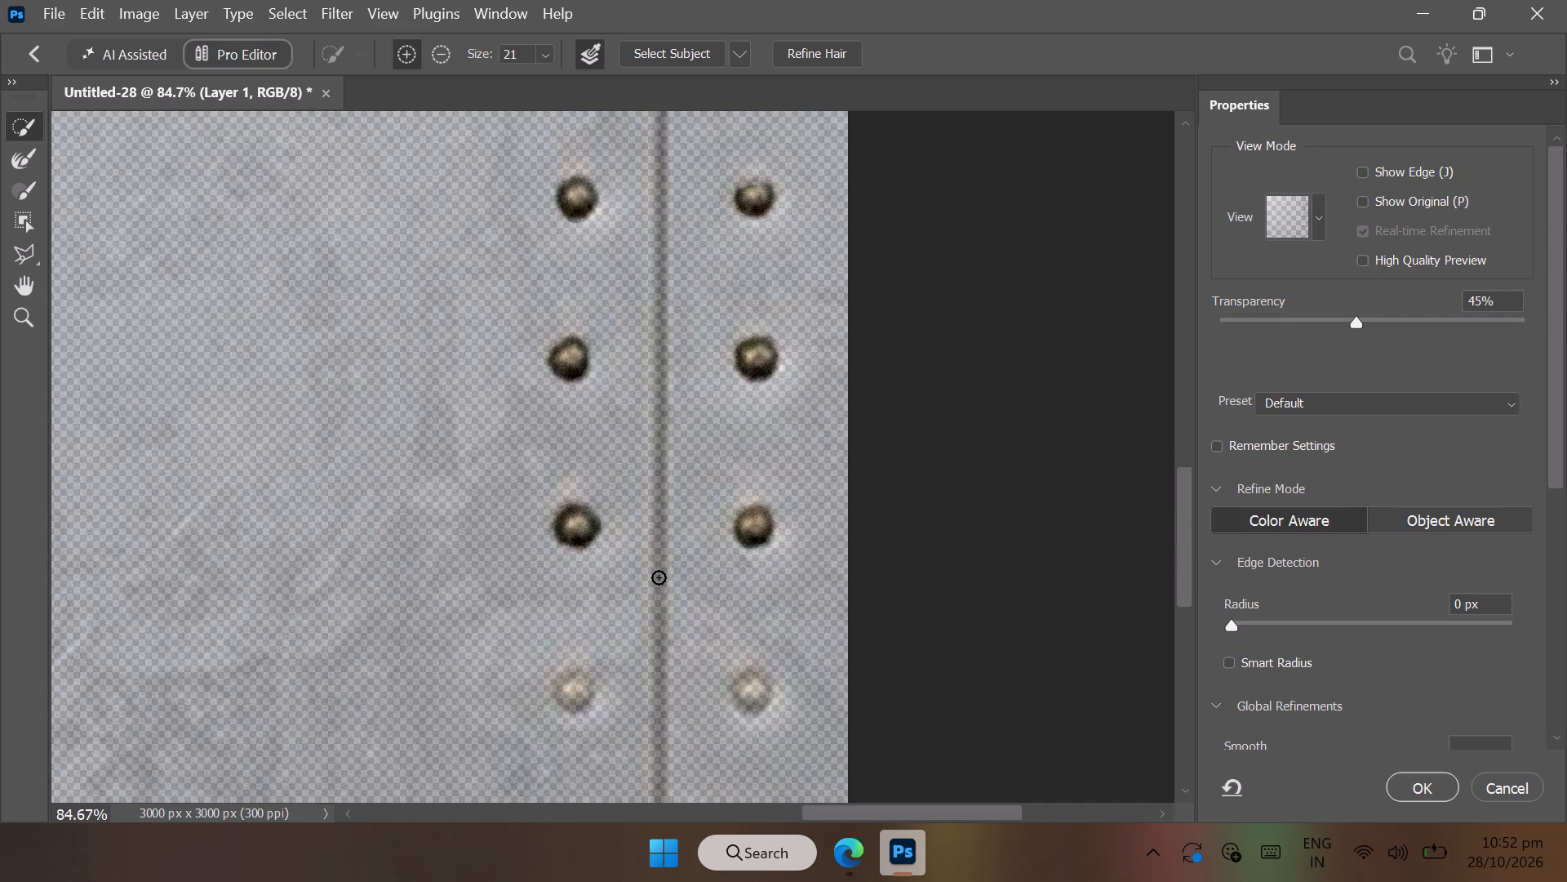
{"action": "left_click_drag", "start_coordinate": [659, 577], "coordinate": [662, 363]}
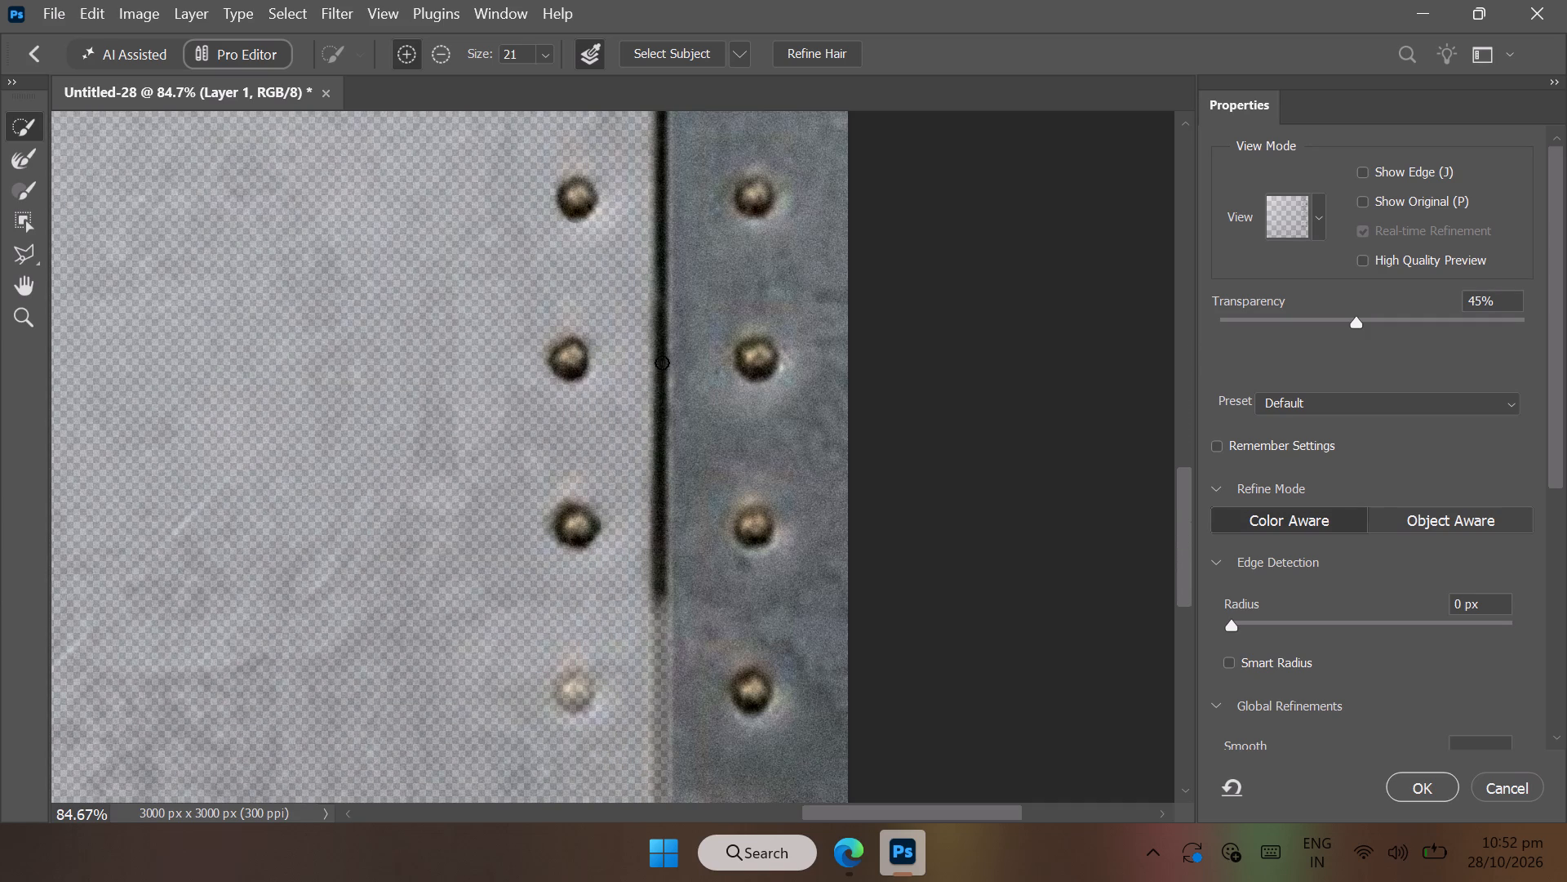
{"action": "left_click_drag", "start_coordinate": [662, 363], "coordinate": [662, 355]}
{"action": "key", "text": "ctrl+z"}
Extend the seam selection downward from below the seventh rivet row to just past the ninth row.
{"action": "scroll", "coordinate": [662, 355], "scroll_direction": "up", "scroll_amount": 1}
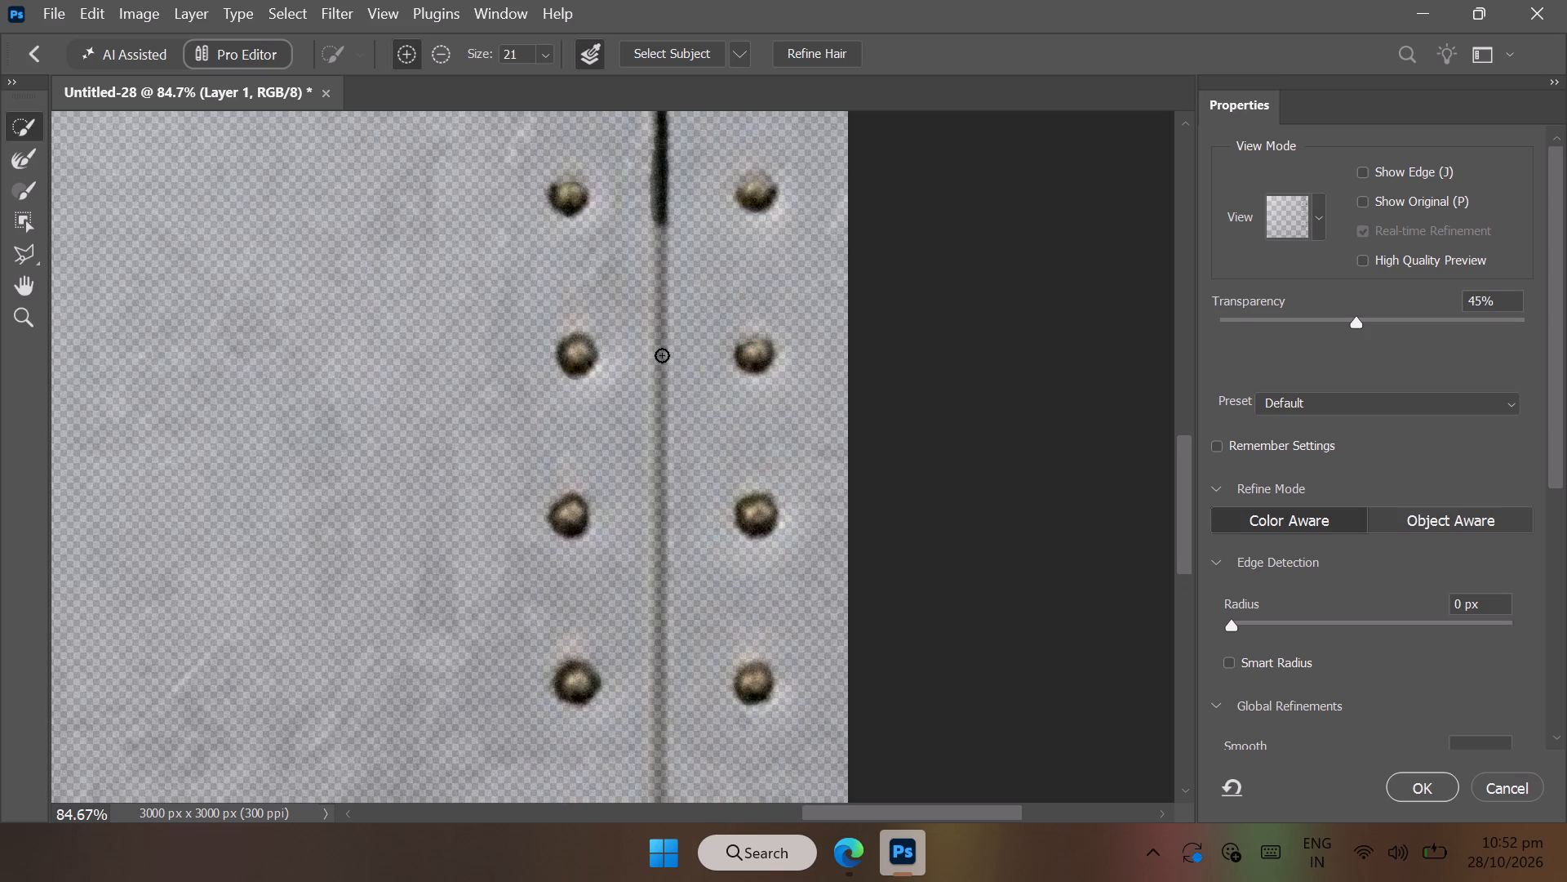
{"action": "left_click_drag", "start_coordinate": [663, 229], "coordinate": [661, 274]}
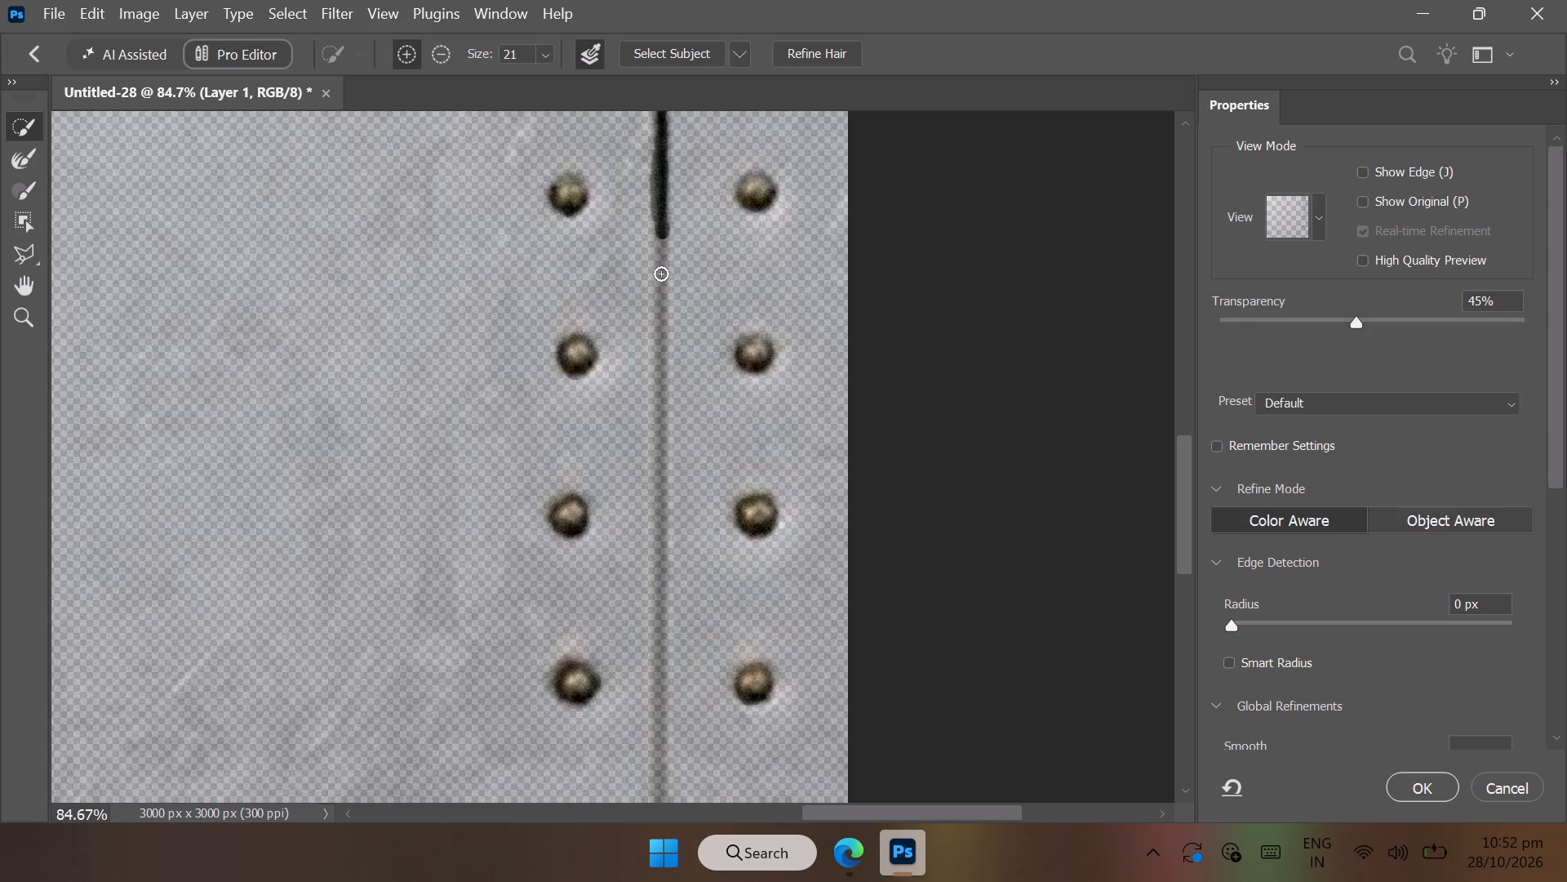
{"action": "left_click_drag", "start_coordinate": [661, 274], "coordinate": [661, 383]}
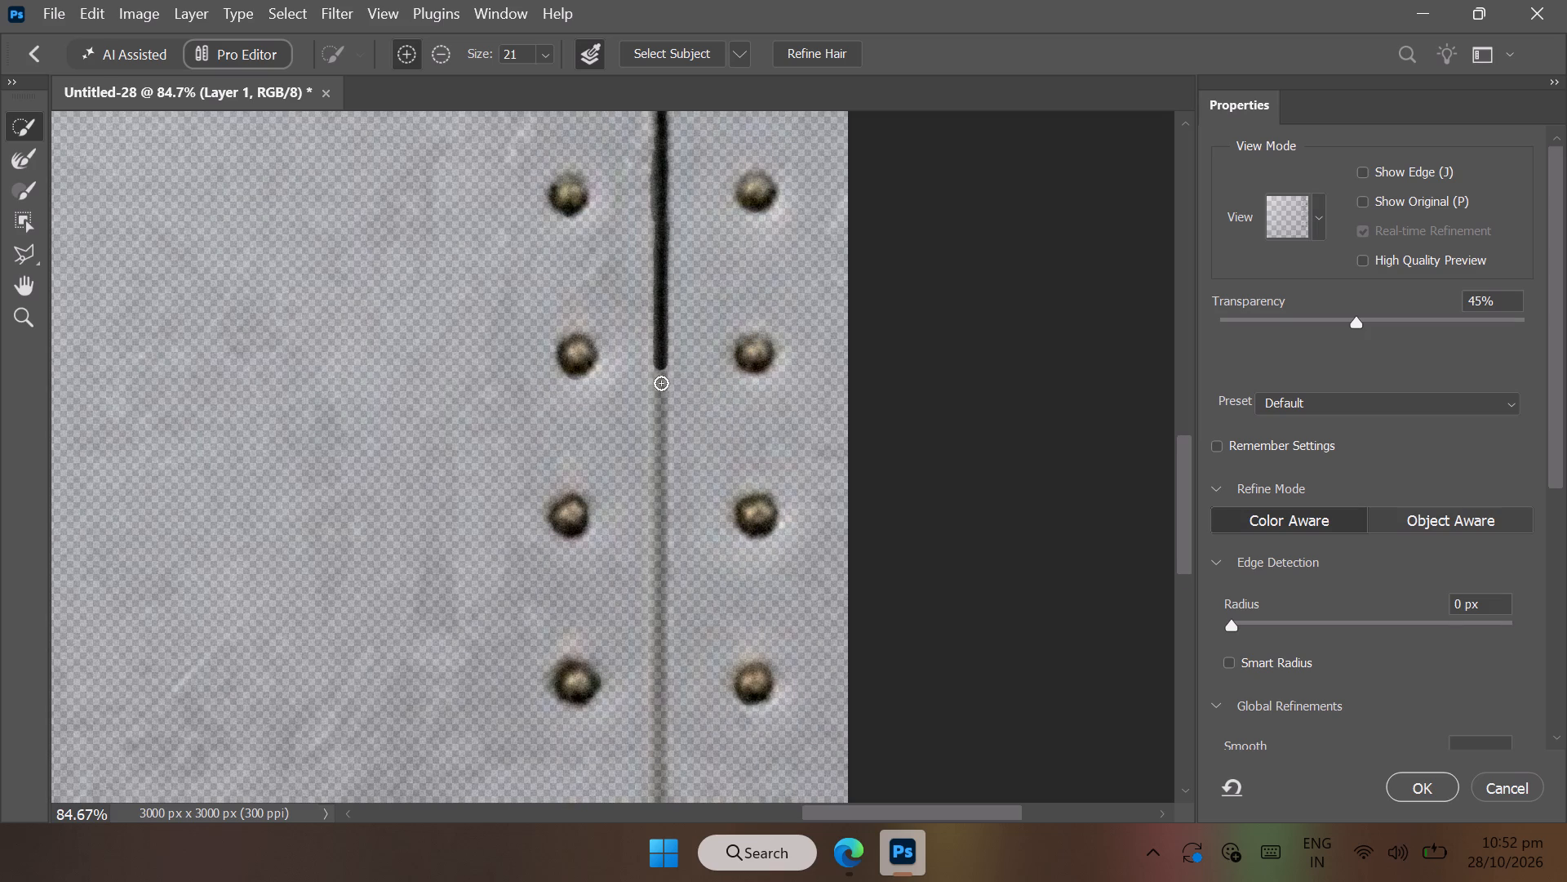
{"action": "left_click_drag", "start_coordinate": [661, 383], "coordinate": [659, 476]}
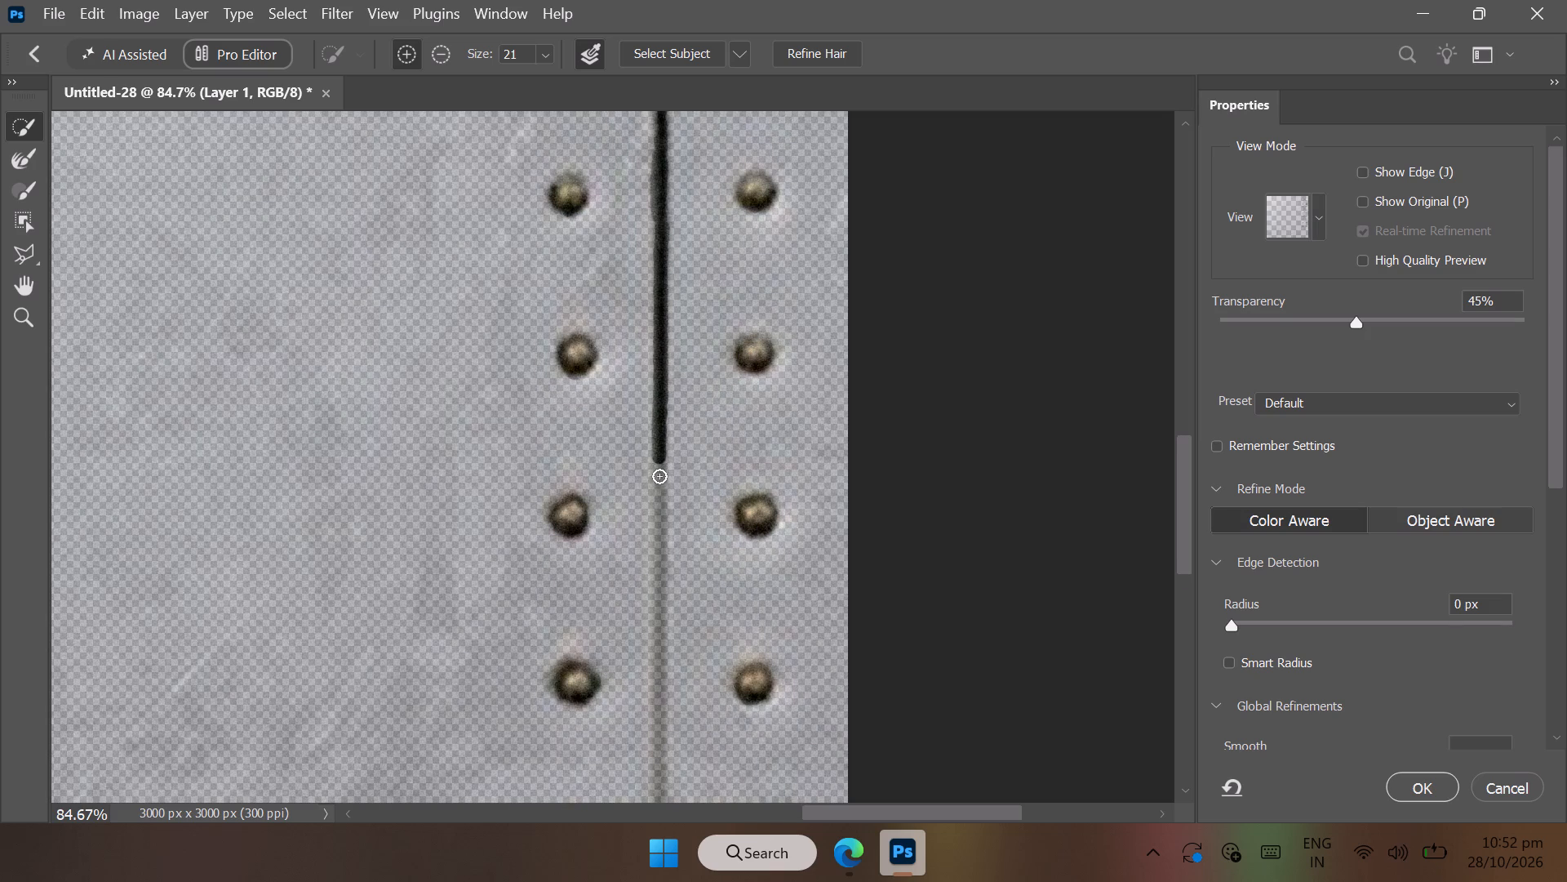
{"action": "left_click_drag", "start_coordinate": [659, 476], "coordinate": [663, 556]}
Subtract the brushed seam selection from the metal's upper edge to just past the ninth rivet row with the Polygonal Lasso.
{"action": "scroll", "coordinate": [663, 556], "scroll_direction": "down", "scroll_amount": 3}
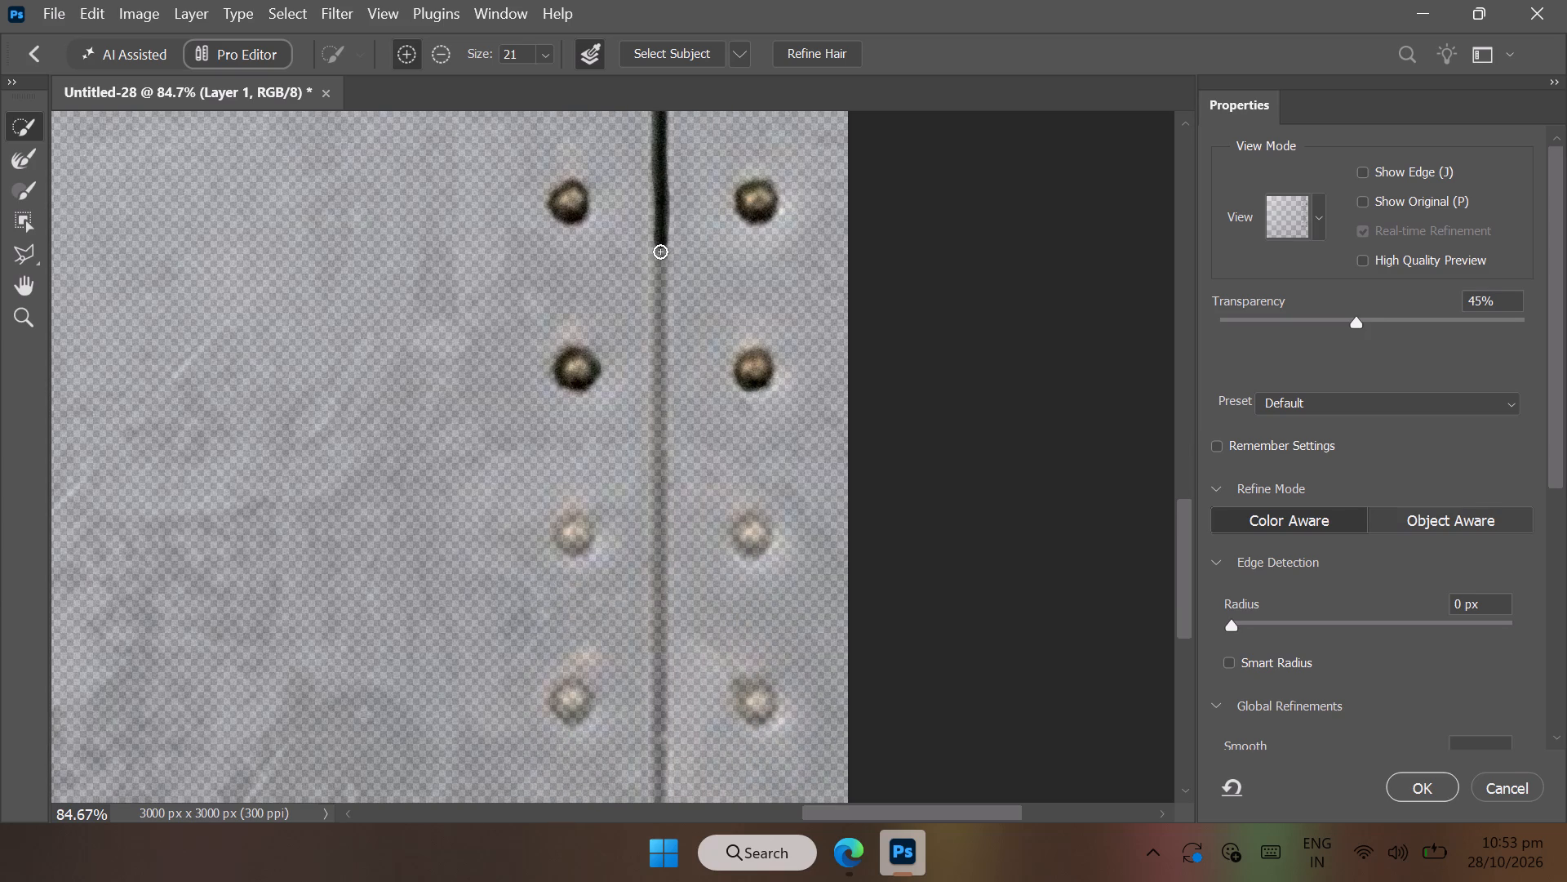
{"action": "scroll", "coordinate": [660, 252], "scroll_direction": "up", "scroll_amount": 3}
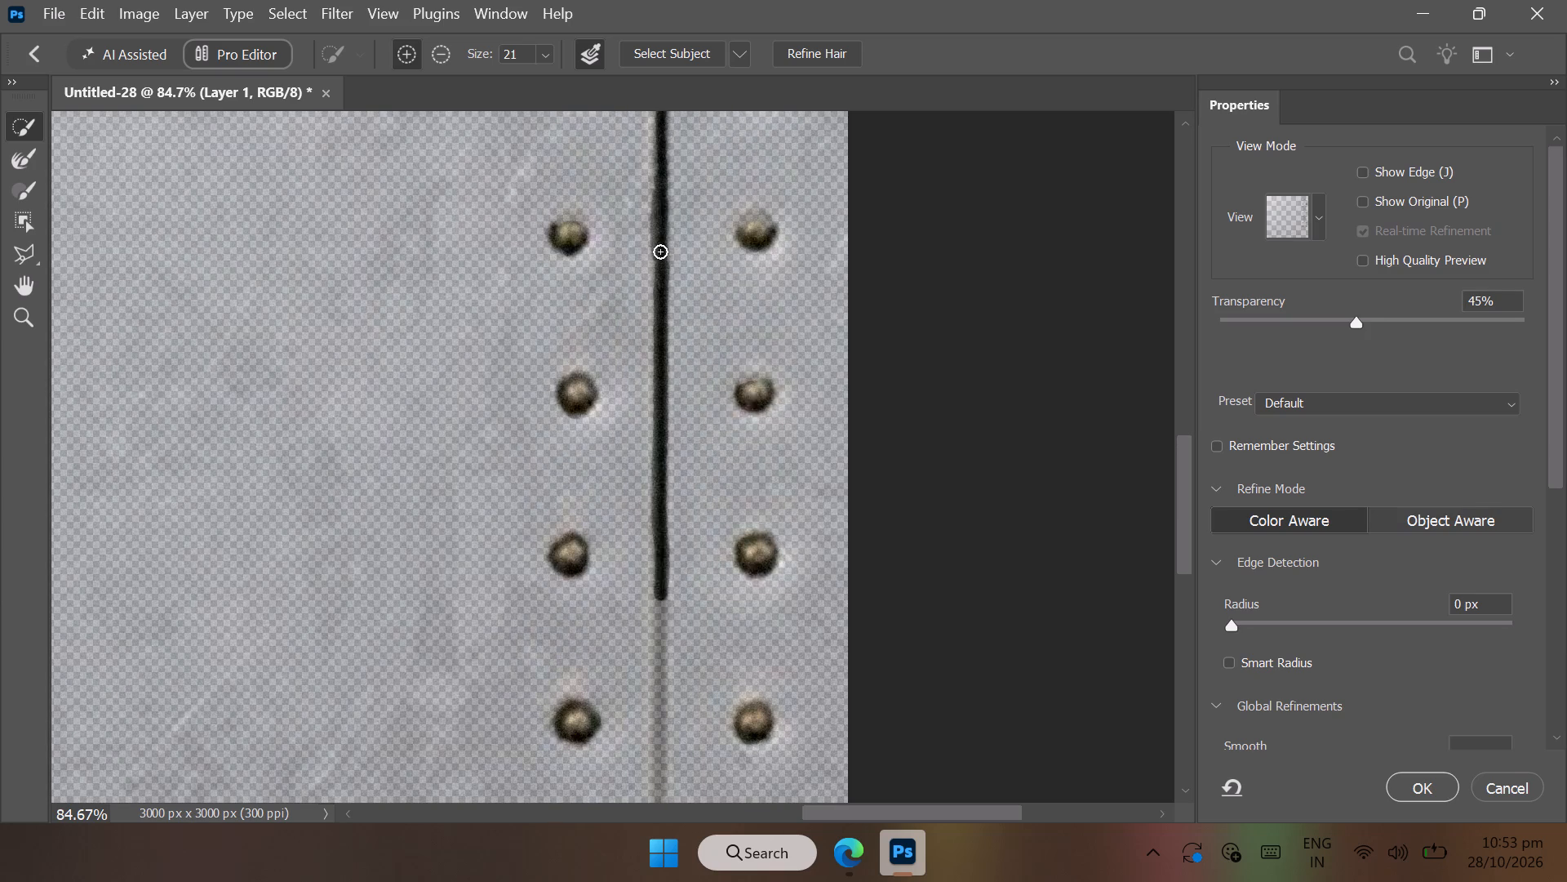
{"action": "scroll", "coordinate": [660, 252], "scroll_direction": "up", "scroll_amount": 1}
{"action": "left_click", "coordinate": [29, 246]}
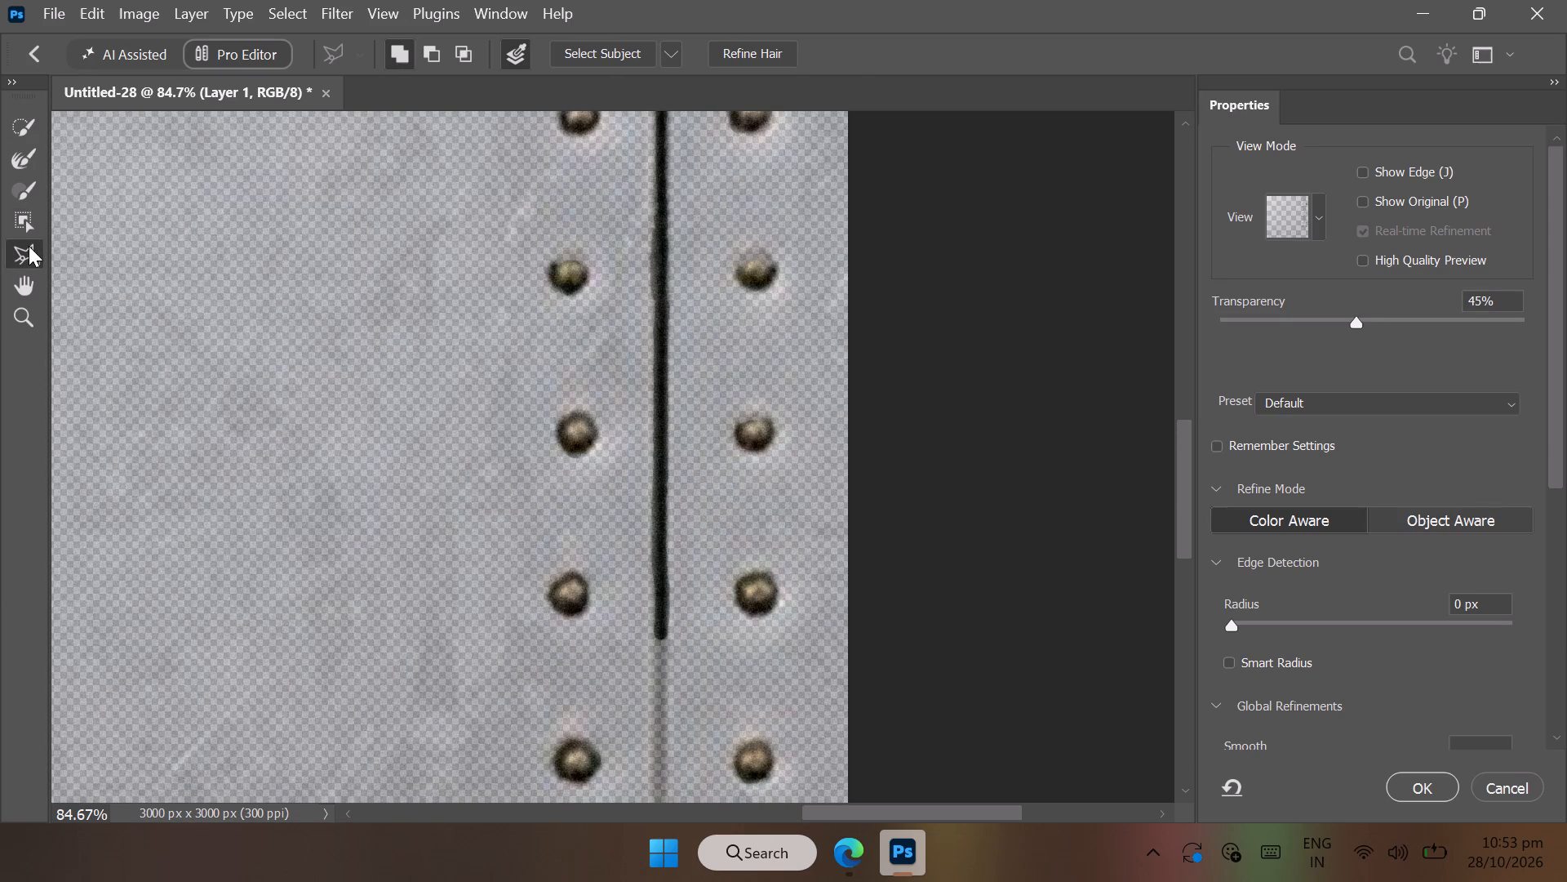
{"action": "left_click", "coordinate": [438, 51]}
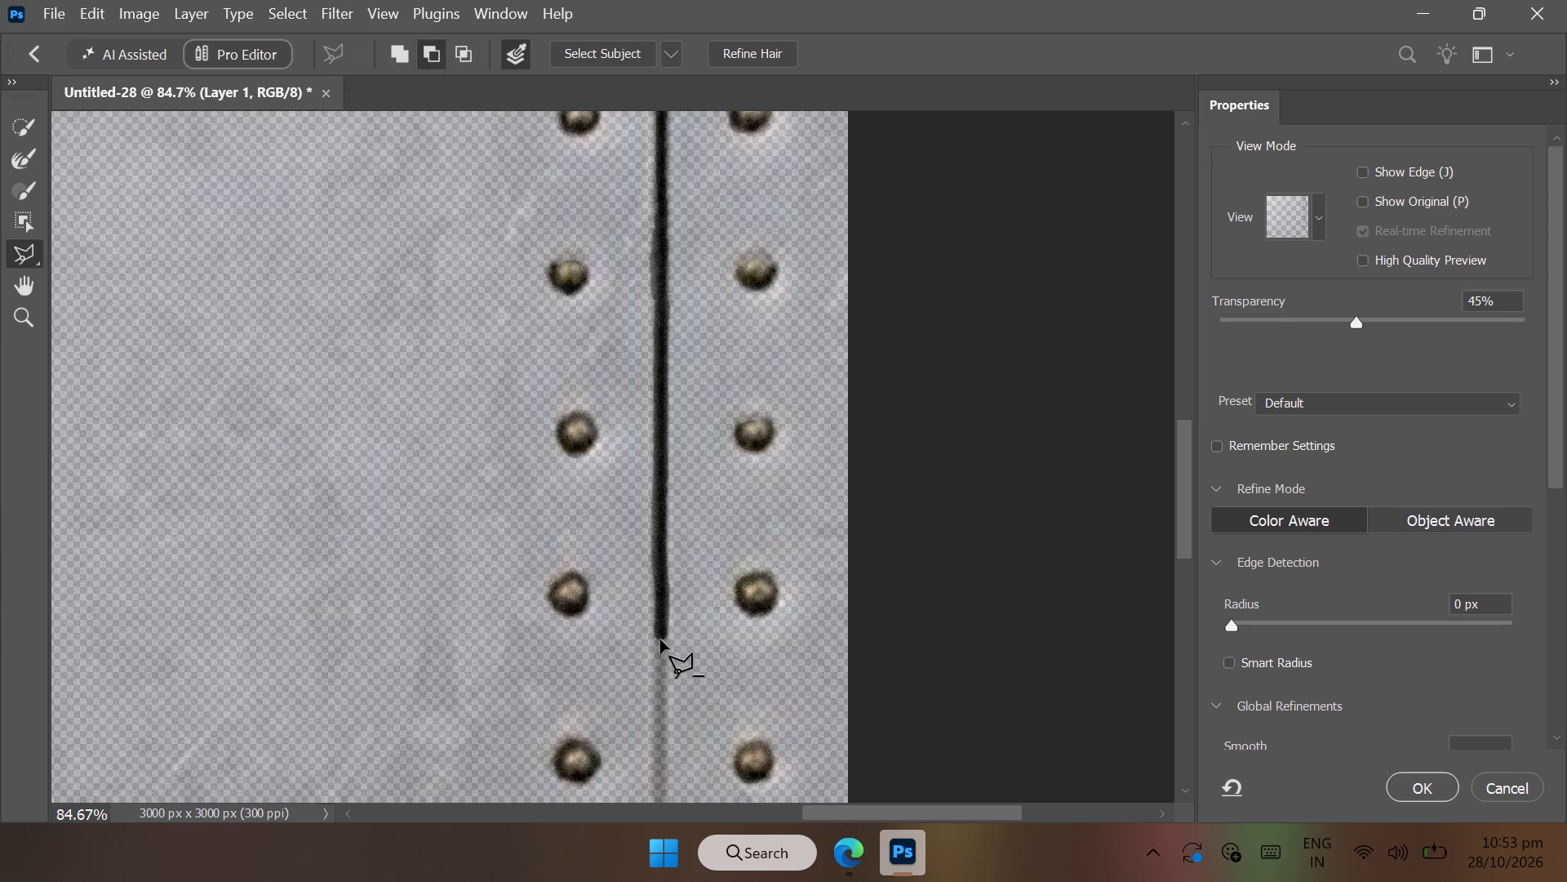
{"action": "left_click", "coordinate": [638, 645]}
{"action": "left_click", "coordinate": [690, 645]}
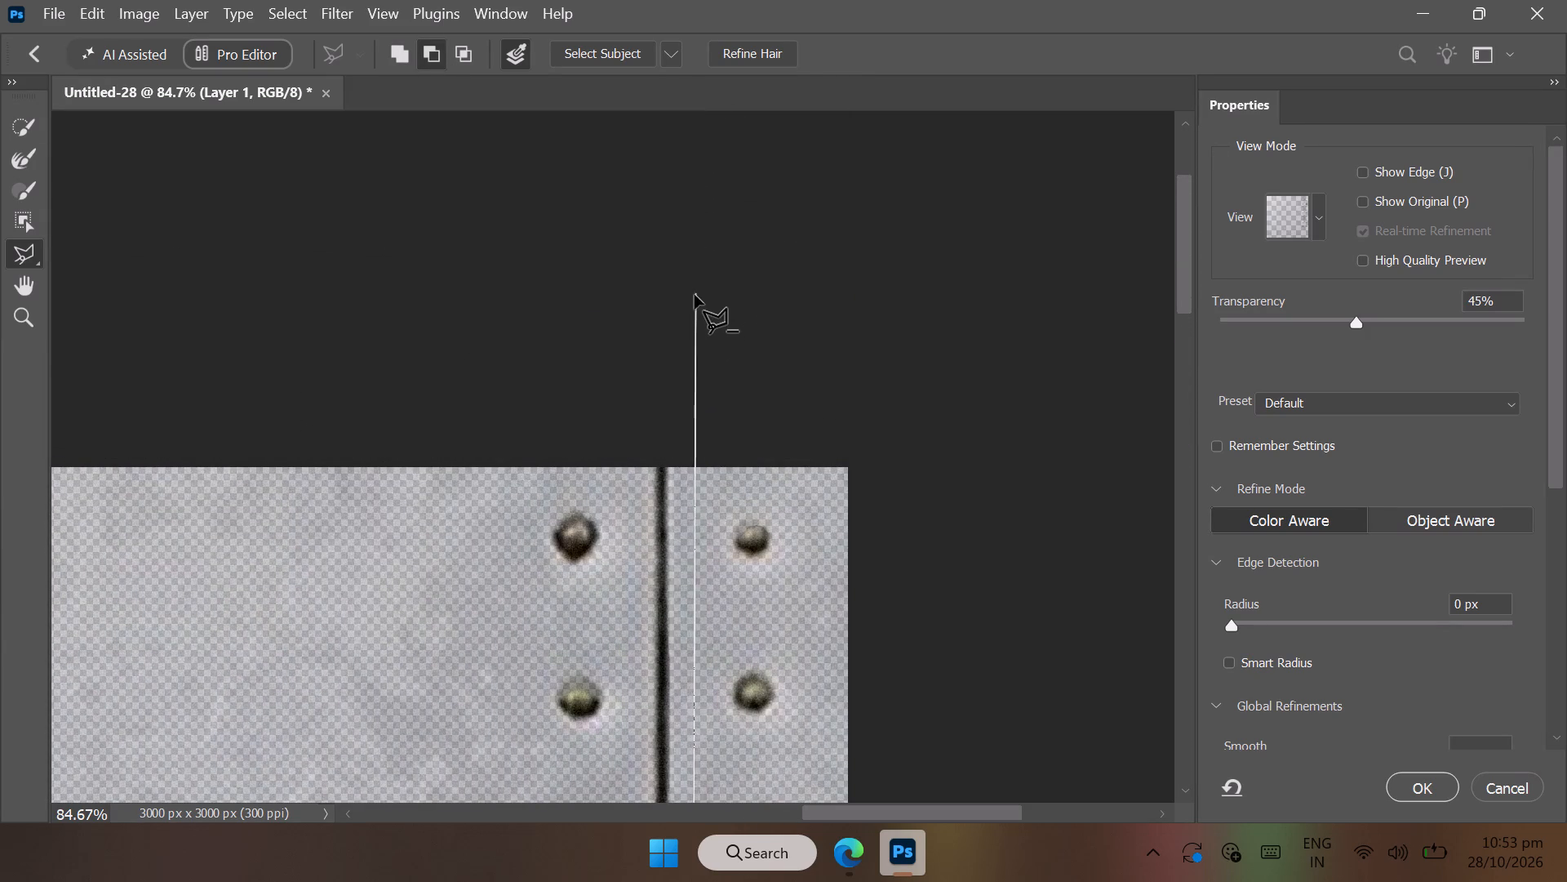
{"action": "left_click", "coordinate": [691, 300]}
{"action": "left_click", "coordinate": [637, 366]}
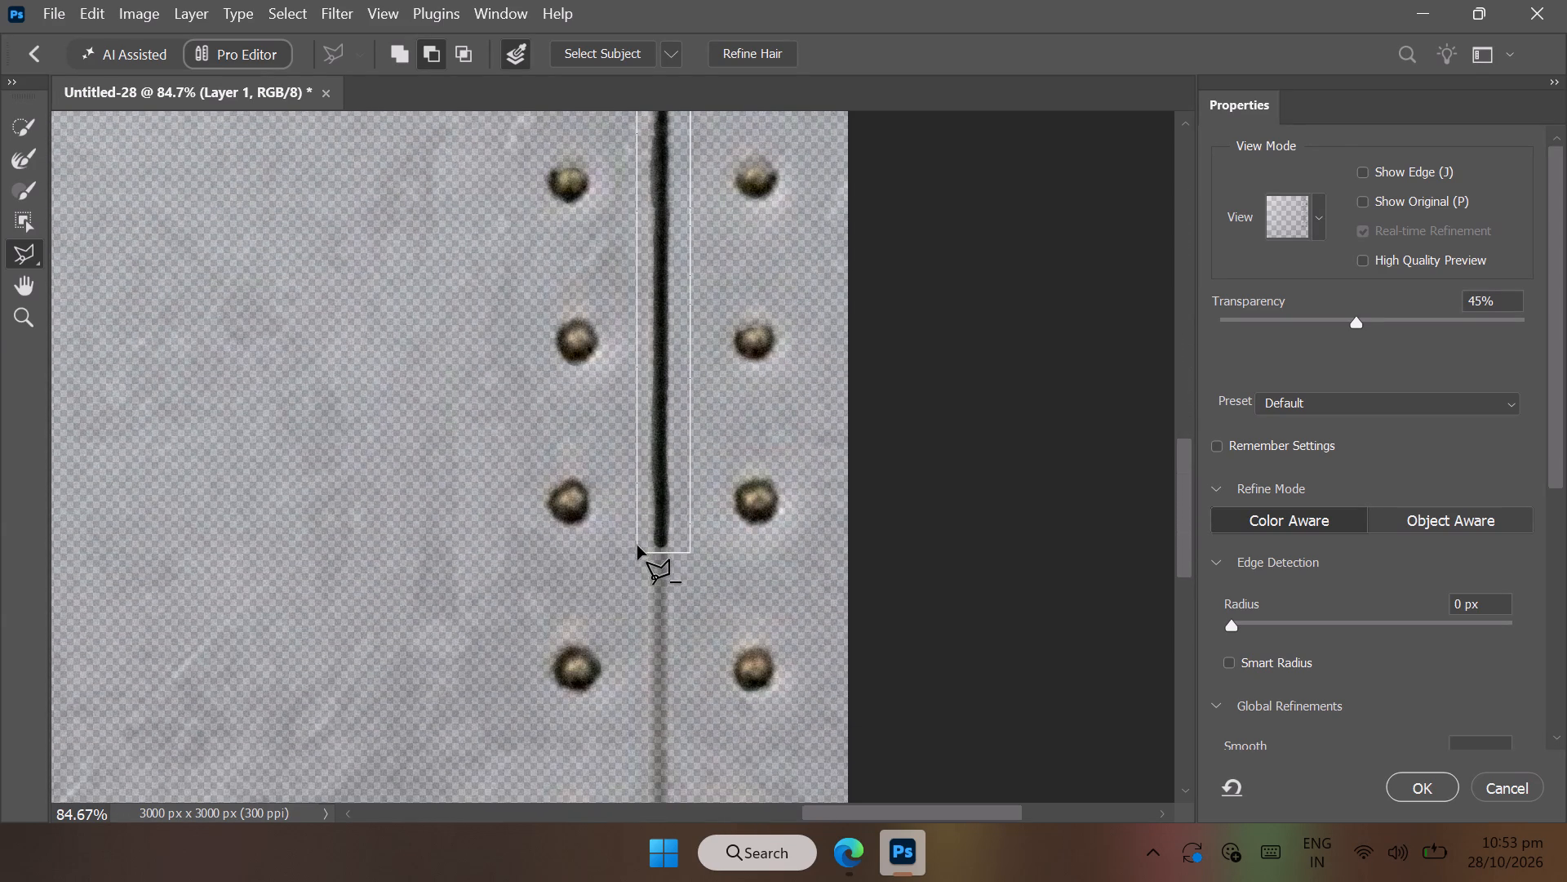
{"action": "left_click", "coordinate": [637, 550]}
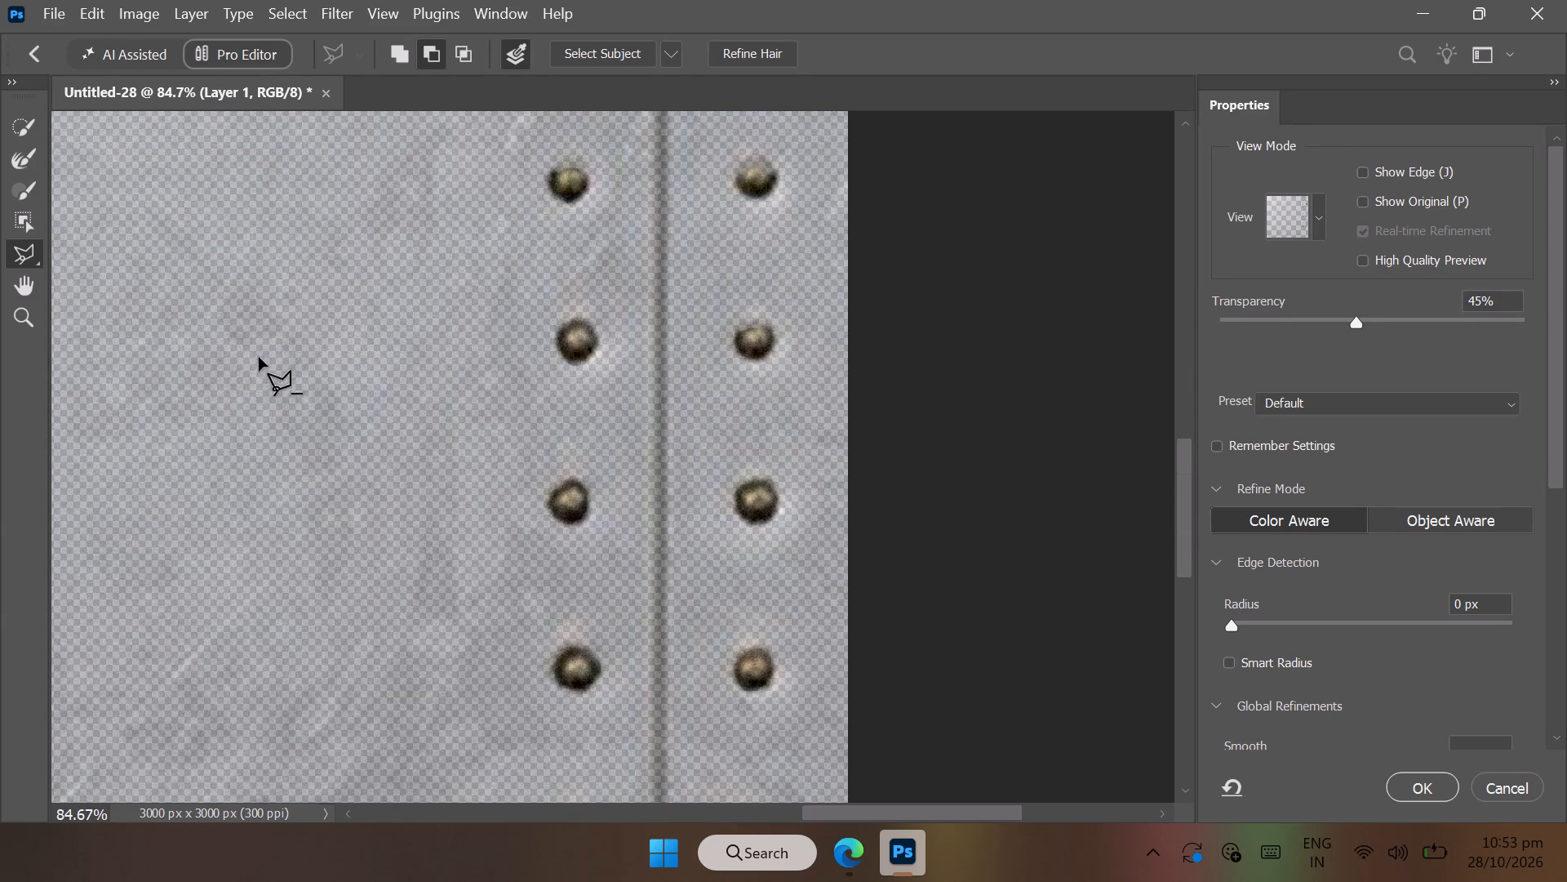
Add the whole seam to the selection as a narrow straight strip running the metal's full height with the Polygonal Lasso.
{"action": "scroll", "coordinate": [675, 519], "scroll_direction": "down", "scroll_amount": 5}
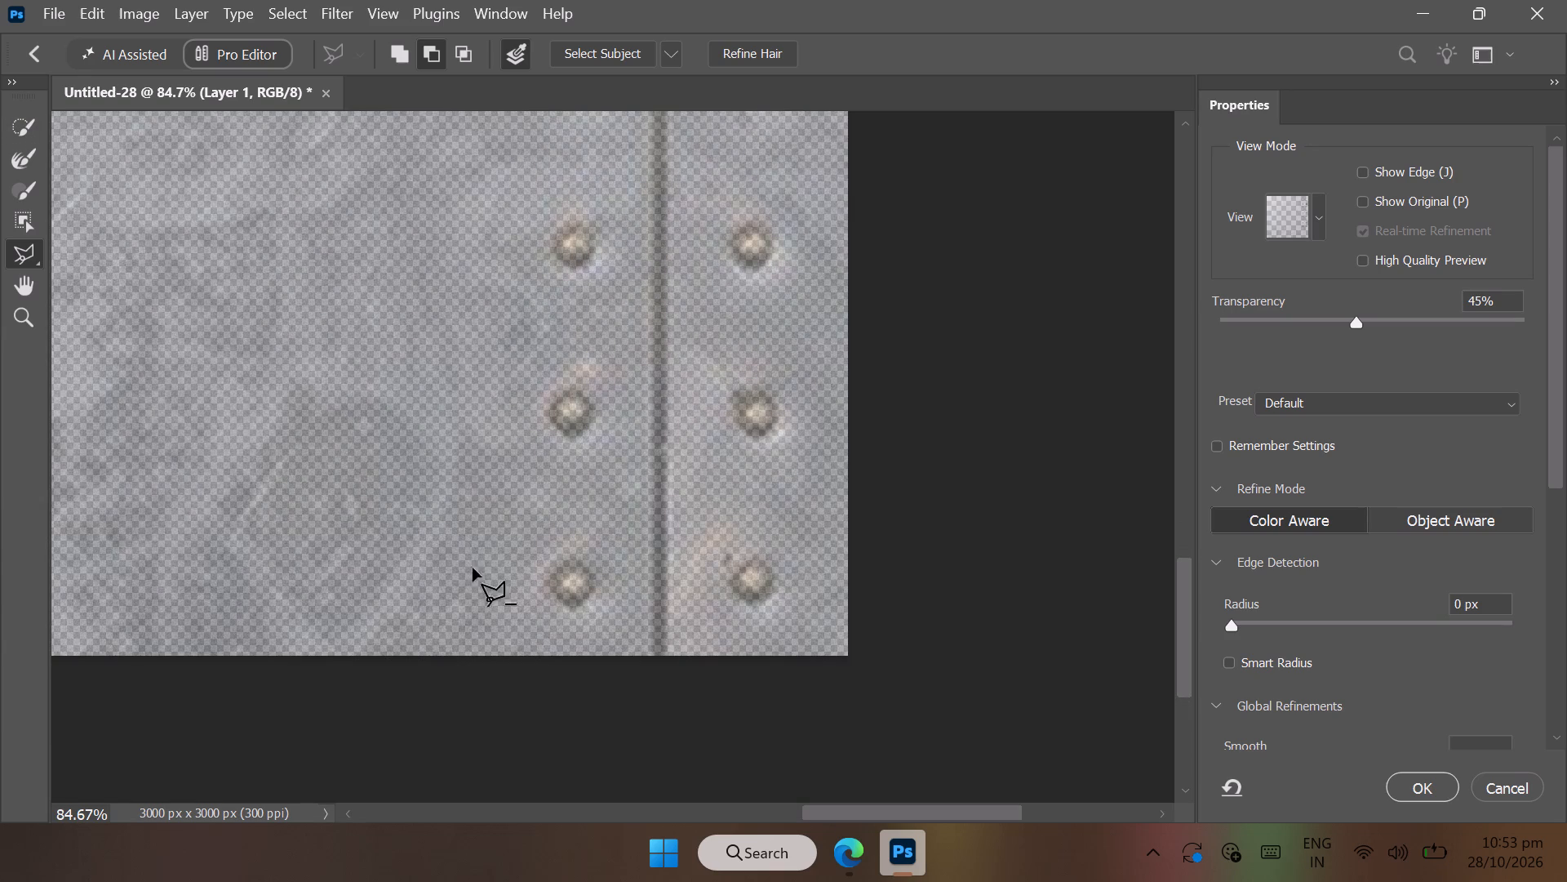
{"action": "left_click", "coordinate": [402, 56]}
{"action": "left_click", "coordinate": [650, 659]}
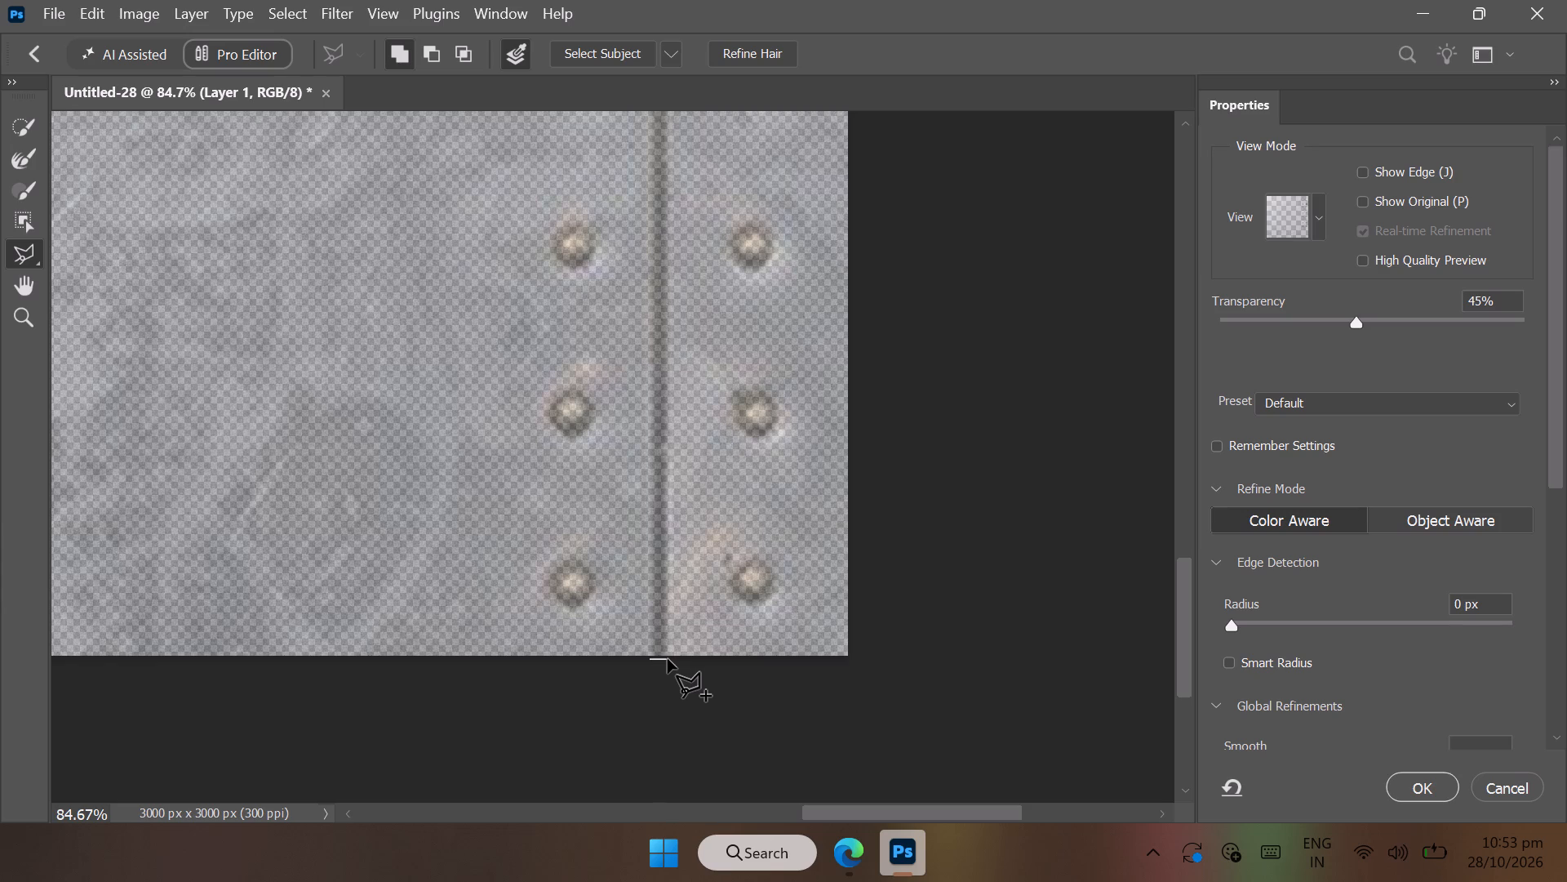
{"action": "left_click", "coordinate": [668, 658]}
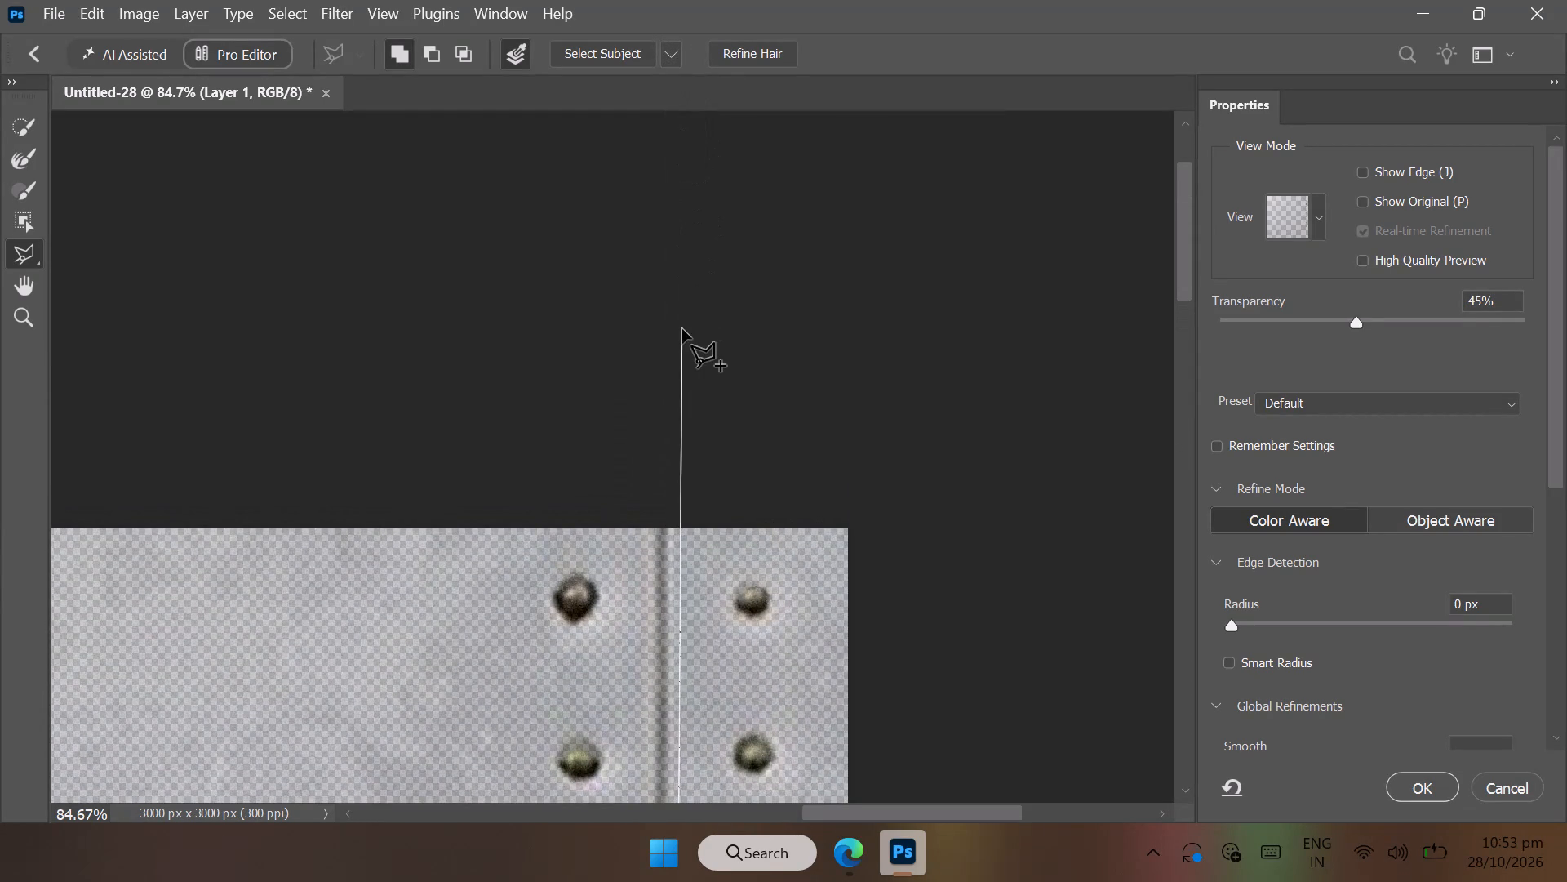
{"action": "left_click", "coordinate": [671, 330]}
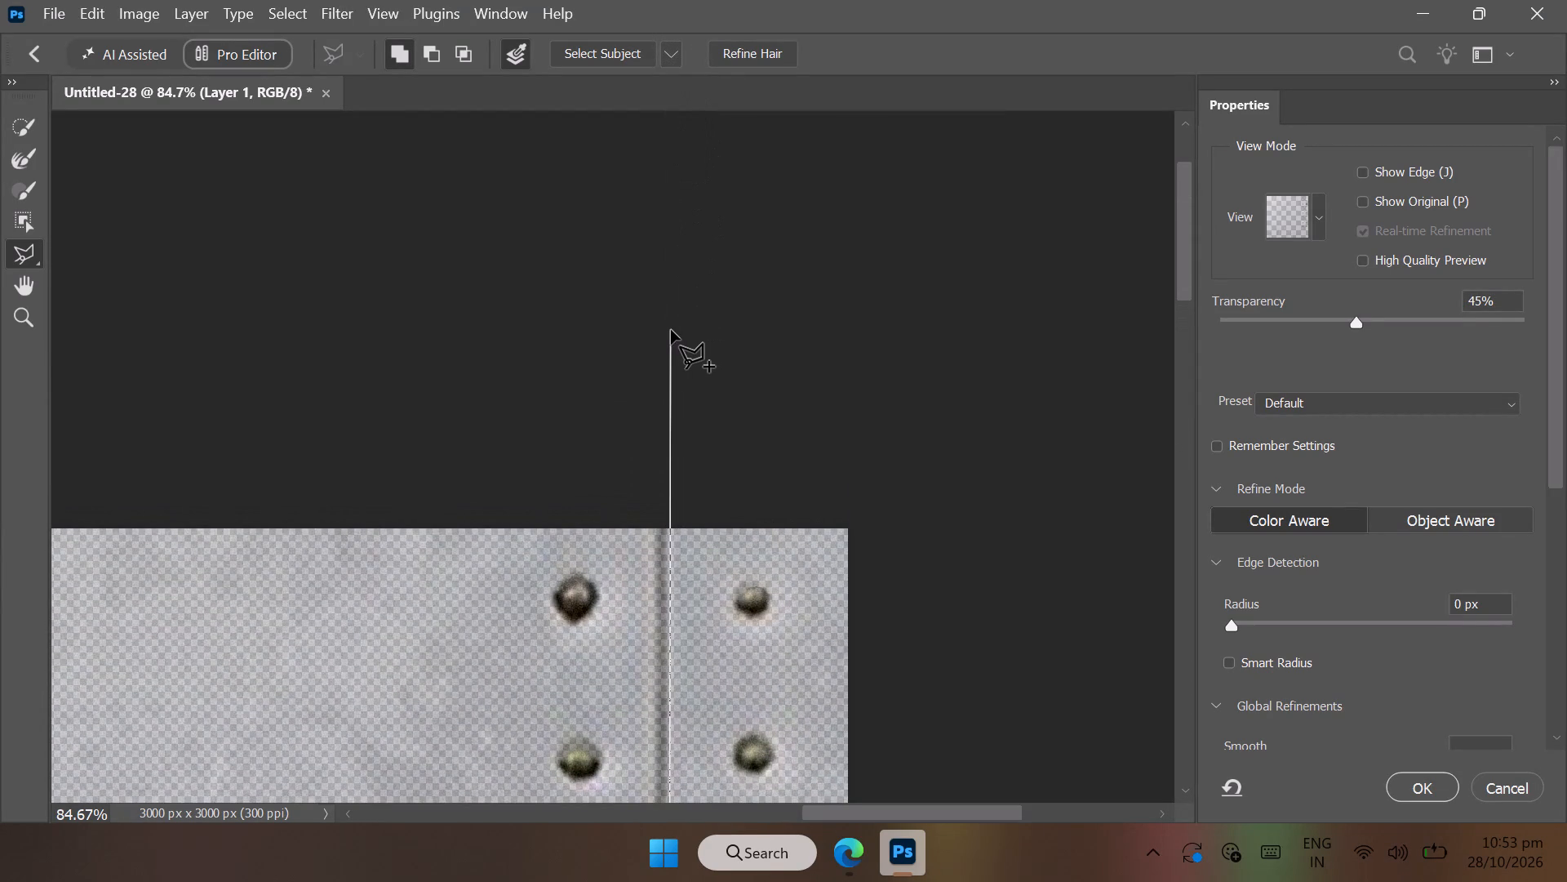
{"action": "left_click", "coordinate": [655, 330]}
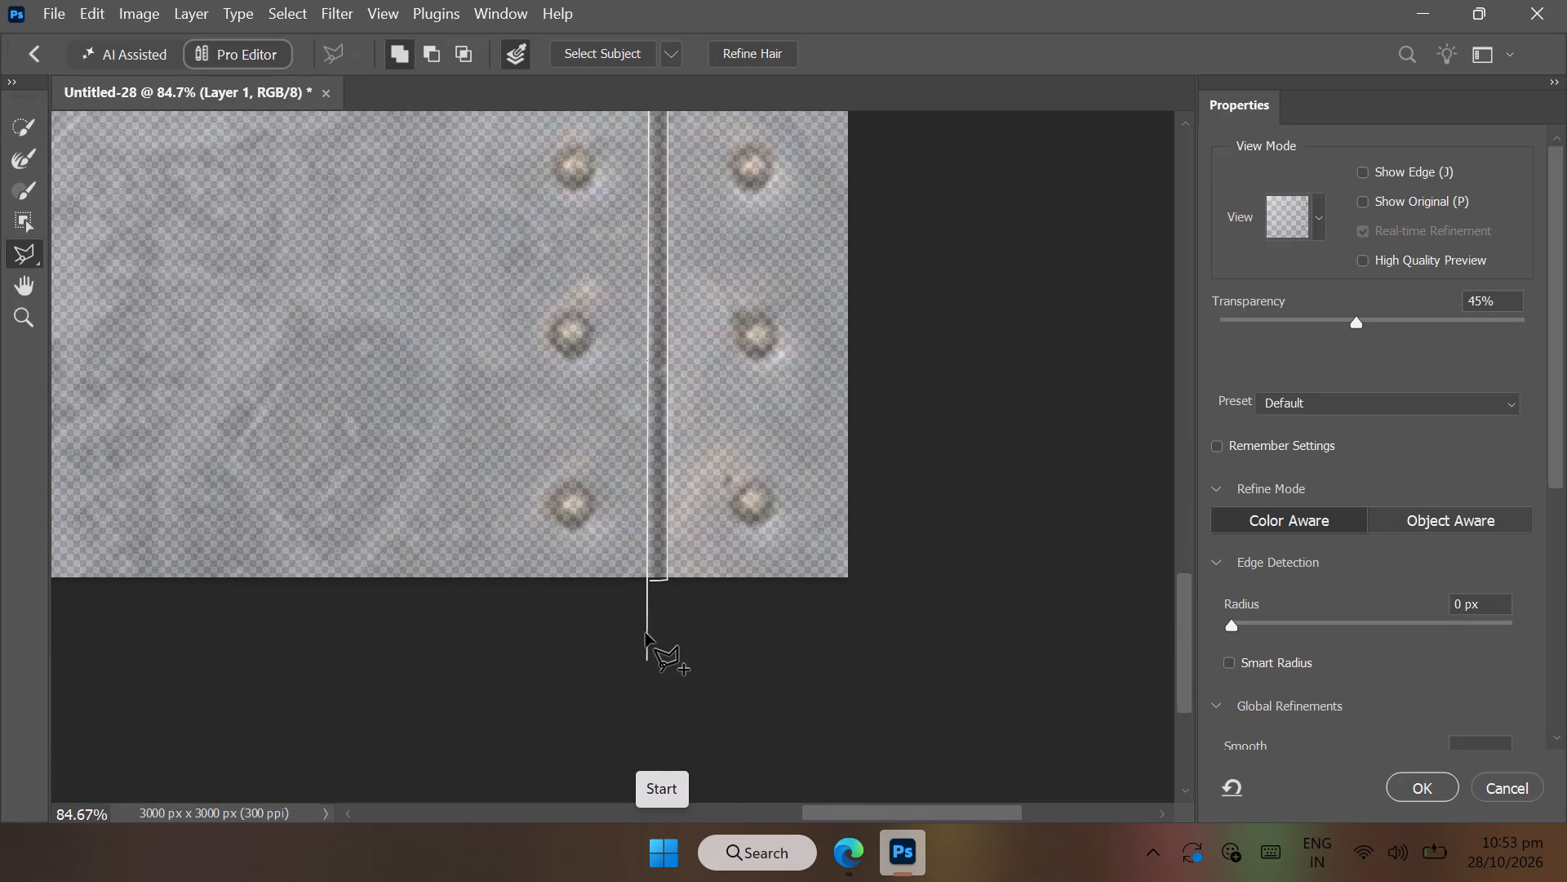
{"action": "left_click", "coordinate": [650, 581]}
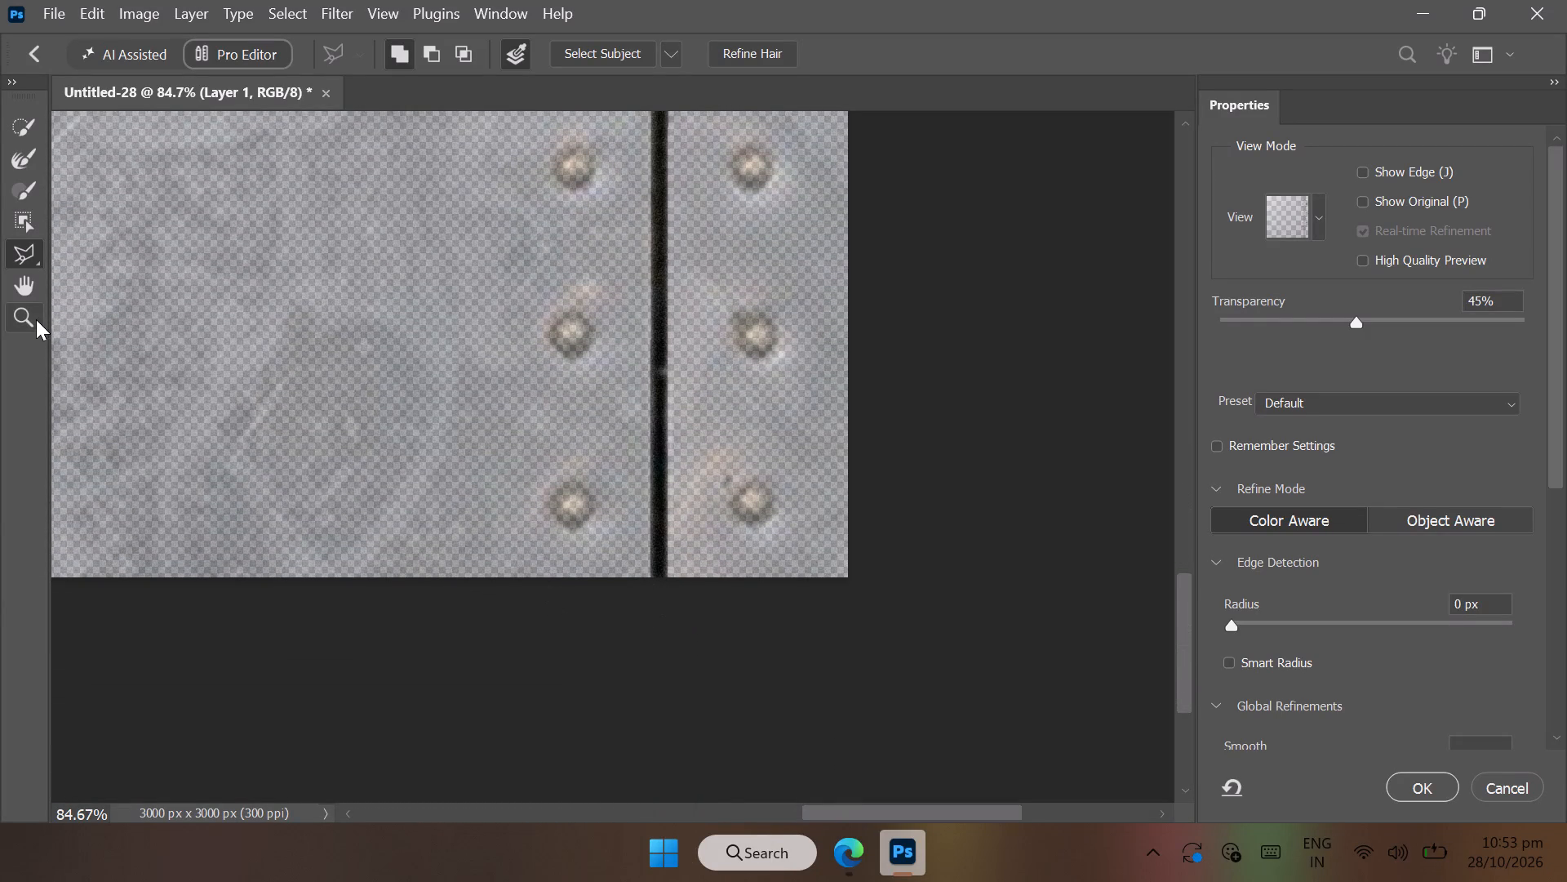
Brush the six rivets of the bottom three rows into the selection and output it as a mask on Layer 1.
{"action": "left_click", "coordinate": [19, 127]}
{"action": "scroll", "coordinate": [477, 323], "scroll_direction": "up", "scroll_amount": 1}
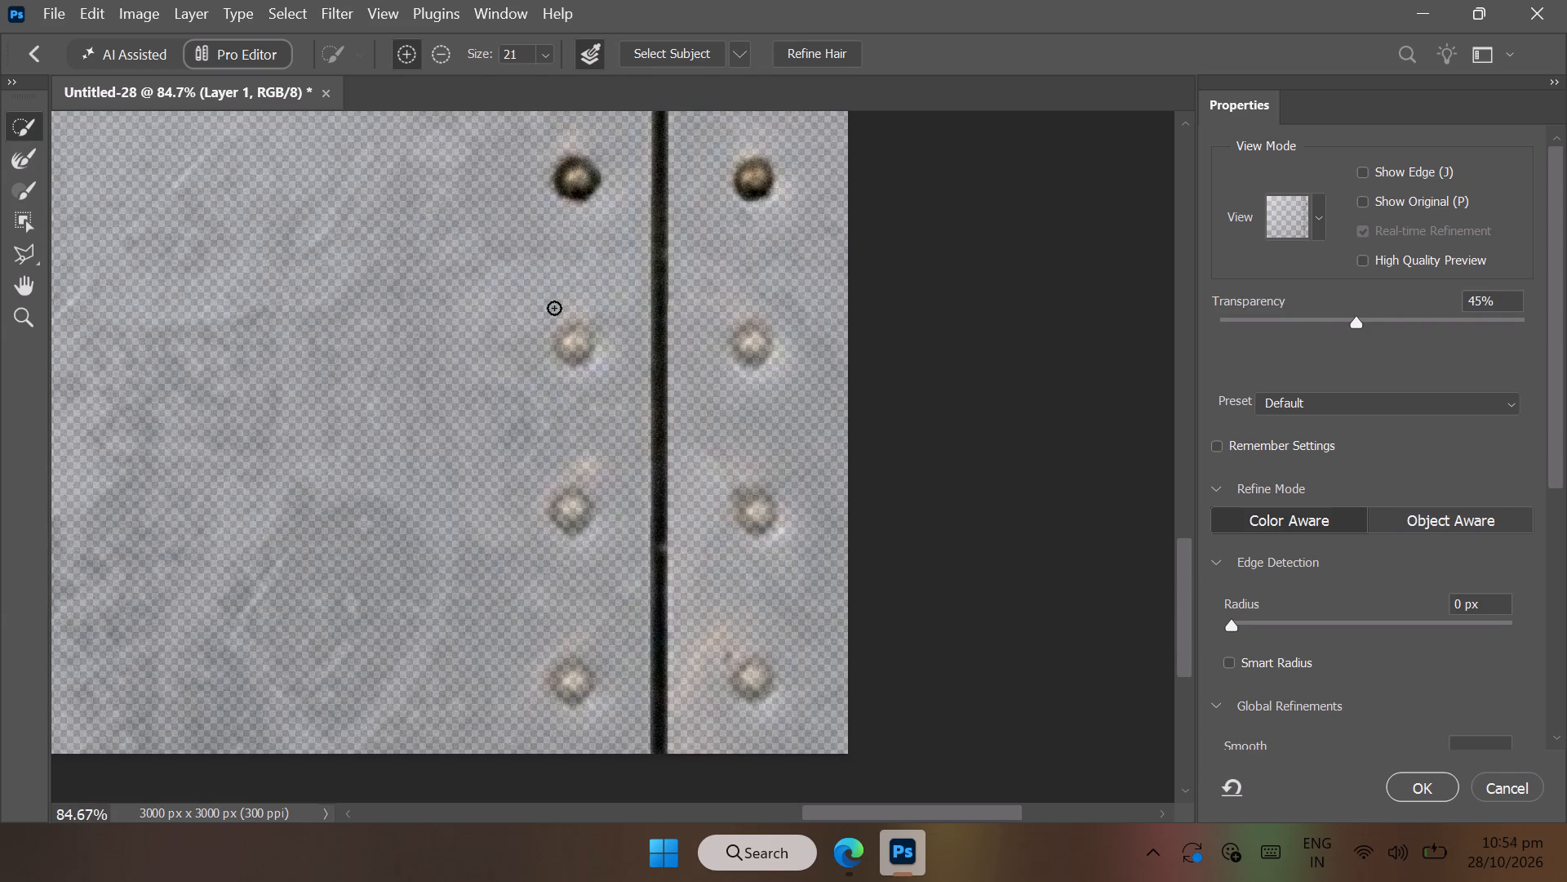
{"action": "left_click", "coordinate": [578, 344]}
{"action": "left_click", "coordinate": [752, 356]}
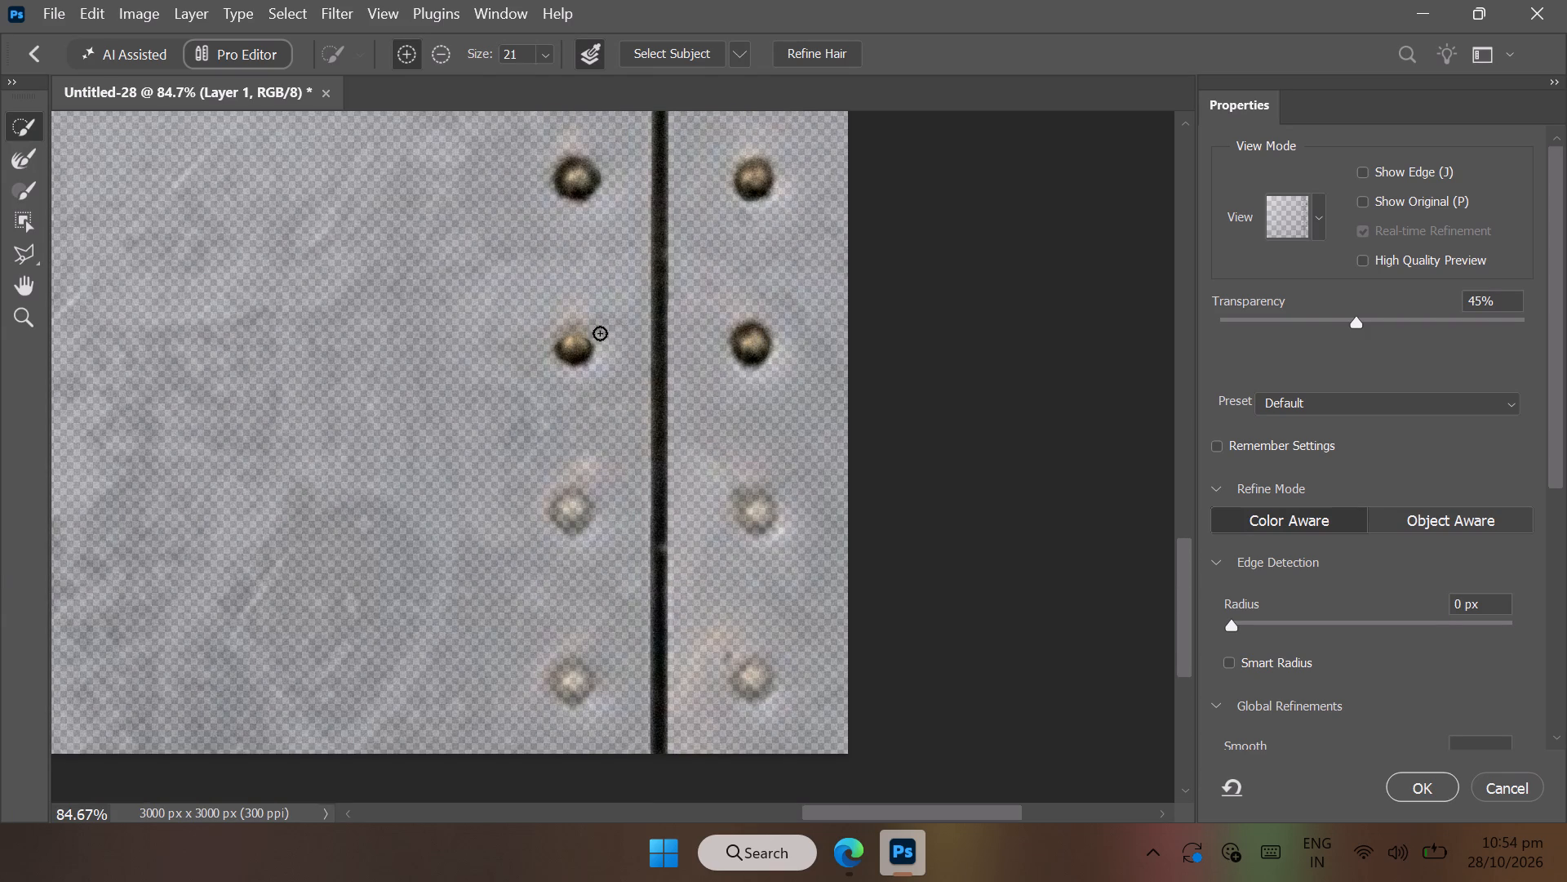
{"action": "left_click_drag", "start_coordinate": [586, 343], "coordinate": [565, 344]}
{"action": "left_click_drag", "start_coordinate": [565, 344], "coordinate": [569, 353]}
{"action": "left_click_drag", "start_coordinate": [579, 514], "coordinate": [582, 507]}
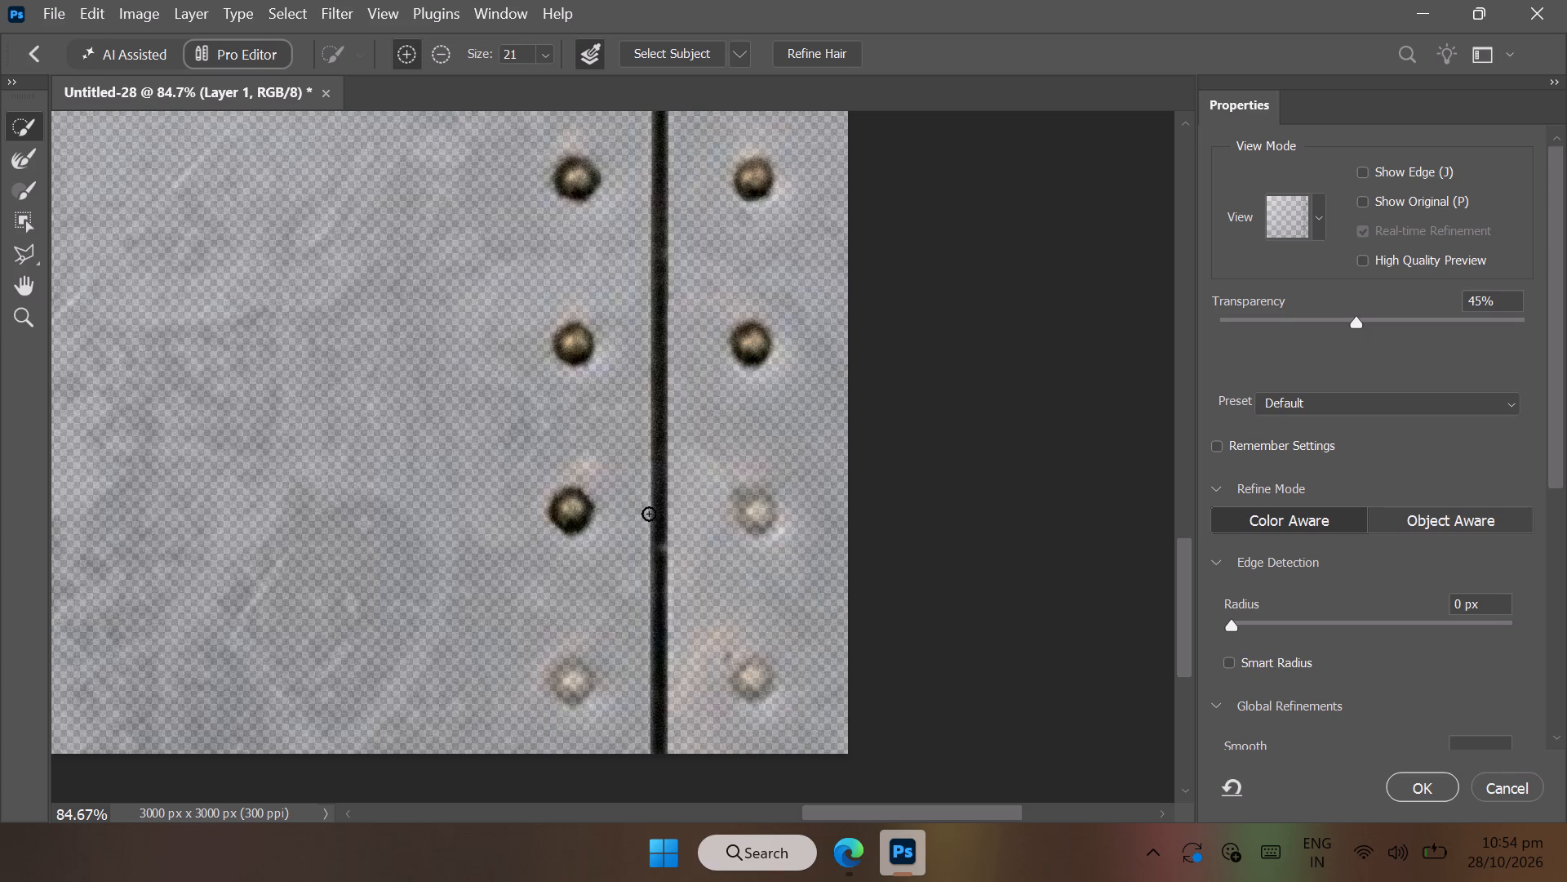
{"action": "left_click_drag", "start_coordinate": [755, 525], "coordinate": [754, 504]}
{"action": "left_click_drag", "start_coordinate": [754, 504], "coordinate": [766, 519]}
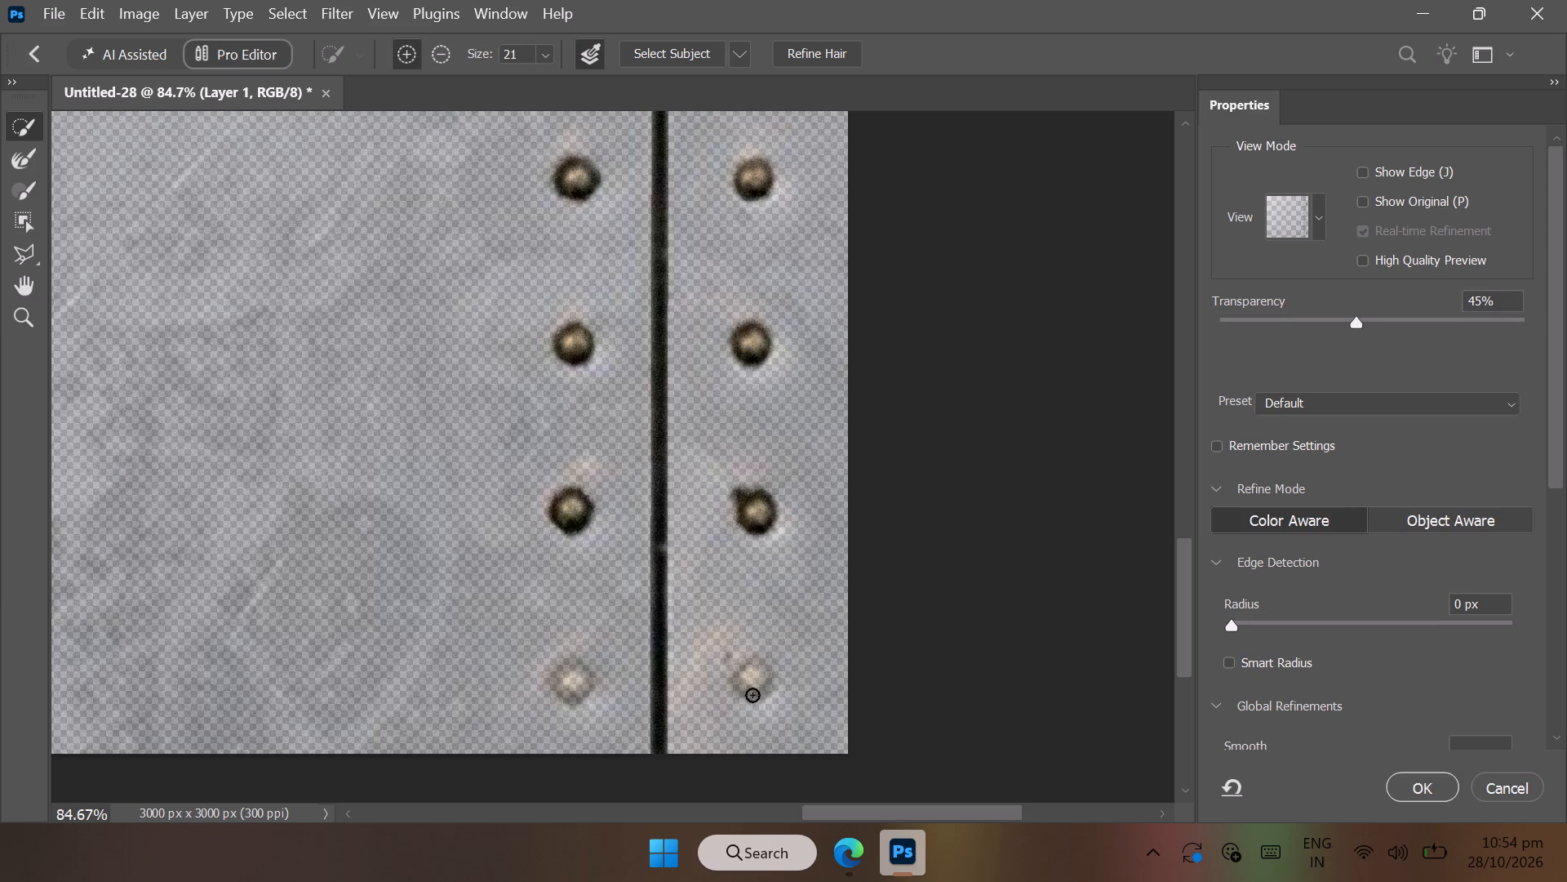
{"action": "left_click_drag", "start_coordinate": [761, 689], "coordinate": [763, 670]}
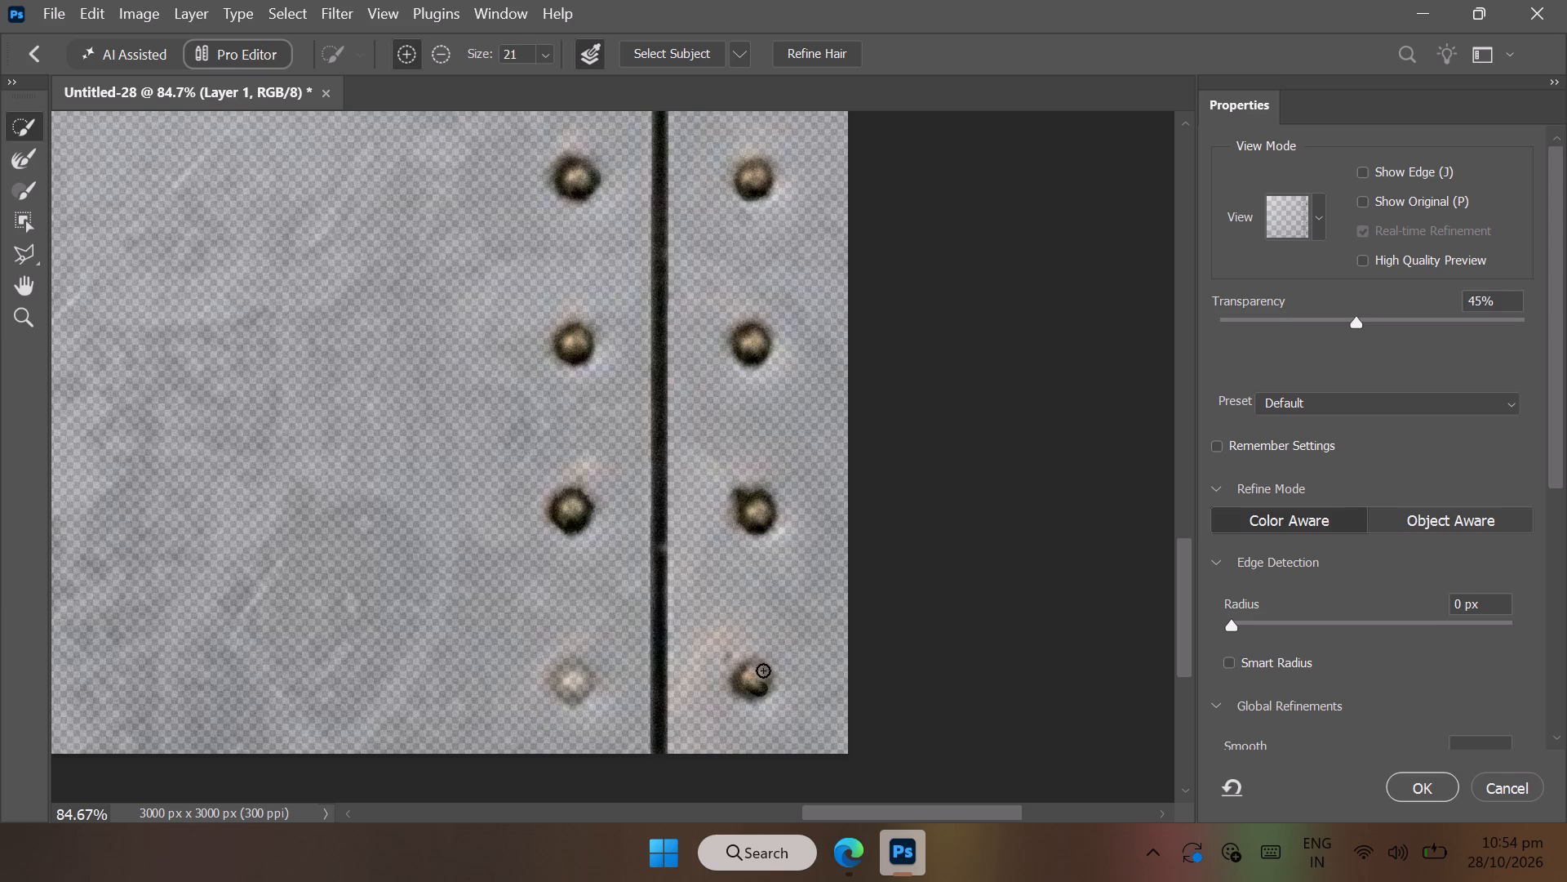
{"action": "left_click_drag", "start_coordinate": [763, 670], "coordinate": [748, 688]}
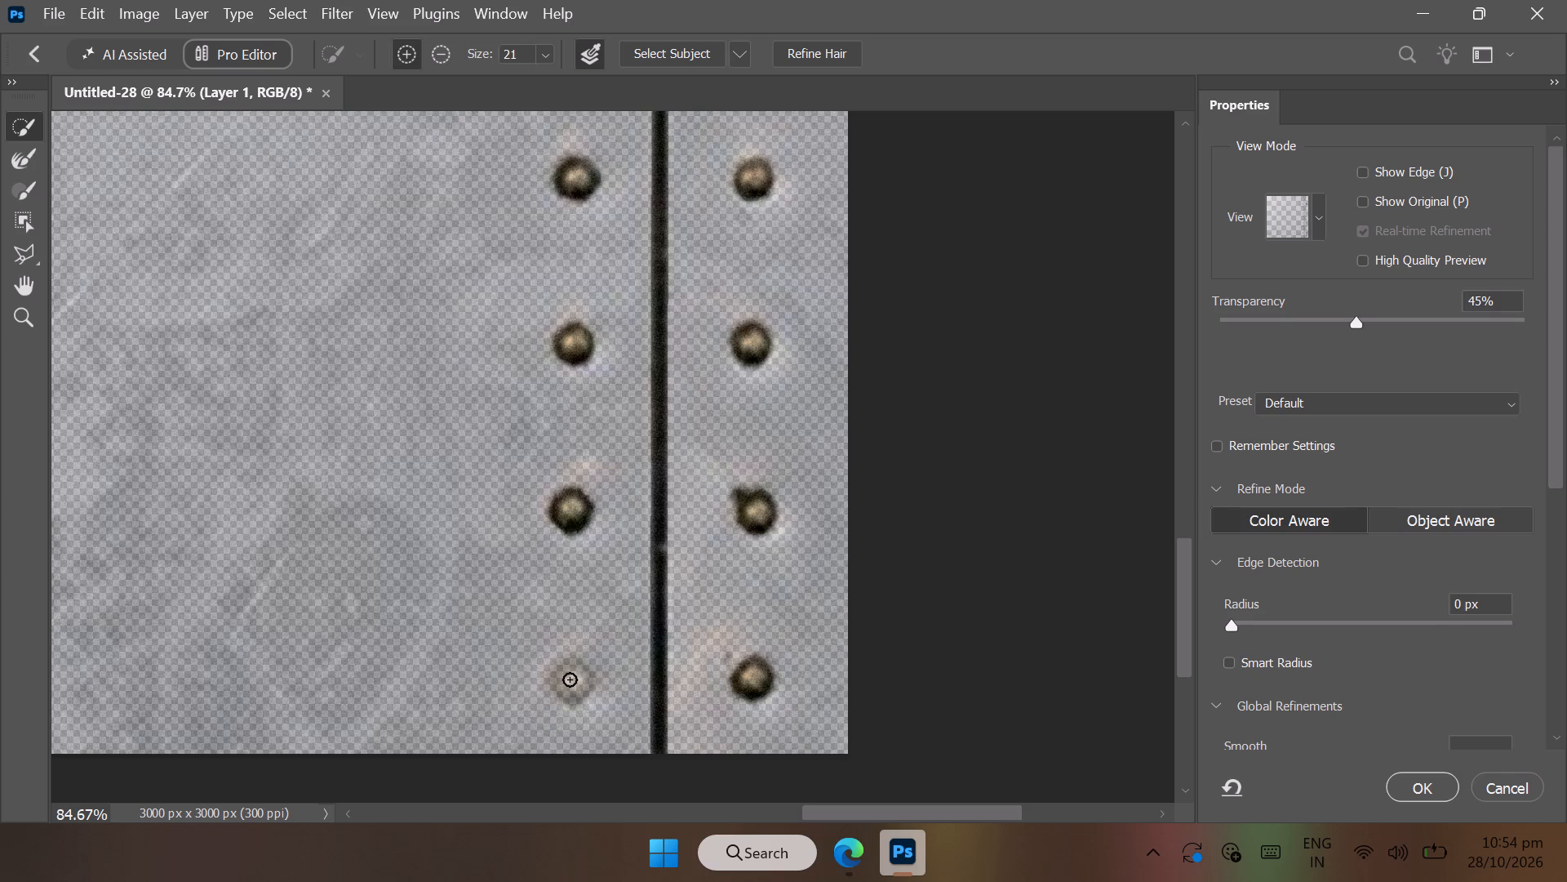
{"action": "left_click_drag", "start_coordinate": [570, 679], "coordinate": [569, 694]}
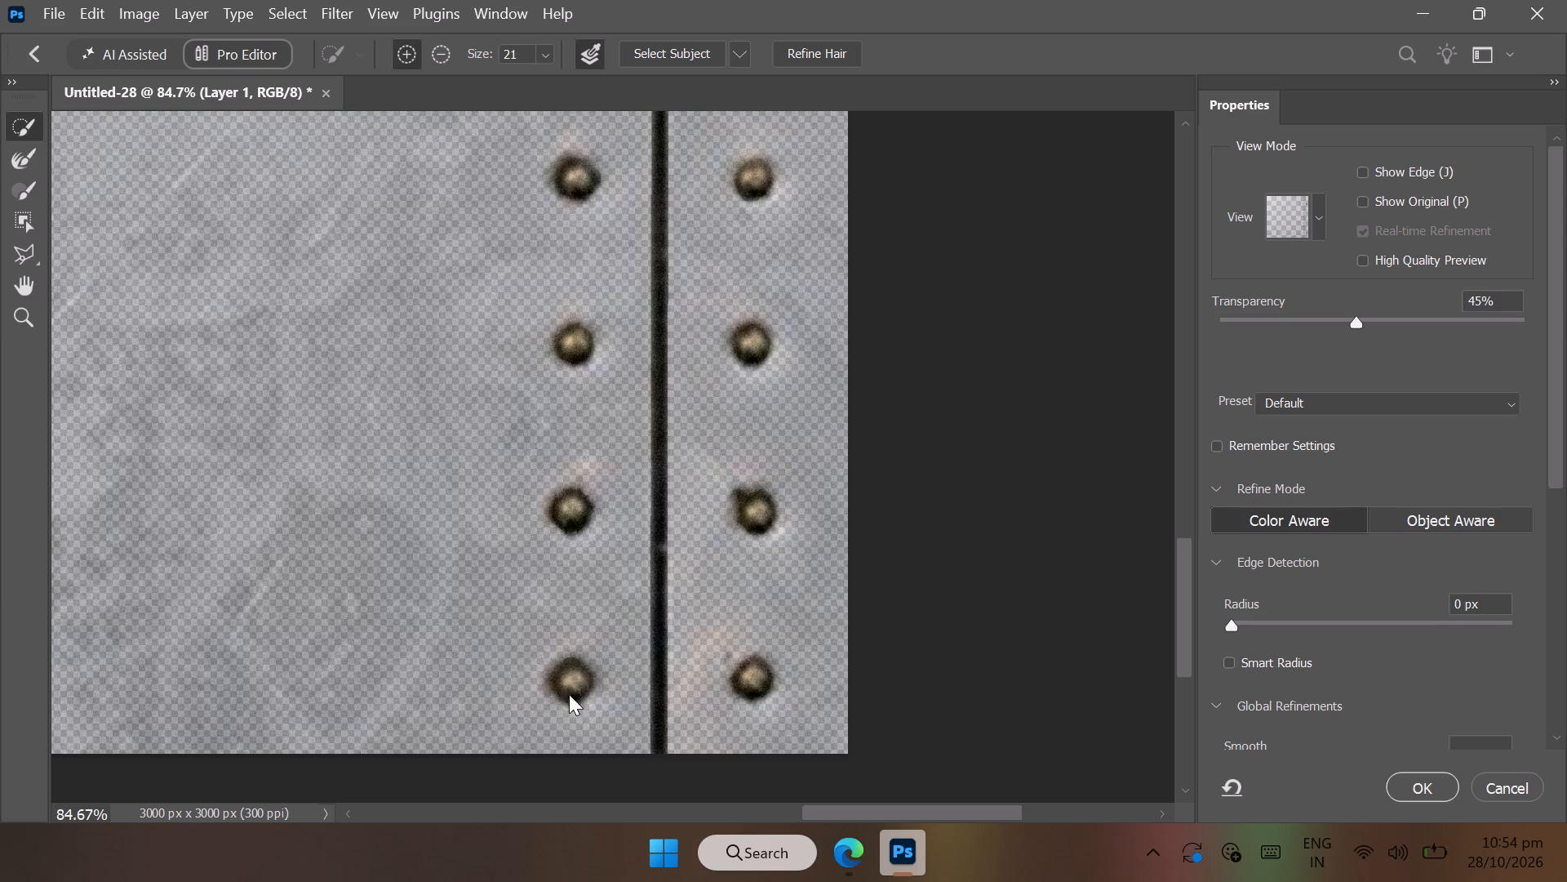
{"action": "left_click", "coordinate": [1394, 790]}
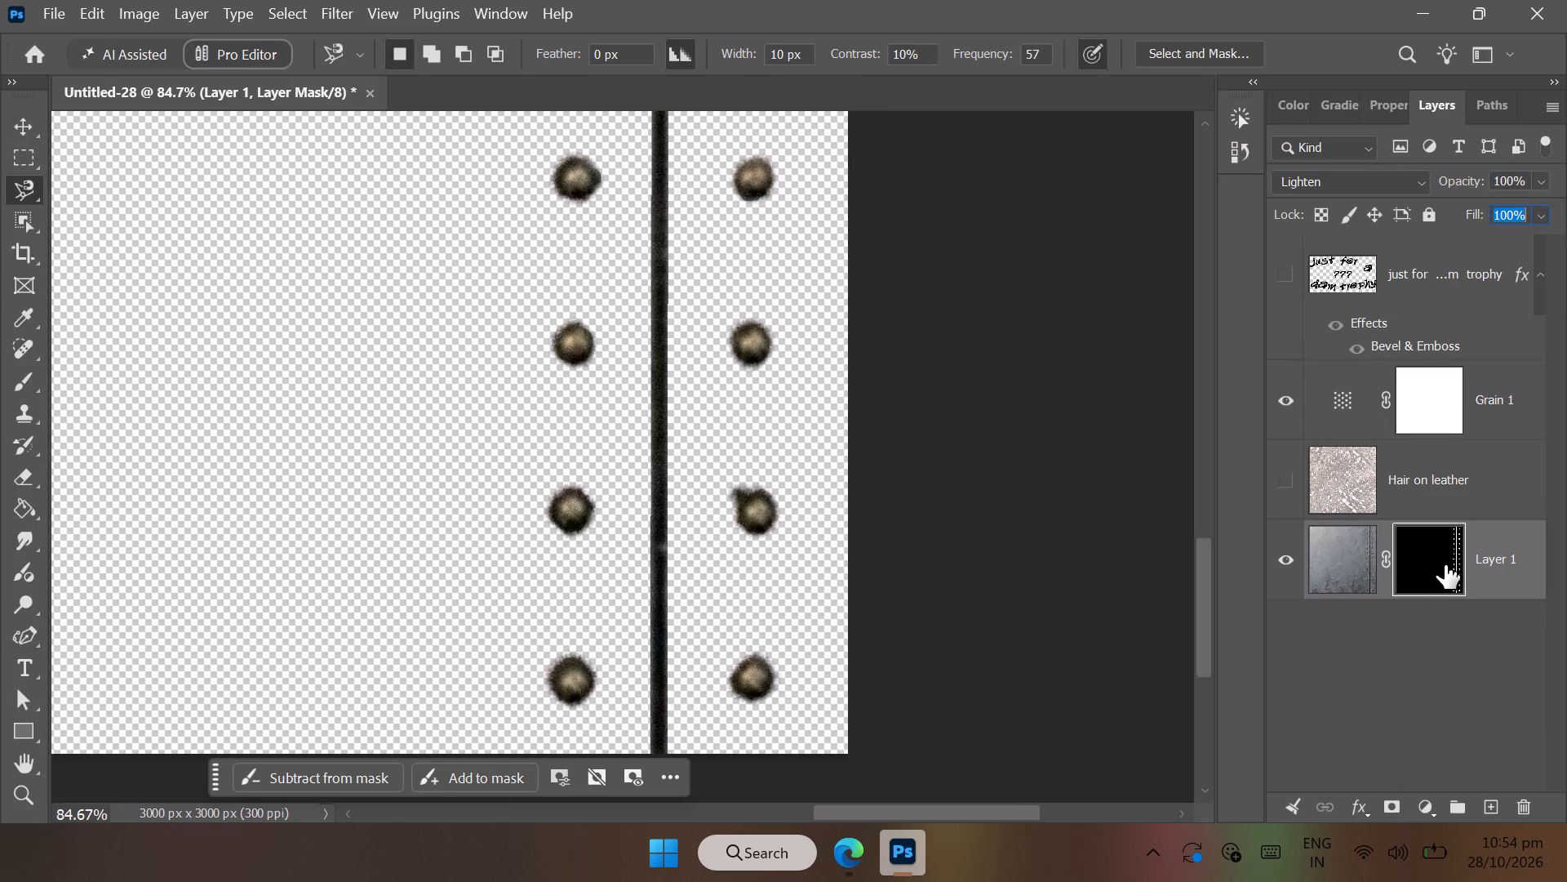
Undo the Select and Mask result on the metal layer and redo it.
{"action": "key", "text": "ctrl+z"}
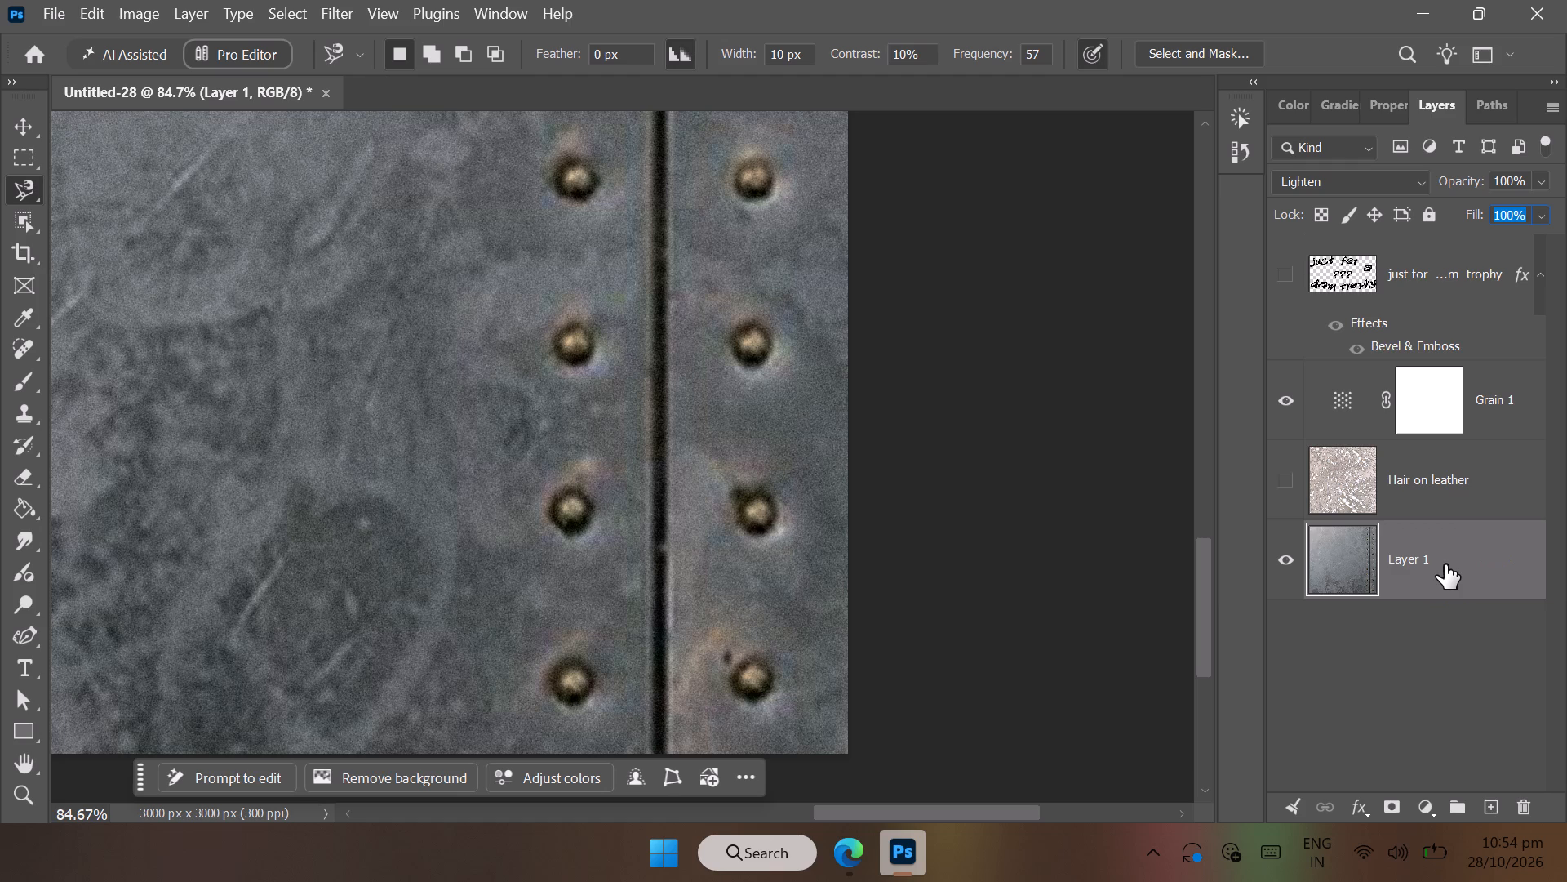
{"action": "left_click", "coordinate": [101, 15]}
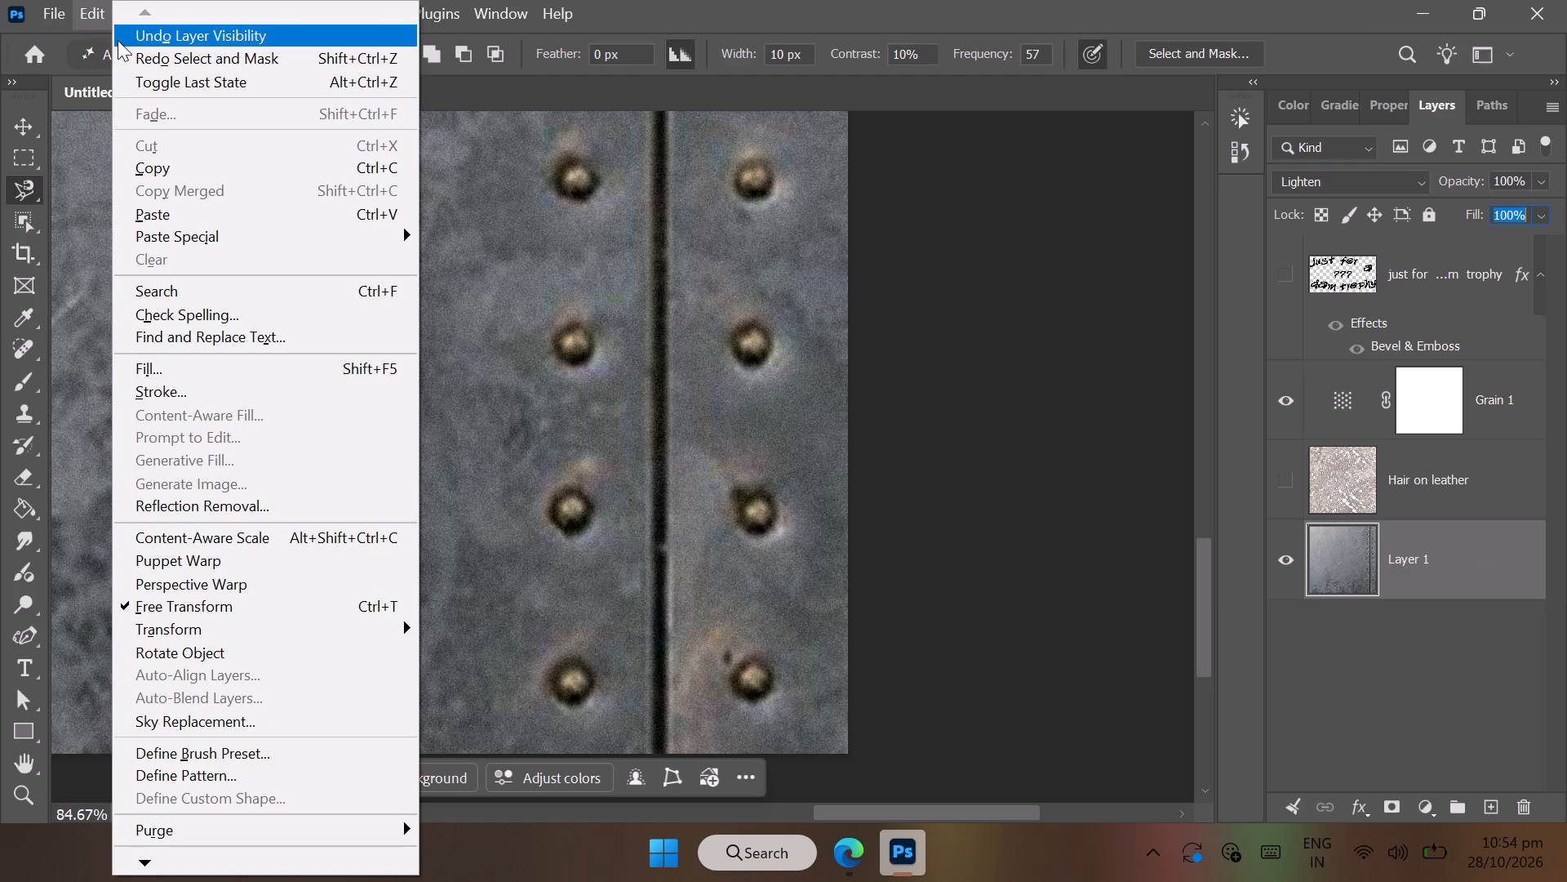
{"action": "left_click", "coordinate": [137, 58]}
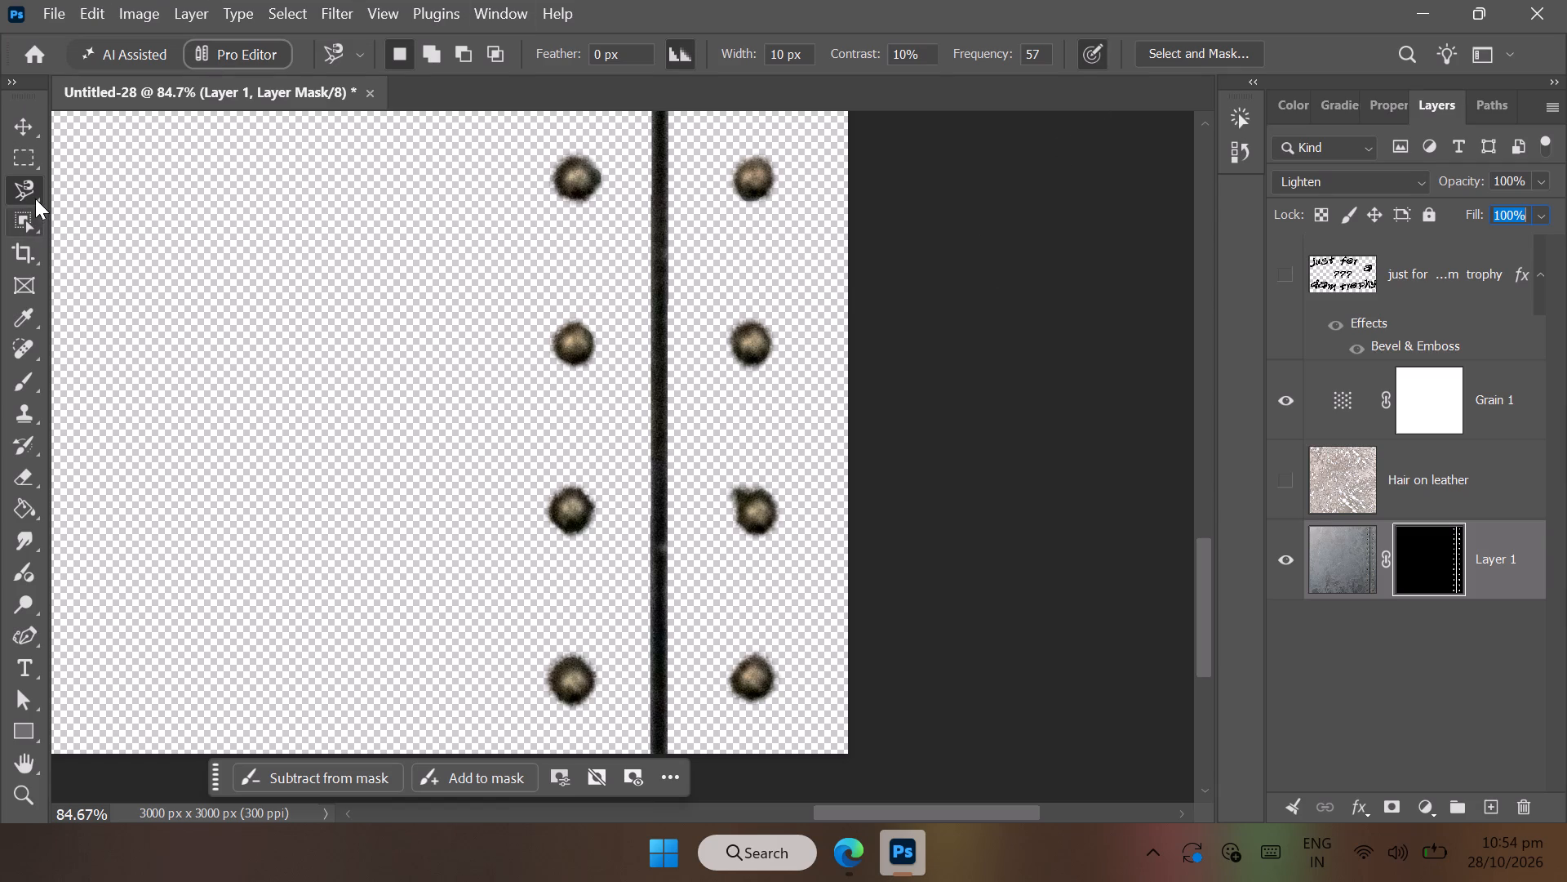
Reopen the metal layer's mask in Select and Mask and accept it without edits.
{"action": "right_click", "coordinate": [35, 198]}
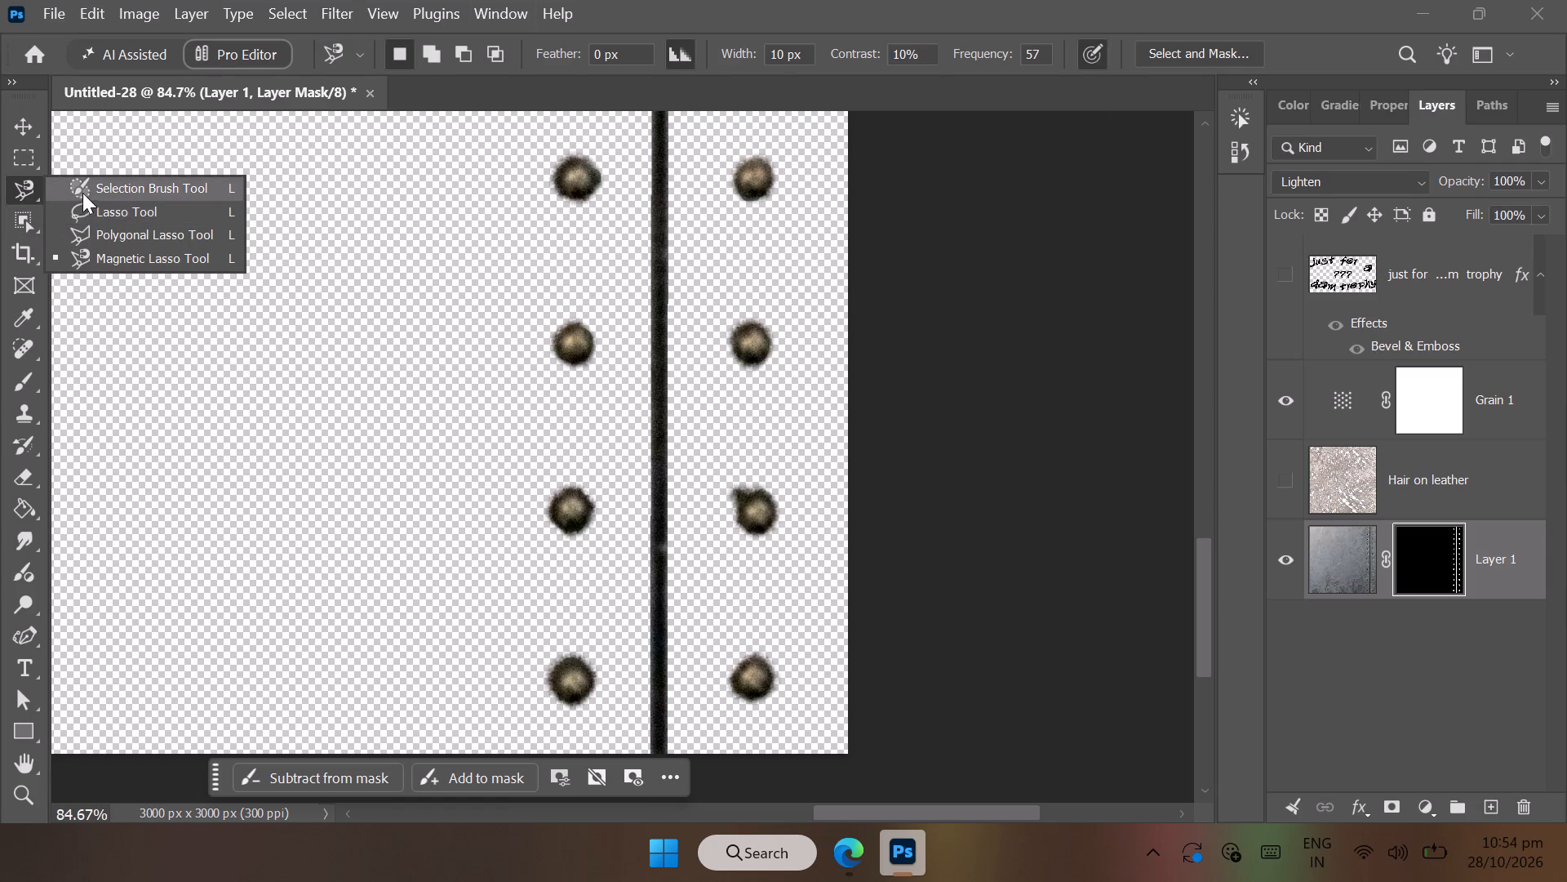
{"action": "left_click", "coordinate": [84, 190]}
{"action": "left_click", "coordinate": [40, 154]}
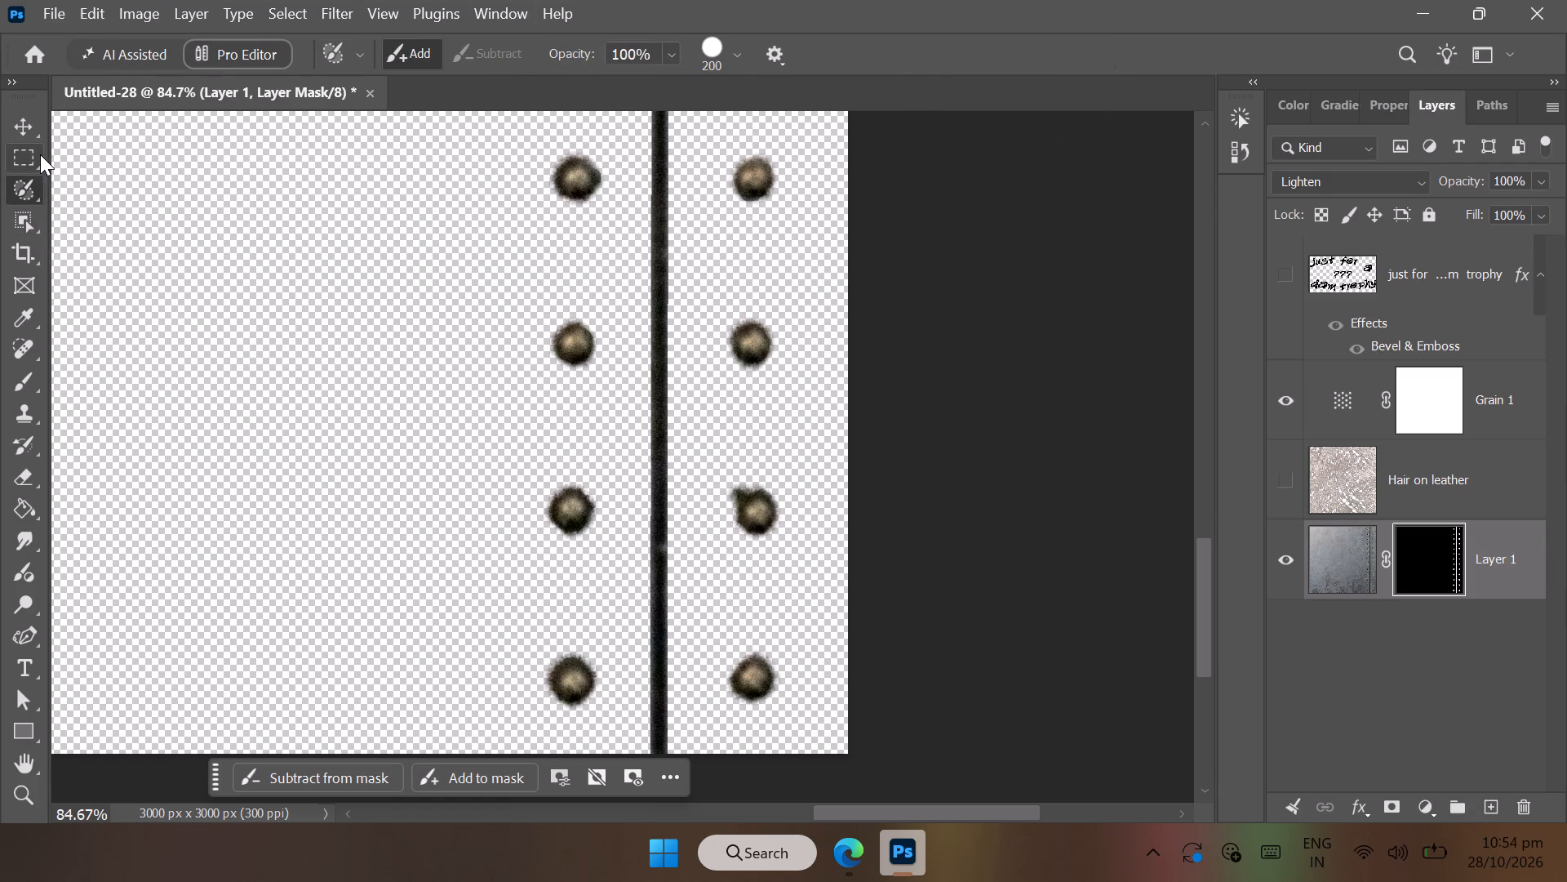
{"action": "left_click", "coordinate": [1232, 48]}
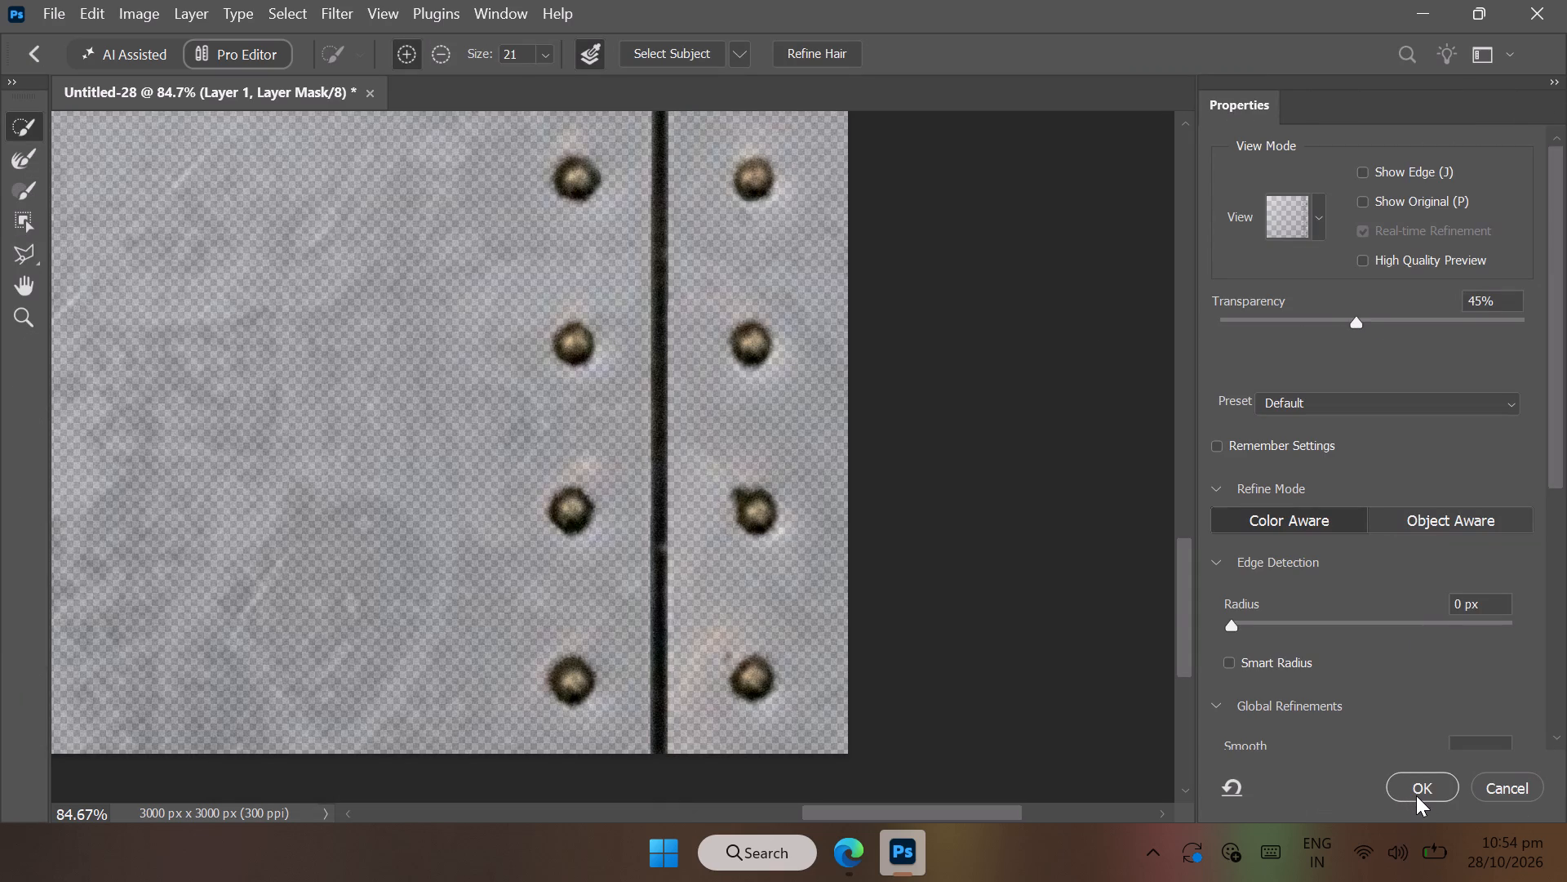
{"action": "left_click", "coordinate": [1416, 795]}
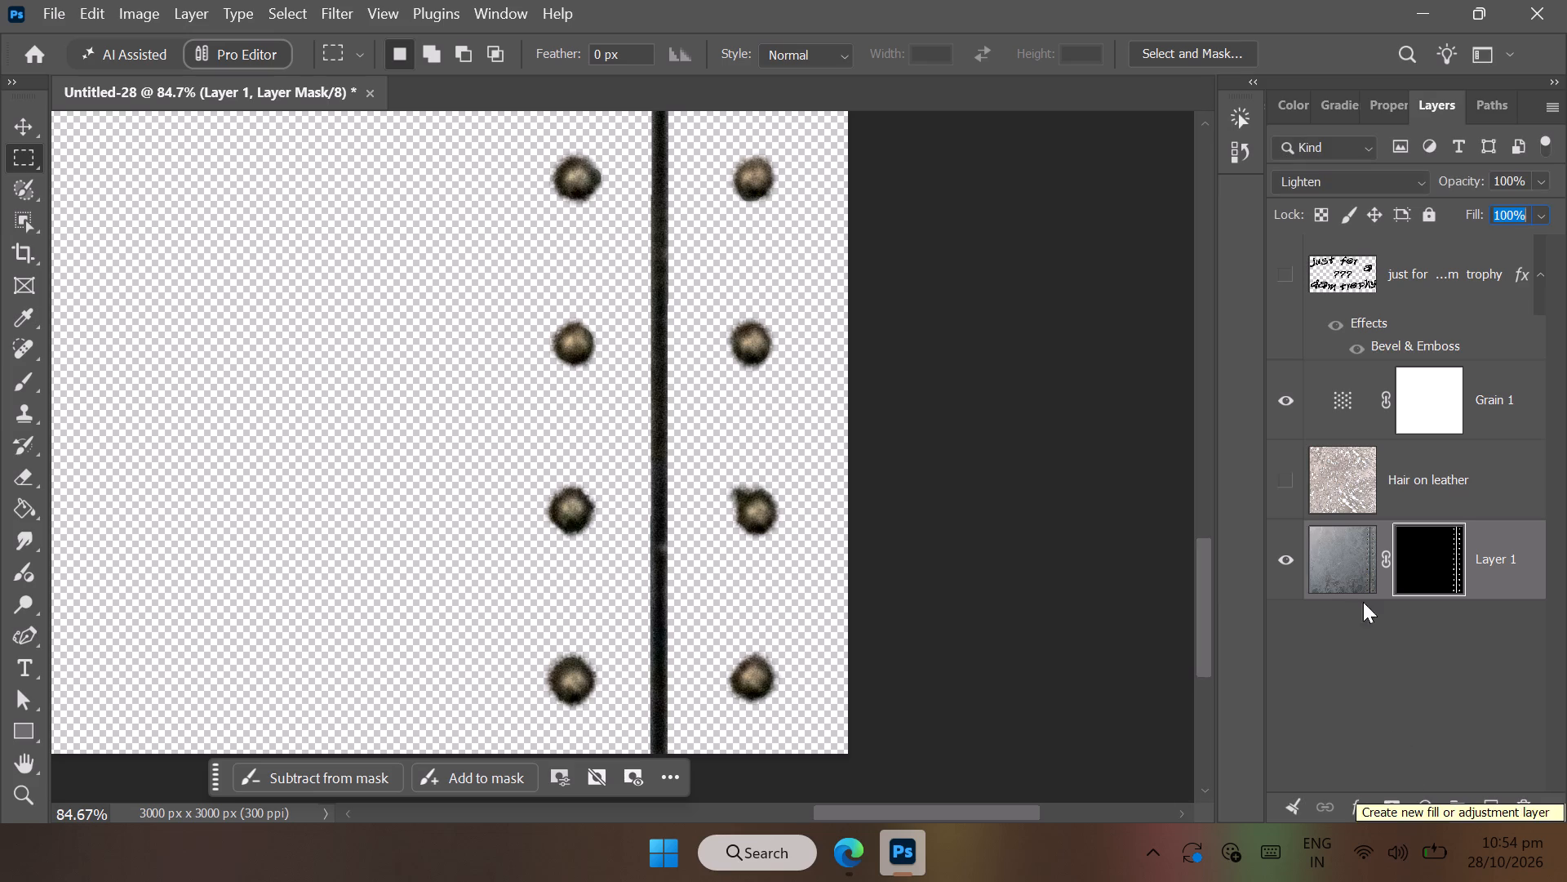
Show the Hair on leather layer over the masked metal.
{"action": "left_click", "coordinate": [1330, 476]}
{"action": "left_click", "coordinate": [1285, 488]}
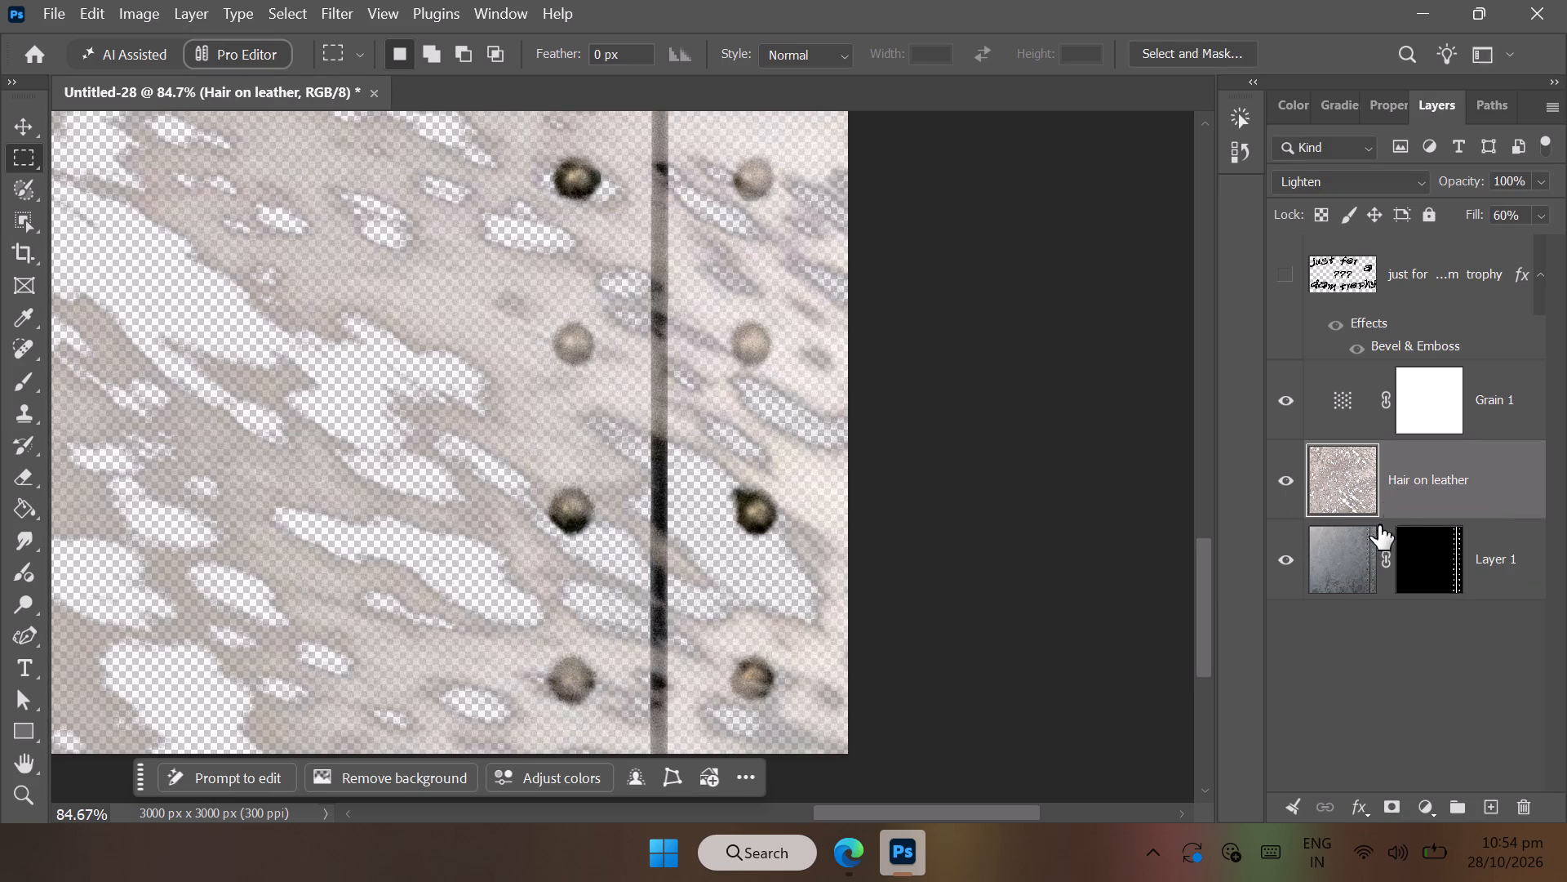
Duplicate the masked metal Layer 1 and place the copy directly above the Hair on leather layer.
{"action": "right_click", "coordinate": [1347, 561]}
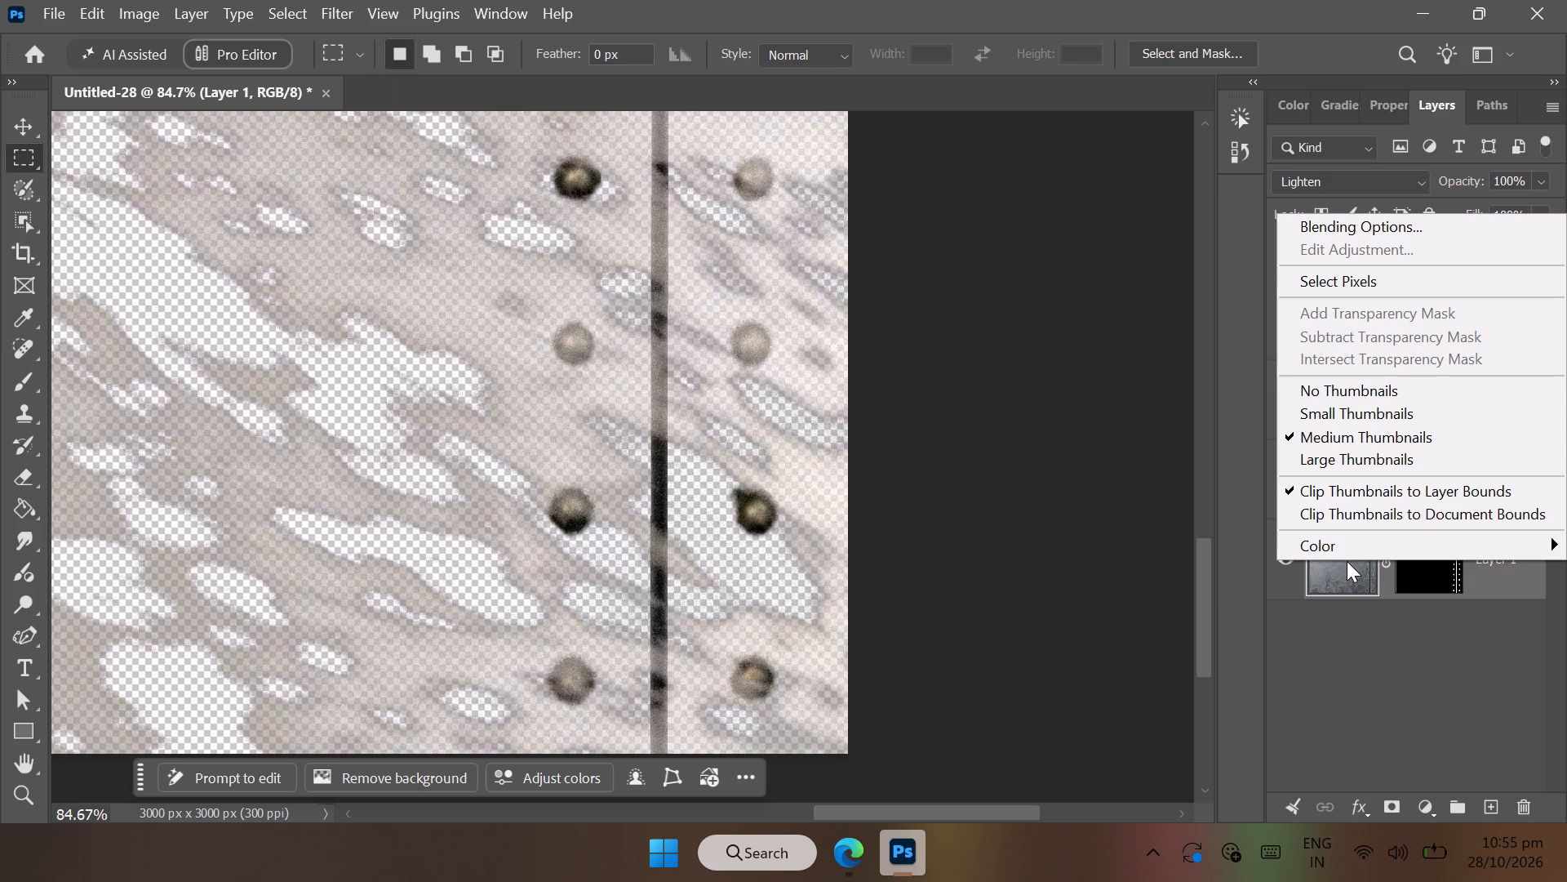
{"action": "left_click", "coordinate": [1347, 561]}
{"action": "right_click", "coordinate": [1347, 561]}
{"action": "left_click", "coordinate": [1347, 561]}
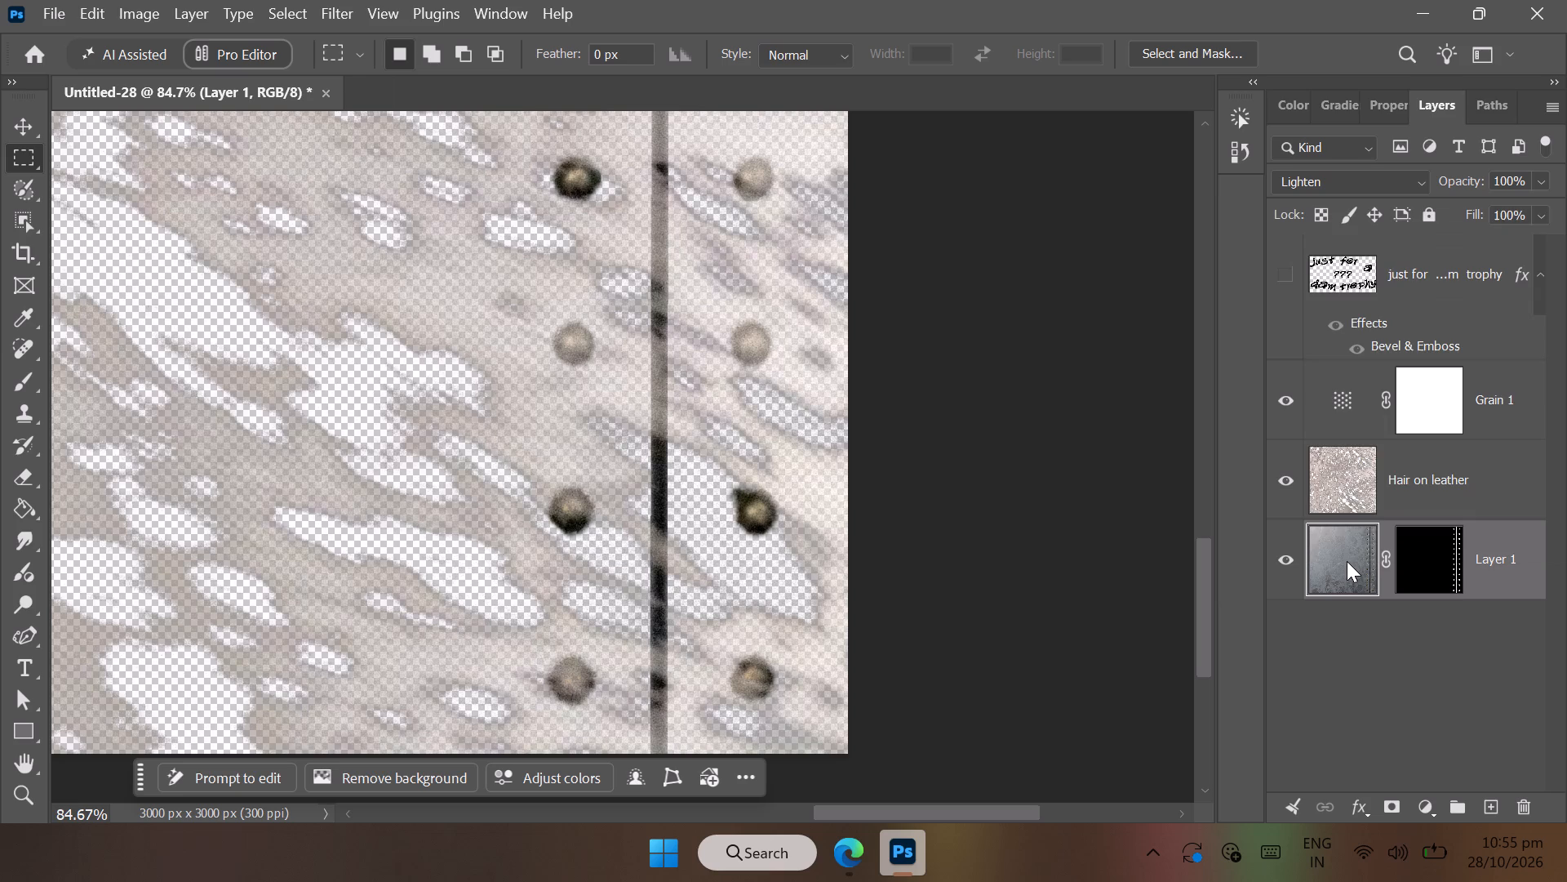
{"action": "right_click", "coordinate": [1491, 575]}
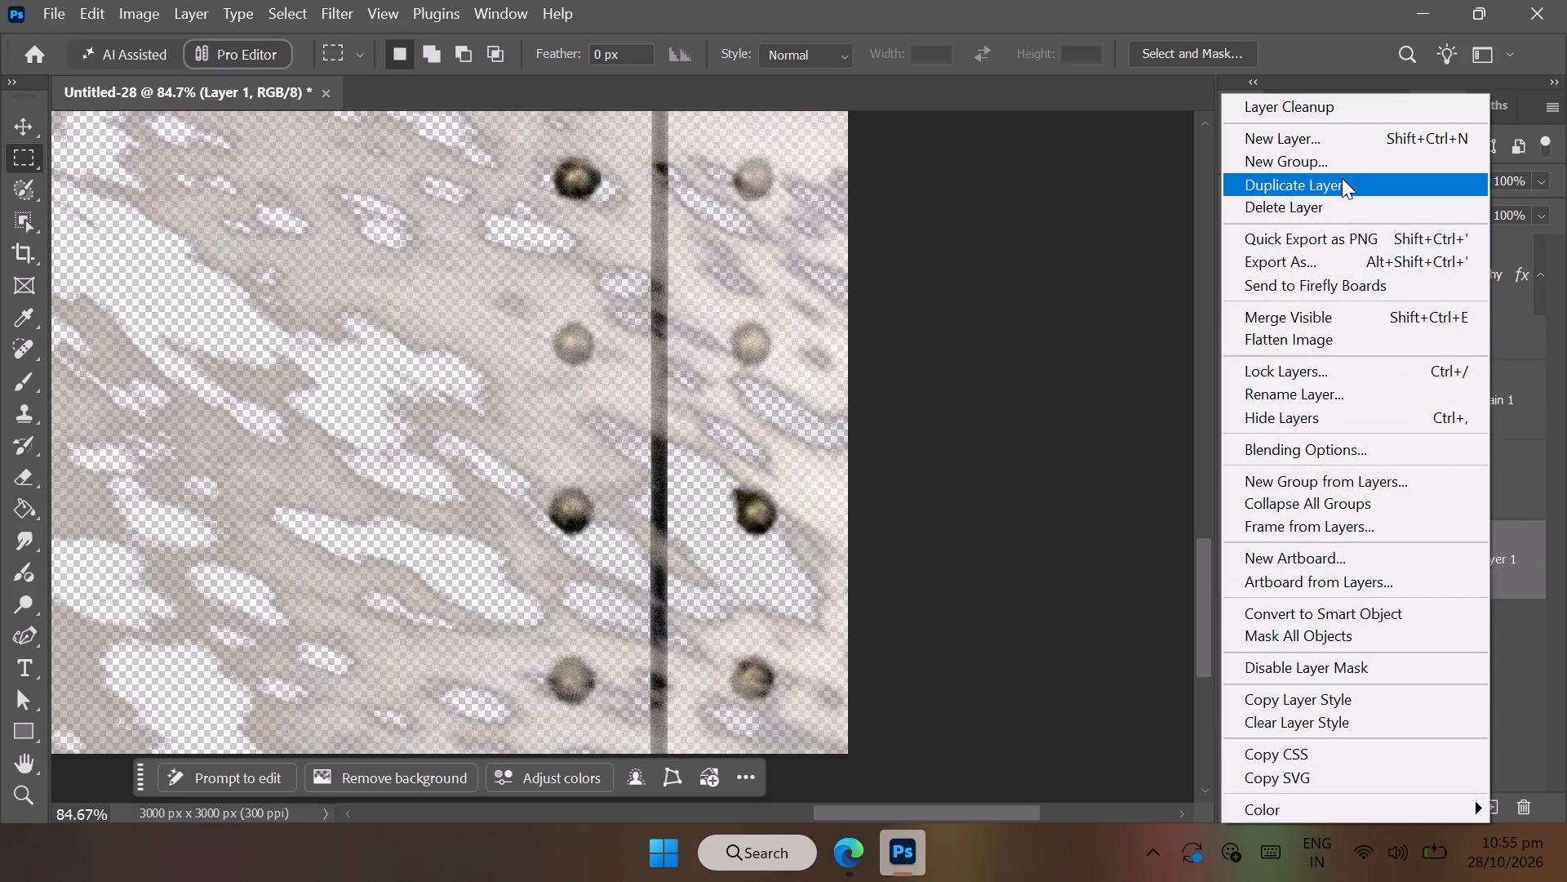
{"action": "left_click", "coordinate": [1341, 182]}
{"action": "left_click", "coordinate": [980, 228]}
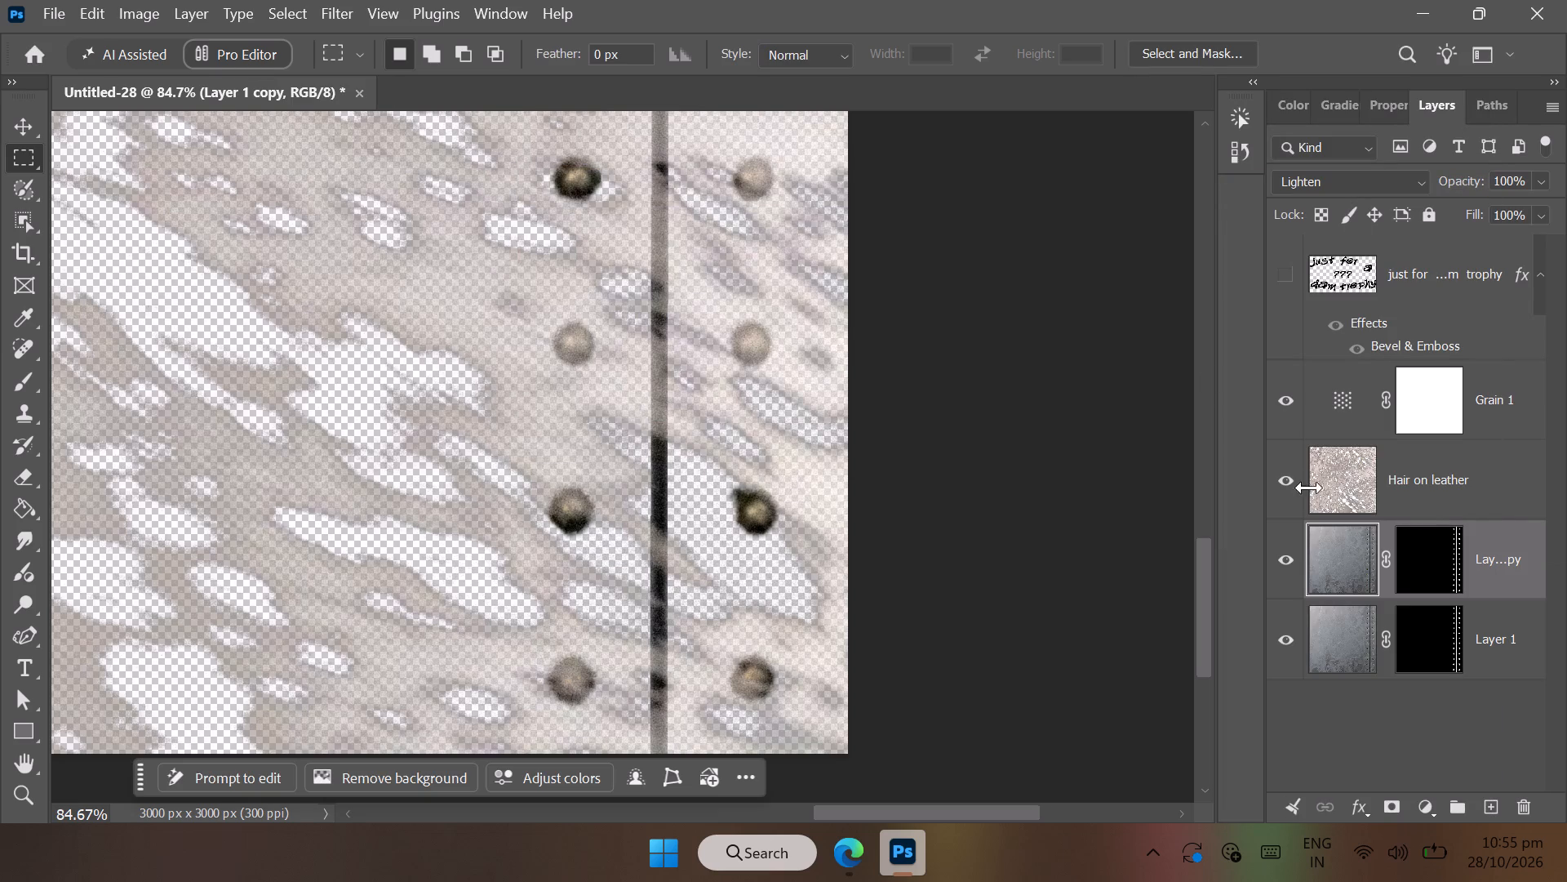
{"action": "left_click_drag", "start_coordinate": [1352, 564], "coordinate": [1353, 449]}
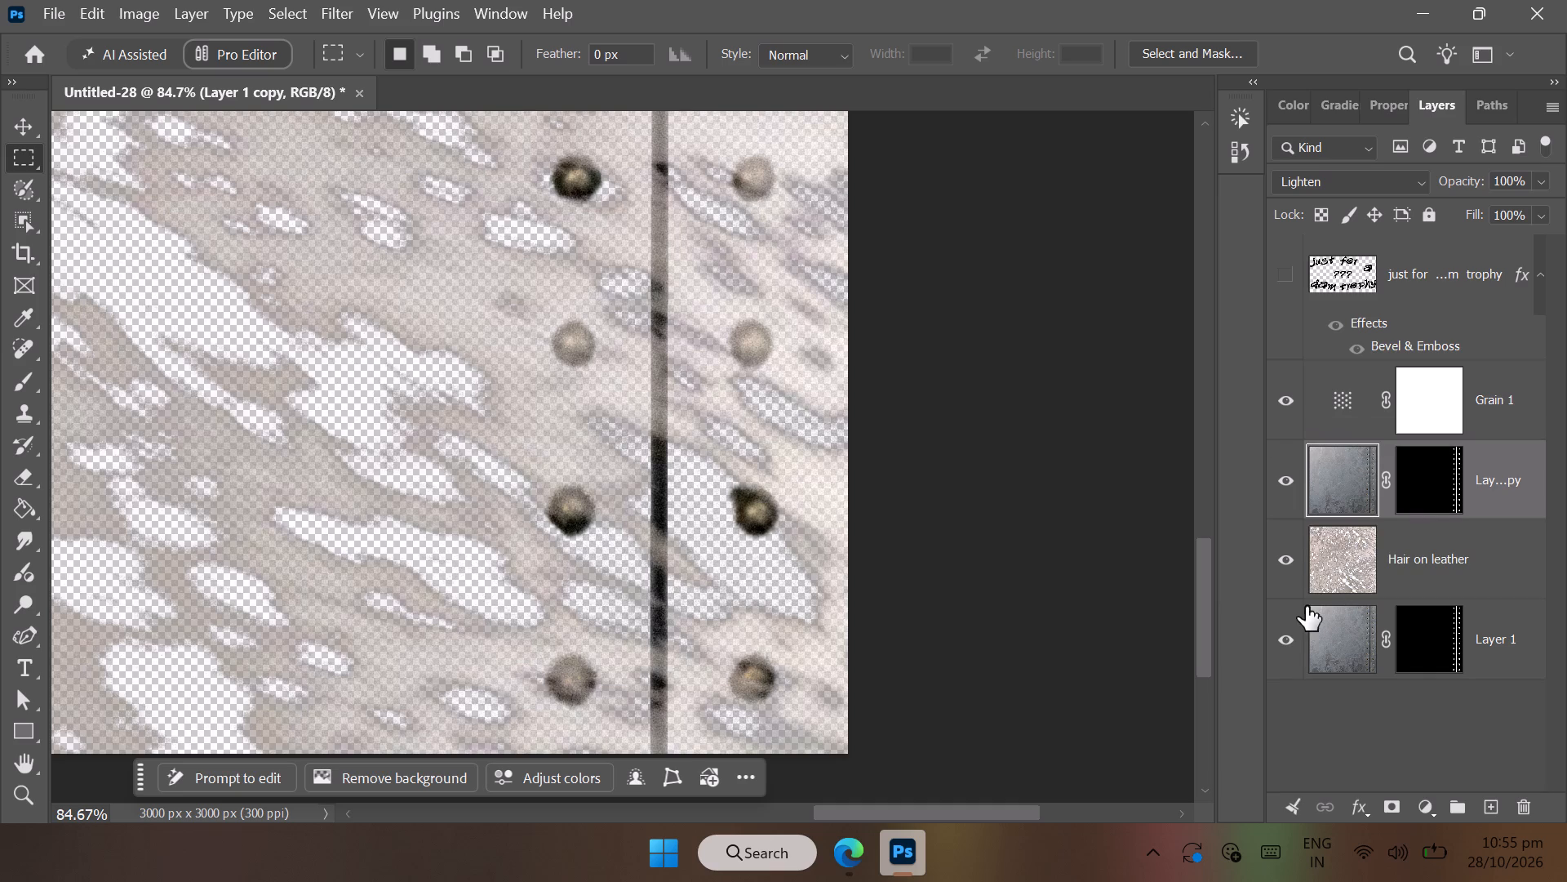
Set the blend mode of the metal layer copy to Normal.
{"action": "left_click", "coordinate": [1333, 190]}
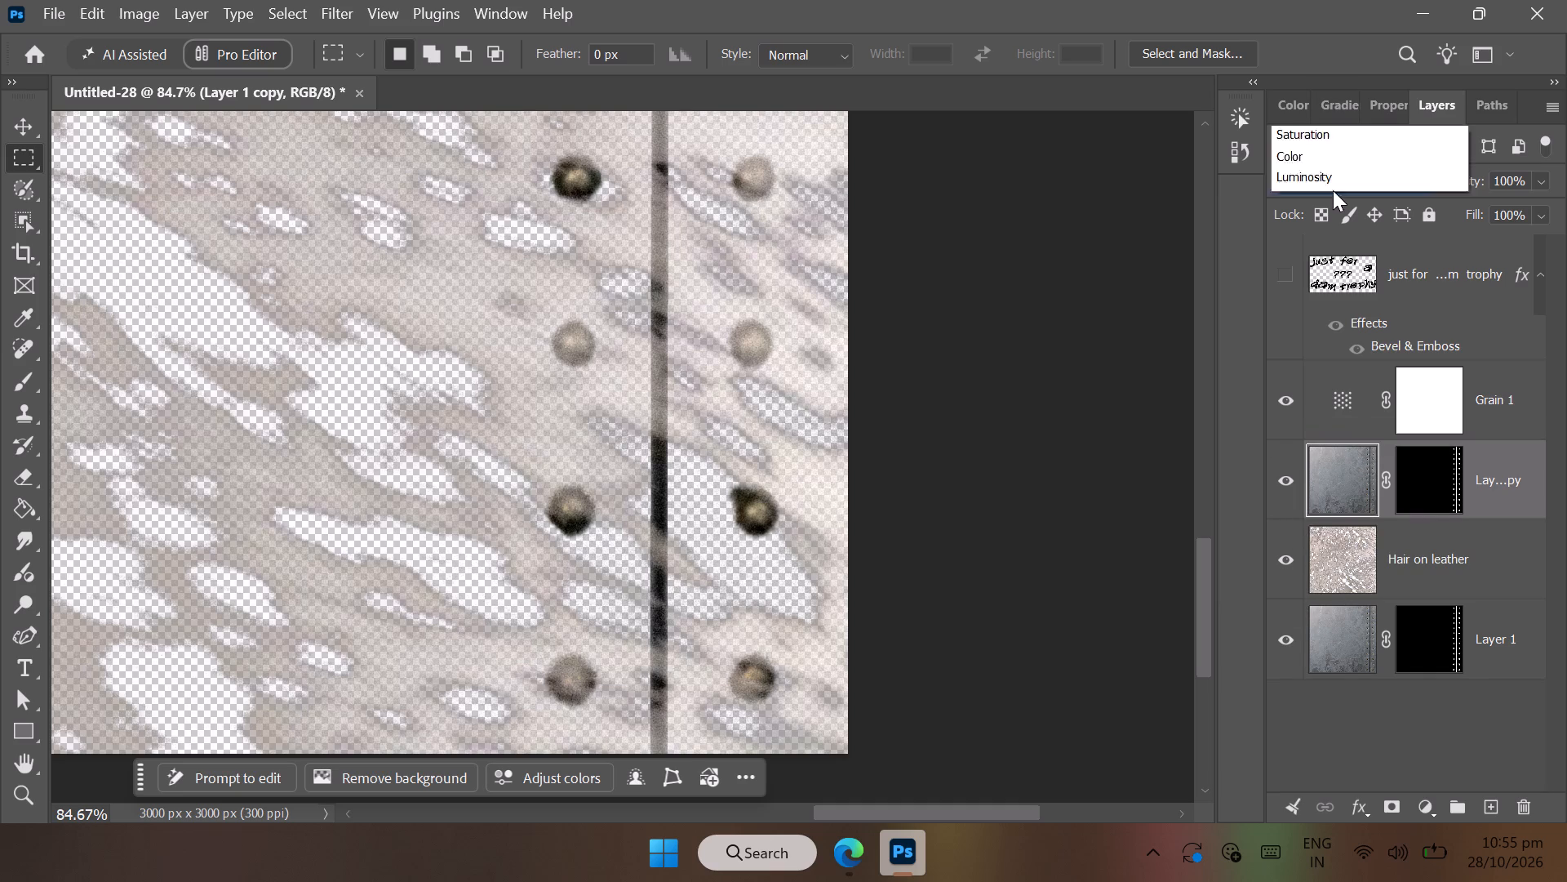
{"action": "left_click", "coordinate": [1347, 136]}
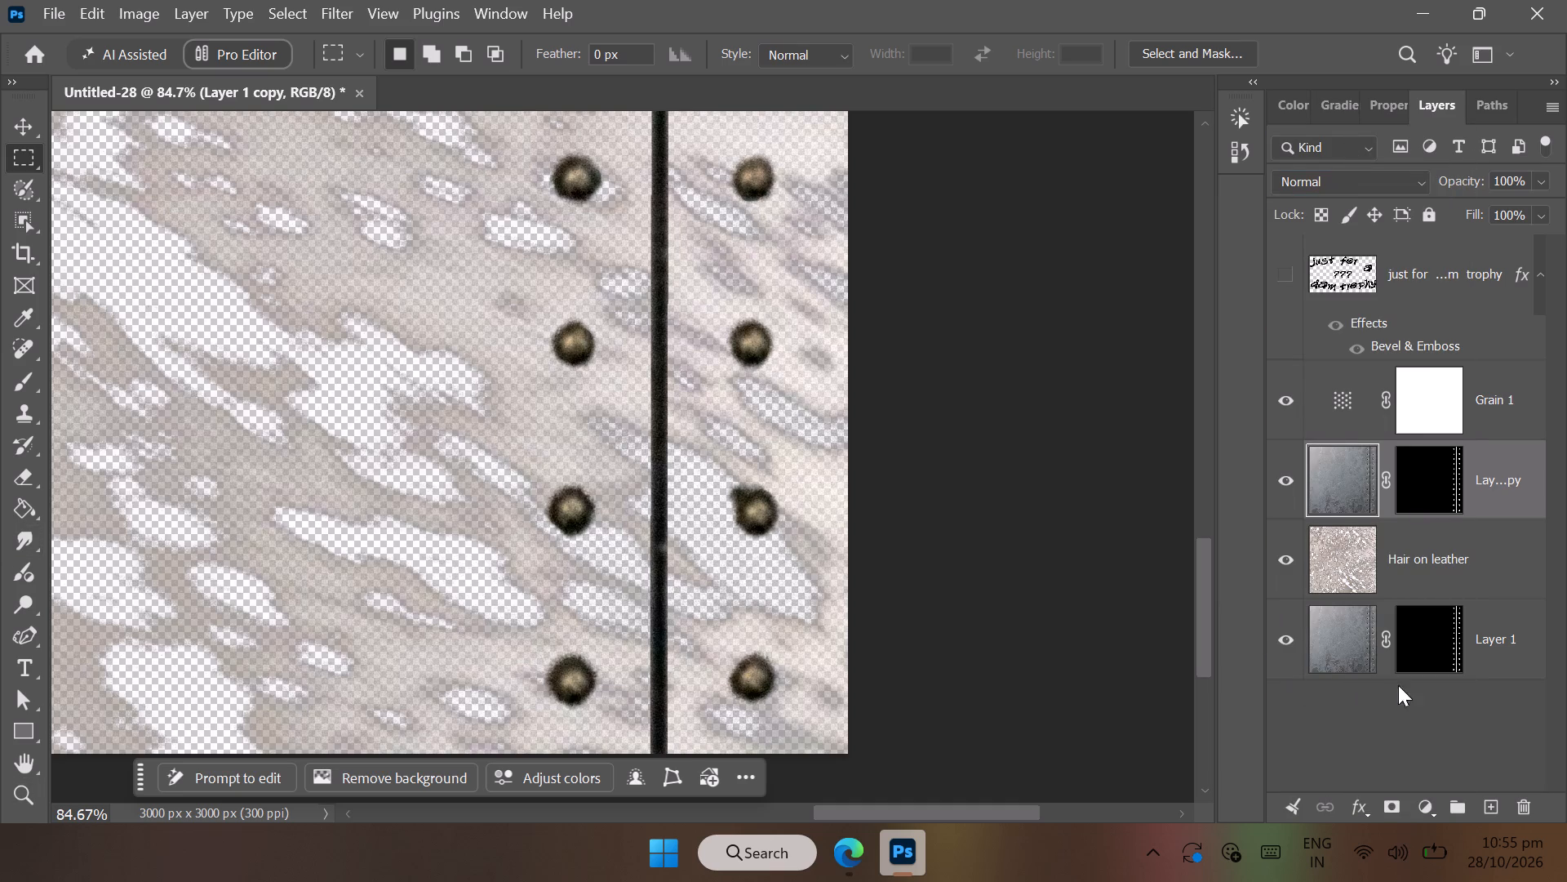
Delete the layer mask from the original Layer 1 beneath the hide.
{"action": "right_click", "coordinate": [1416, 645]}
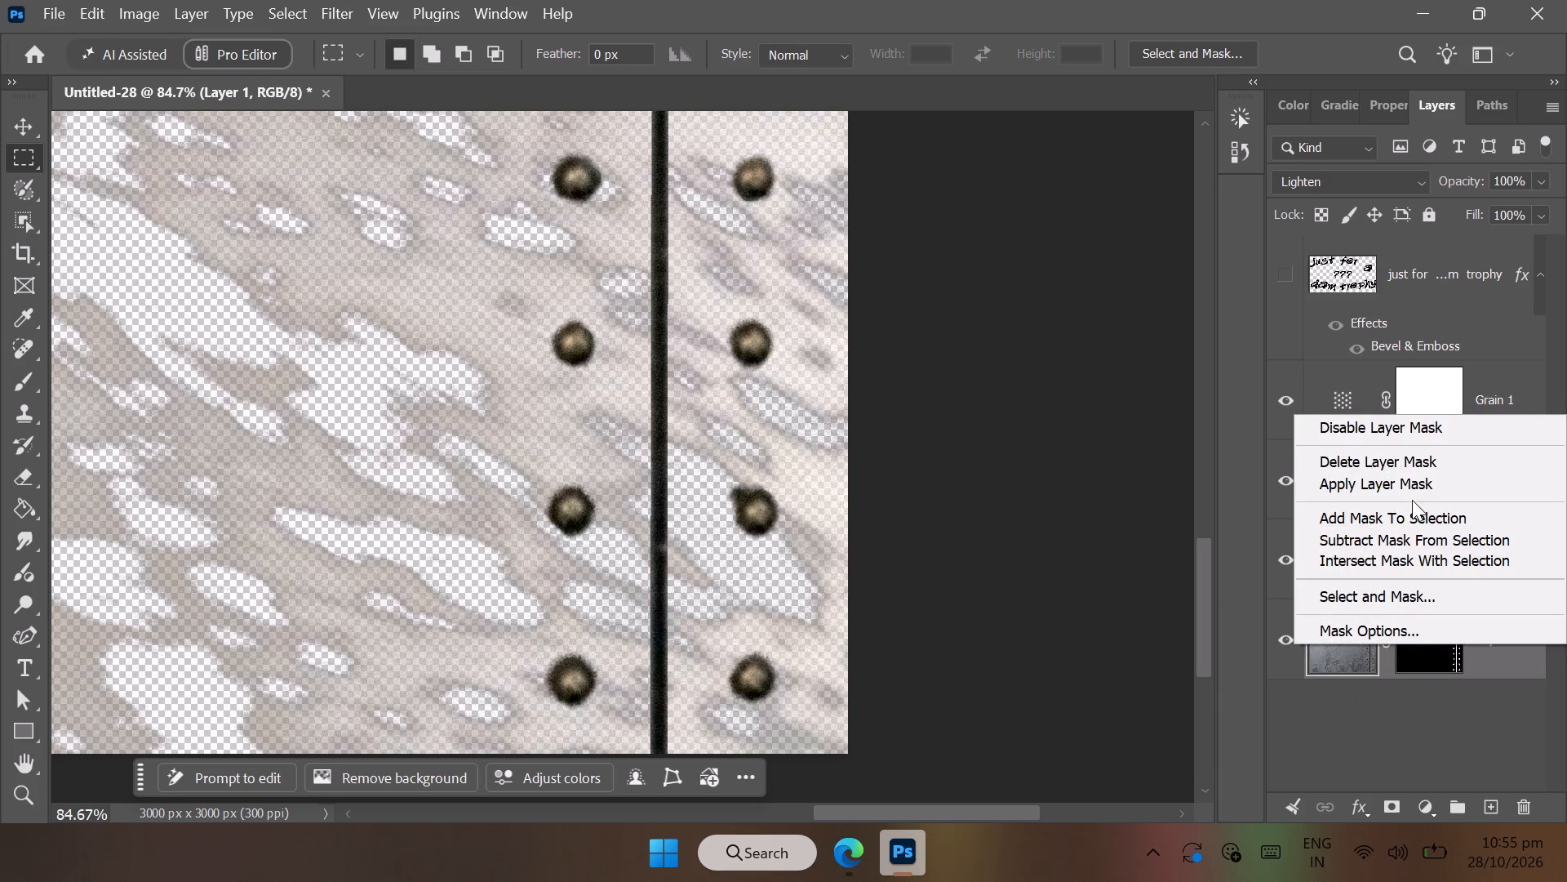
{"action": "left_click", "coordinate": [1422, 464]}
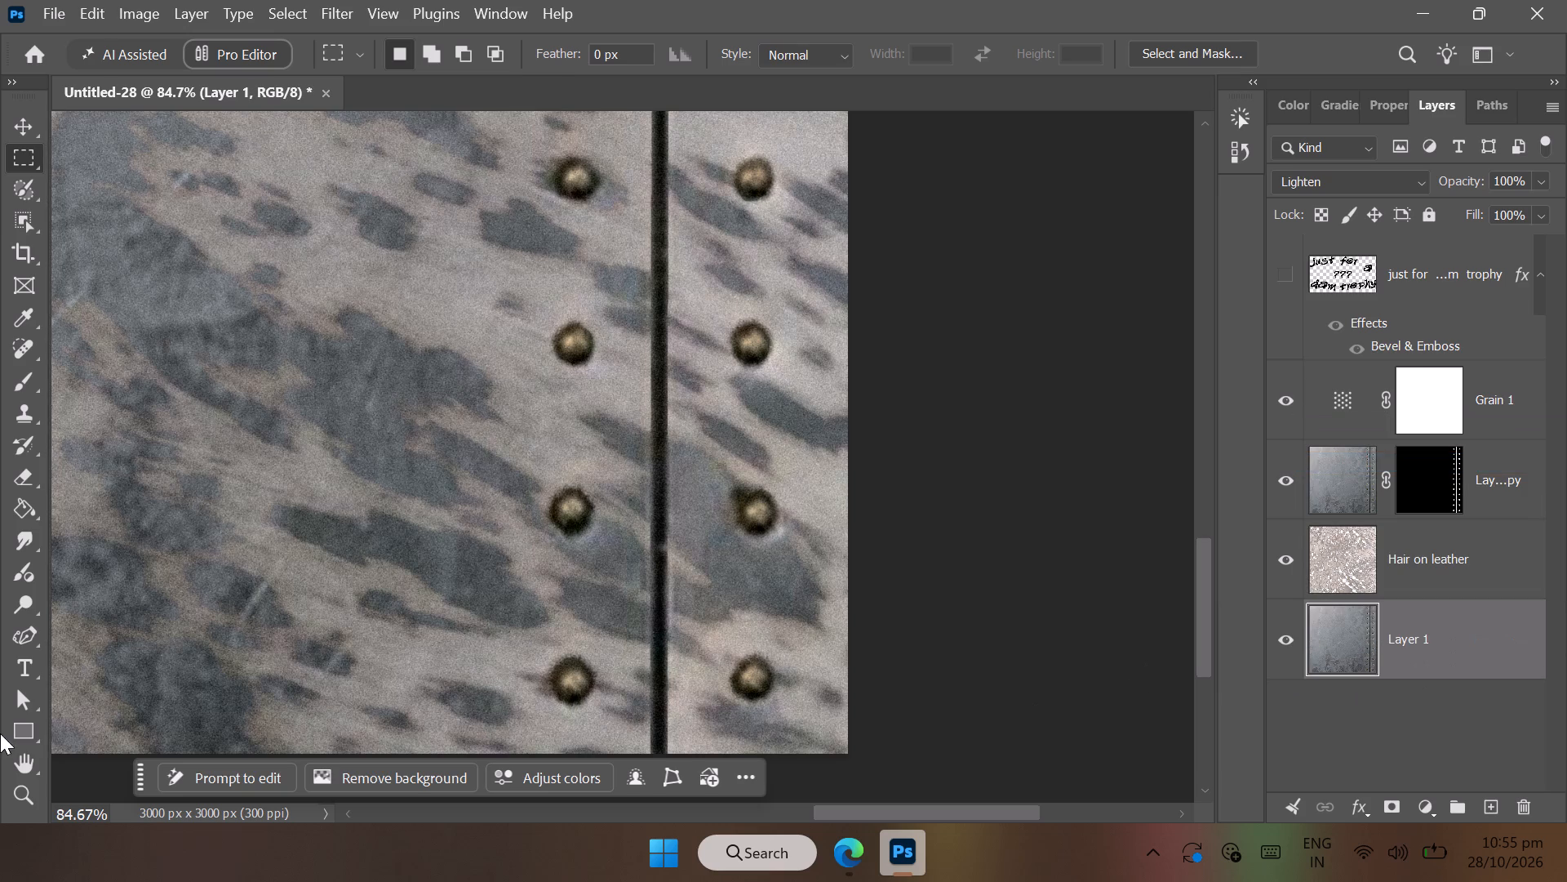
Show the hidden "just for a ??? dam trophy" text layer over the full design.
{"action": "left_click", "coordinate": [17, 785]}
{"action": "left_click_drag", "start_coordinate": [489, 679], "coordinate": [355, 707]}
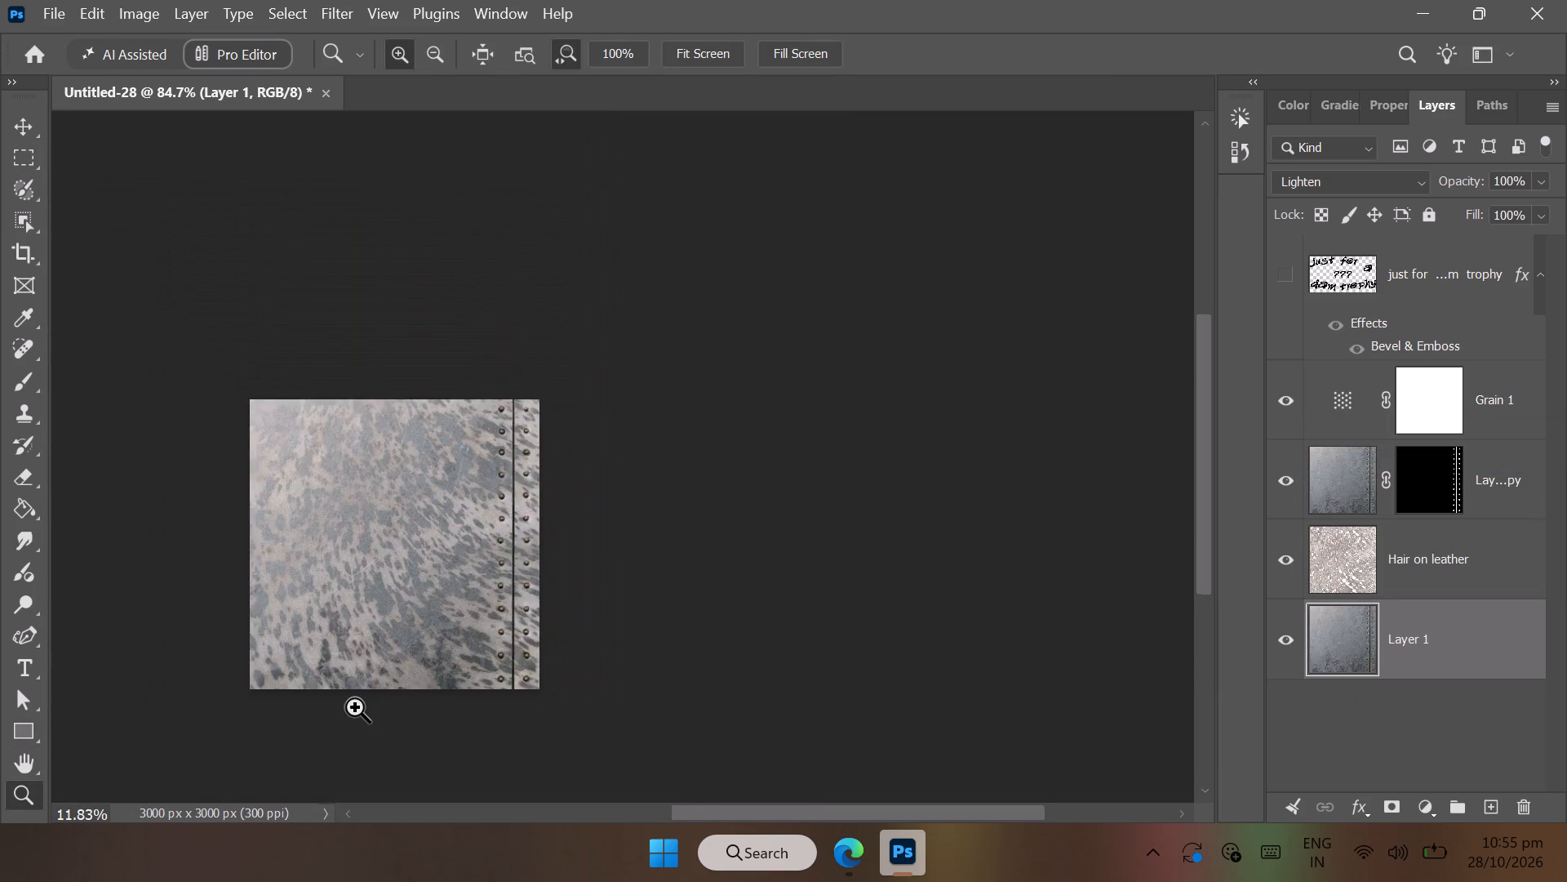
{"action": "left_click_drag", "start_coordinate": [355, 707], "coordinate": [391, 707]}
{"action": "scroll", "coordinate": [391, 707], "scroll_direction": "left", "scroll_amount": 1}
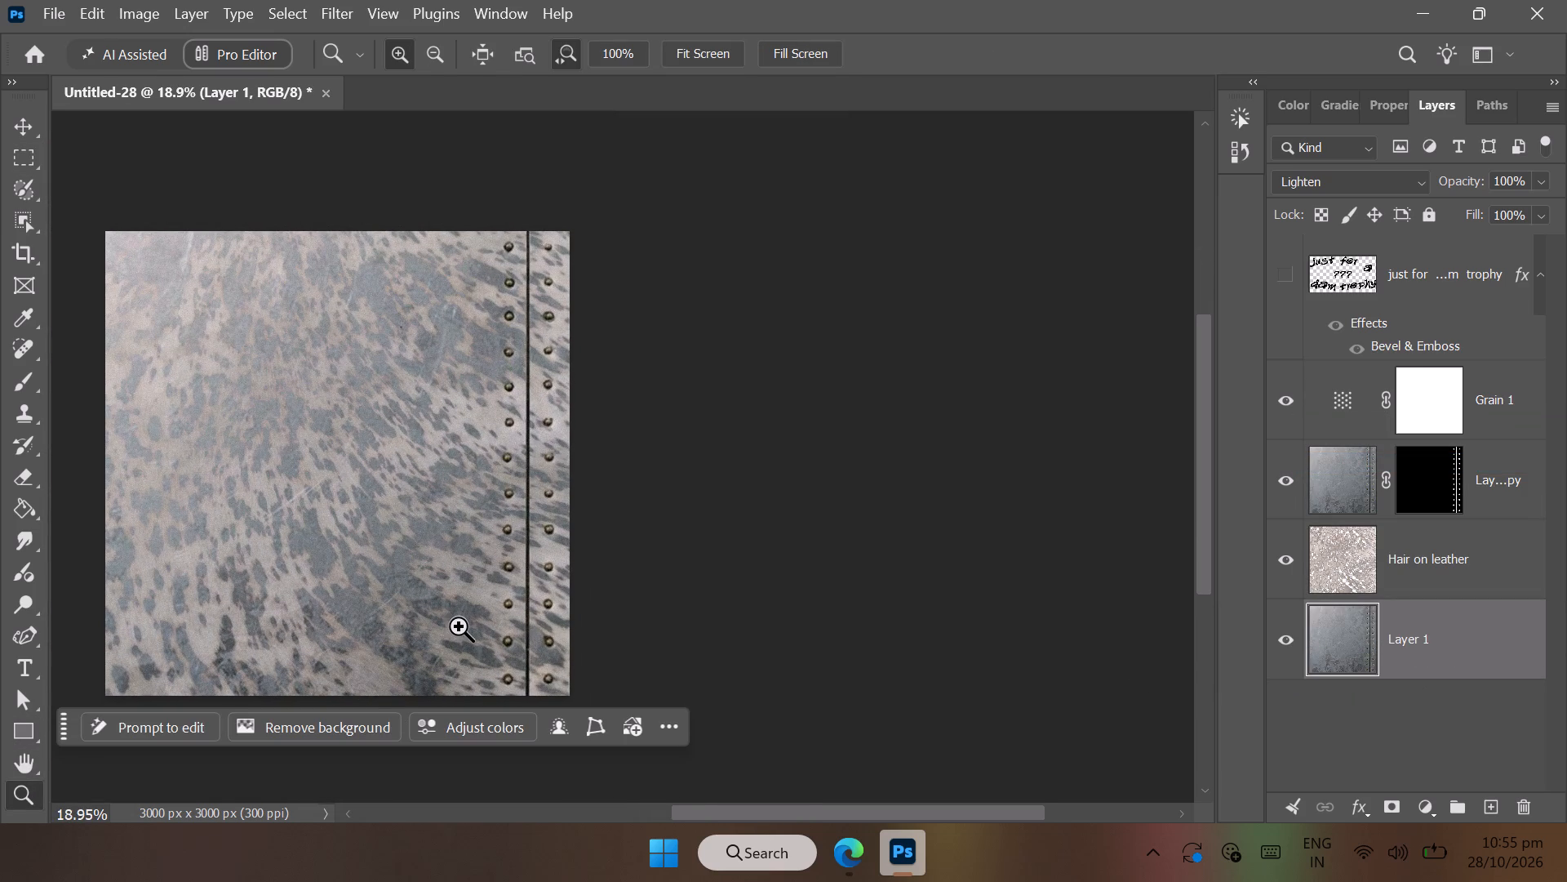
{"action": "scroll", "coordinate": [459, 626], "scroll_direction": "left", "scroll_amount": 2}
{"action": "left_click_drag", "start_coordinate": [431, 506], "coordinate": [464, 503]}
{"action": "scroll", "coordinate": [464, 503], "scroll_direction": "left", "scroll_amount": 1}
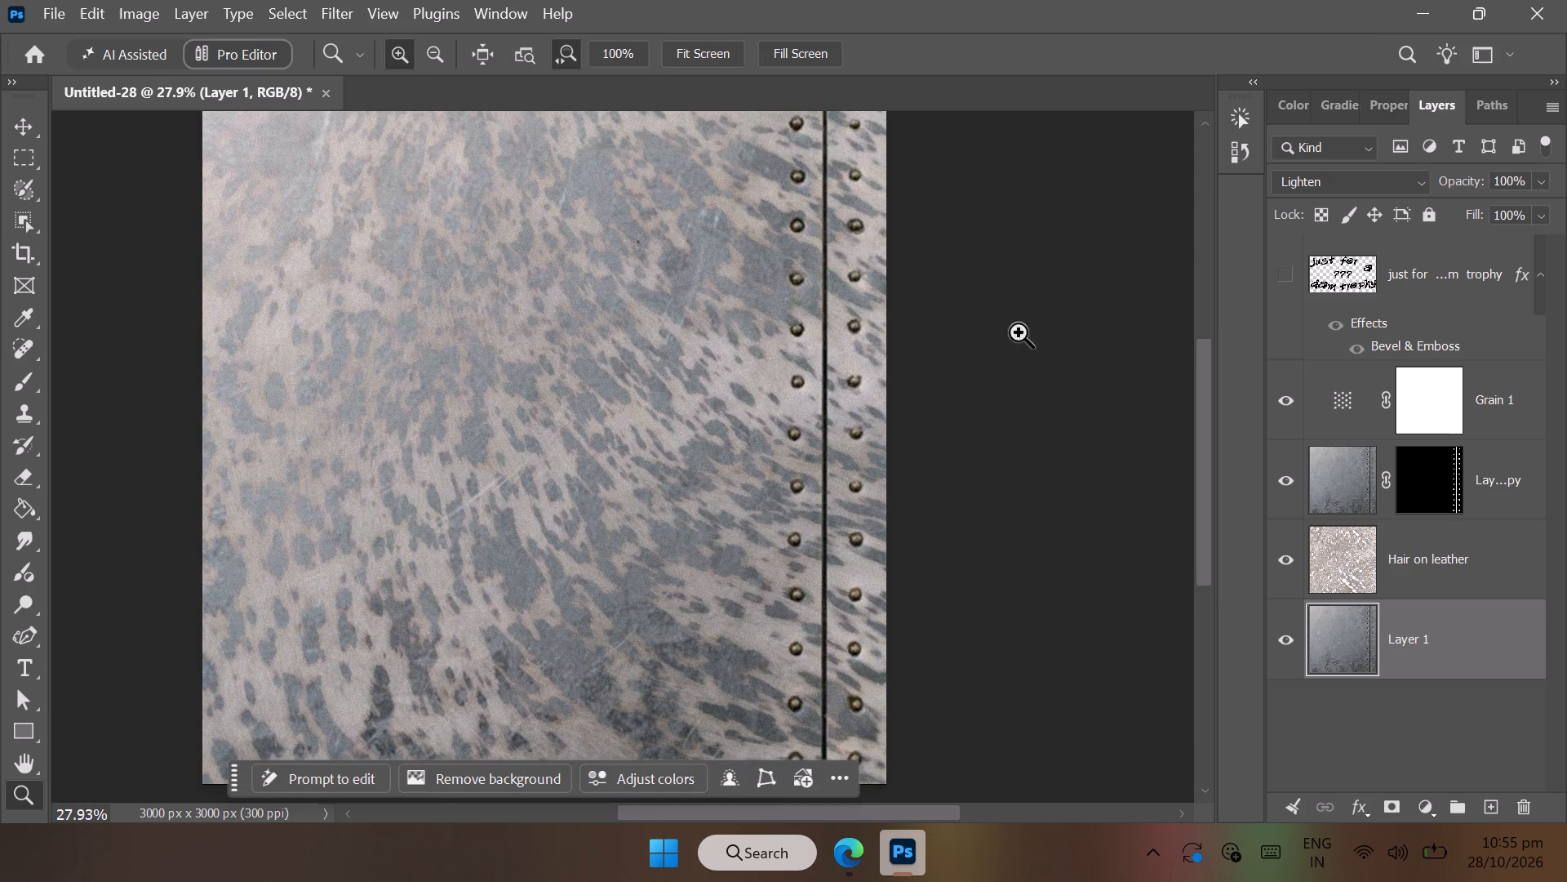
{"action": "left_click", "coordinate": [1284, 275]}
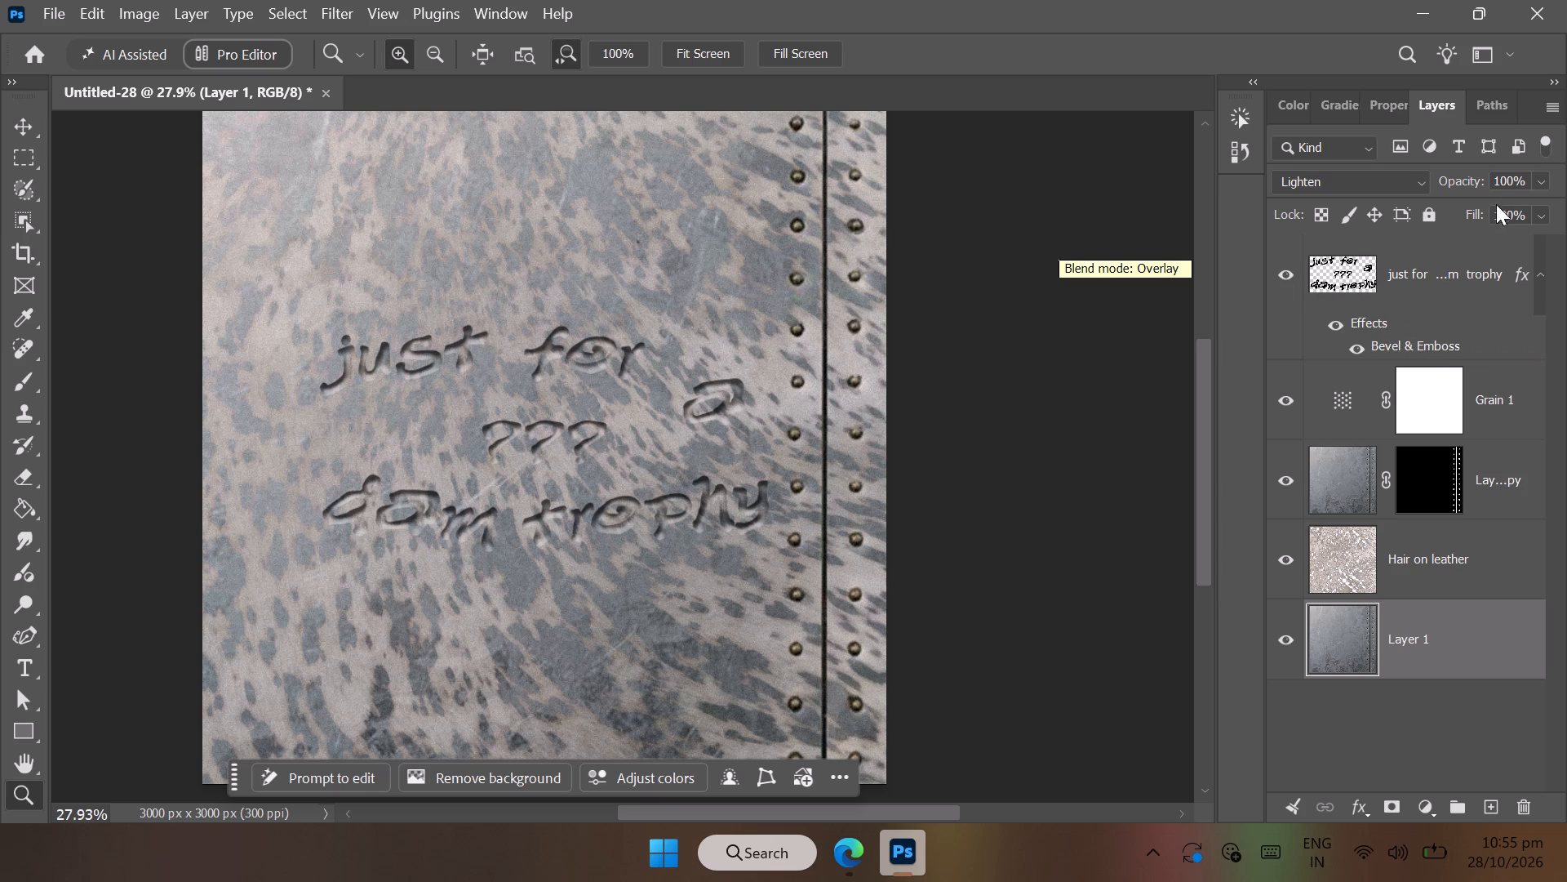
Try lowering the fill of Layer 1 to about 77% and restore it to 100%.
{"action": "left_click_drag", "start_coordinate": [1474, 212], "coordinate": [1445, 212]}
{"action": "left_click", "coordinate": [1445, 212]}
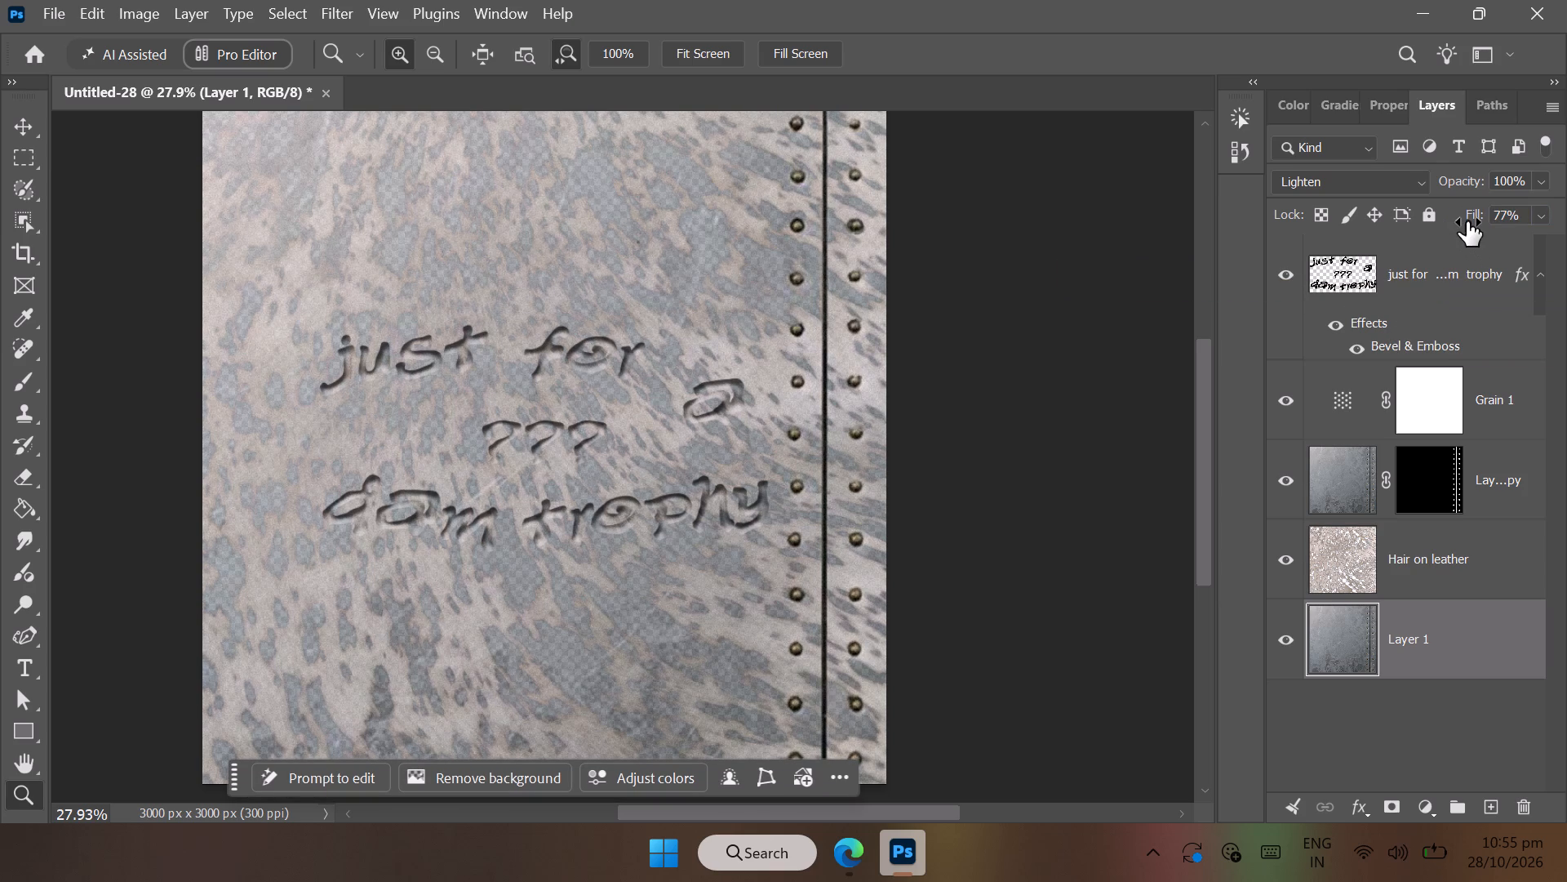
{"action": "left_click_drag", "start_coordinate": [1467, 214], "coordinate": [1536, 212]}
Set the fill of the embossed text layer to 30%.
{"action": "left_click", "coordinate": [1480, 272]}
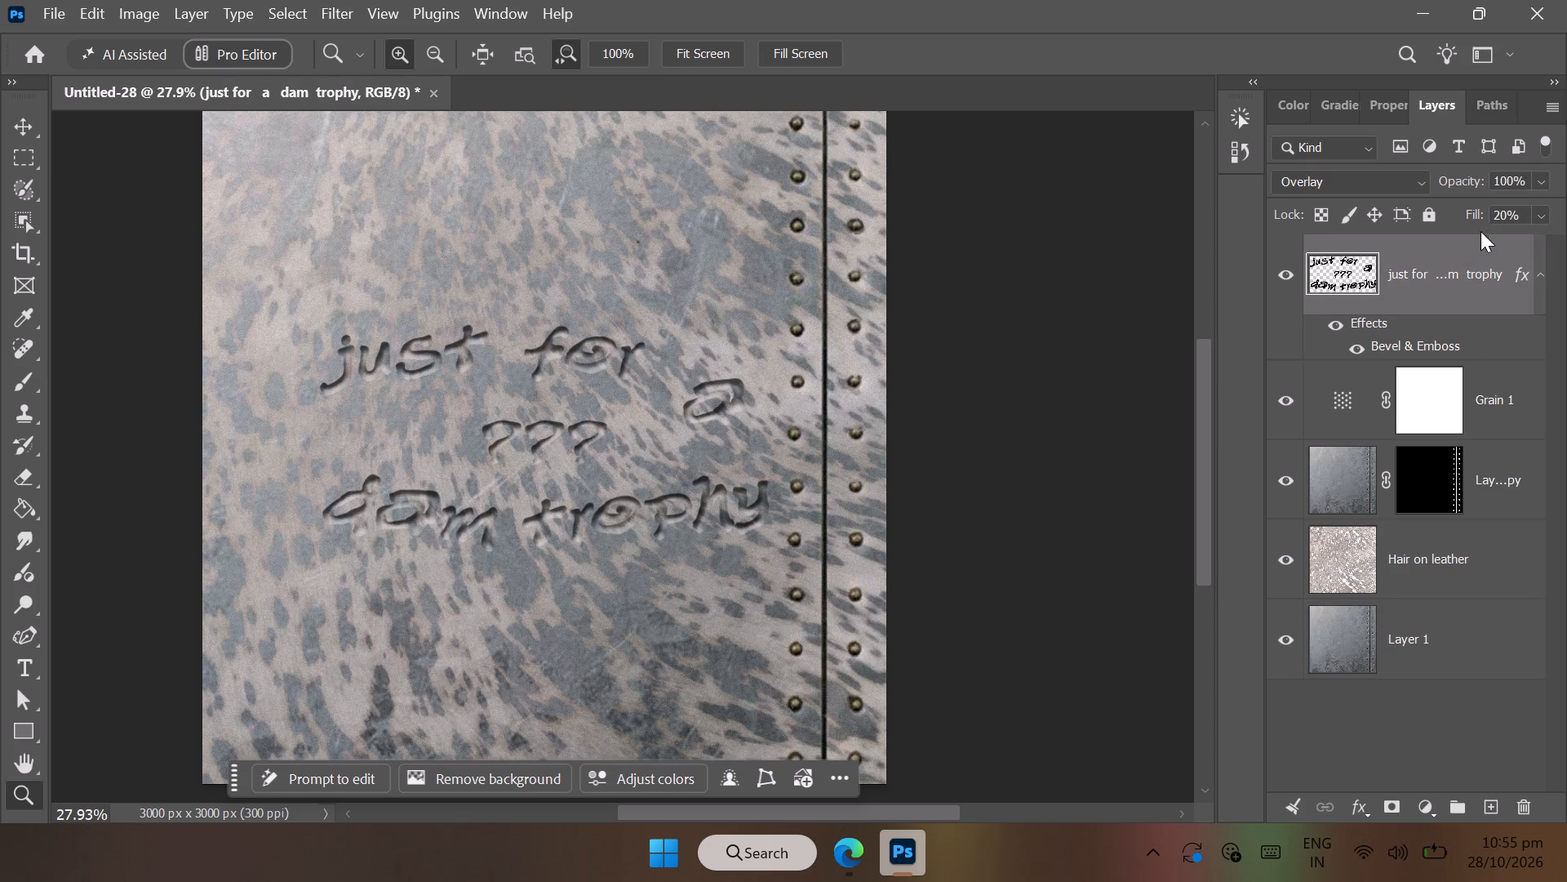
{"action": "left_click_drag", "start_coordinate": [1475, 216], "coordinate": [1486, 215]}
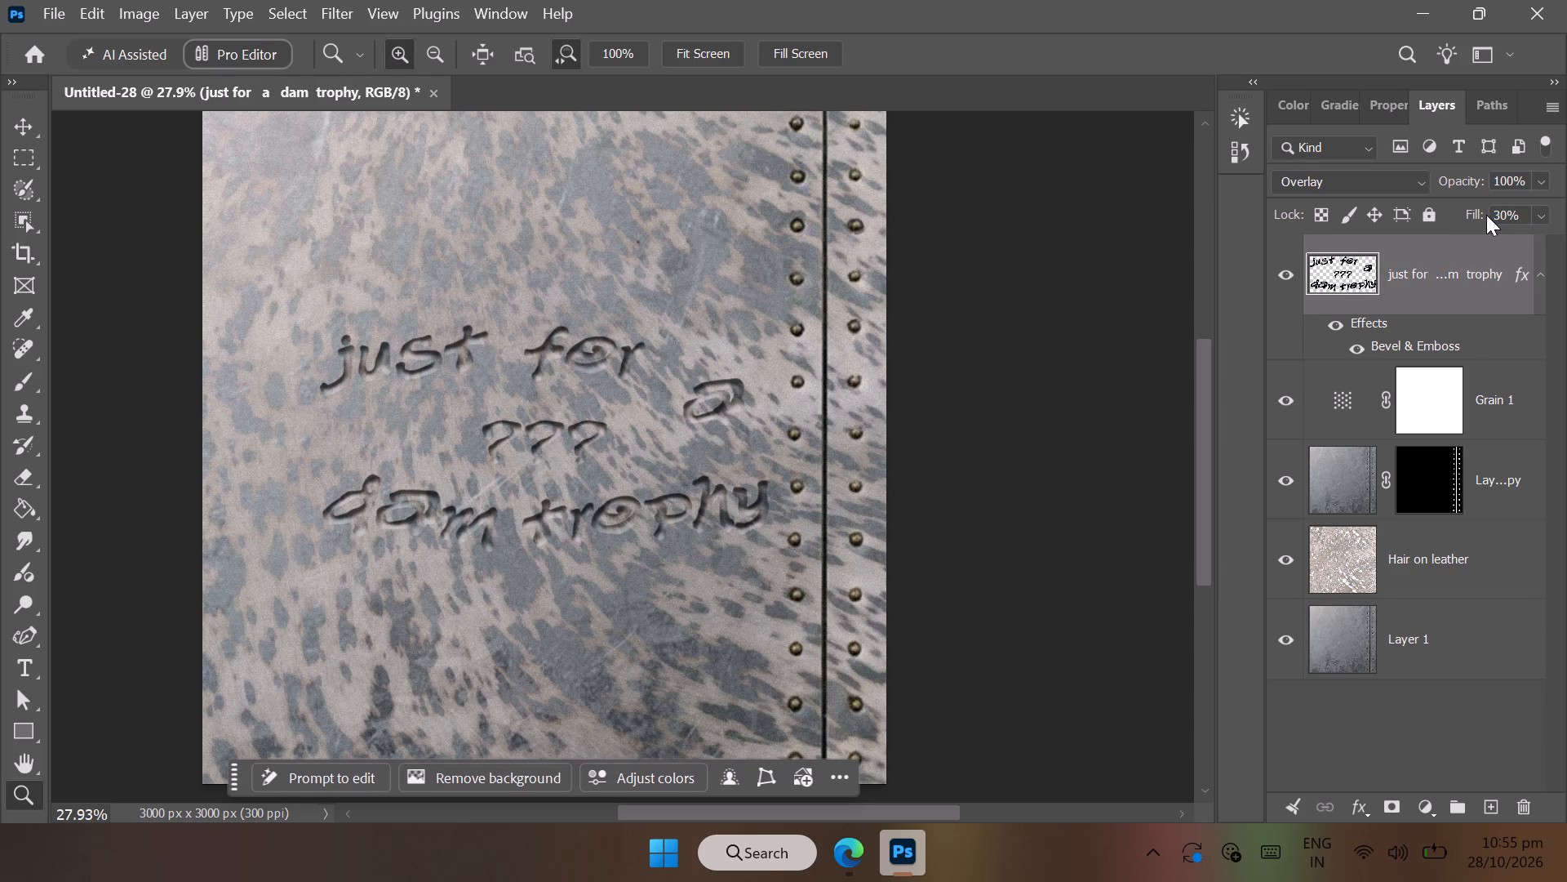
{"action": "left_click", "coordinate": [1159, 651]}
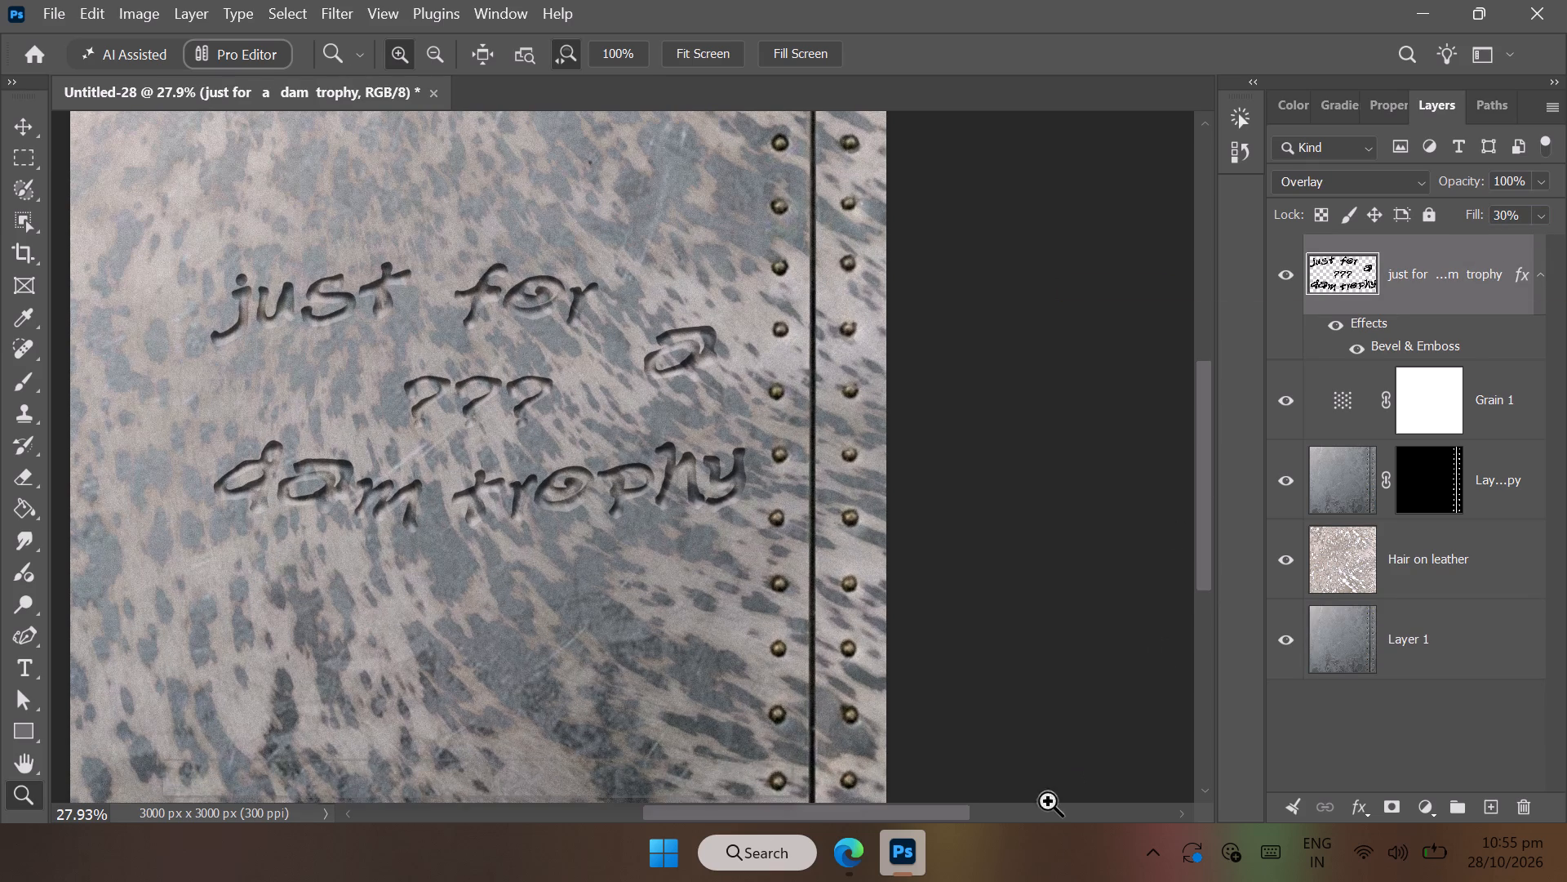
Switch to Pinterest in Edge and replace the animal hide search with a search for "star".
{"action": "left_click", "coordinate": [837, 862]}
{"action": "scroll", "coordinate": [724, 468], "scroll_direction": "down", "scroll_amount": 3}
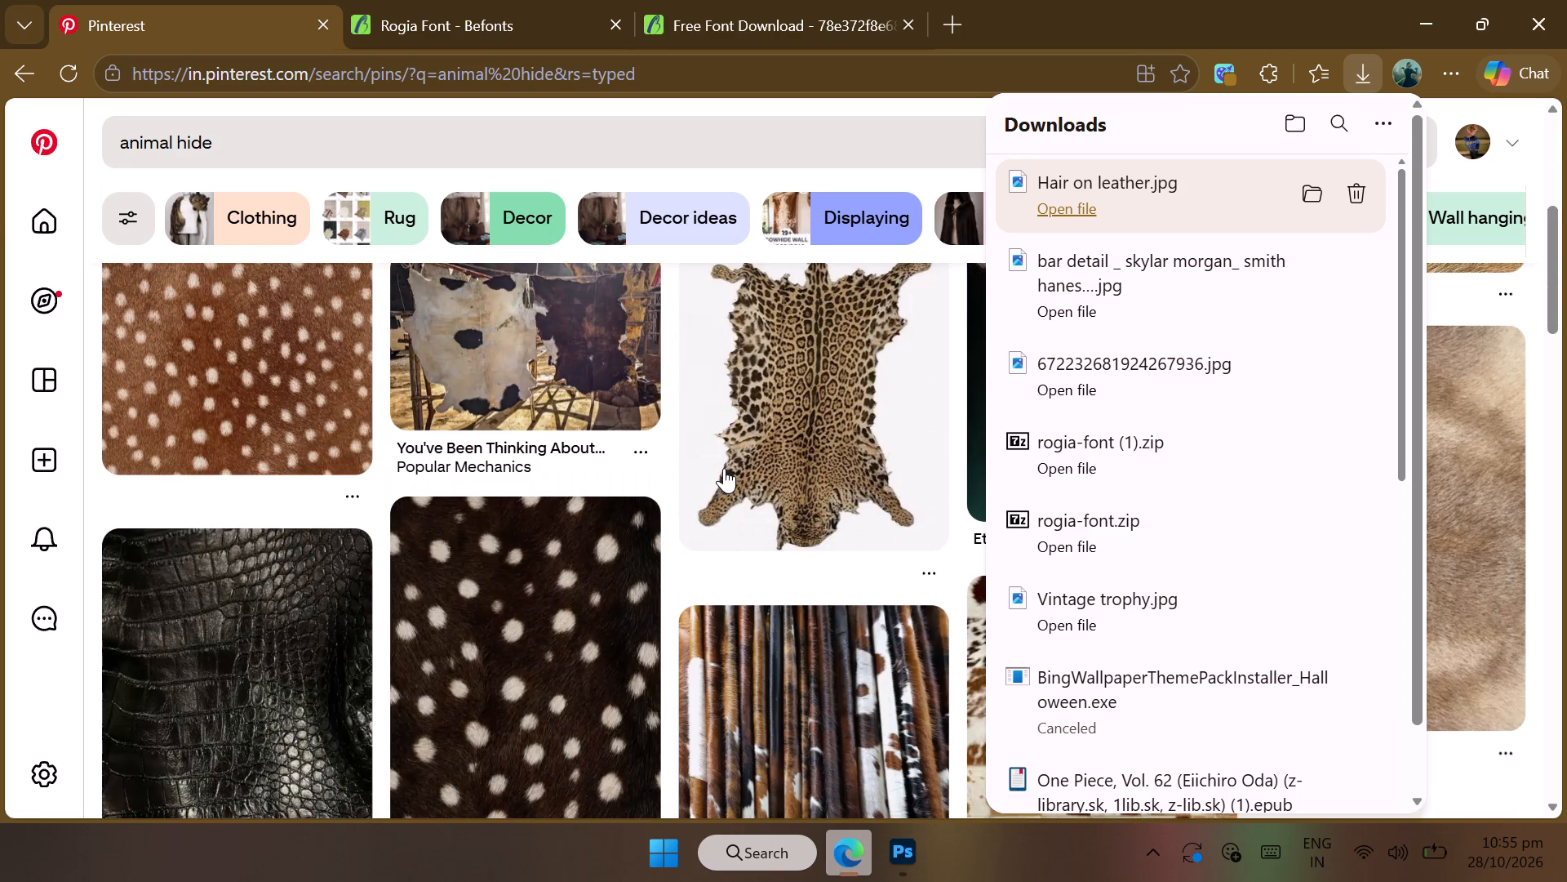
{"action": "left_click", "coordinate": [321, 117]}
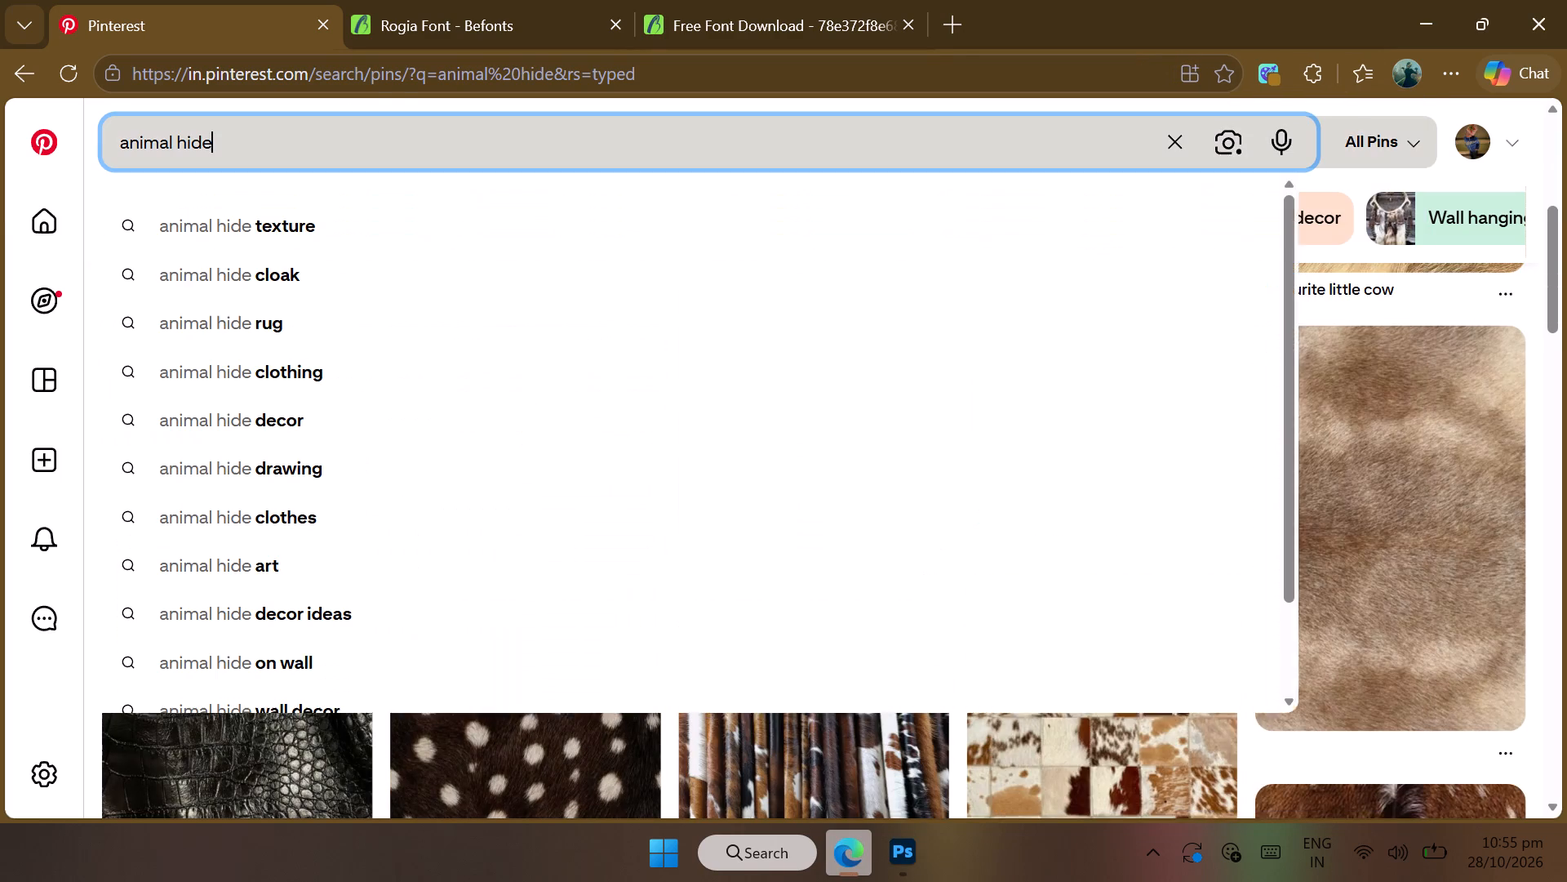
{"action": "left_click", "coordinate": [321, 117]}
{"action": "key", "text": "BackSpace"}
{"action": "key", "text": "BackSpace"}
{"action": "key", "text": "BackSpace"}
{"action": "key", "text": "BackSpace"}
{"action": "key", "text": "BackSpace"}
{"action": "key", "text": "BackSpace"}
{"action": "key", "text": "BackSpace"}
{"action": "key", "text": "BackSpace"}
{"action": "key", "text": "BackSpace"}
{"action": "key", "text": "BackSpace"}
{"action": "key", "text": "BackSpace"}
{"action": "key", "text": "BackSpace"}
{"action": "key", "text": "BackSpace"}
{"action": "key", "text": "BackSpace"}
{"action": "key", "text": "BackSpace"}
{"action": "key", "text": "BackSpace"}
{"action": "key", "text": "BackSpace"}
{"action": "key", "text": "BackSpace"}
{"action": "key", "text": "BackSpace"}
{"action": "key", "text": "BackSpace"}
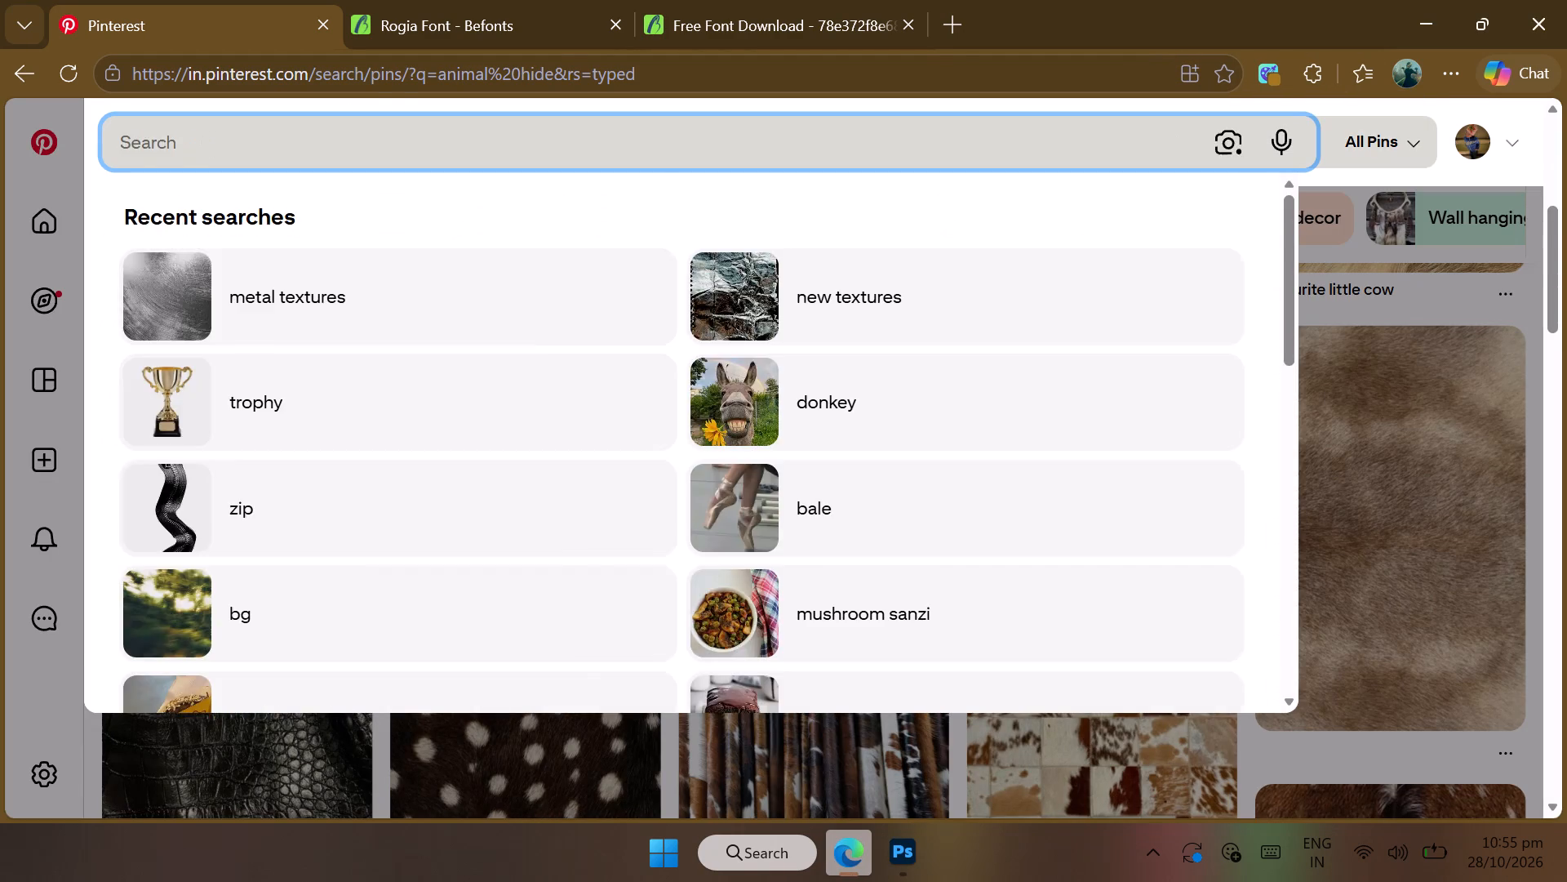
{"action": "type", "text": "sa"}
{"action": "key", "text": "BackSpace"}
{"action": "key", "text": "BackSpace"}
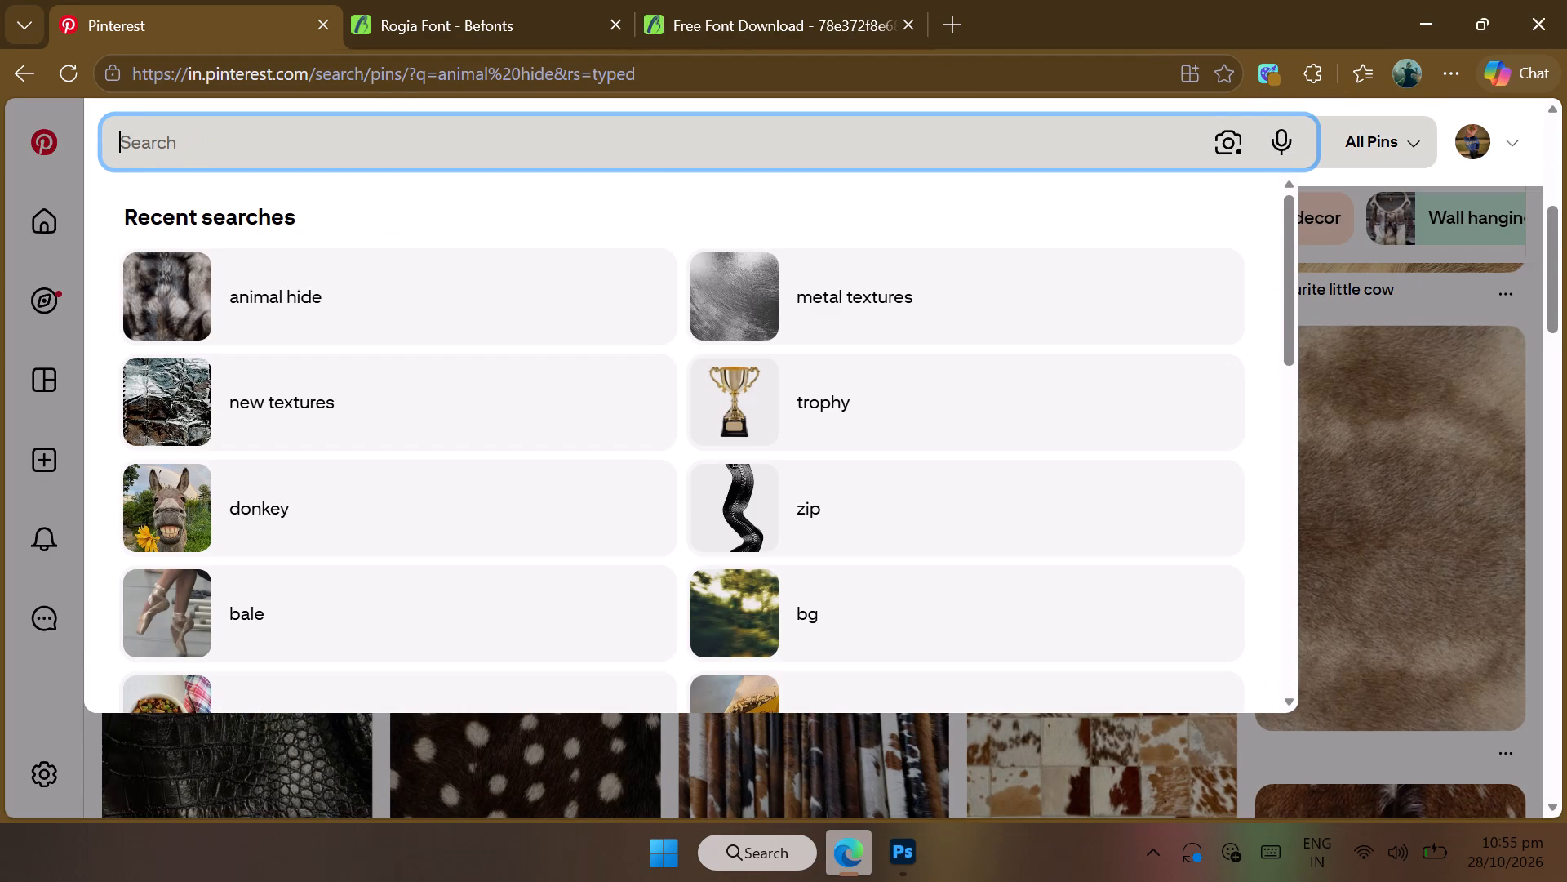
{"action": "type", "text": "star"}
{"action": "key", "text": "Return"}
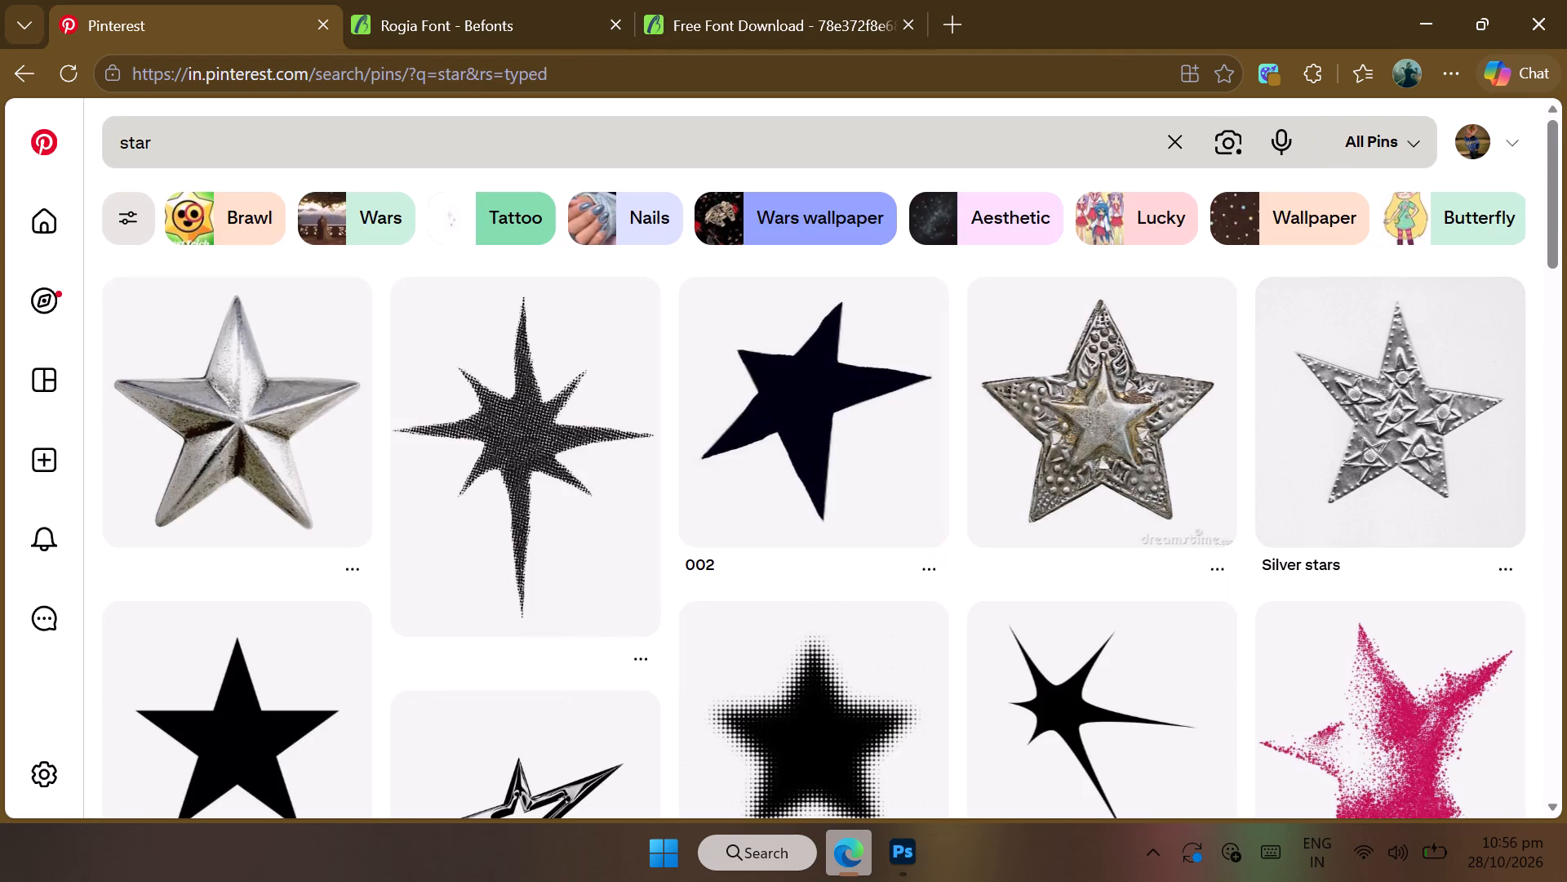
Download the image of the irregular black star titled 002.
{"action": "left_click", "coordinate": [929, 567]}
{"action": "left_click", "coordinate": [935, 711]}
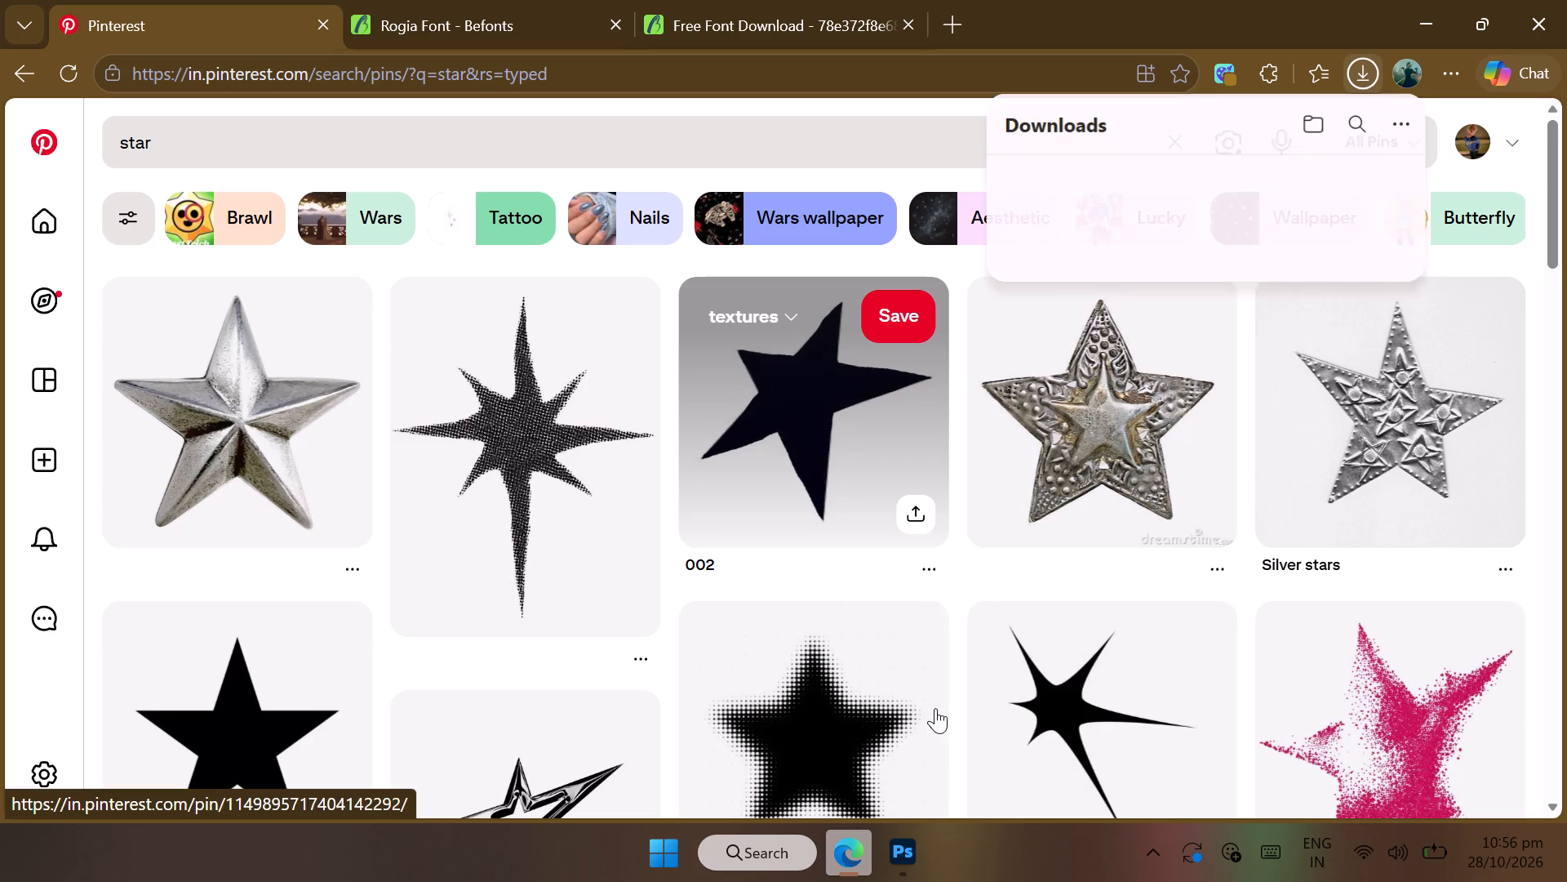
Place the downloaded 002.jpg into the Photoshop design as a new layer at its default size.
{"action": "left_click_drag", "start_coordinate": [1105, 189], "coordinate": [915, 746]}
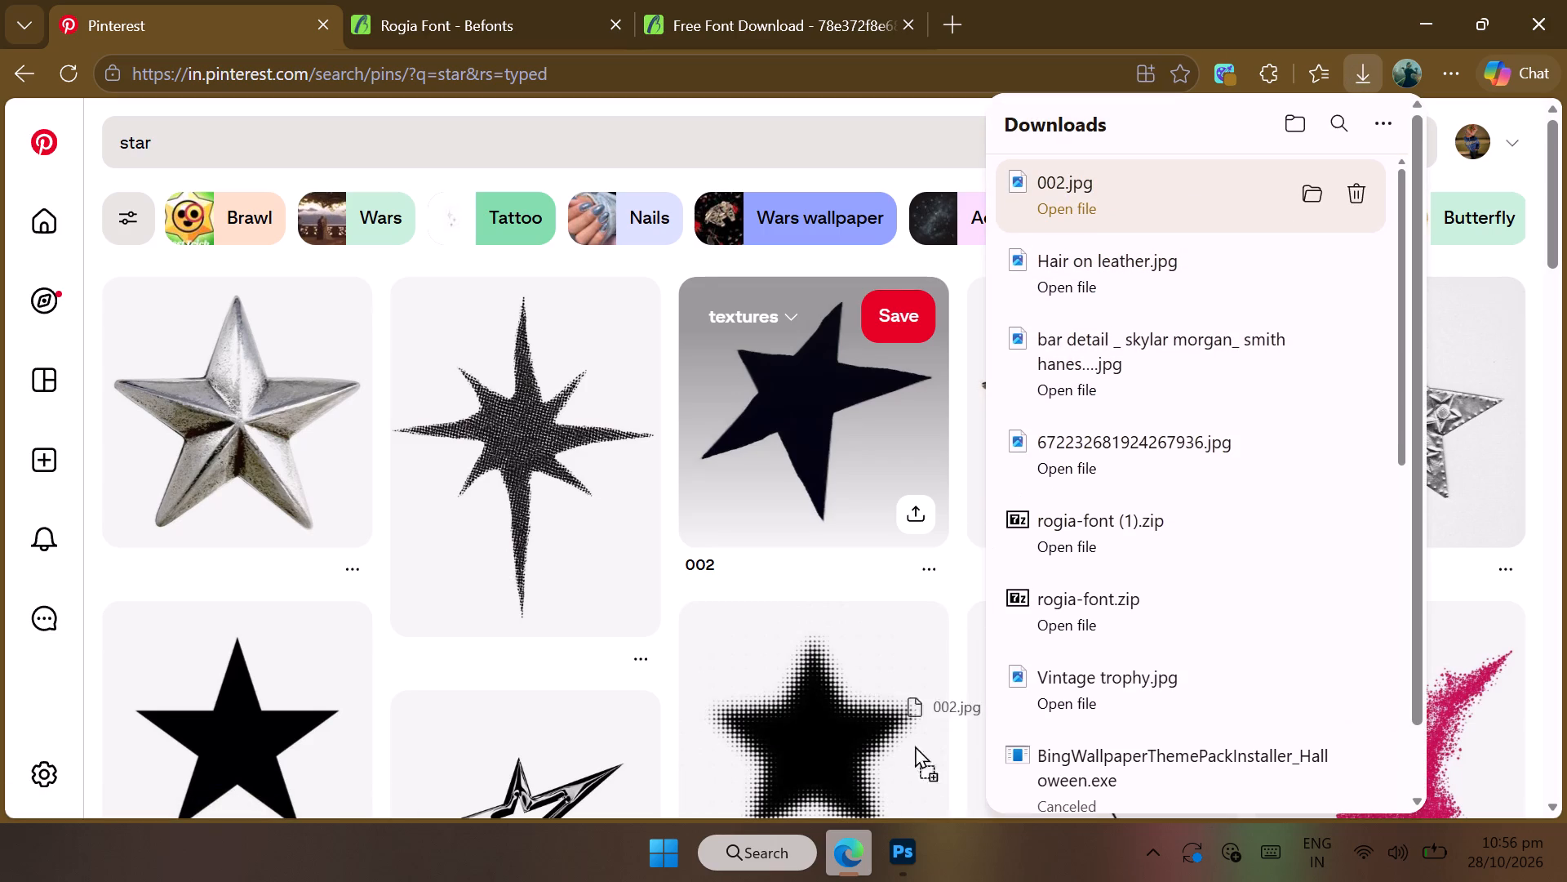
{"action": "left_click_drag", "start_coordinate": [915, 746], "coordinate": [654, 388]}
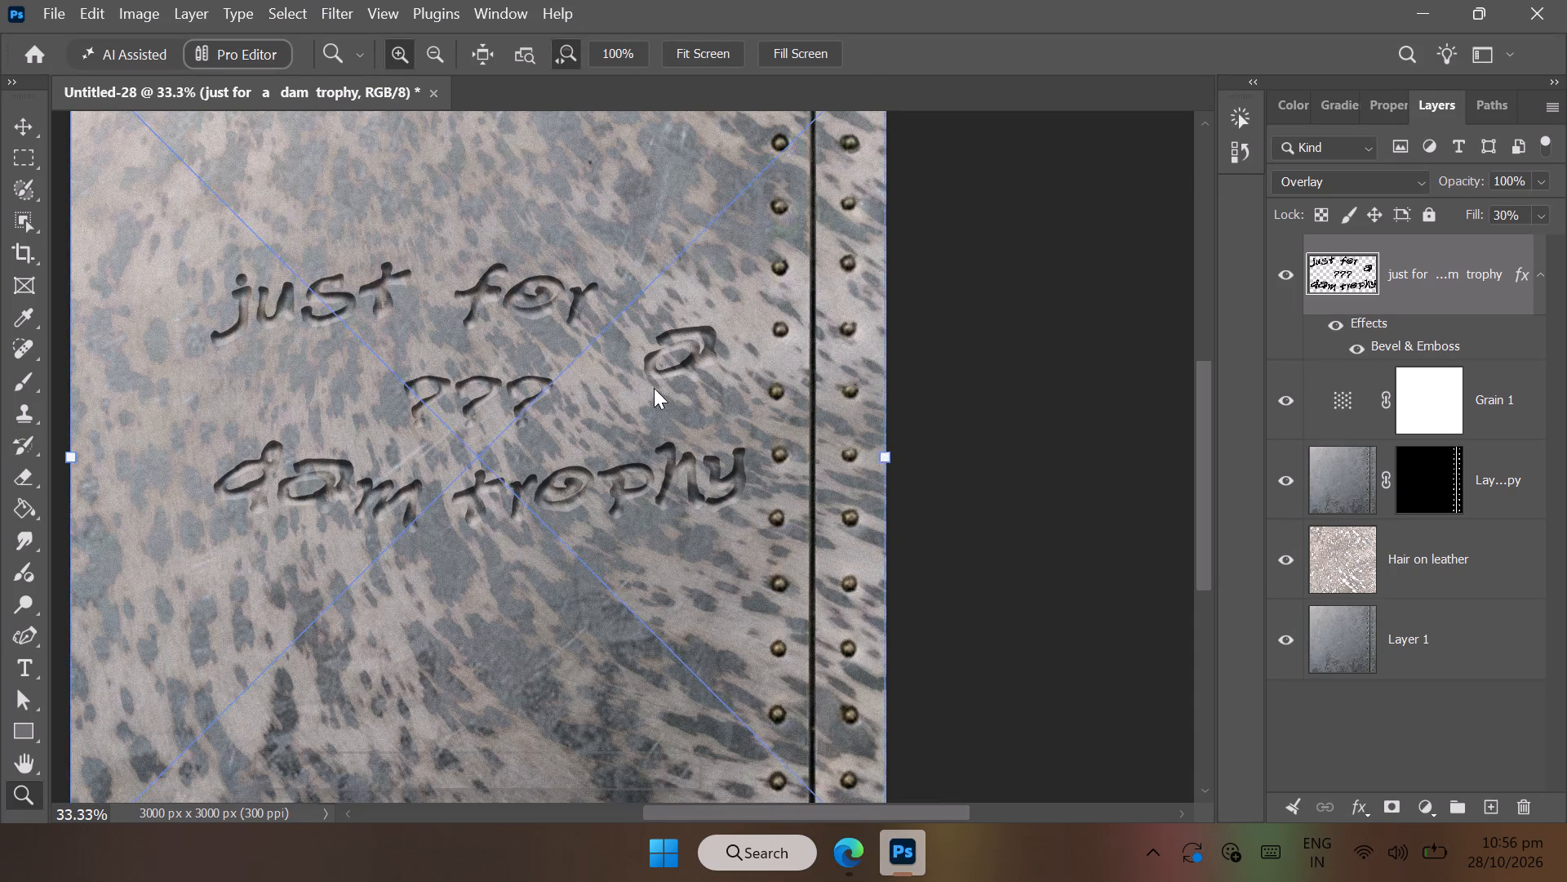
{"action": "scroll", "coordinate": [815, 484], "scroll_direction": "up", "scroll_amount": 1}
{"action": "scroll", "coordinate": [815, 484], "scroll_direction": "down", "scroll_amount": 1, "text": "ctrl"}
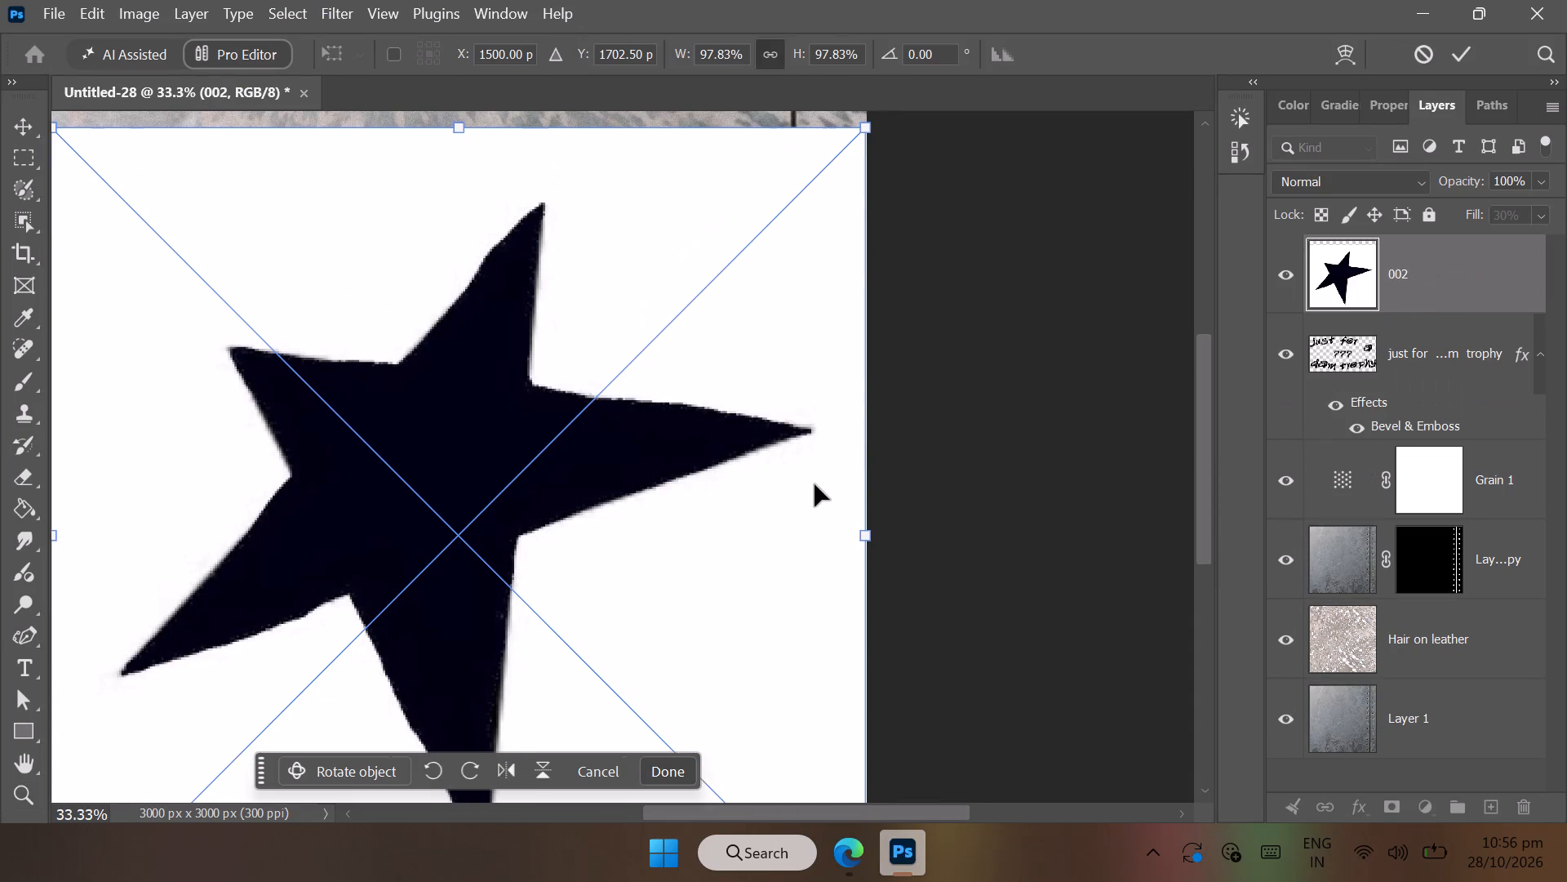
{"action": "scroll", "coordinate": [815, 484], "scroll_direction": "down", "scroll_amount": 5, "text": "ctrl"}
{"action": "scroll", "coordinate": [528, 546], "scroll_direction": "left", "scroll_amount": 1}
{"action": "scroll", "coordinate": [528, 546], "scroll_direction": "down", "scroll_amount": 1, "text": "ctrl"}
{"action": "scroll", "coordinate": [528, 546], "scroll_direction": "left", "scroll_amount": 1, "text": "ctrl"}
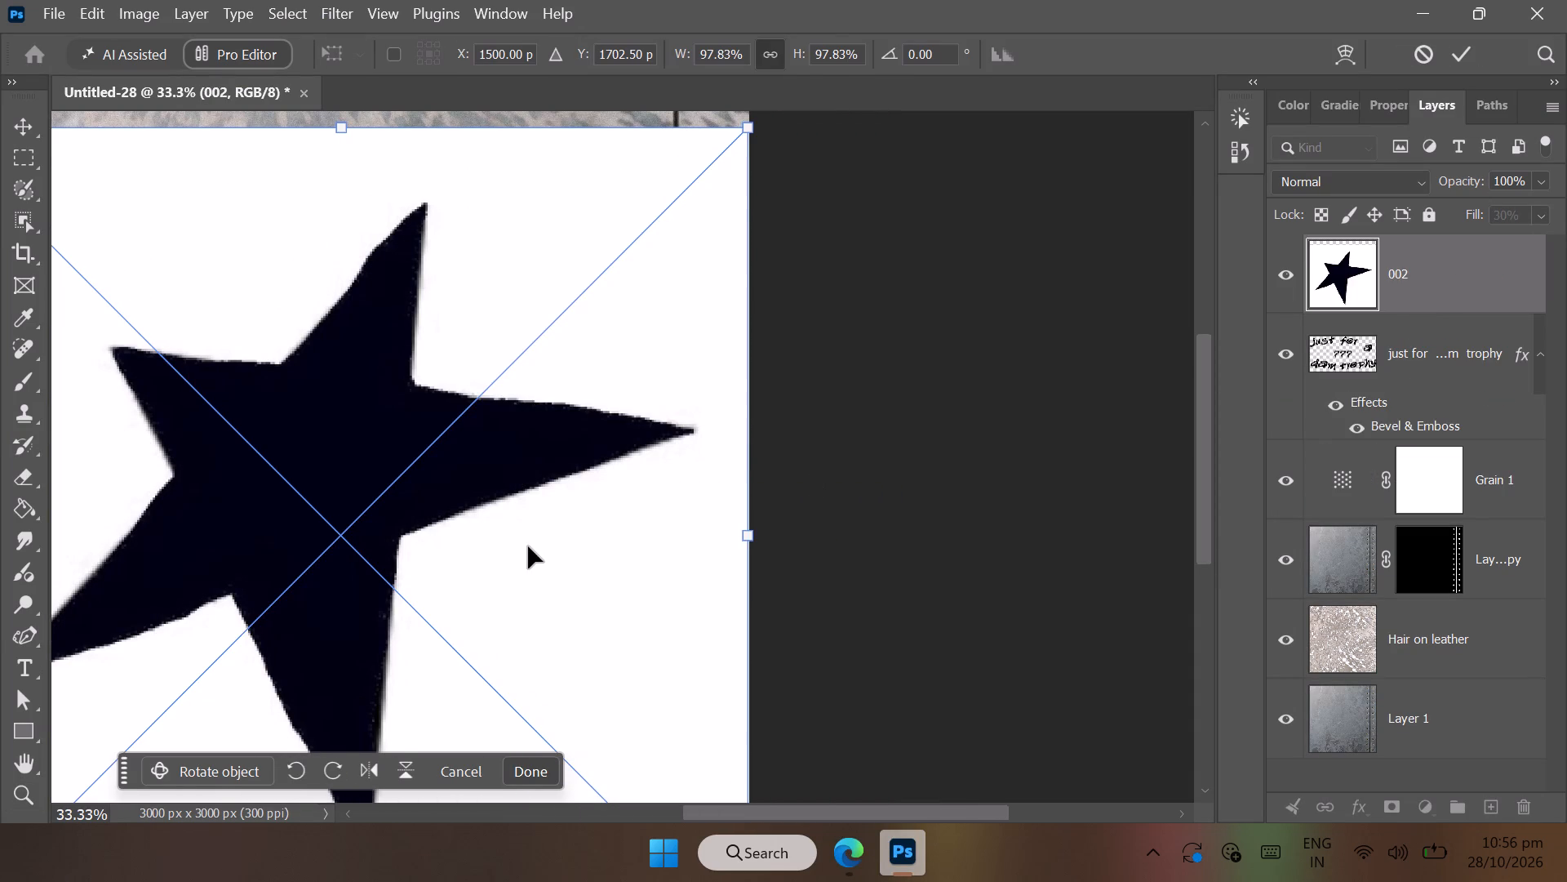
{"action": "scroll", "coordinate": [528, 546], "scroll_direction": "left", "scroll_amount": 1, "text": "ctrl"}
{"action": "scroll", "coordinate": [528, 546], "scroll_direction": "left", "scroll_amount": 1}
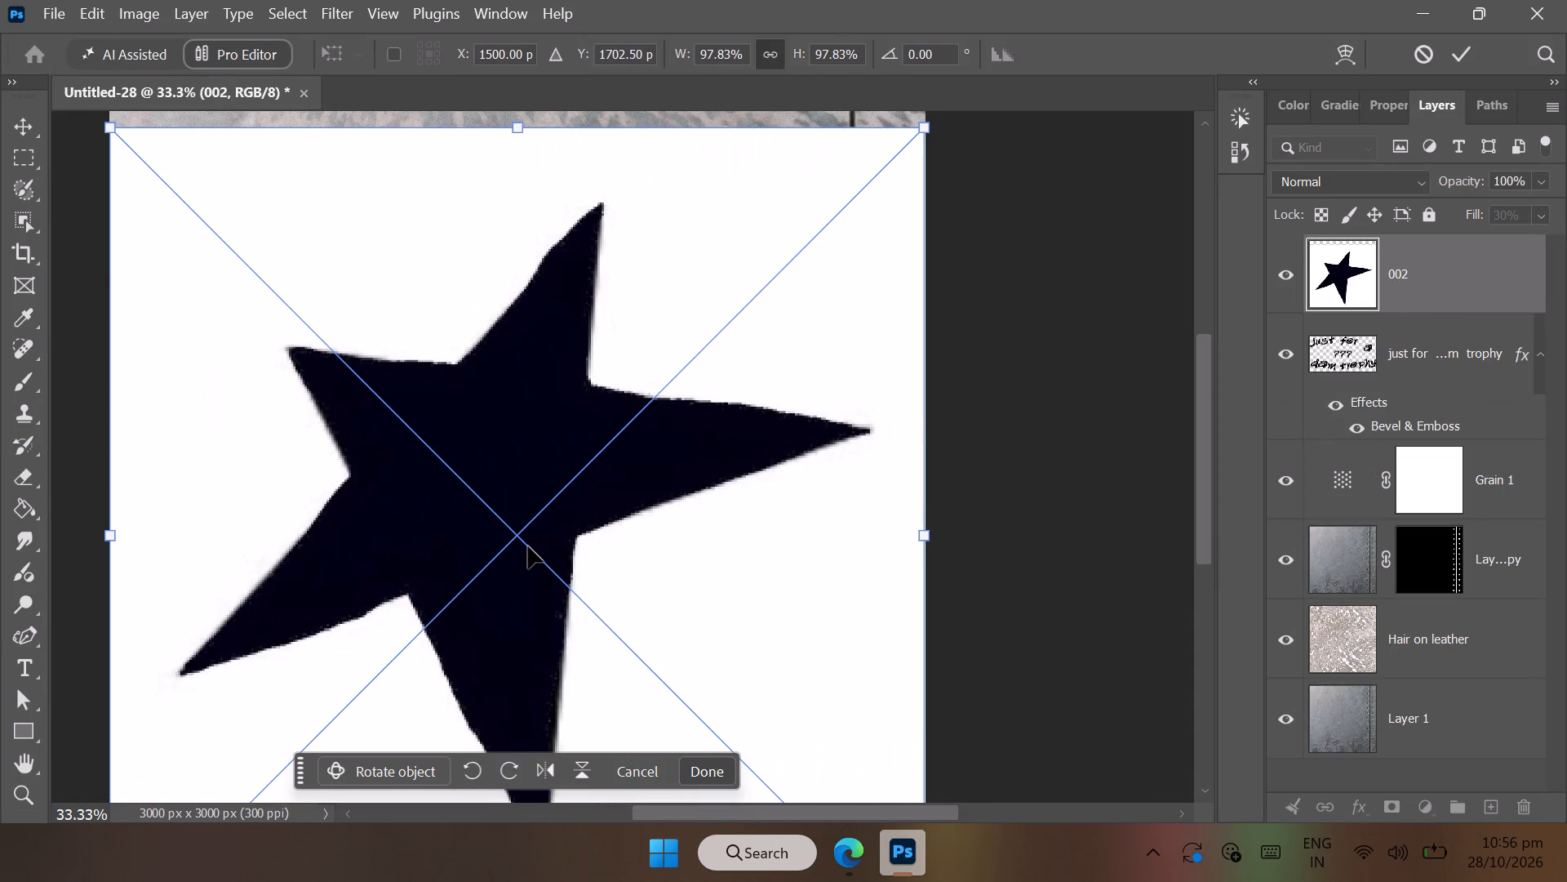
{"action": "left_click", "coordinate": [715, 777]}
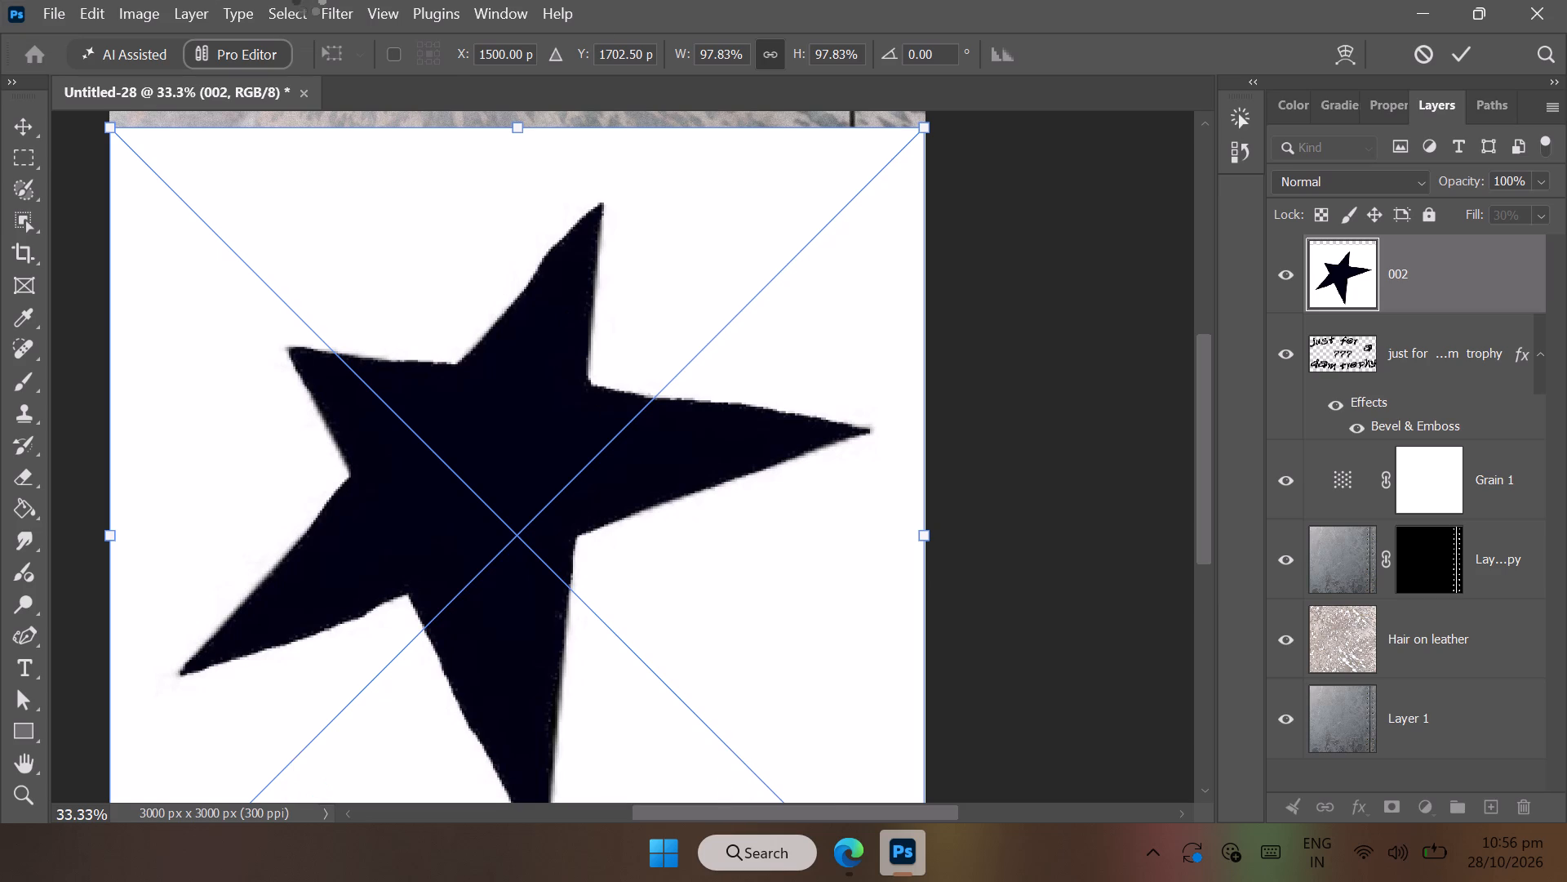
Select the black star on layer 002 by sampling its colour with Color Range.
{"action": "left_click", "coordinate": [302, 0]}
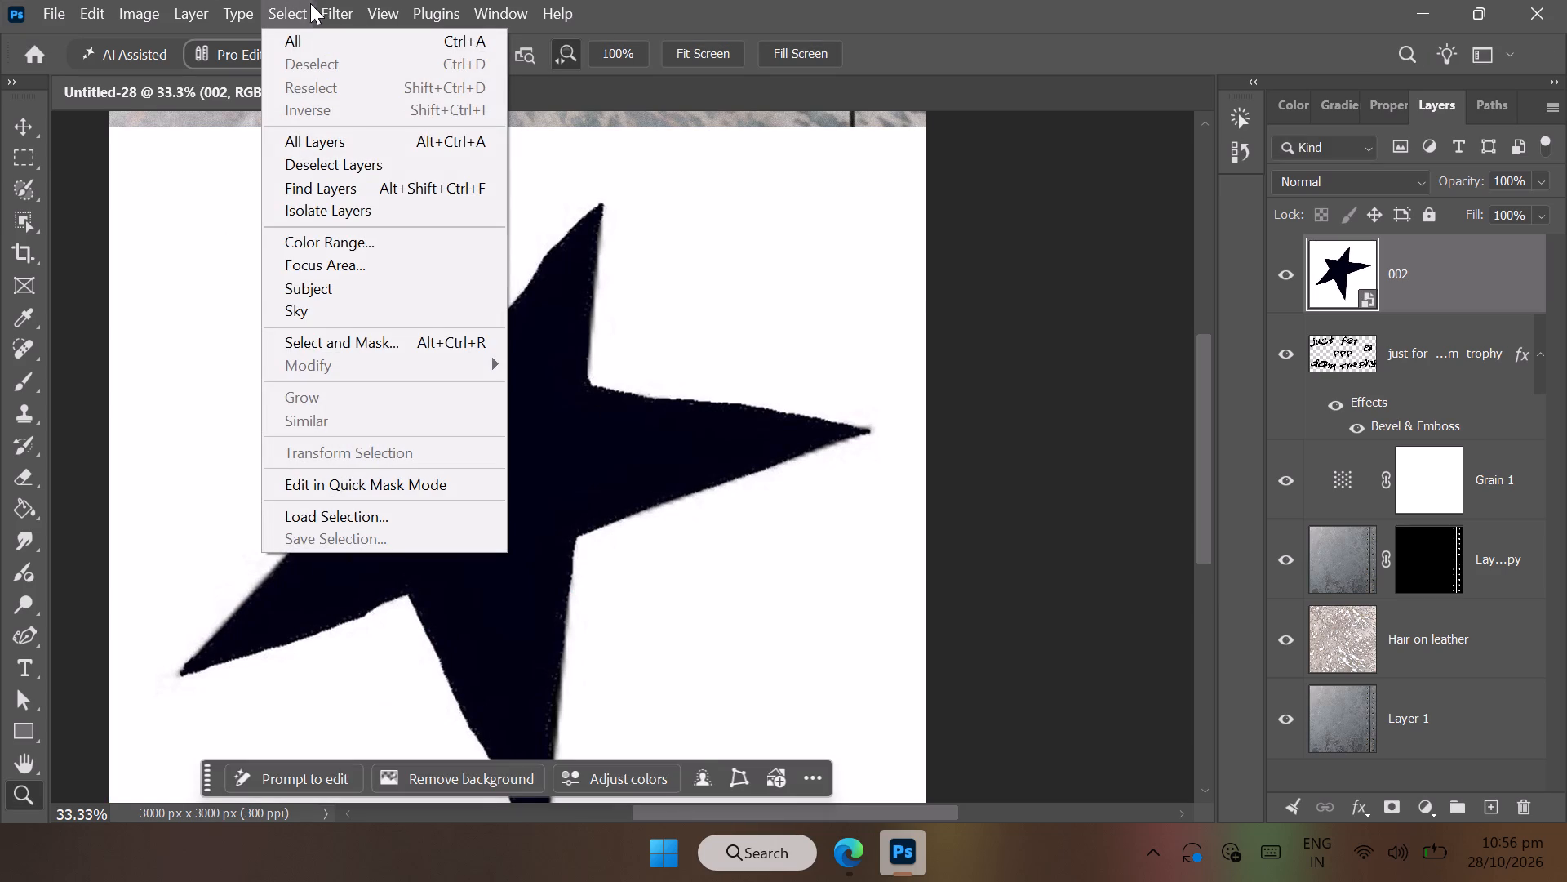
{"action": "left_click", "coordinate": [319, 240]}
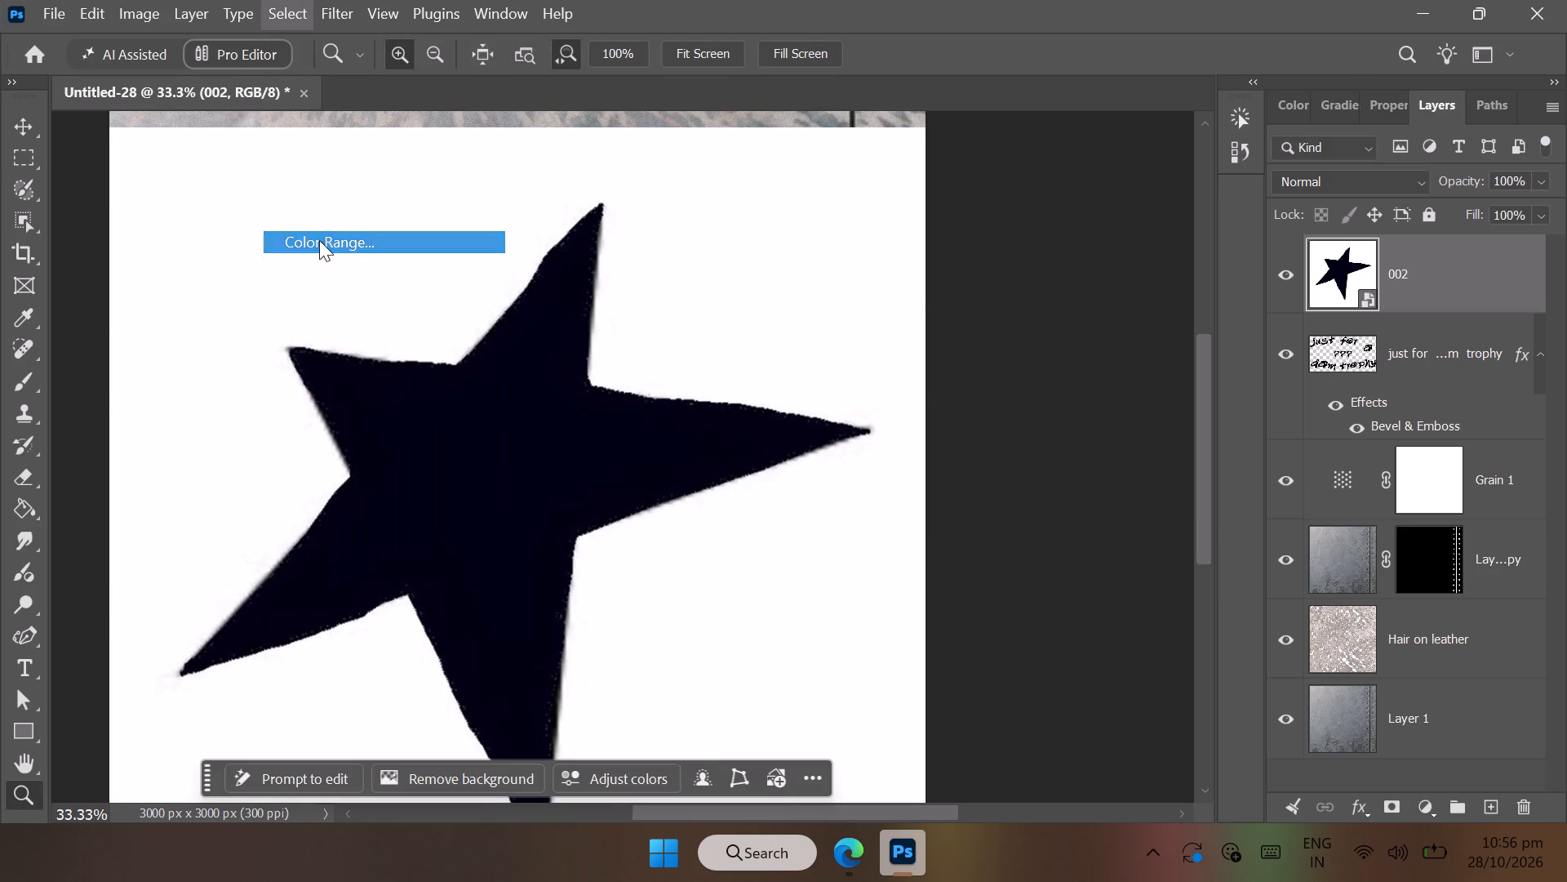
{"action": "left_click", "coordinate": [532, 497]}
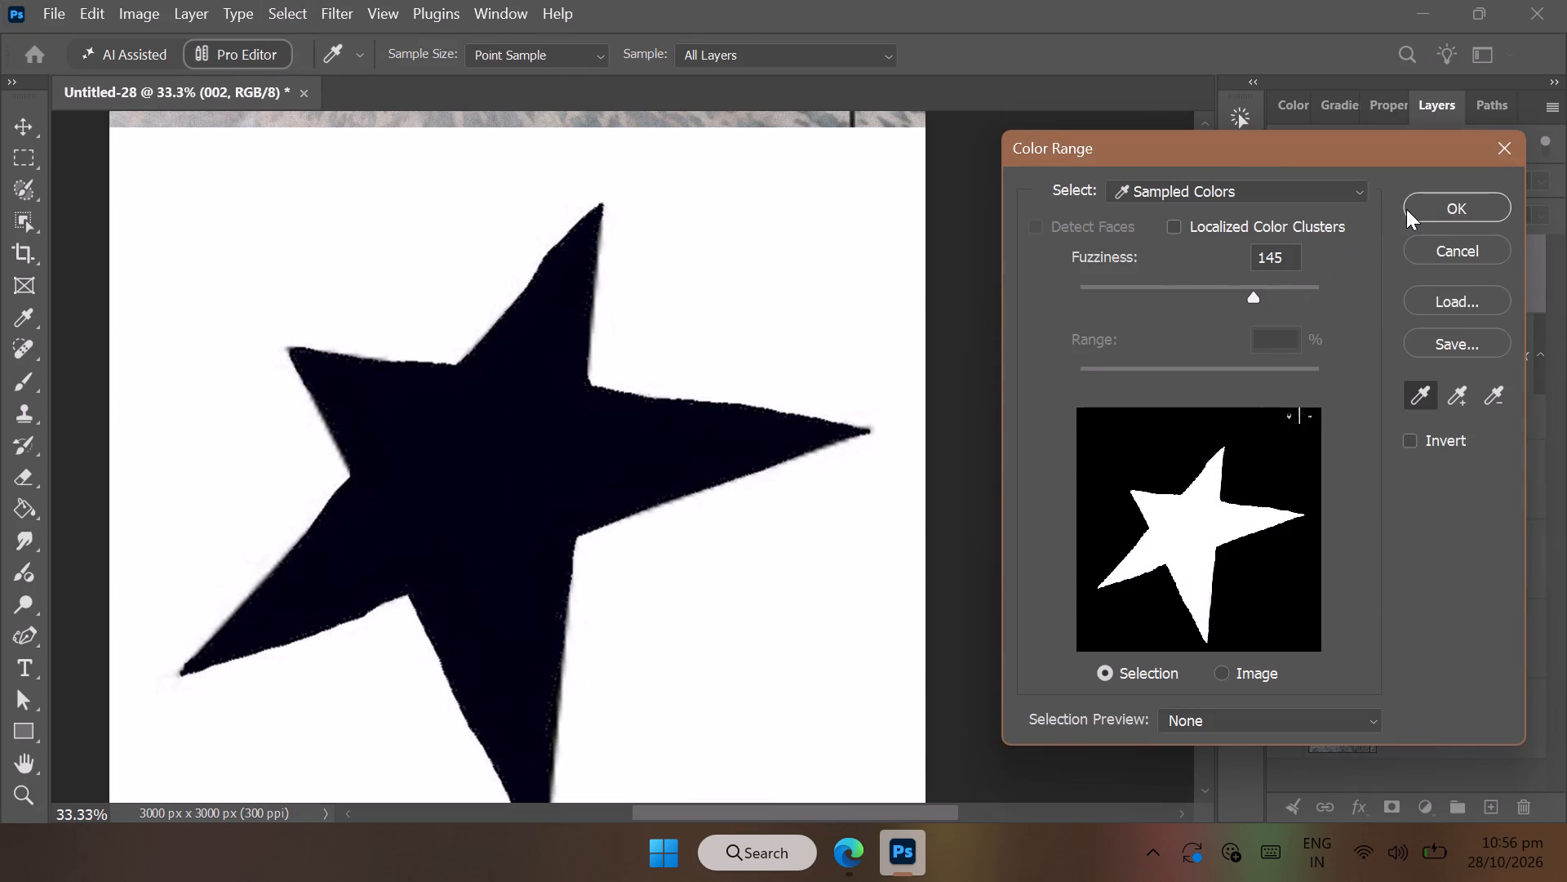
{"action": "left_click", "coordinate": [1425, 212]}
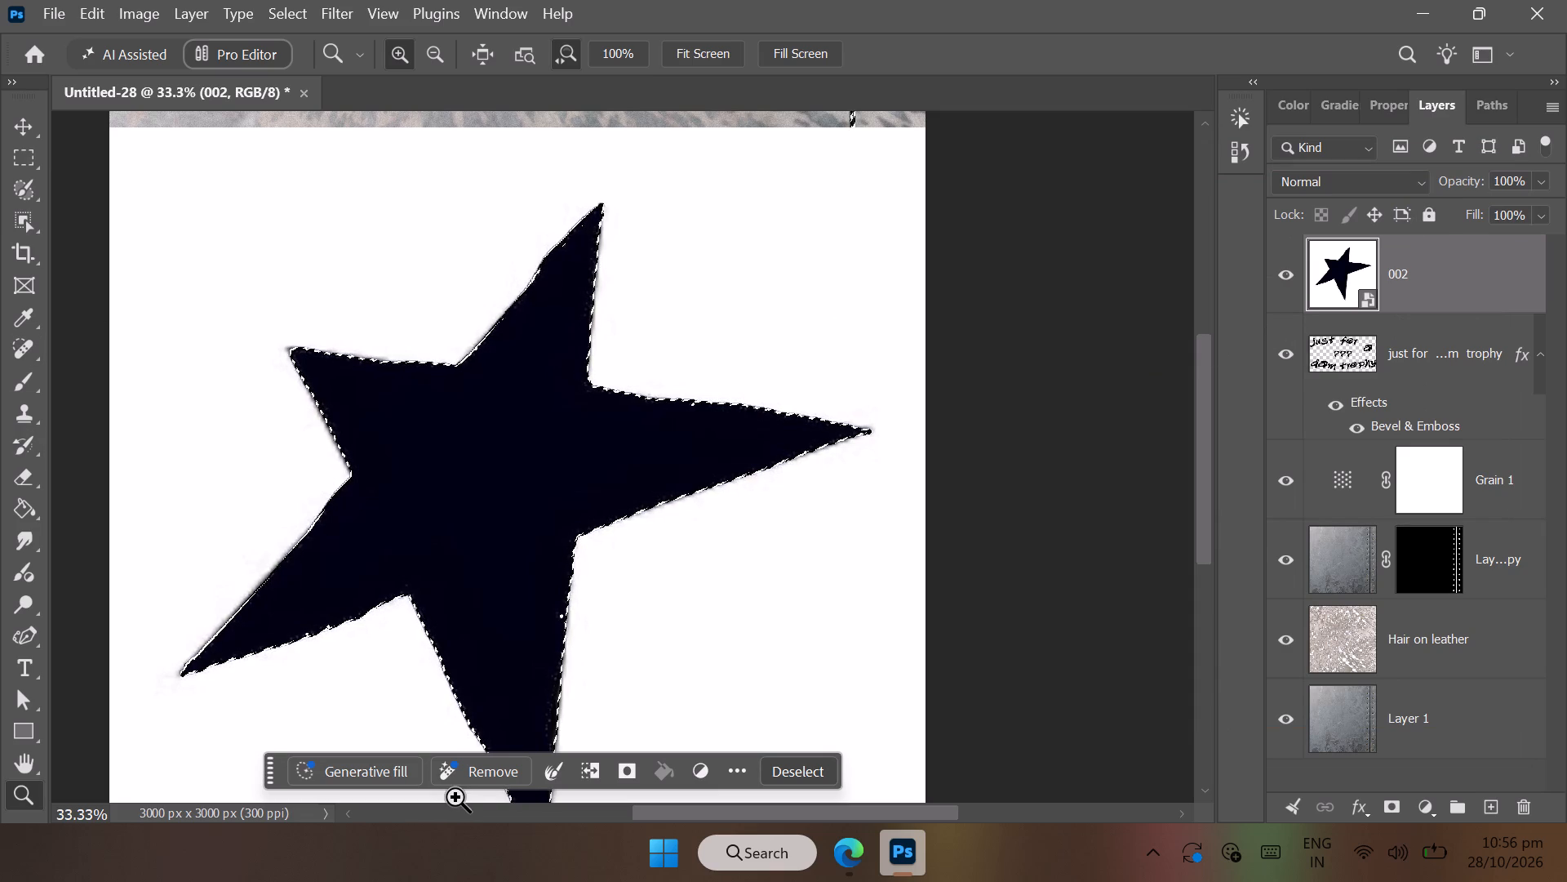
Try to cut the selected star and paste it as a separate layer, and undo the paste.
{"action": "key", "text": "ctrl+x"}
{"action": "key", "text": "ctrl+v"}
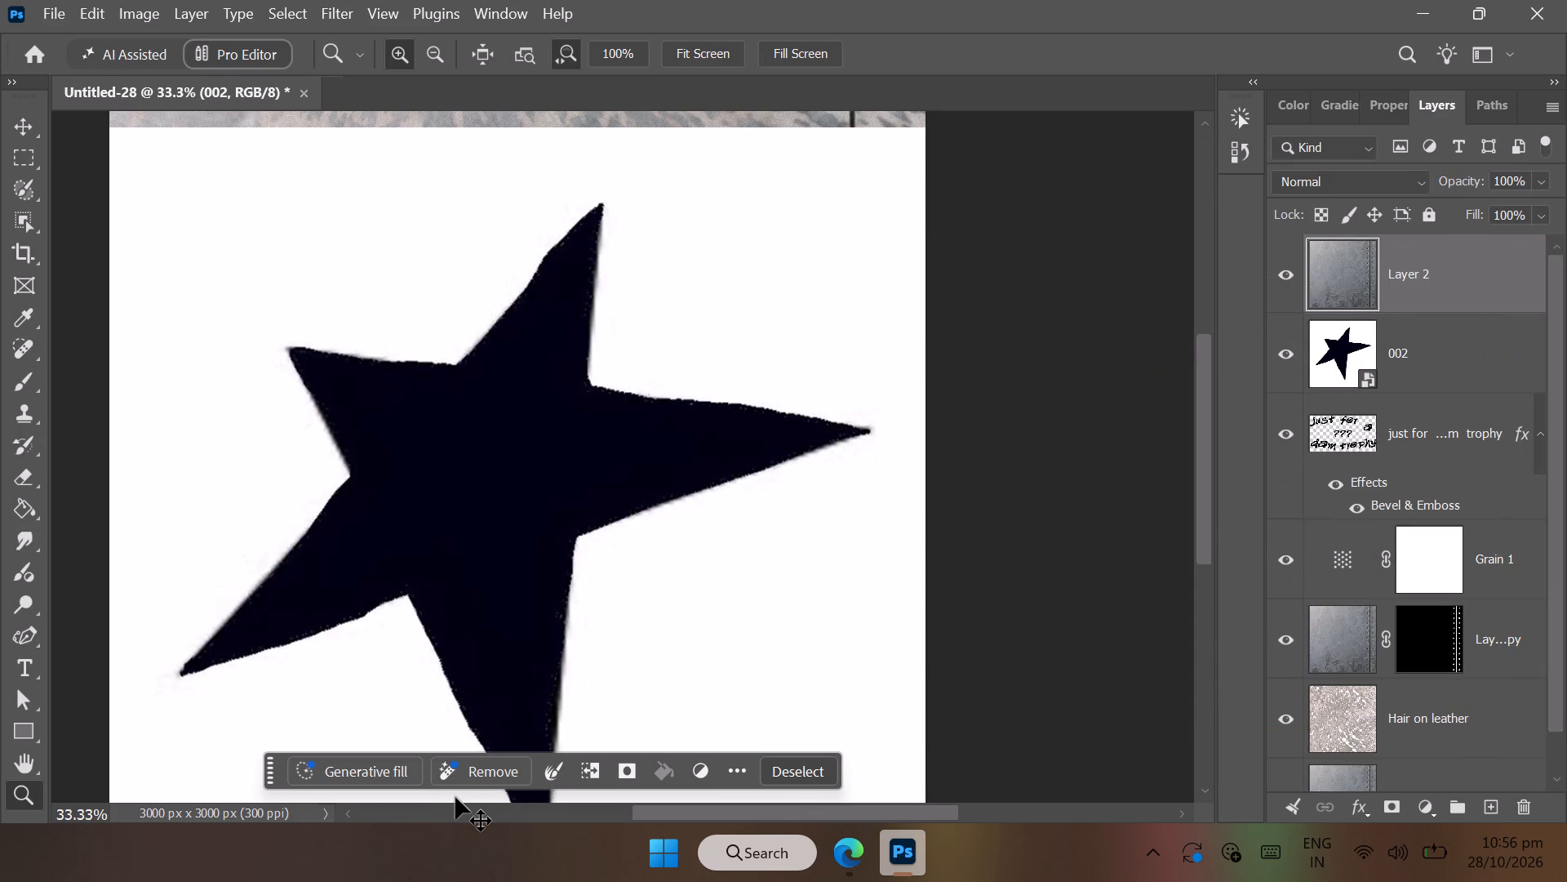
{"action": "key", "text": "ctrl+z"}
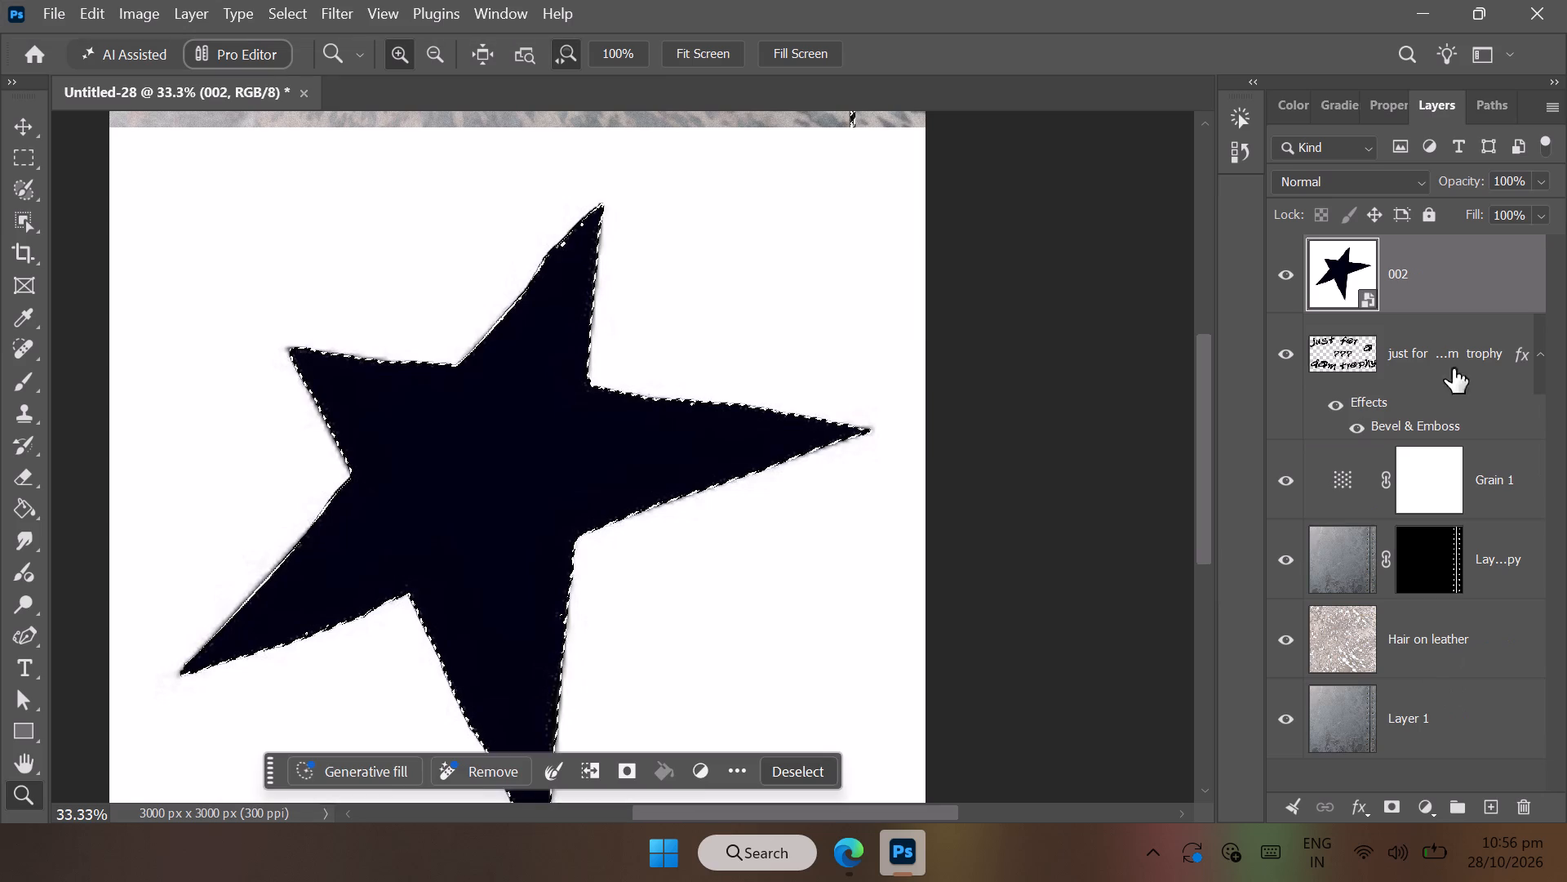
Rasterize layer 002, then cut the selected black star out of it and paste it as a separate layer.
{"action": "left_click", "coordinate": [1427, 258]}
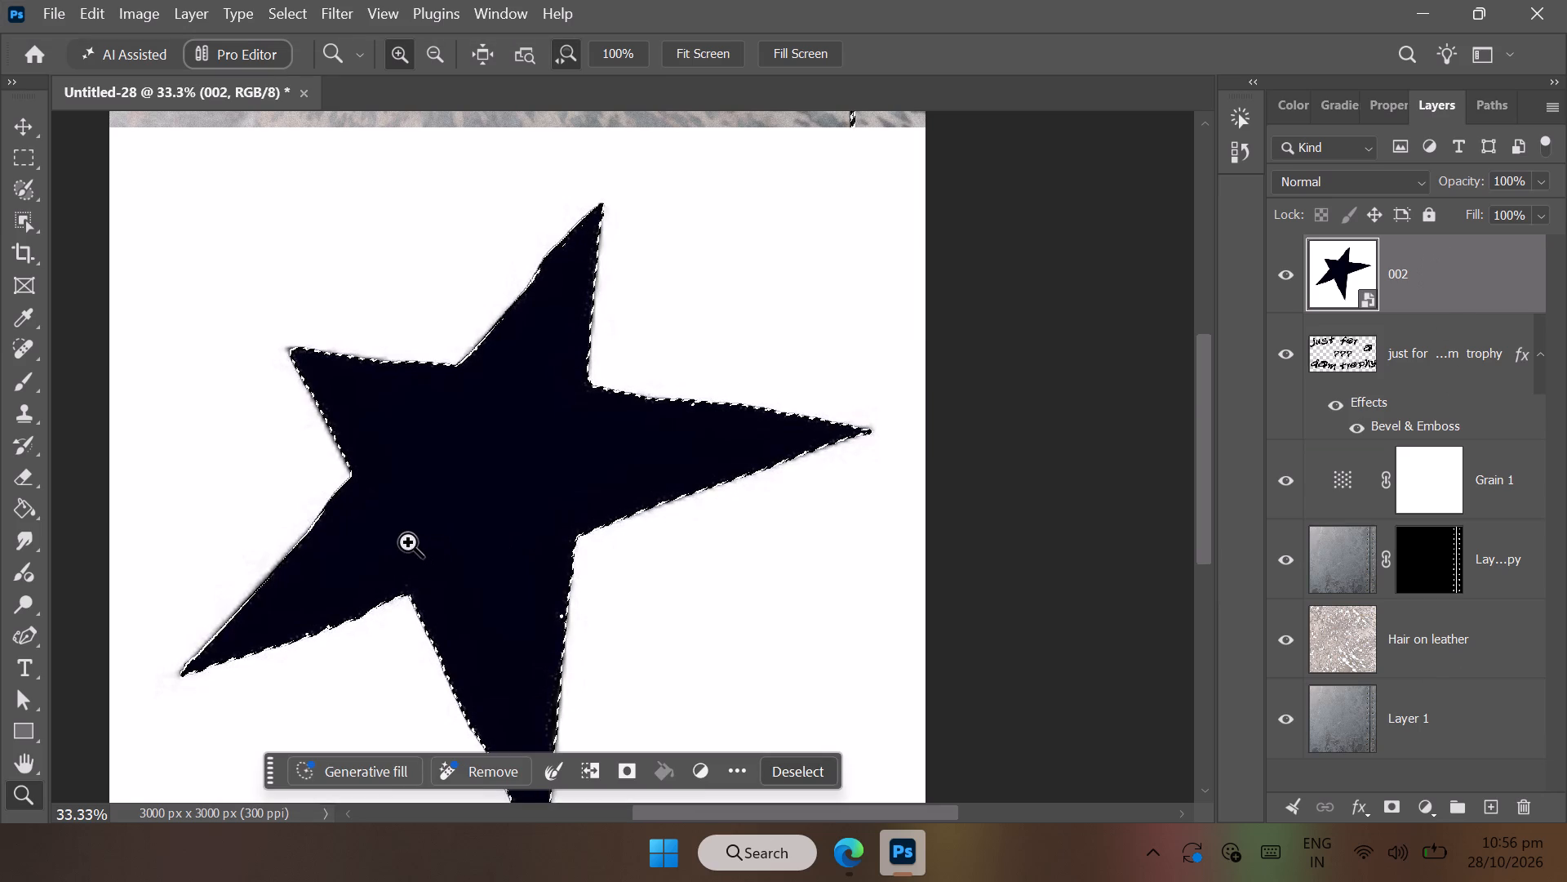
{"action": "key", "text": "ctrl+x"}
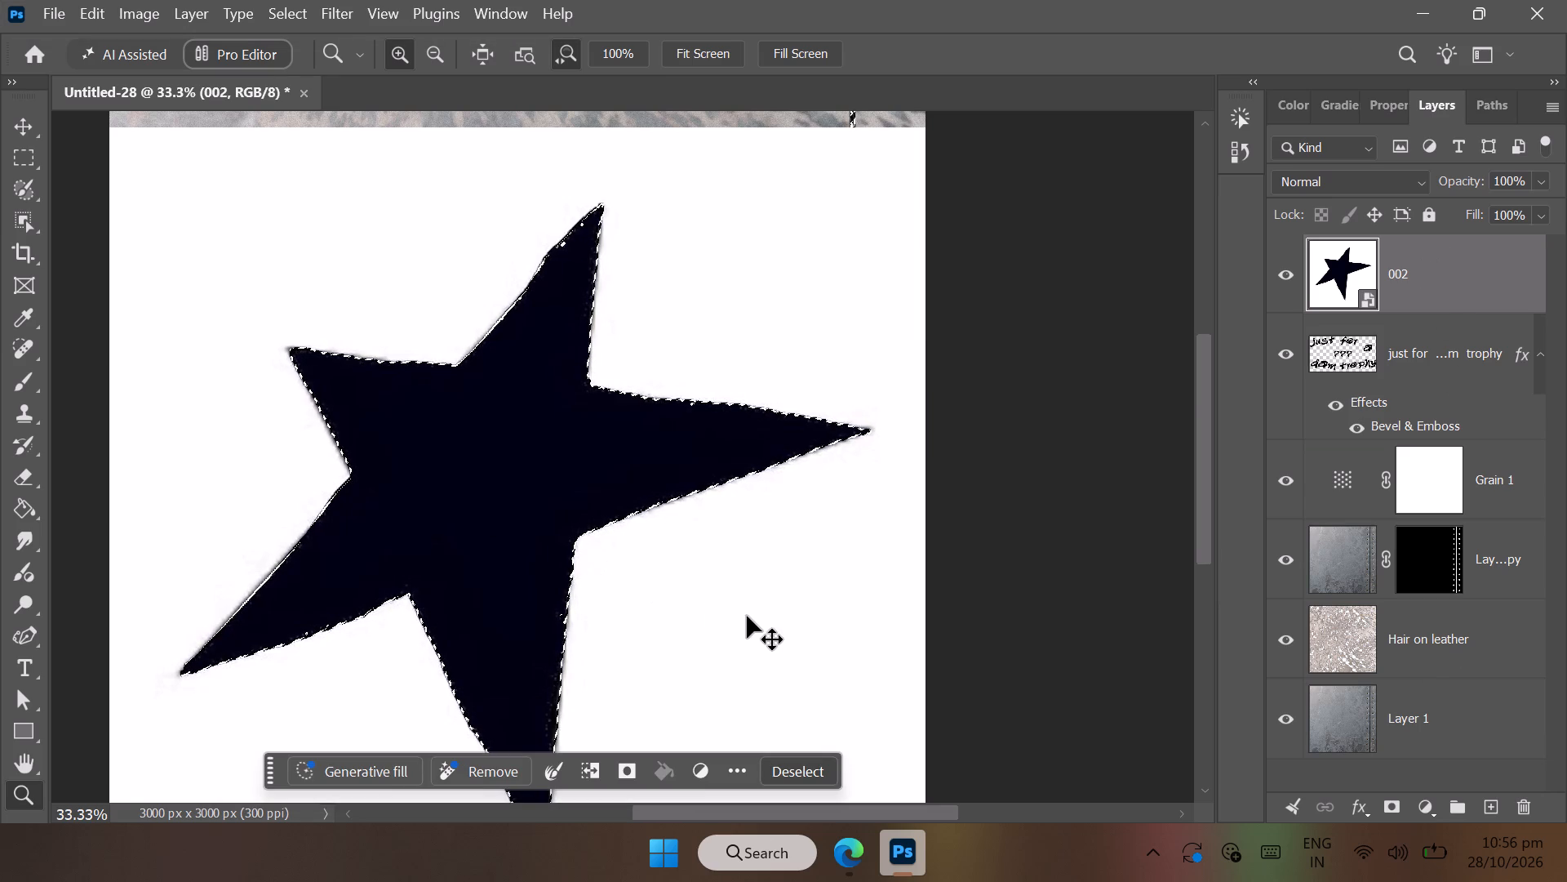
{"action": "right_click", "coordinate": [1409, 287]}
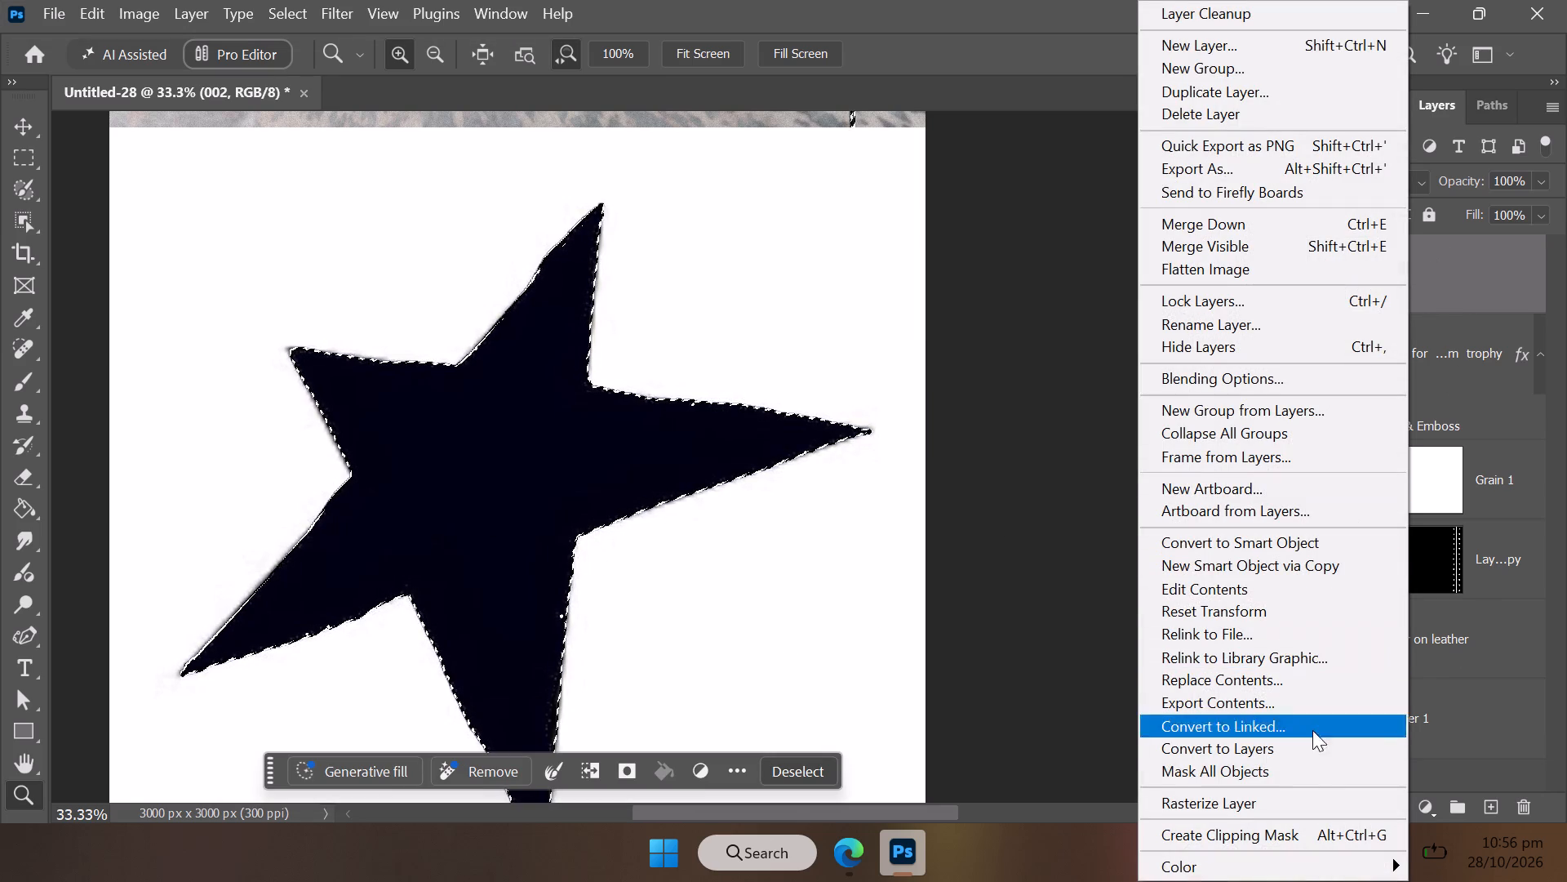
{"action": "left_click", "coordinate": [1293, 805]}
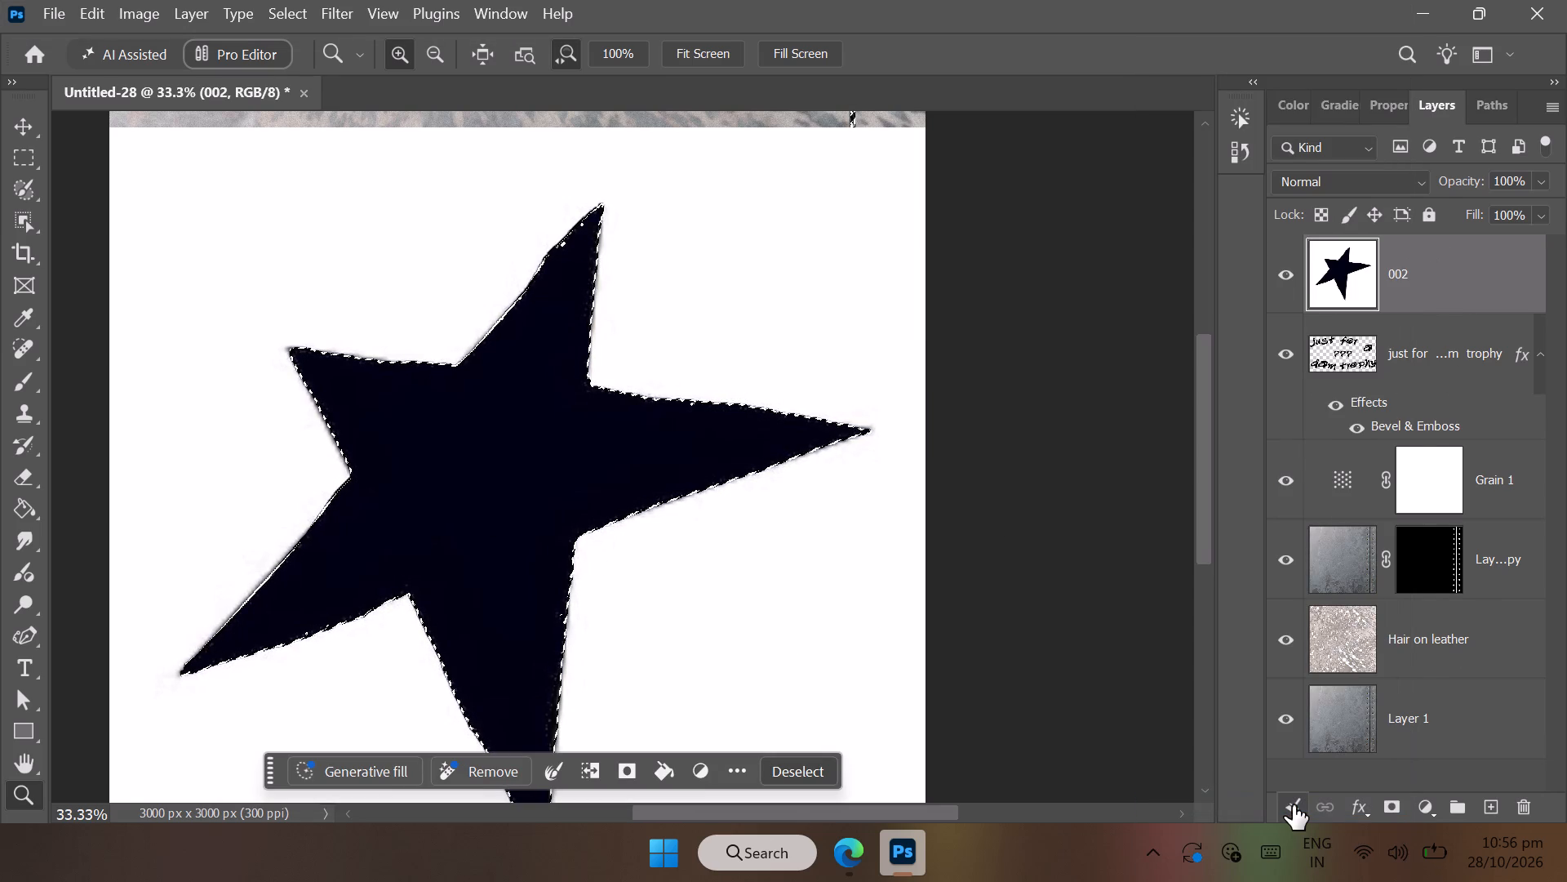
{"action": "key", "text": "ctrl+c"}
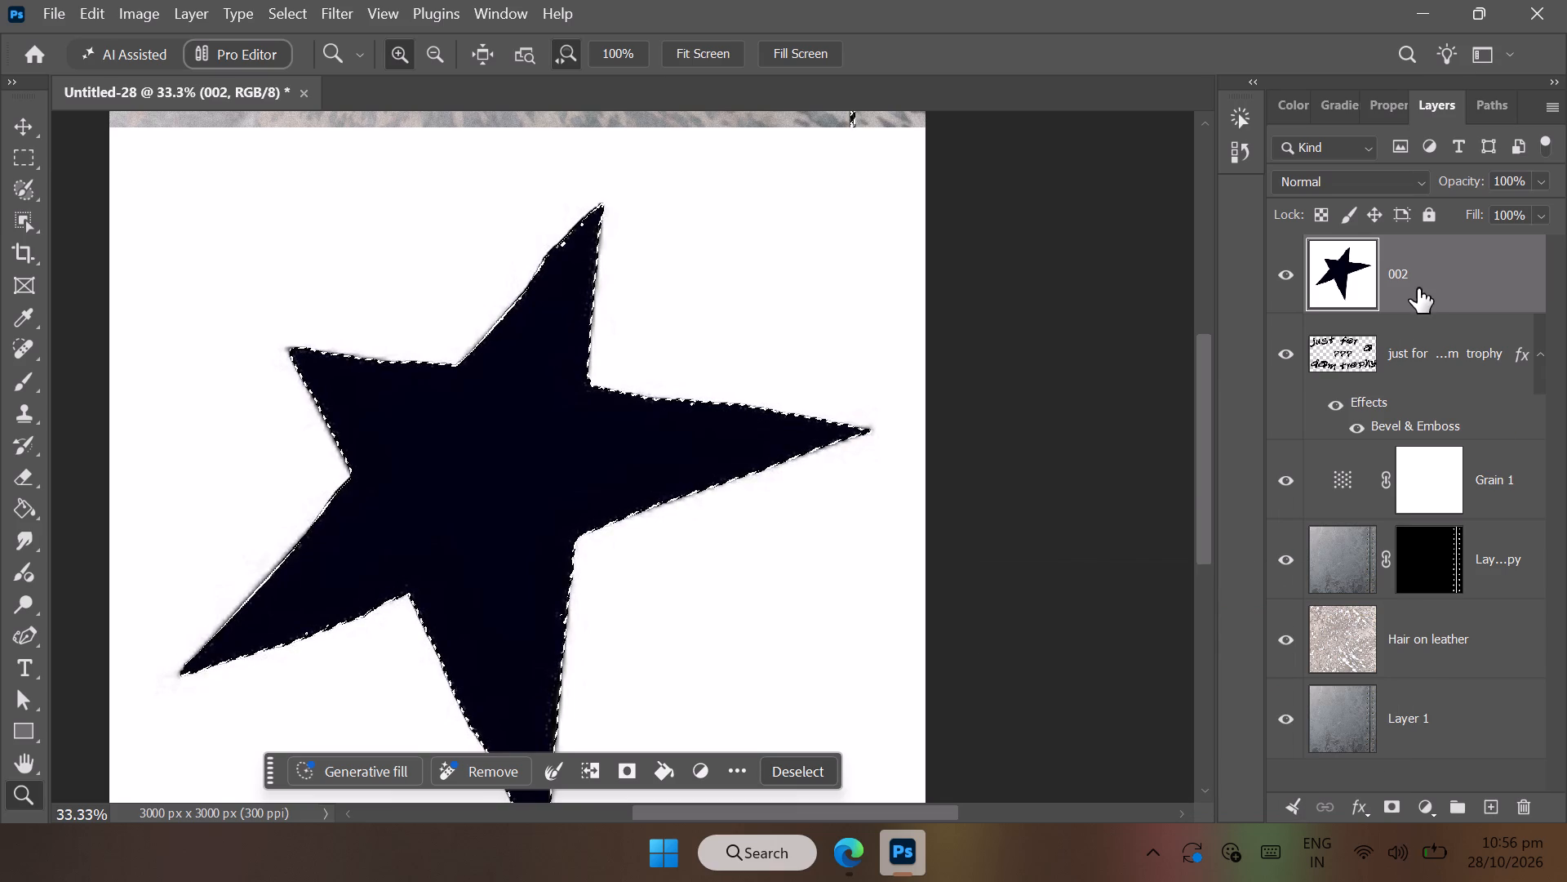
{"action": "left_click", "coordinate": [1423, 279]}
{"action": "key", "text": "ctrl+x"}
{"action": "key", "text": "ctrl+v"}
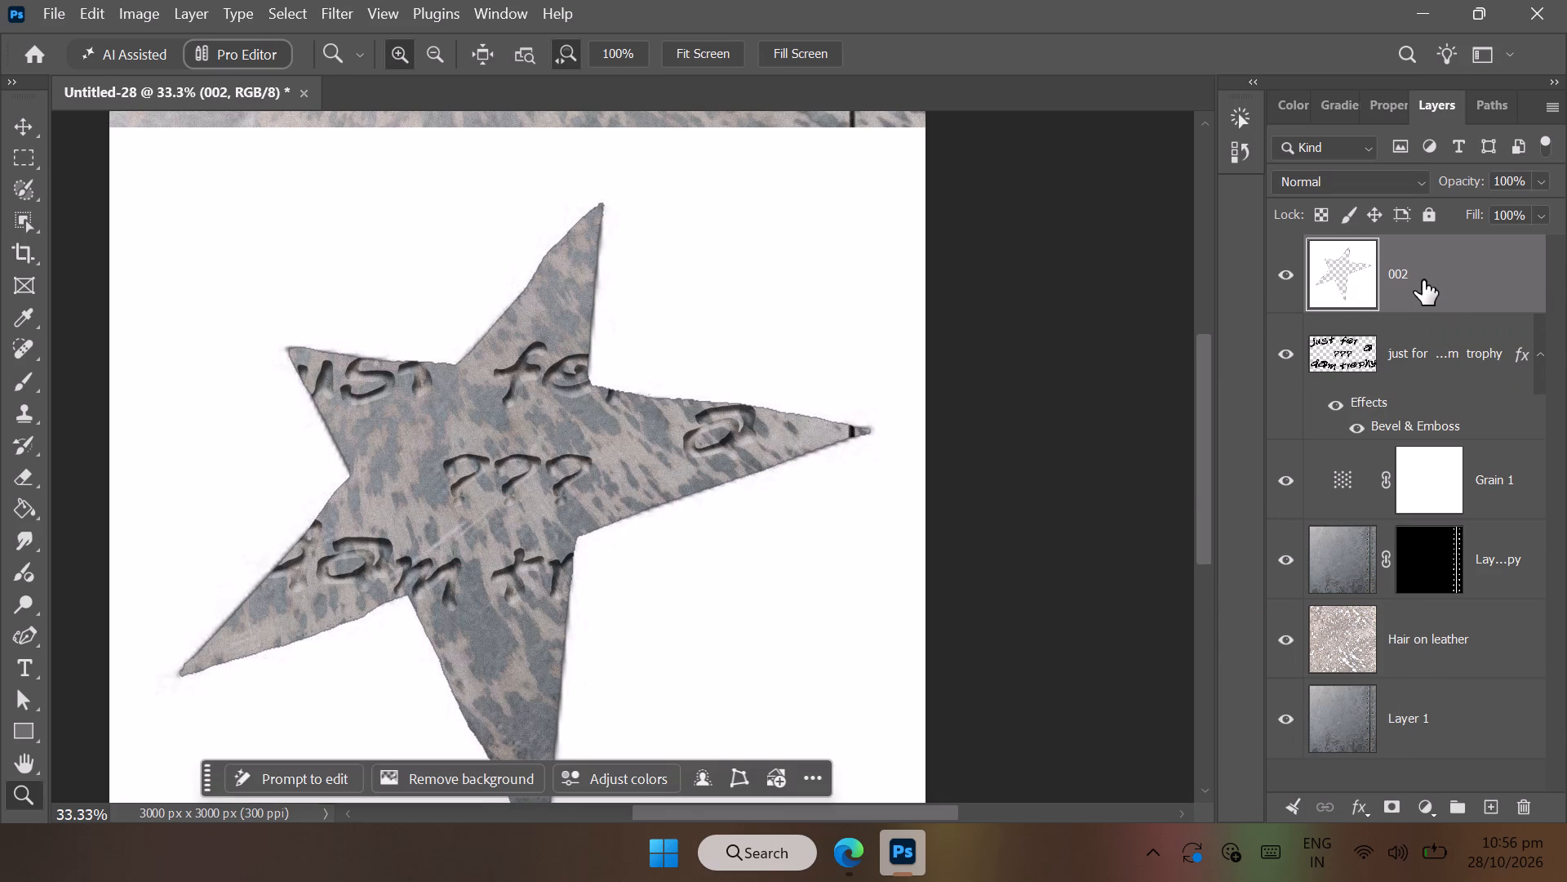
Delete the leftover white layer 002.
{"action": "left_click", "coordinate": [1487, 354]}
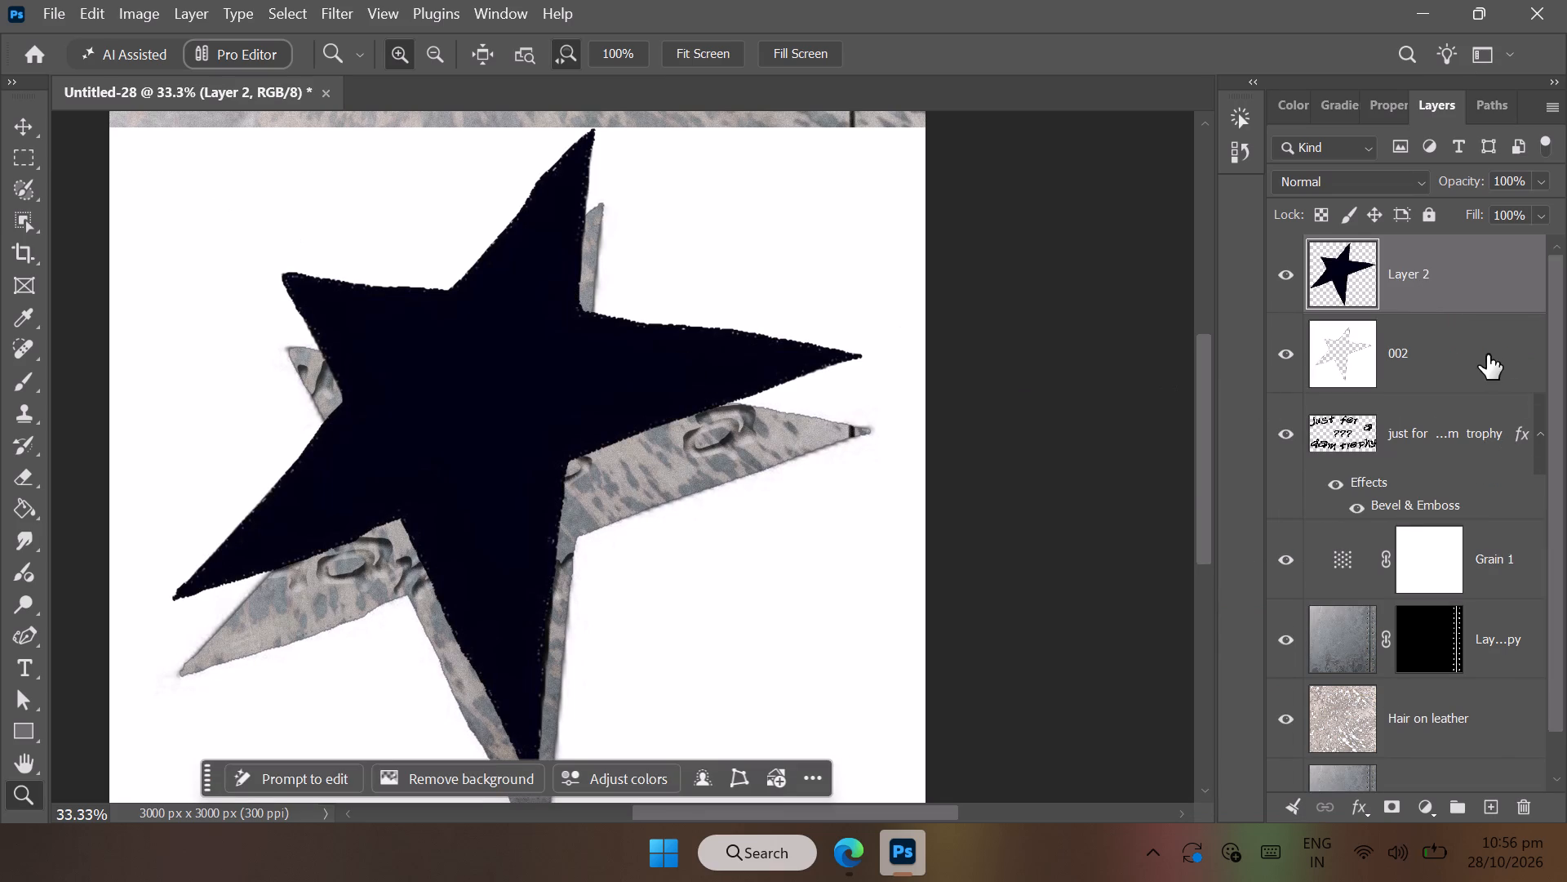
{"action": "left_click", "coordinate": [1528, 806]}
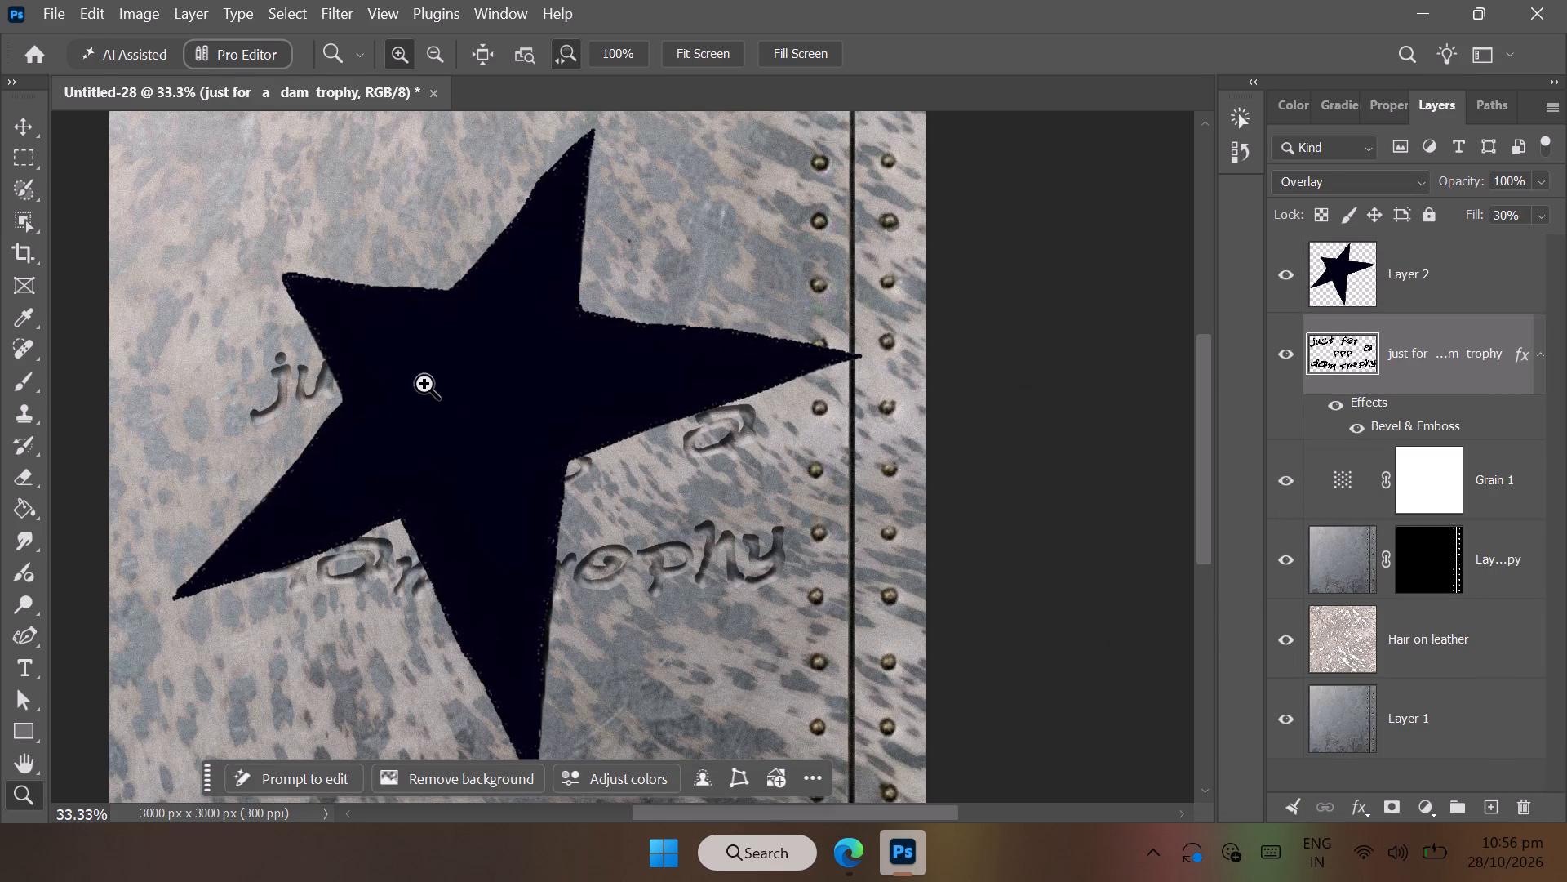
Scale the star to about 18%, rotate it about 7°, and place it above and left of the word "just".
{"action": "left_click", "coordinate": [19, 124]}
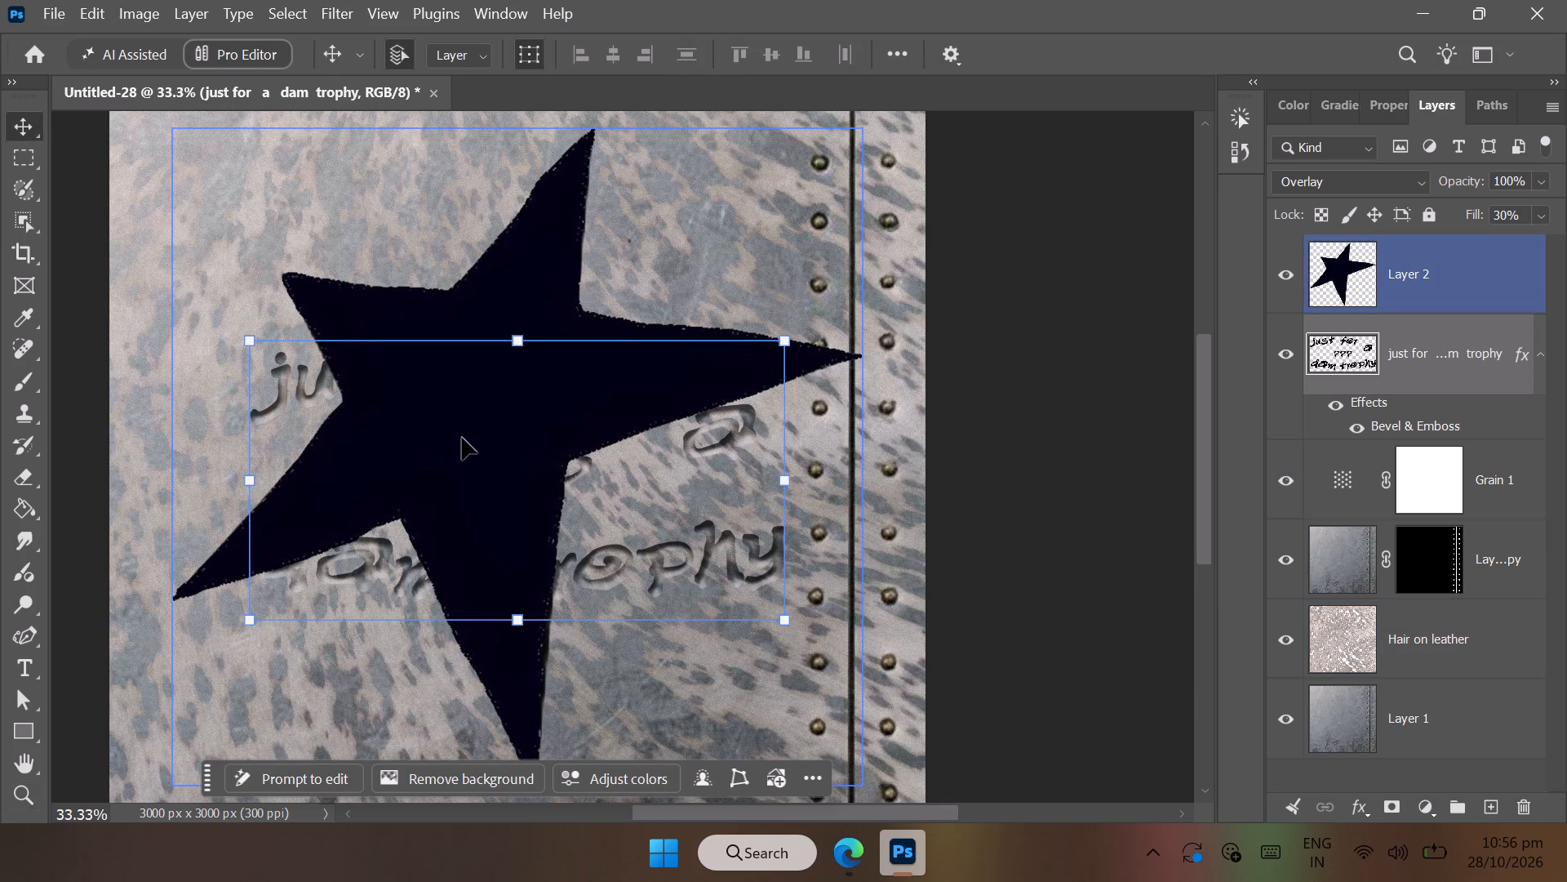
{"action": "left_click", "coordinate": [520, 292]}
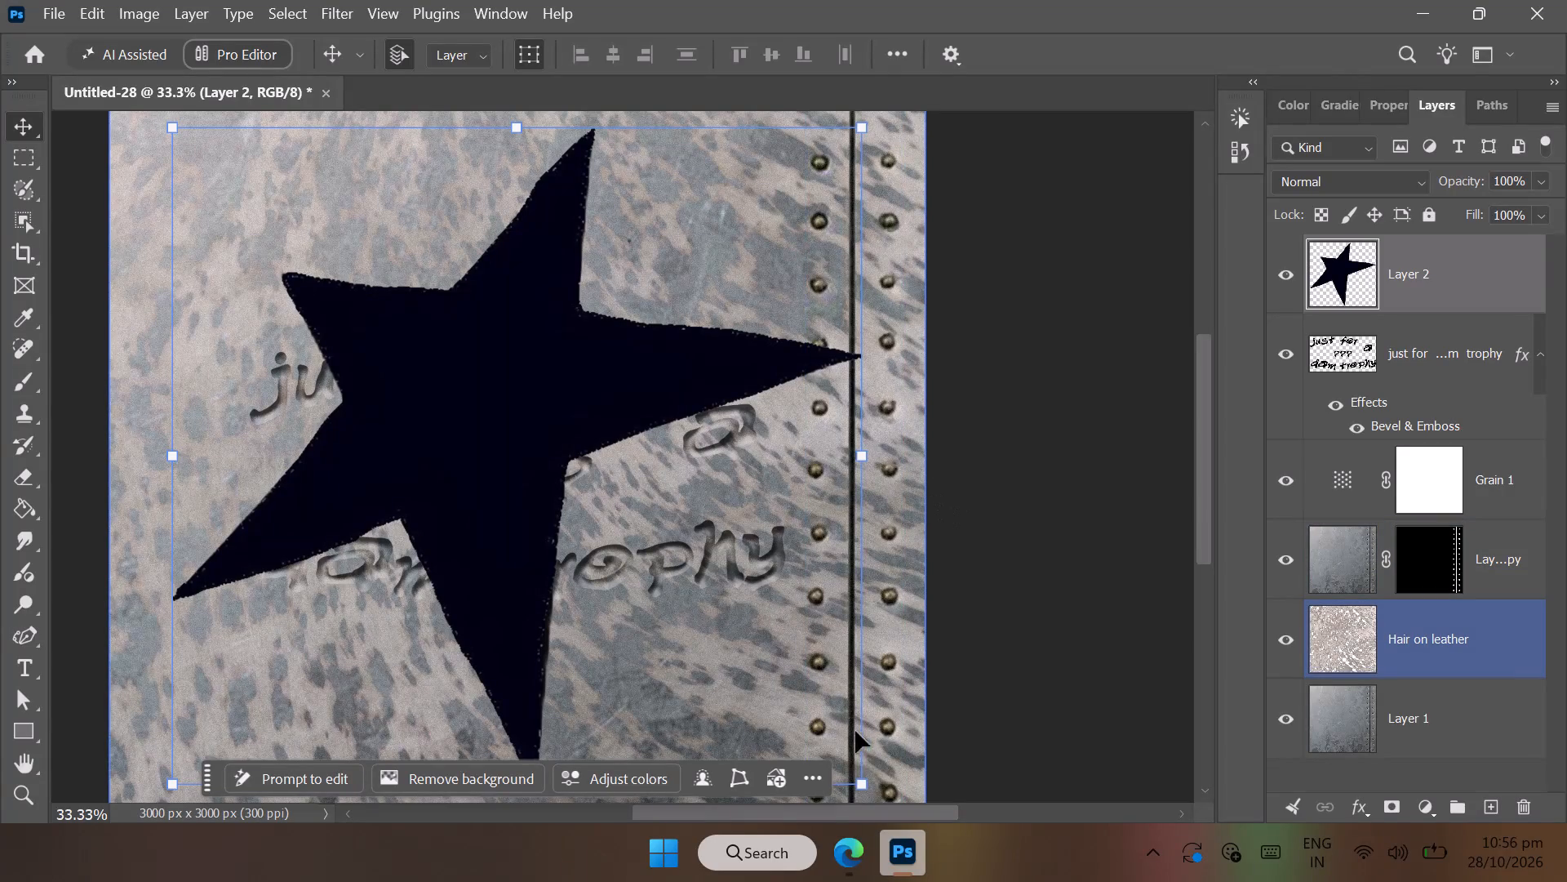
{"action": "left_click_drag", "start_coordinate": [868, 787], "coordinate": [585, 524]}
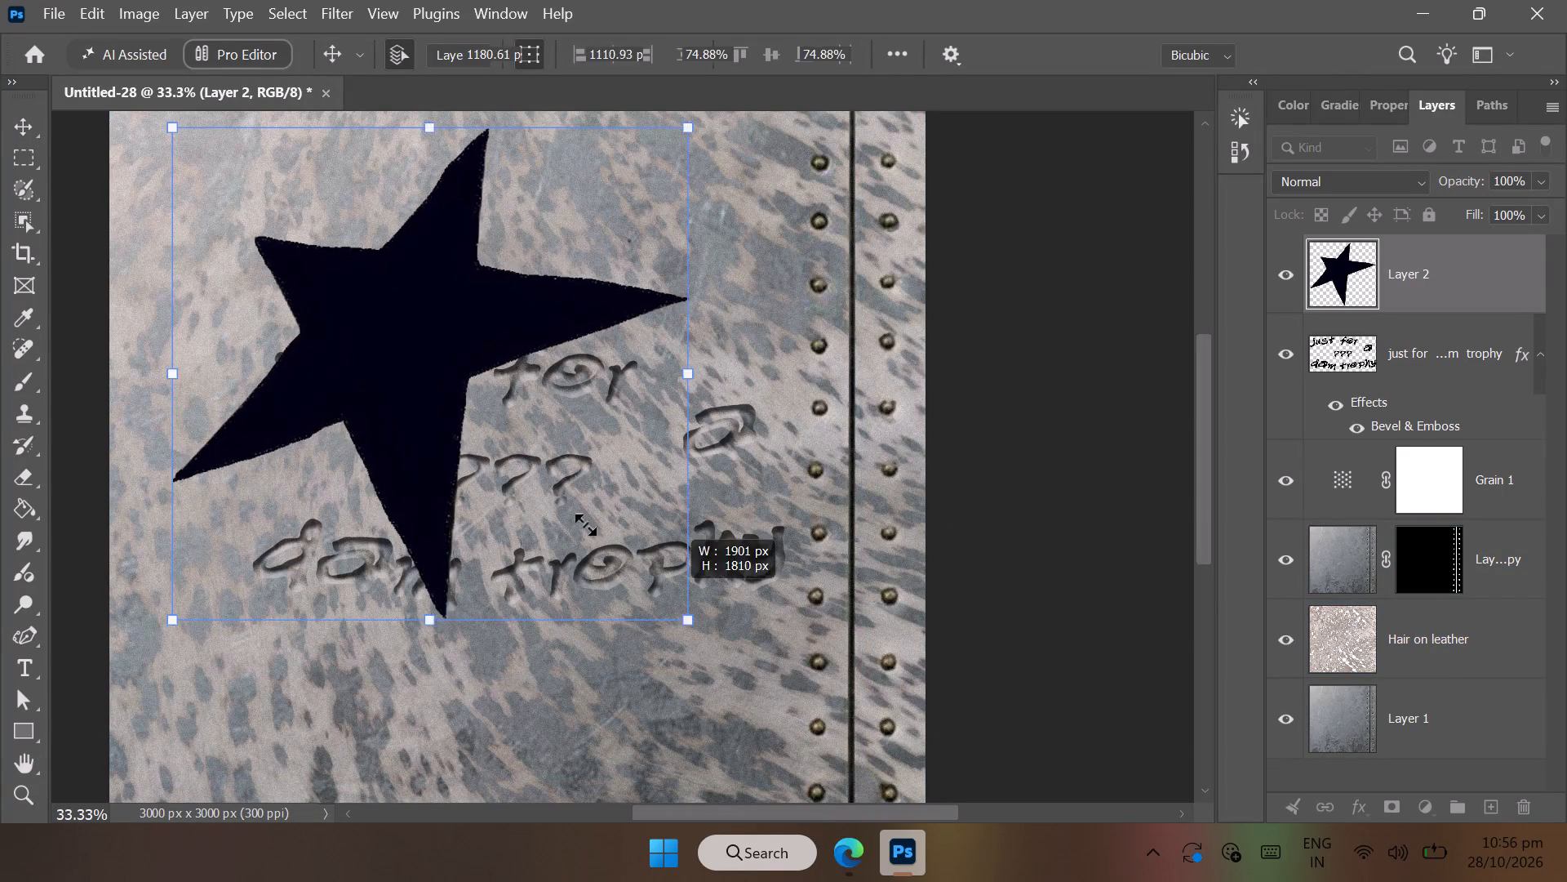
{"action": "left_click_drag", "start_coordinate": [585, 524], "coordinate": [295, 379]}
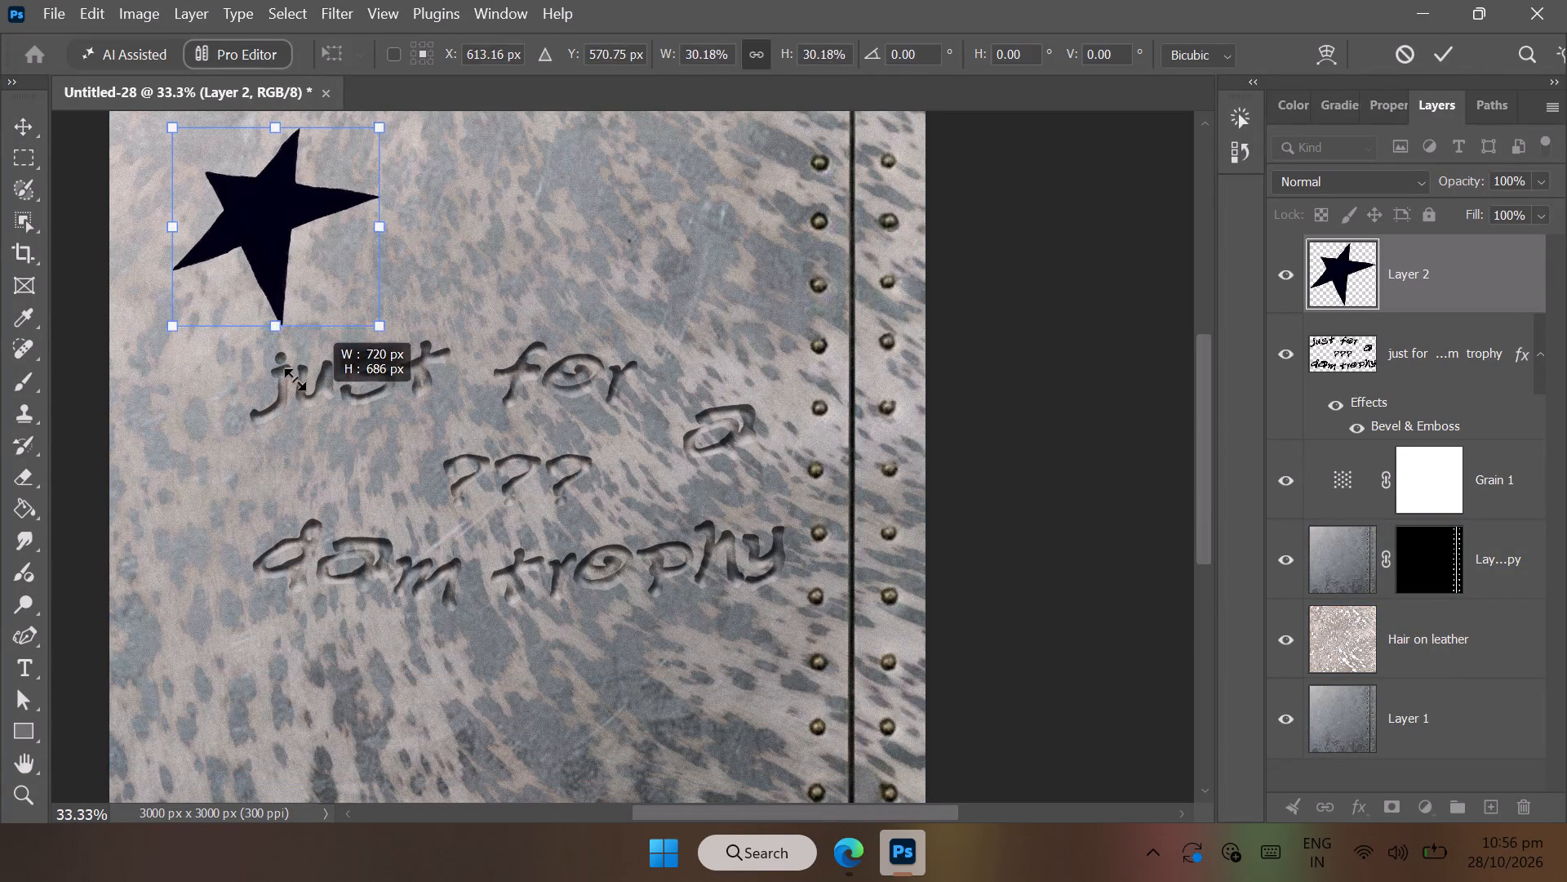
{"action": "left_click_drag", "start_coordinate": [295, 379], "coordinate": [217, 343]}
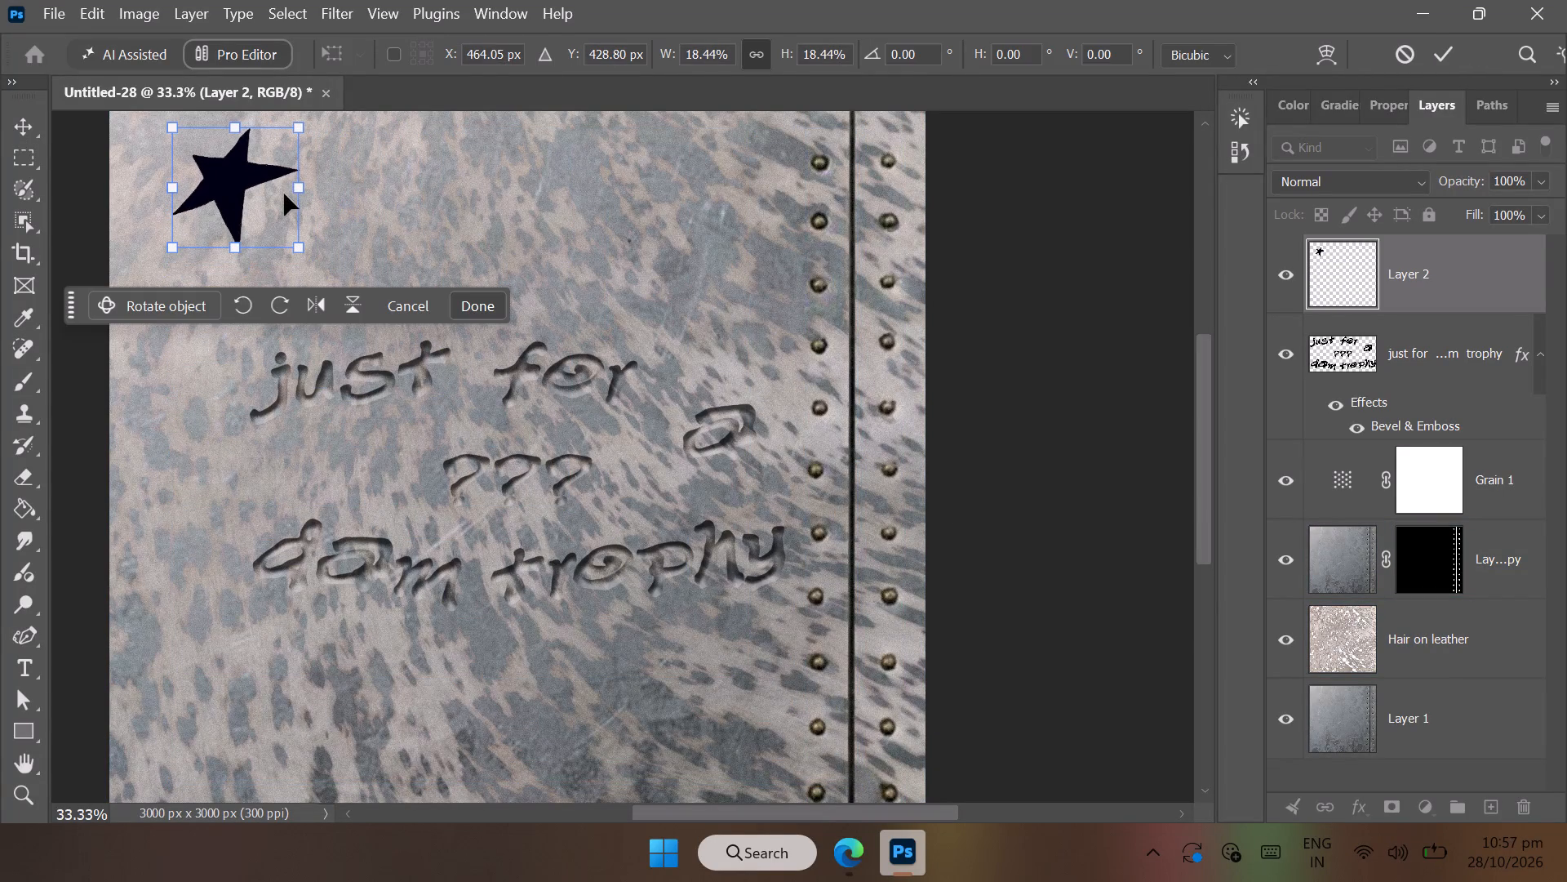
{"action": "left_click_drag", "start_coordinate": [232, 171], "coordinate": [226, 278]}
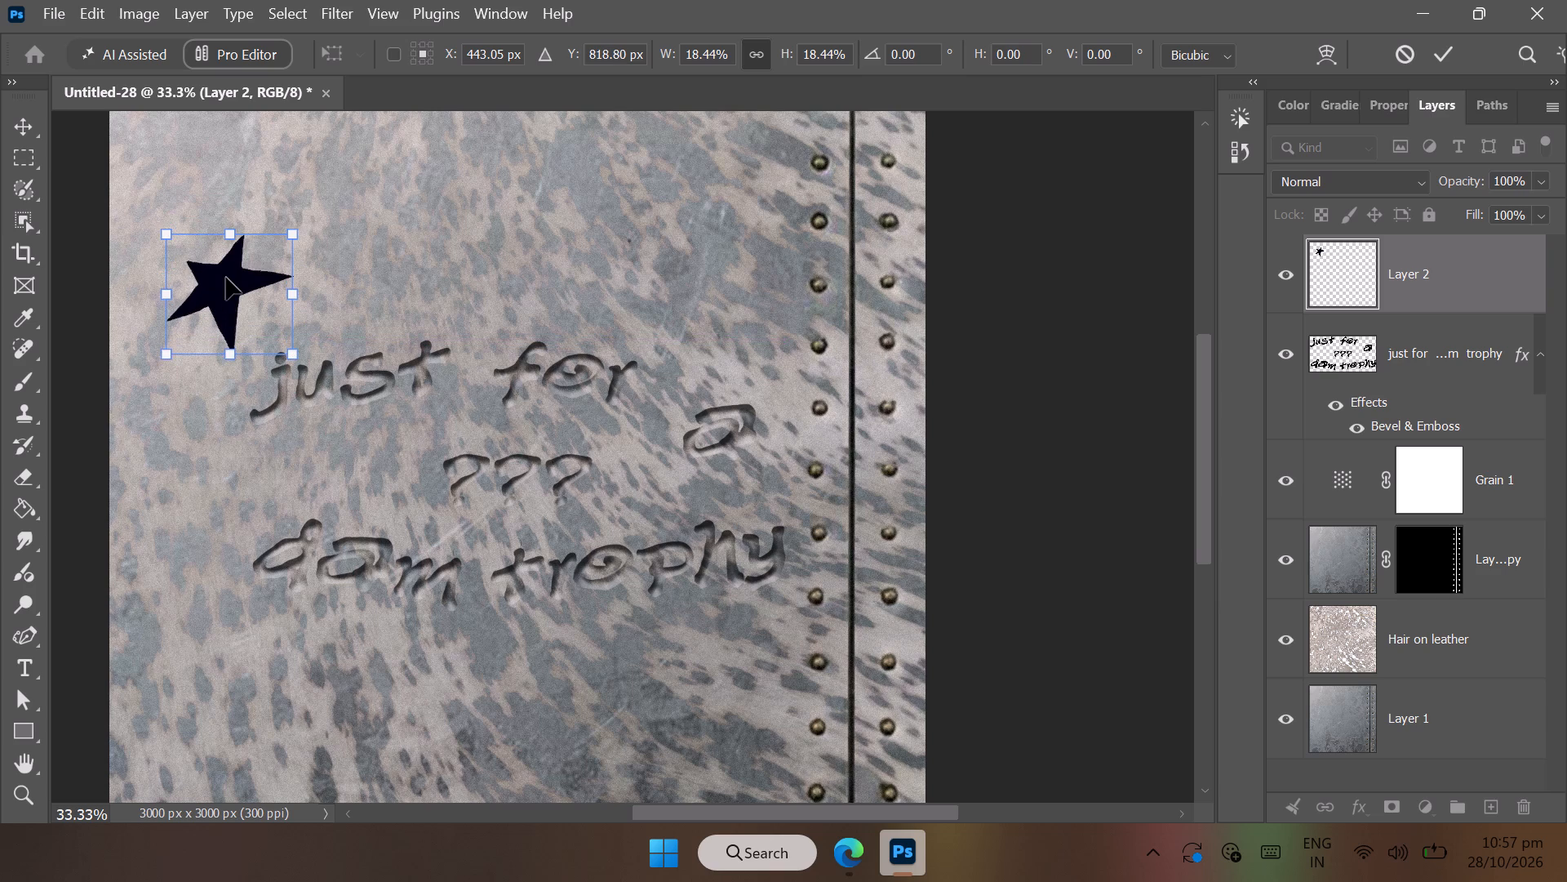
{"action": "left_click_drag", "start_coordinate": [310, 222], "coordinate": [319, 231]}
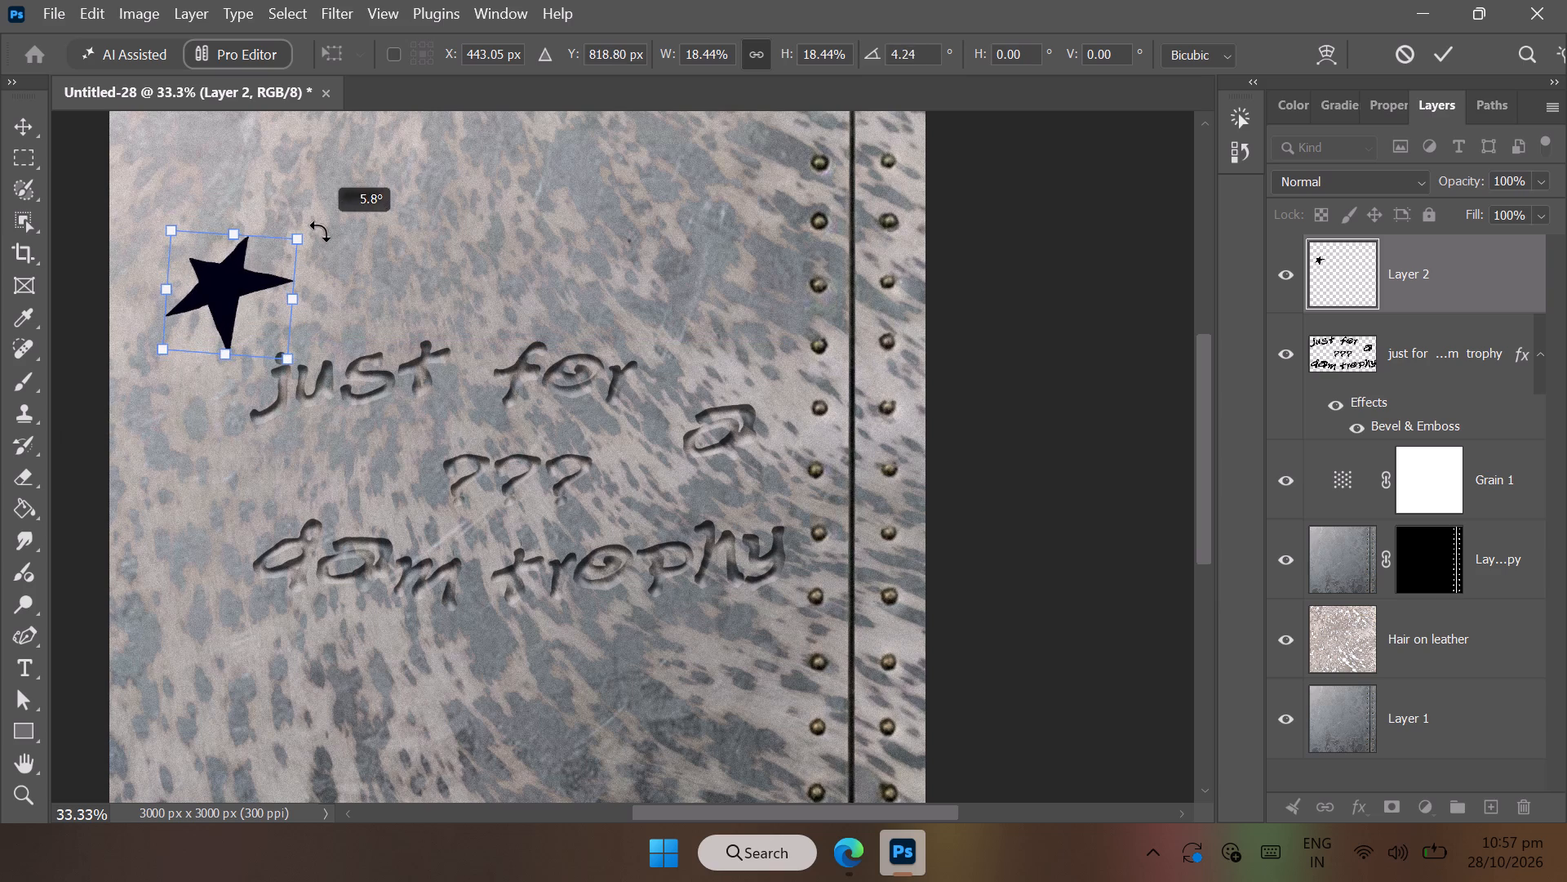
{"action": "left_click_drag", "start_coordinate": [319, 231], "coordinate": [321, 231]}
{"action": "left_click_drag", "start_coordinate": [238, 288], "coordinate": [248, 298]}
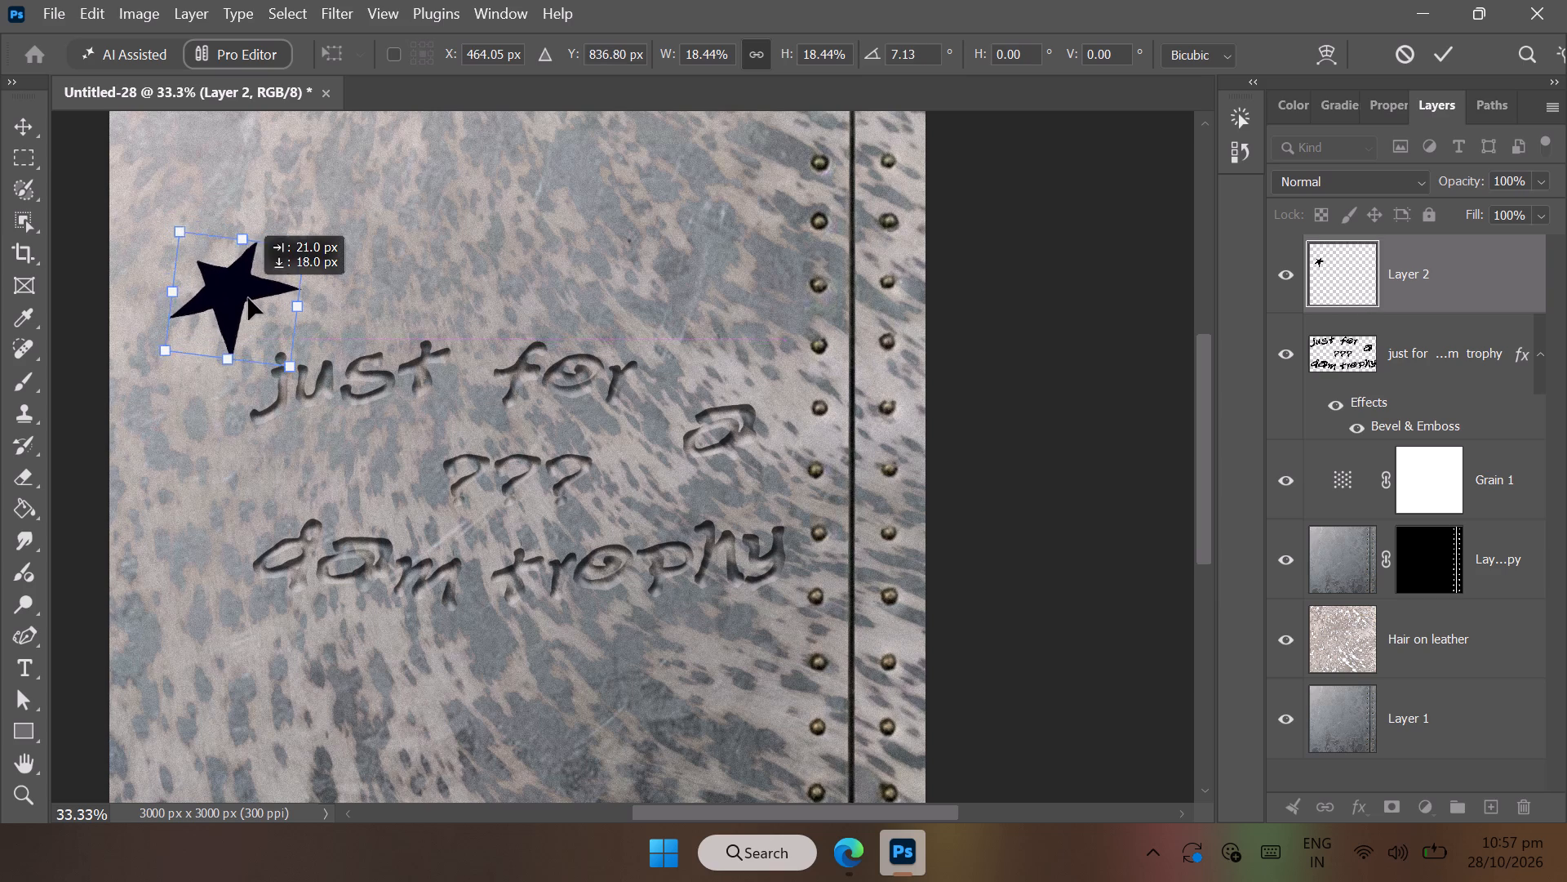
{"action": "left_click_drag", "start_coordinate": [248, 298], "coordinate": [239, 303]}
{"action": "right_click", "coordinate": [239, 303]}
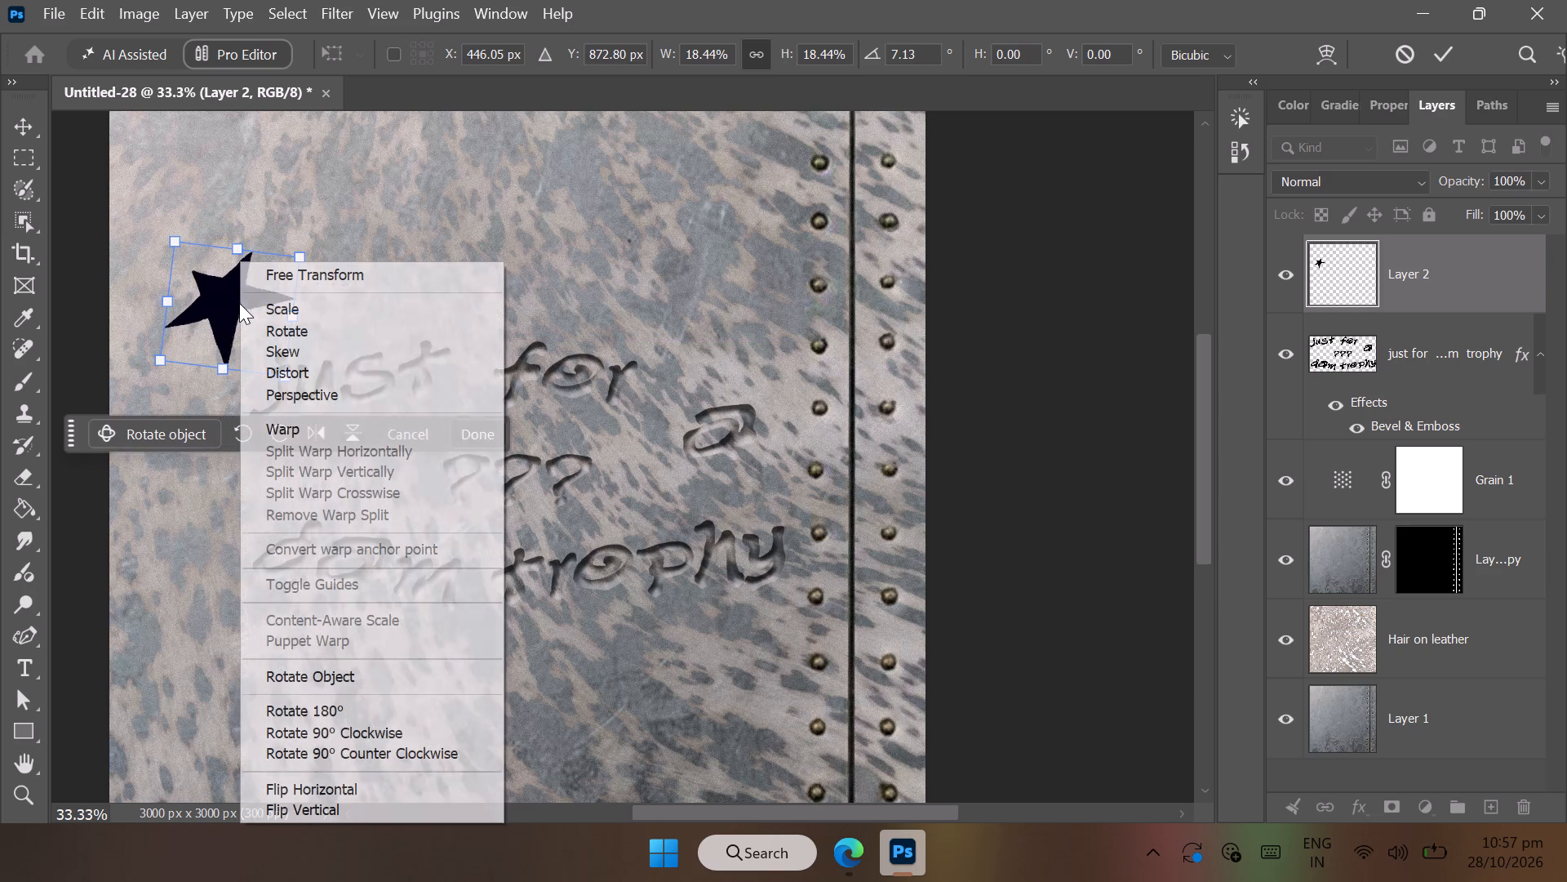
{"action": "right_click", "coordinate": [1494, 309]}
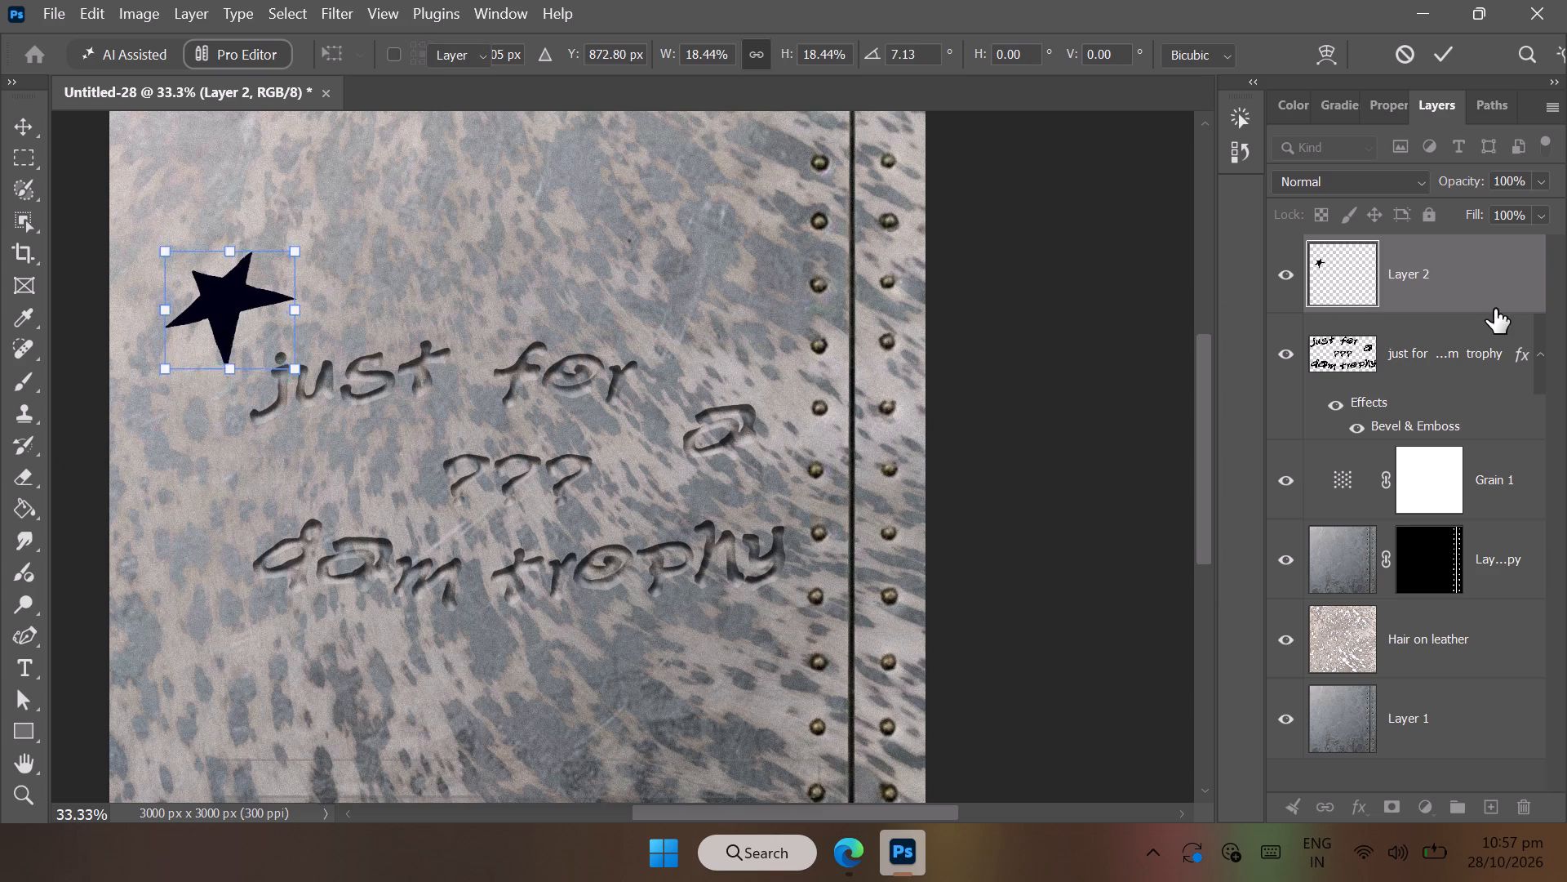
Duplicate the small star layer under its default name.
{"action": "right_click", "coordinate": [1472, 286]}
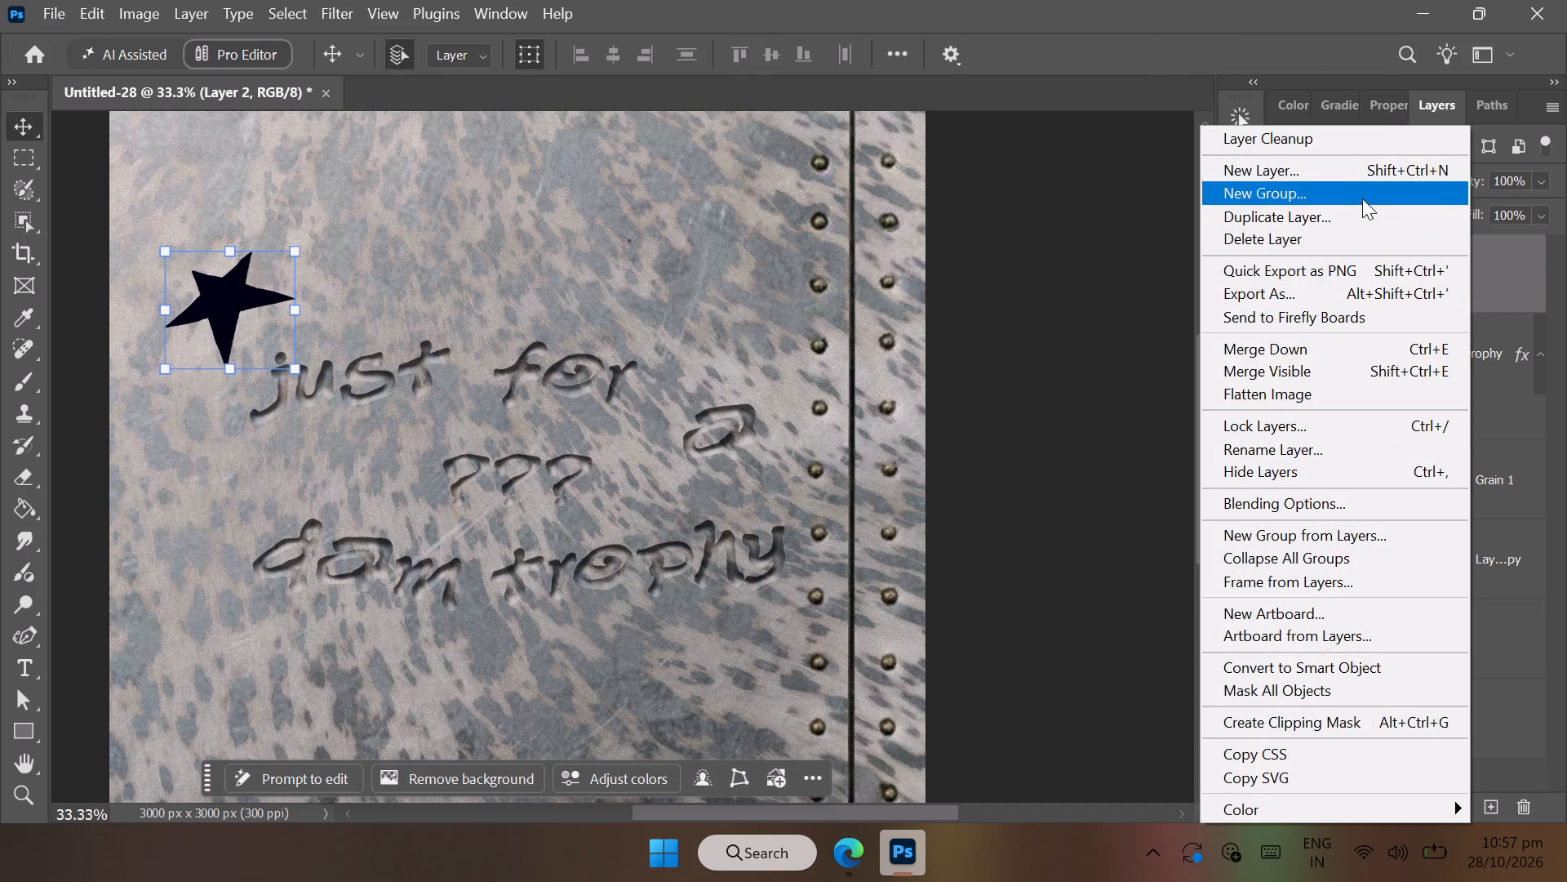
{"action": "left_click", "coordinate": [1358, 220]}
{"action": "left_click", "coordinate": [970, 233]}
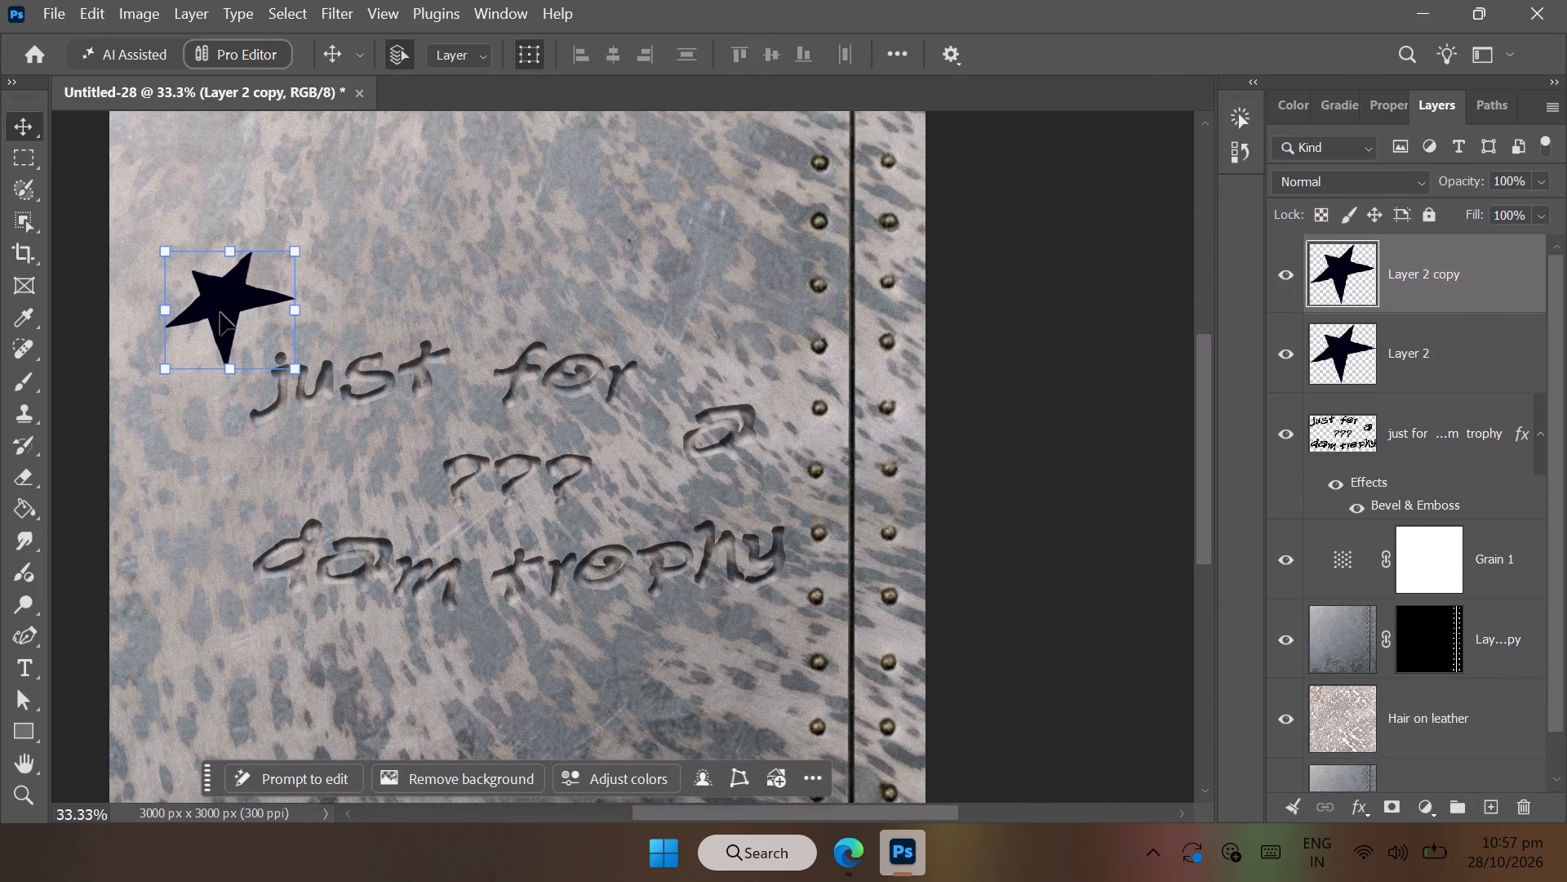
Flip the star copy horizontally and vertically and place it over the riveted seam, just below the end of "trophy".
{"action": "left_click", "coordinate": [297, 313]}
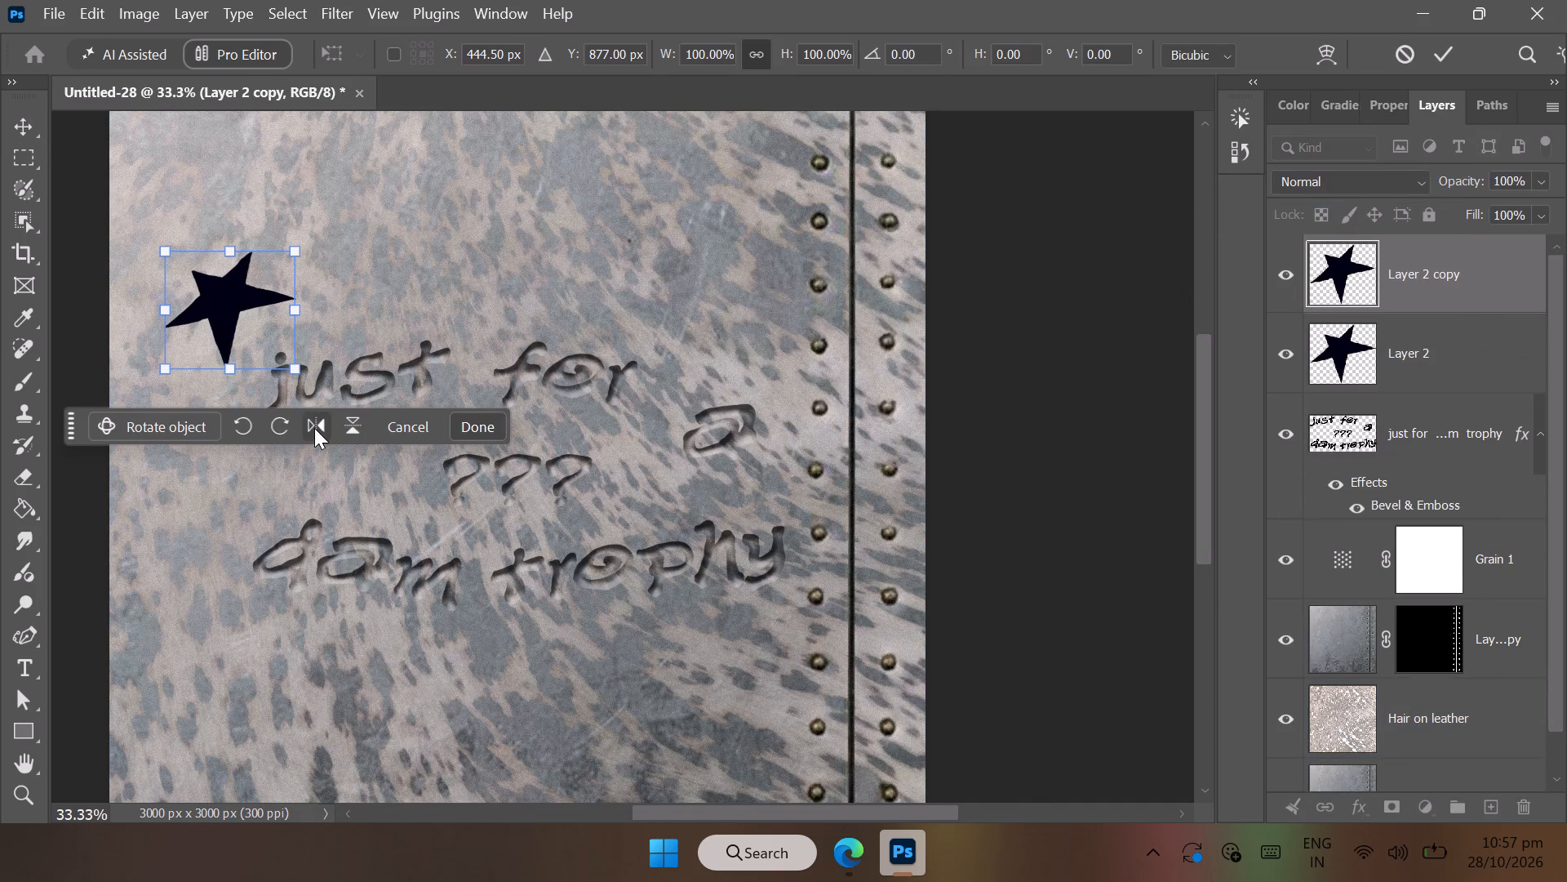
{"action": "left_click", "coordinate": [314, 428]}
{"action": "left_click", "coordinate": [348, 427]}
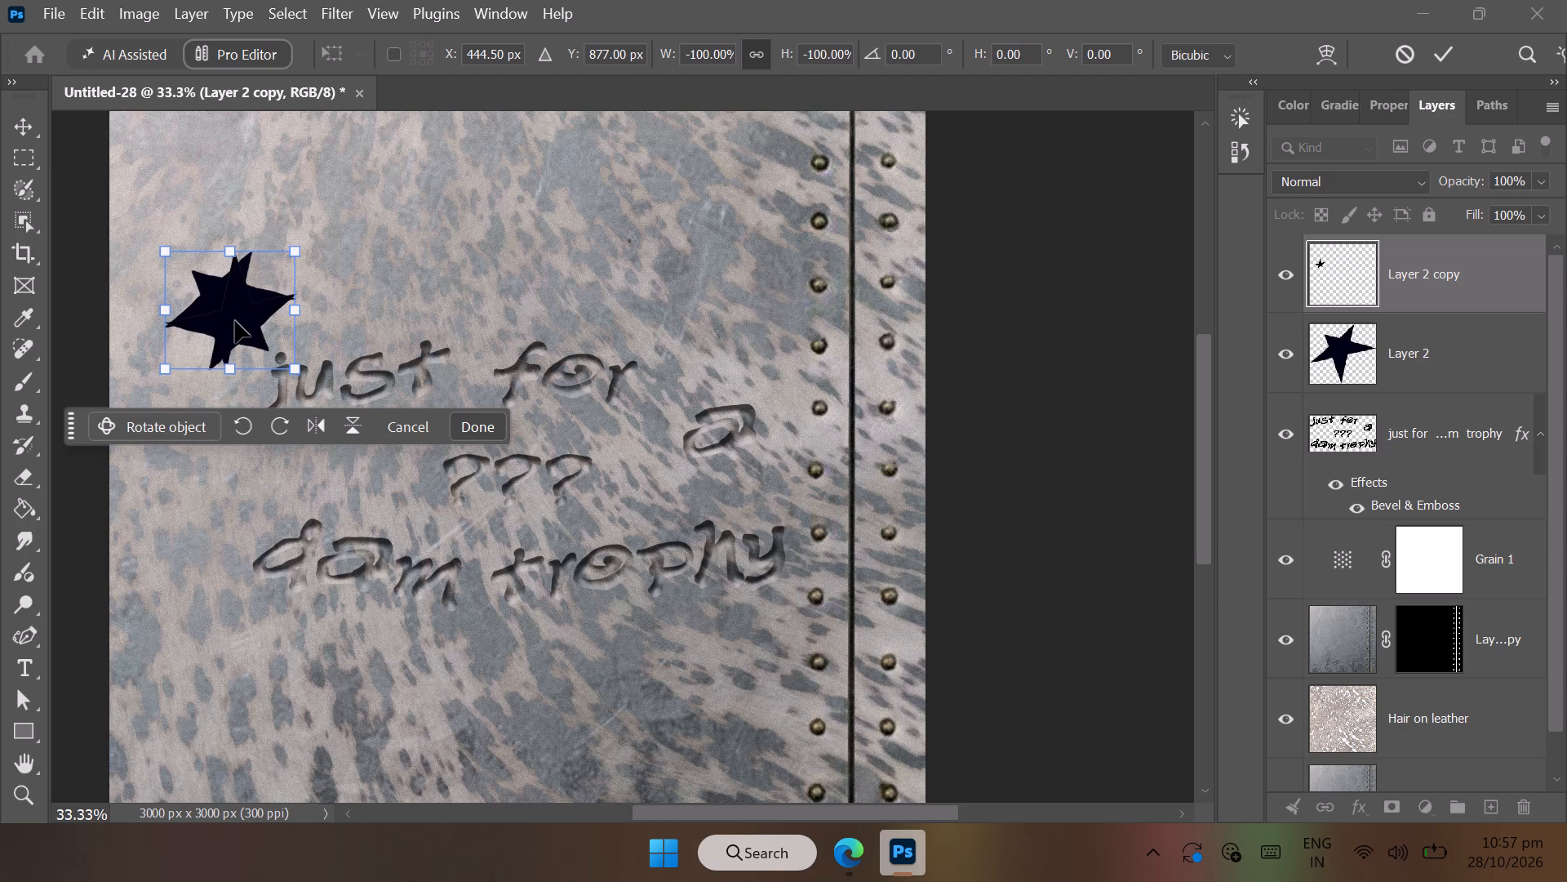
{"action": "left_click_drag", "start_coordinate": [235, 321], "coordinate": [815, 661]}
{"action": "left_click_drag", "start_coordinate": [235, 318], "coordinate": [739, 541]}
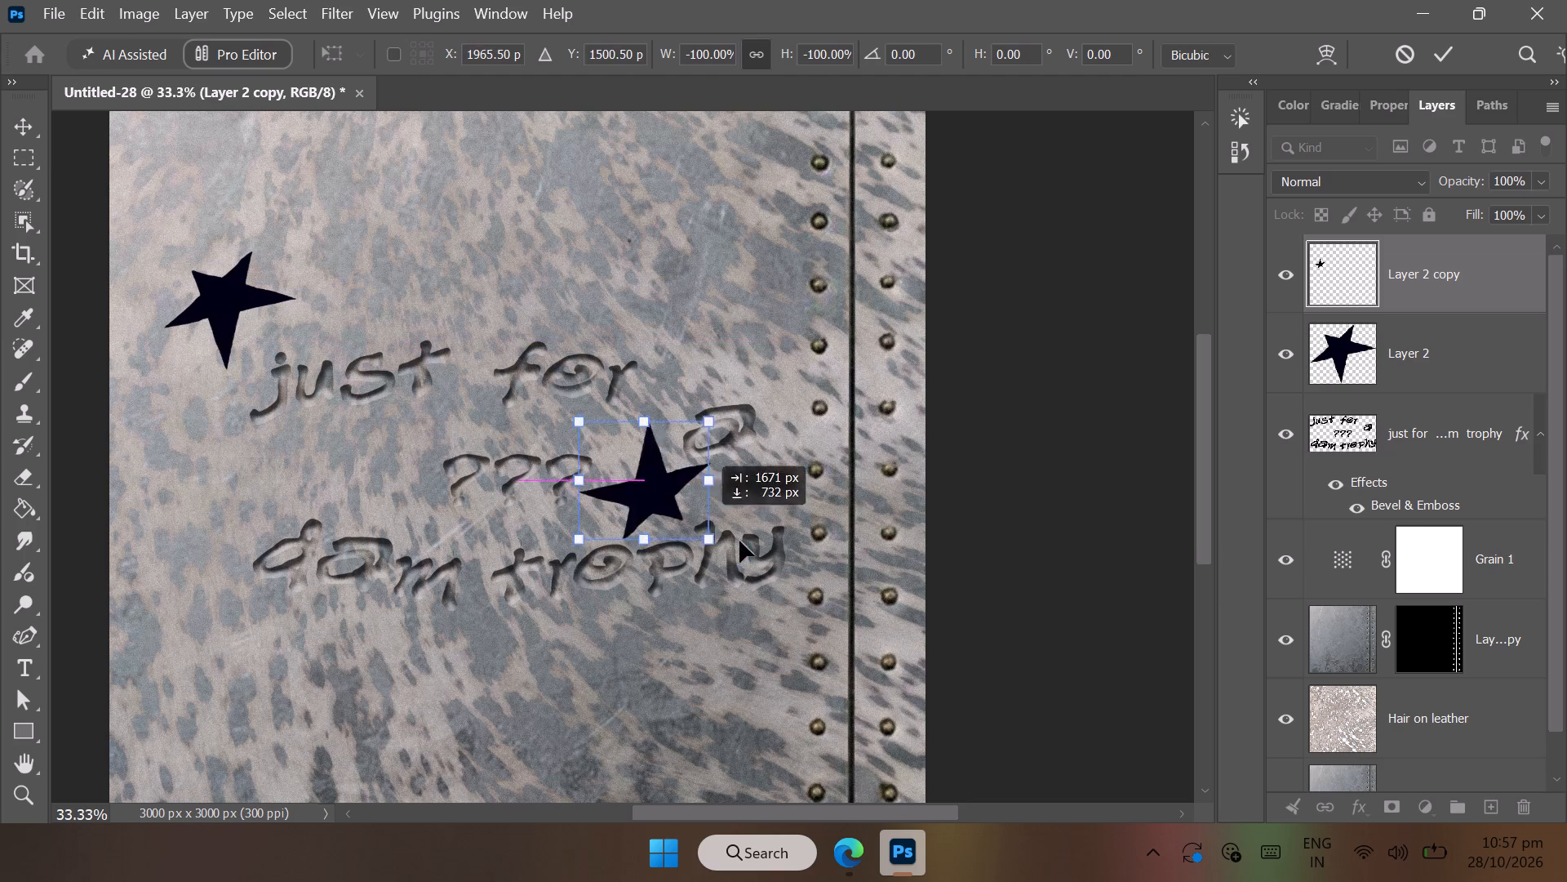
{"action": "left_click_drag", "start_coordinate": [739, 541], "coordinate": [825, 611]}
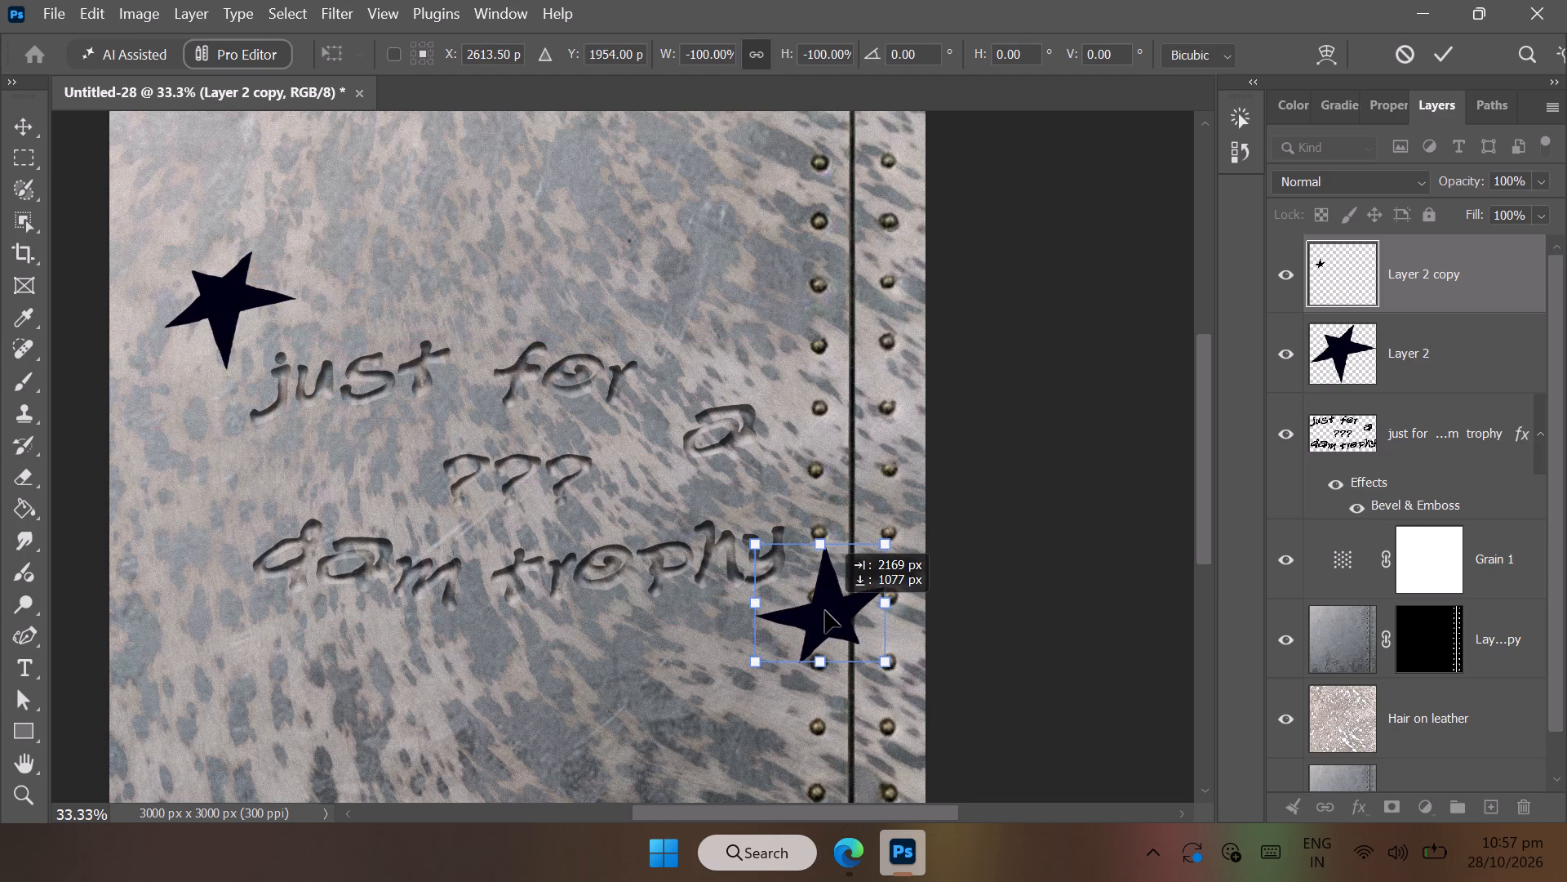
{"action": "left_click_drag", "start_coordinate": [825, 611], "coordinate": [828, 617]}
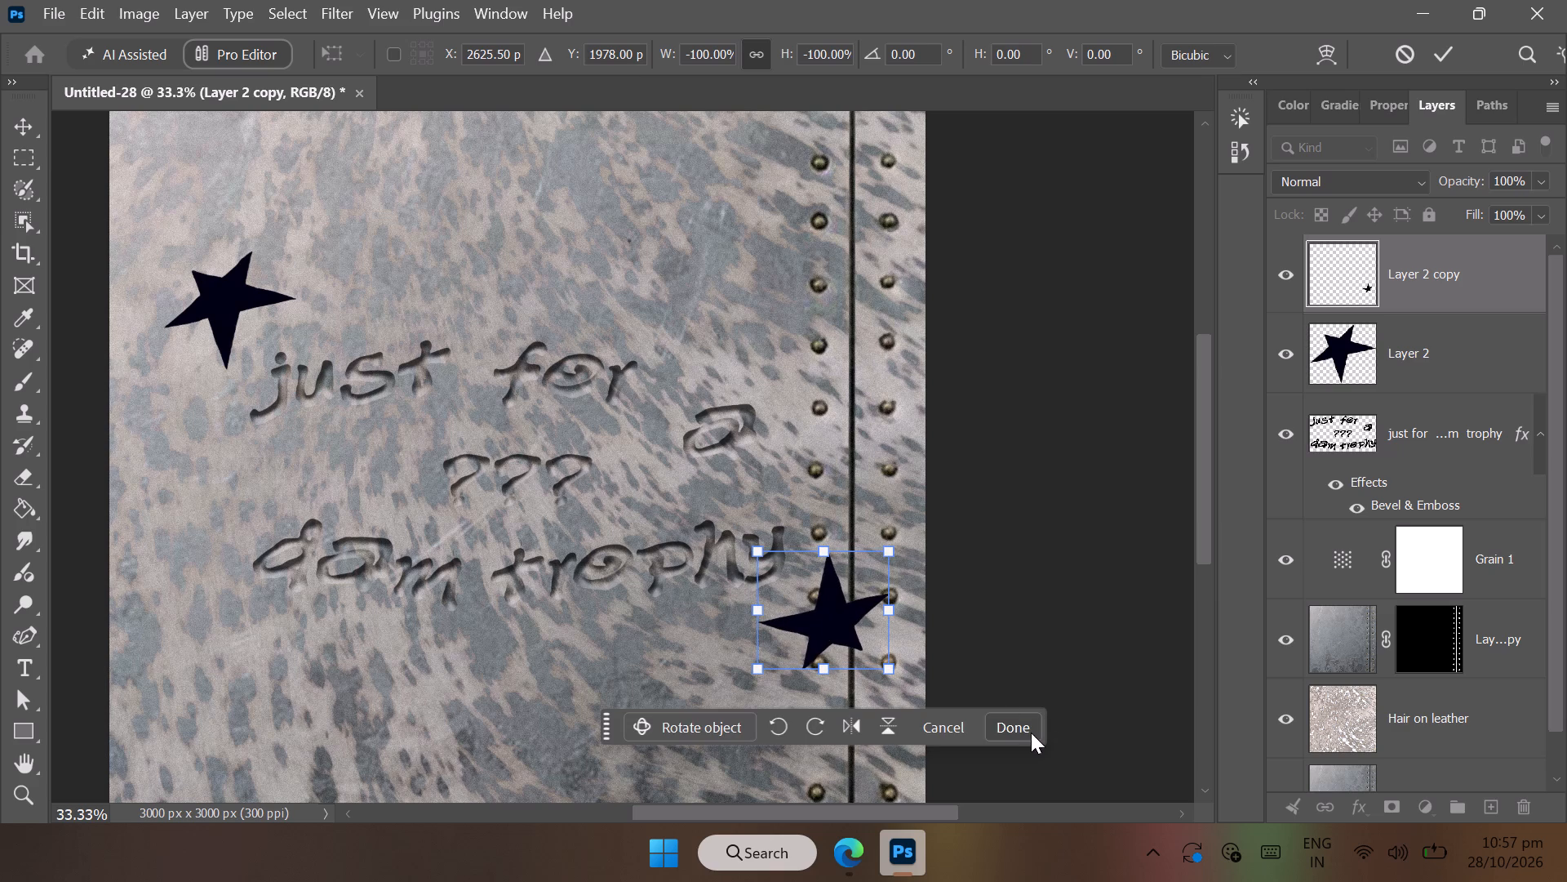
{"action": "left_click", "coordinate": [1028, 729]}
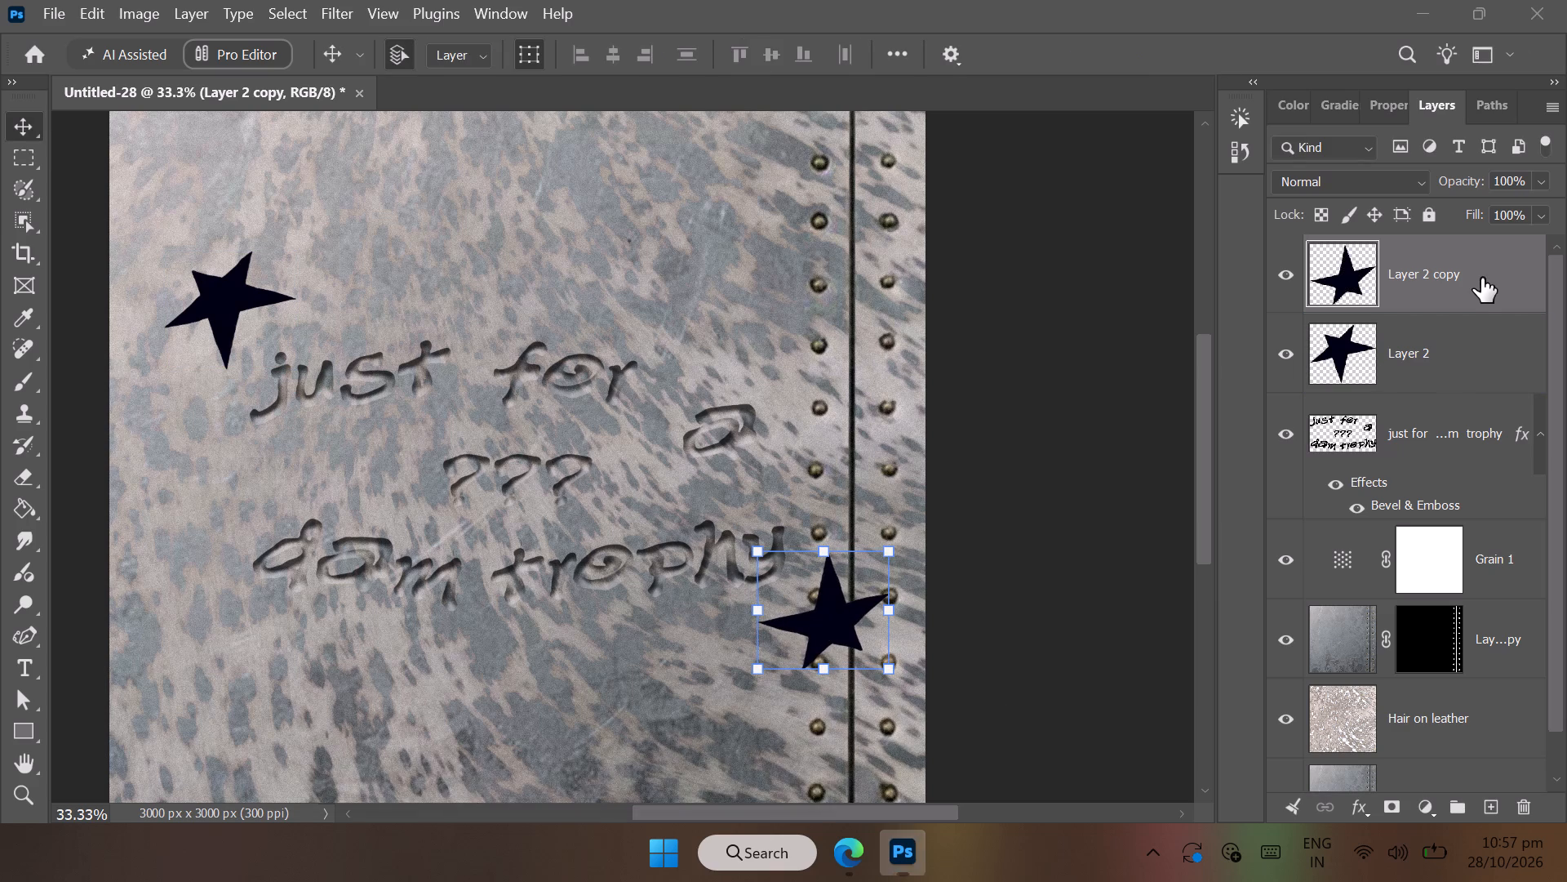
Merge the star copy down into Layer 2 so both stars share one layer.
{"action": "left_click", "coordinate": [1481, 278]}
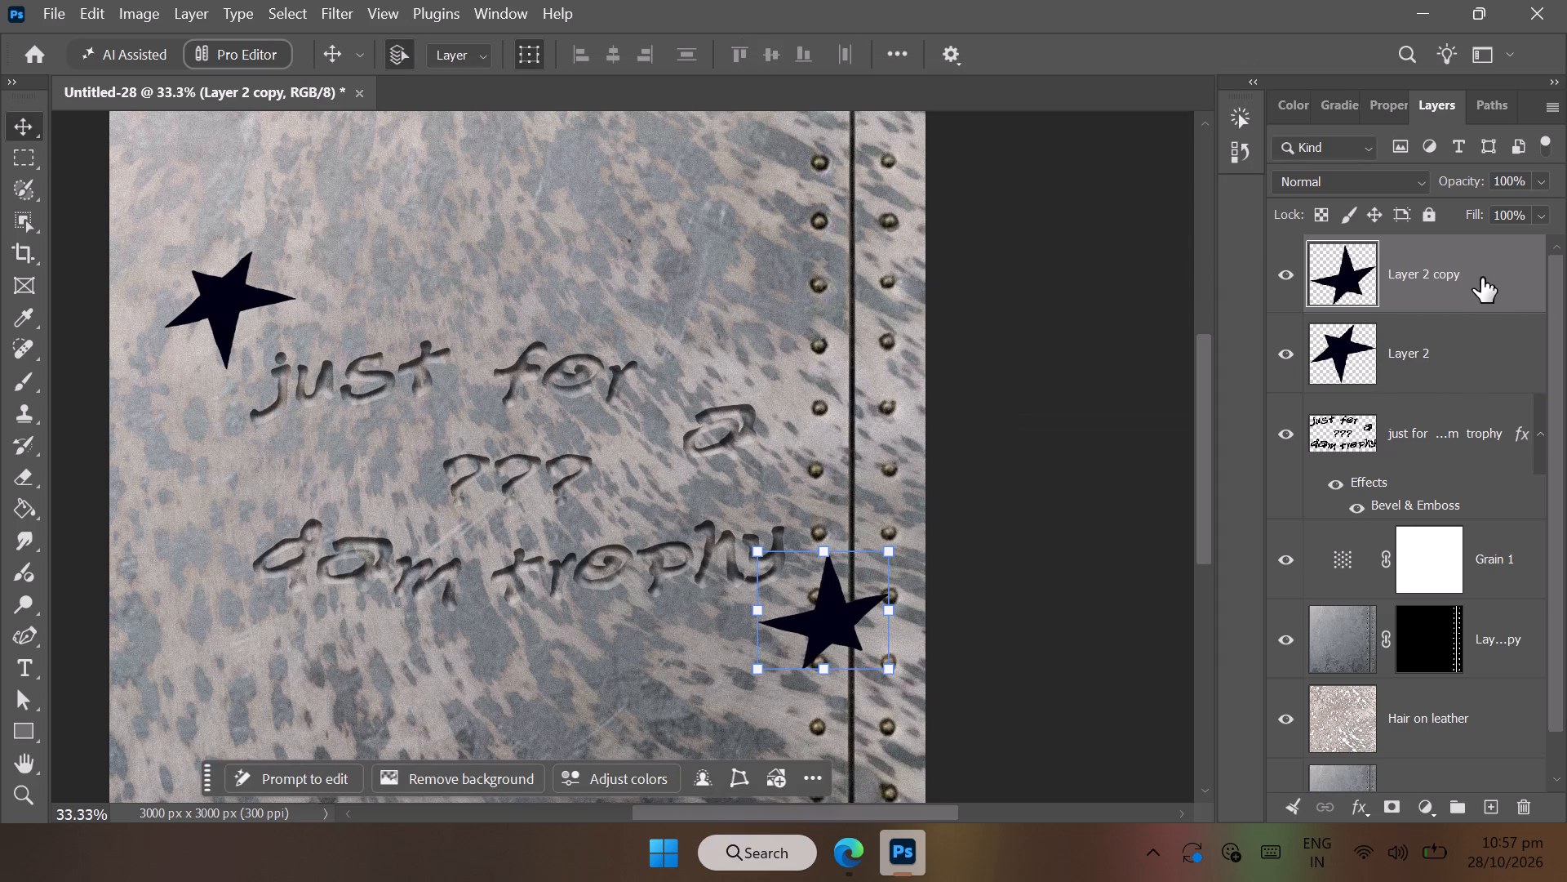
{"action": "right_click", "coordinate": [1471, 287]}
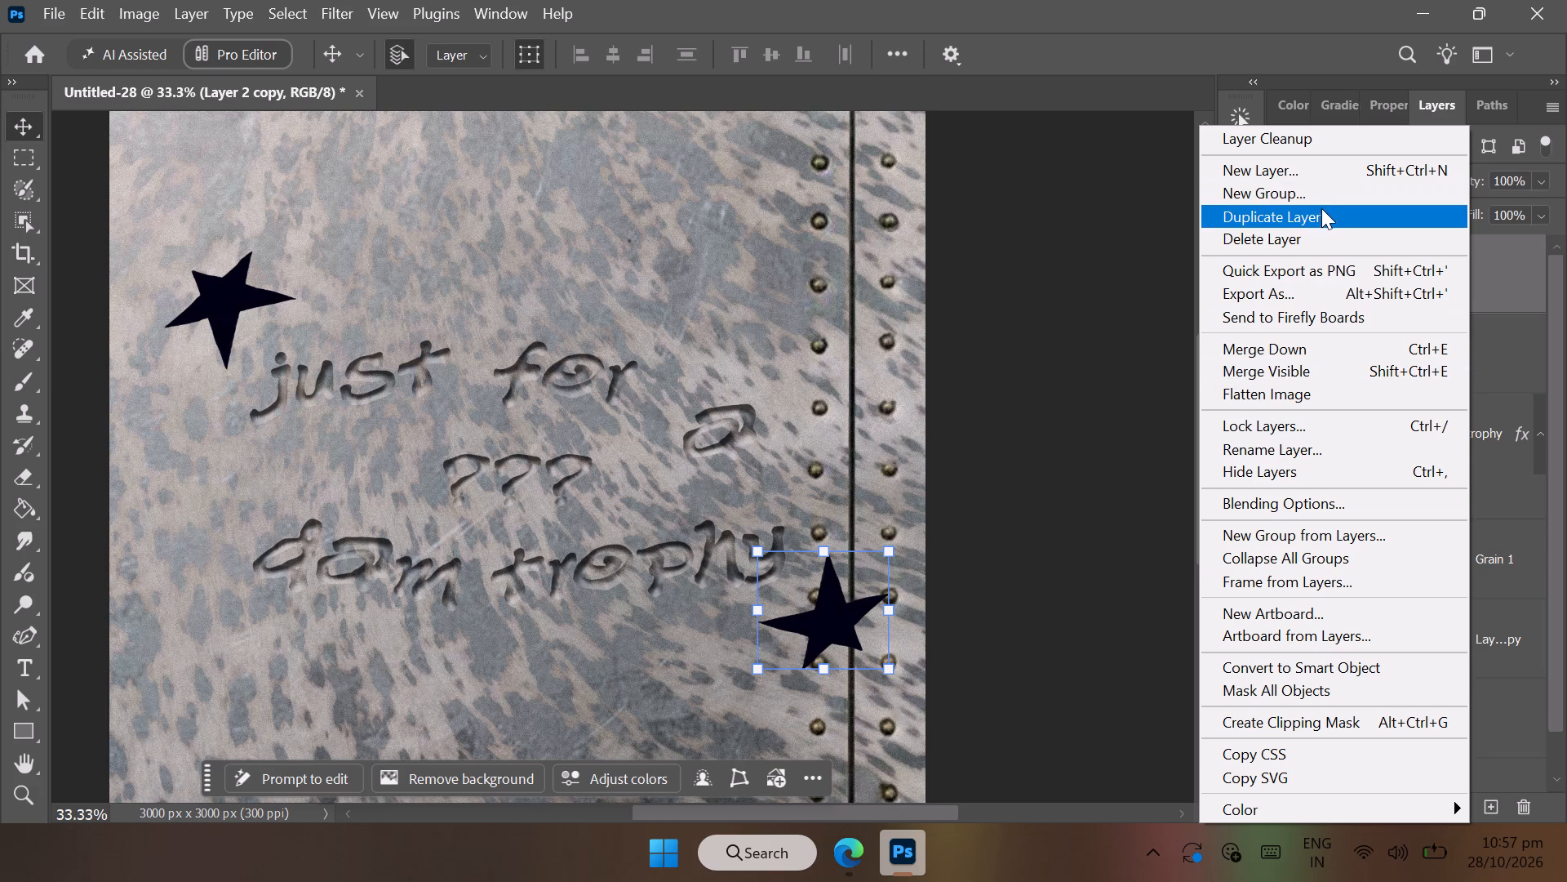
{"action": "left_click", "coordinate": [1294, 344]}
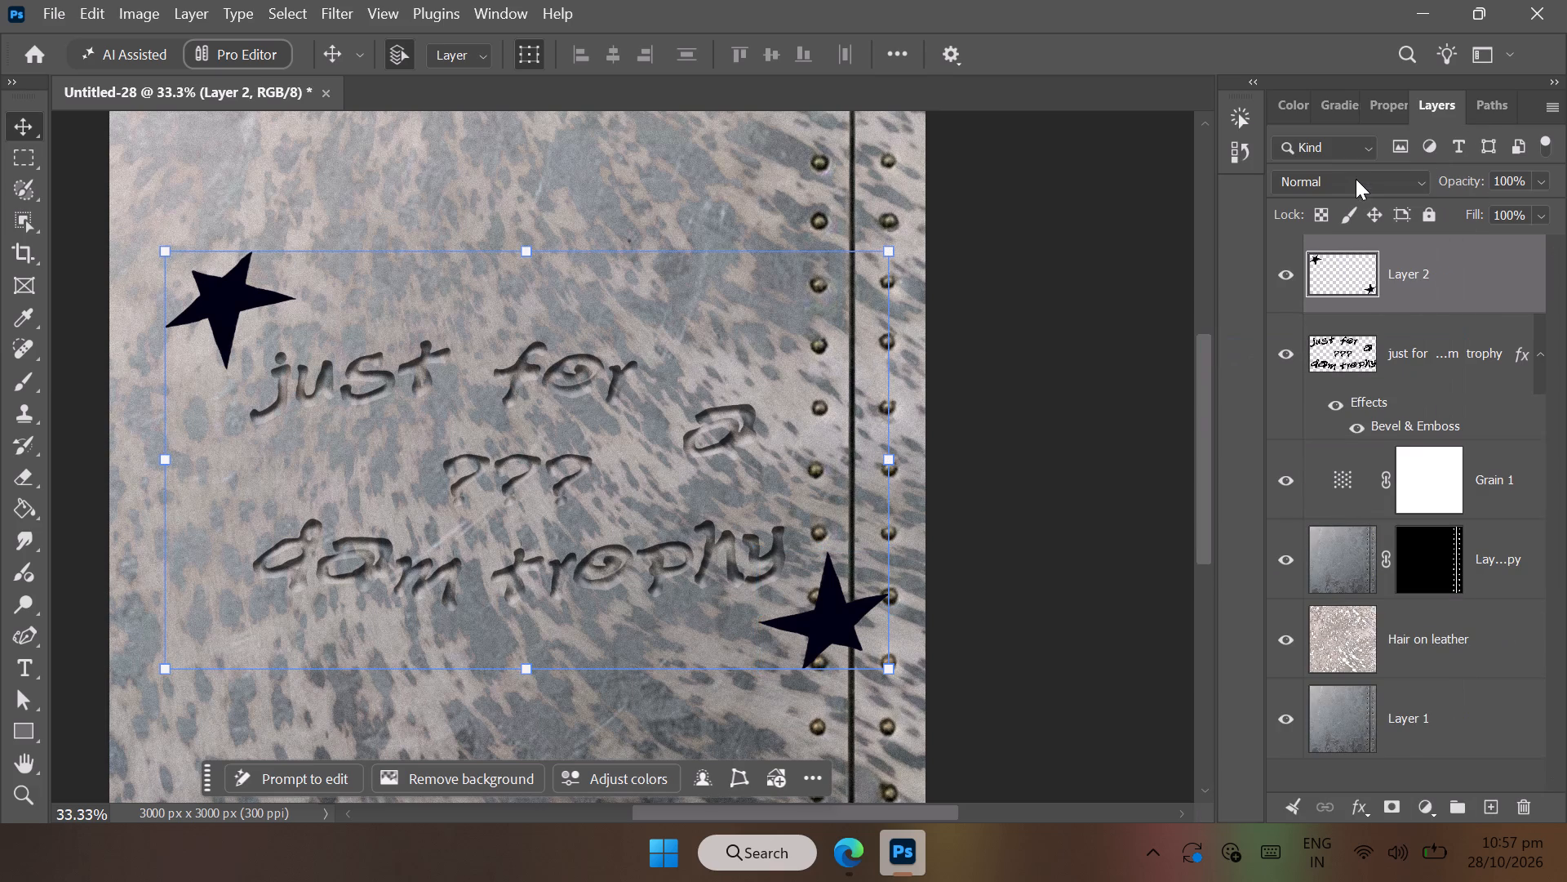
Set the stars layer's fill to 0% and apply Bevel & Emboss with the preset Inner Bevel settings.
{"action": "left_click_drag", "start_coordinate": [1475, 213], "coordinate": [1188, 290]}
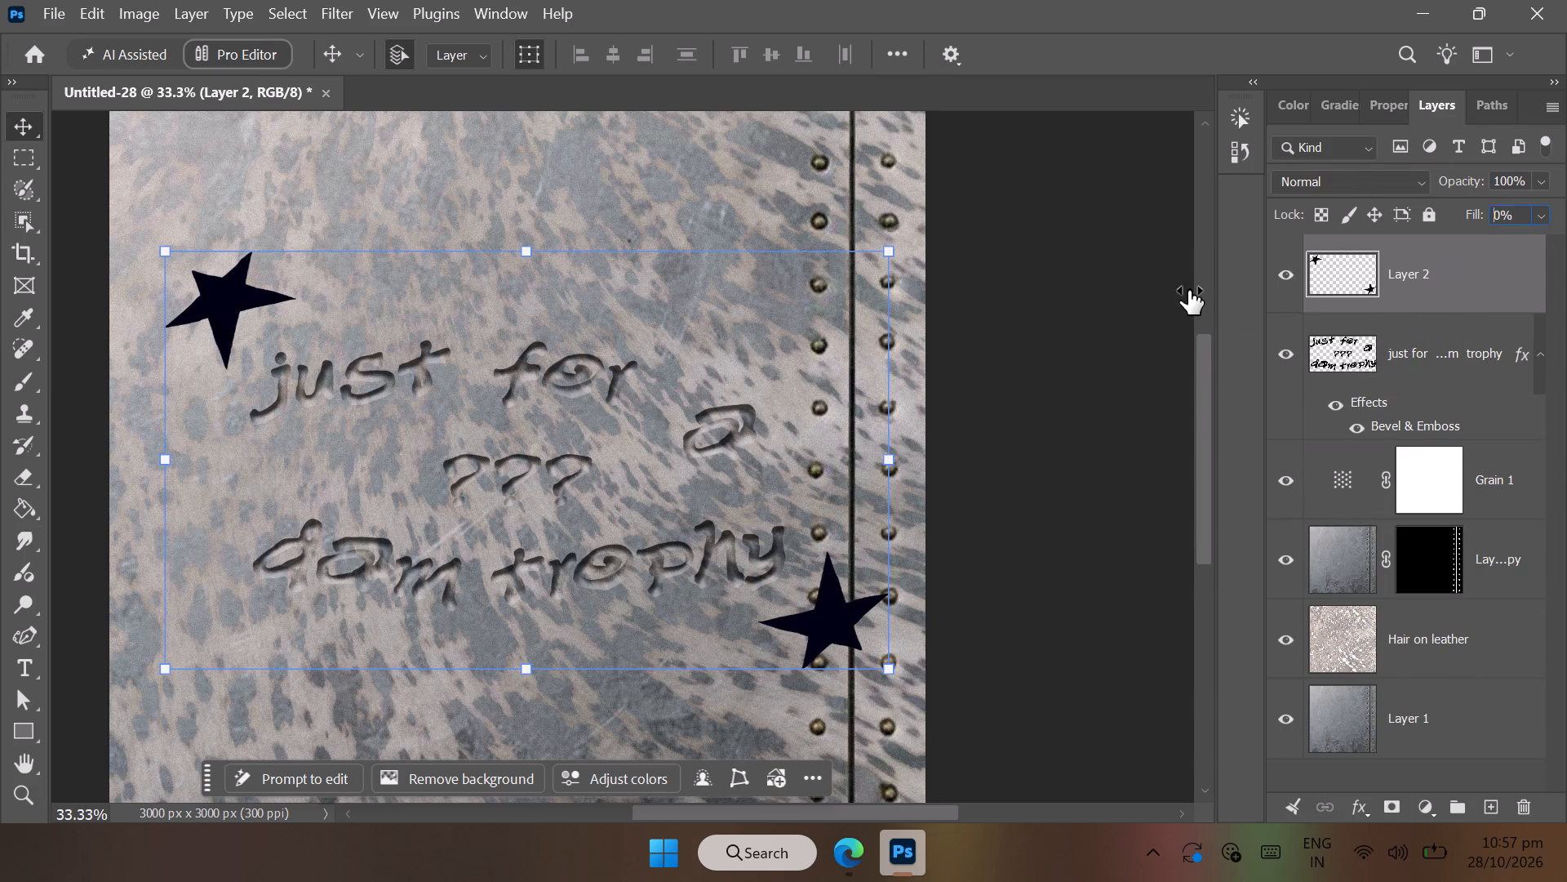
{"action": "left_click_drag", "start_coordinate": [1188, 290], "coordinate": [1181, 293]}
{"action": "double_click", "coordinate": [1356, 255]}
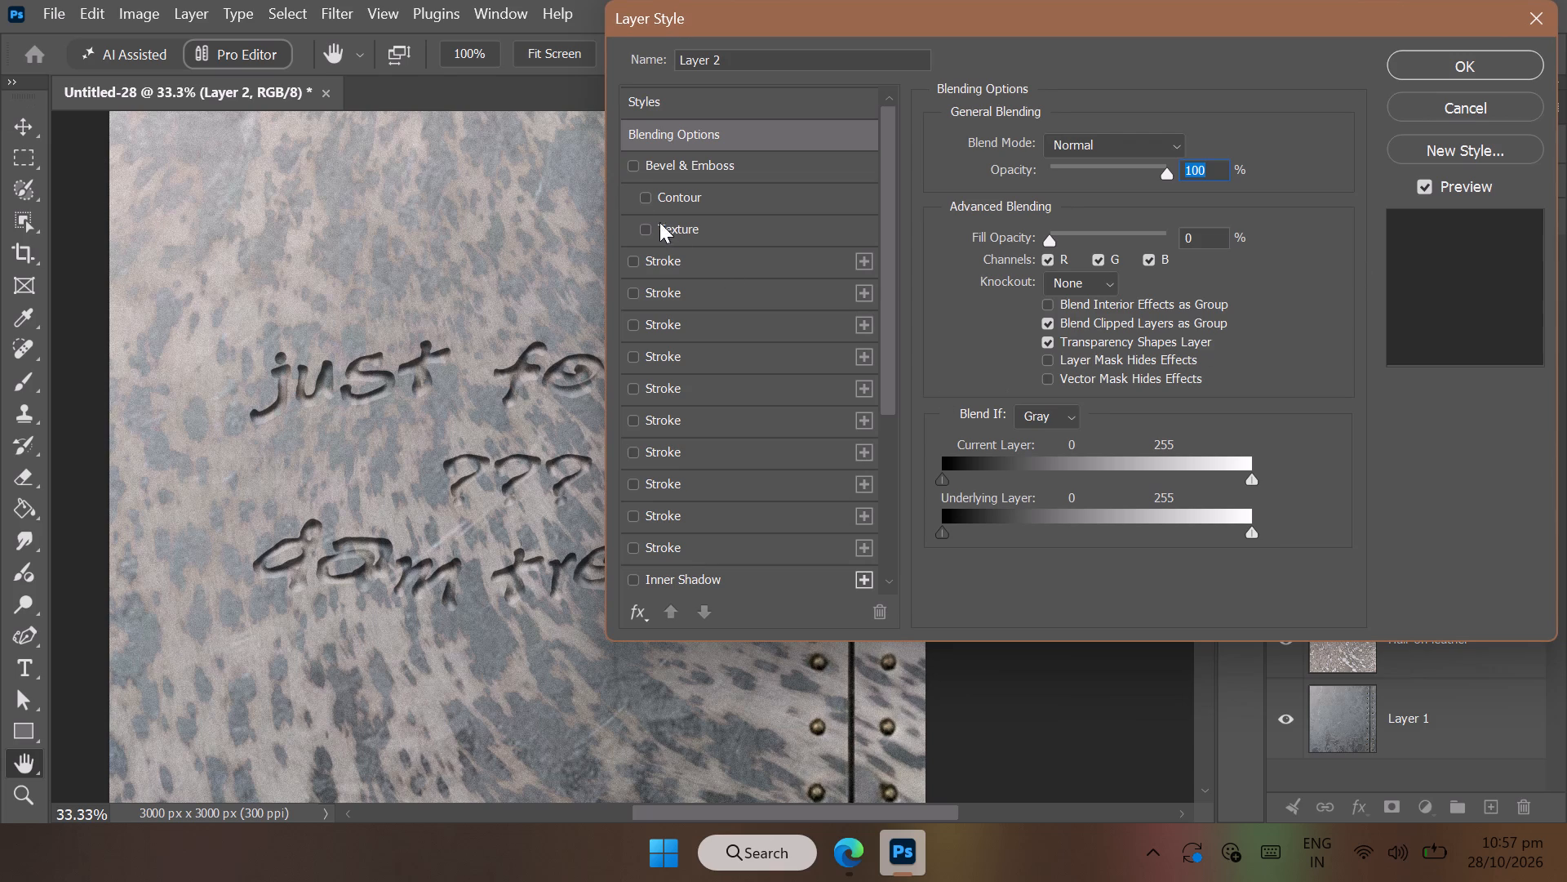
{"action": "left_click", "coordinate": [627, 167]}
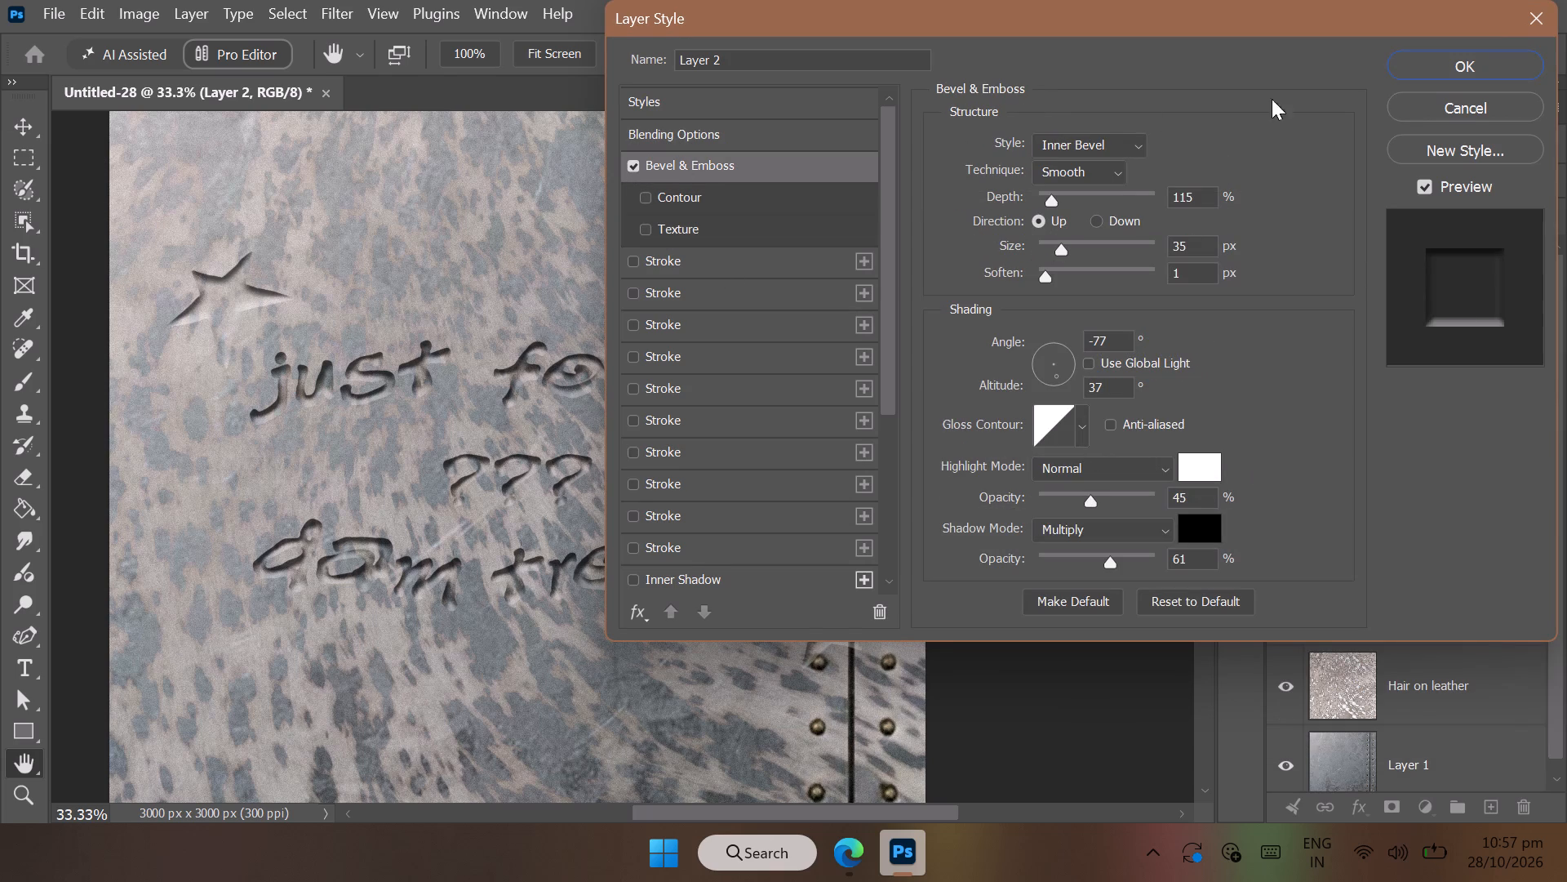
{"action": "left_click", "coordinate": [1461, 65]}
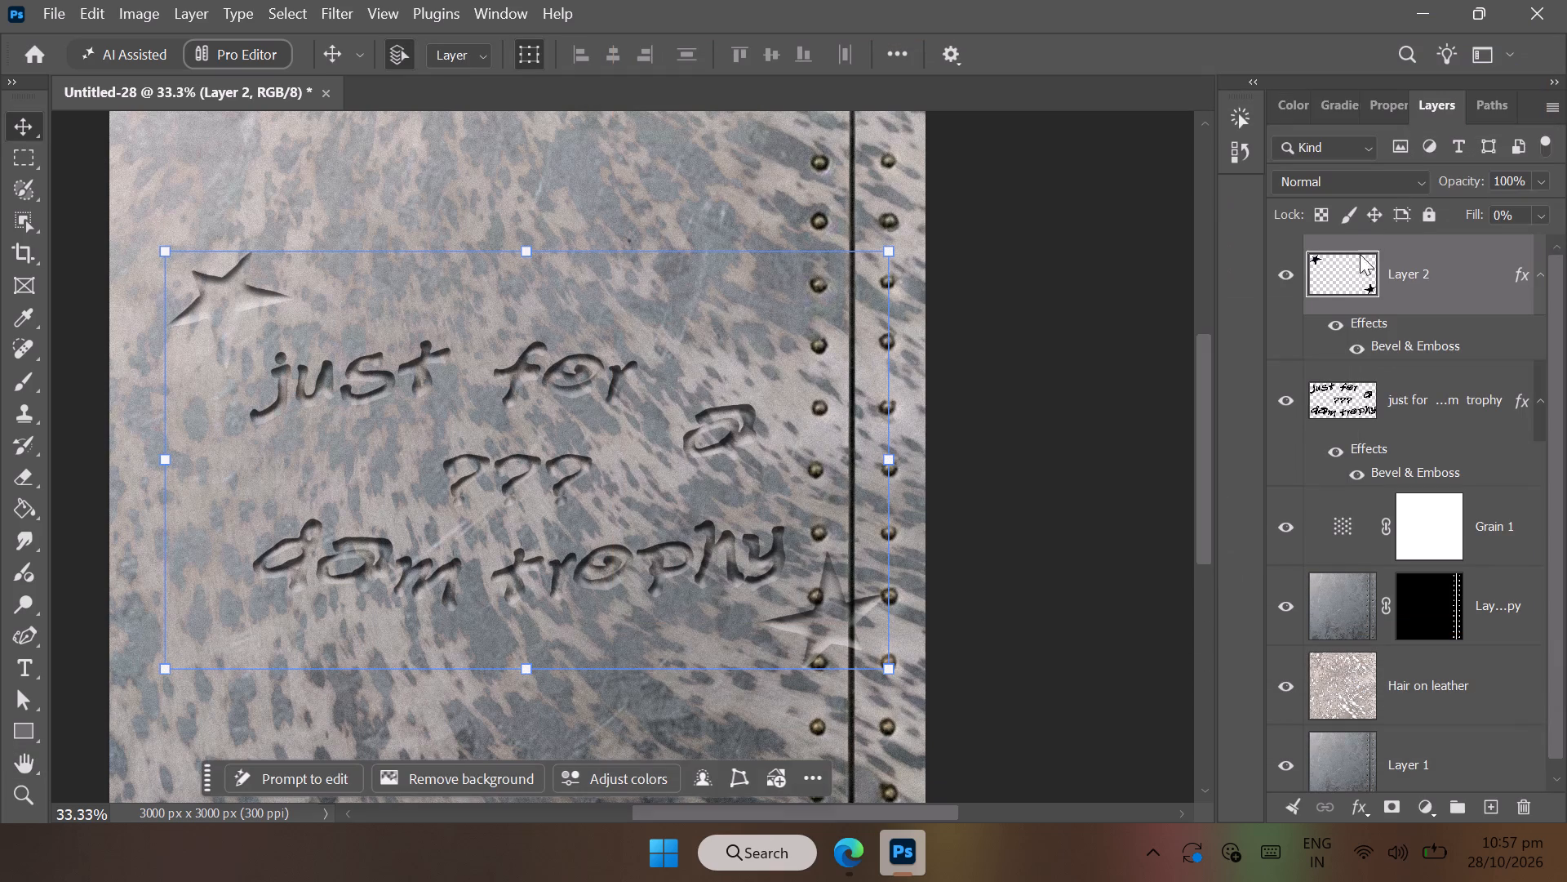
Set the fill of Layer 2, which holds the two stars, to 4%.
{"action": "left_click_drag", "start_coordinate": [1469, 217], "coordinate": [1476, 217]}
{"action": "left_click_drag", "start_coordinate": [1476, 217], "coordinate": [1498, 217]}
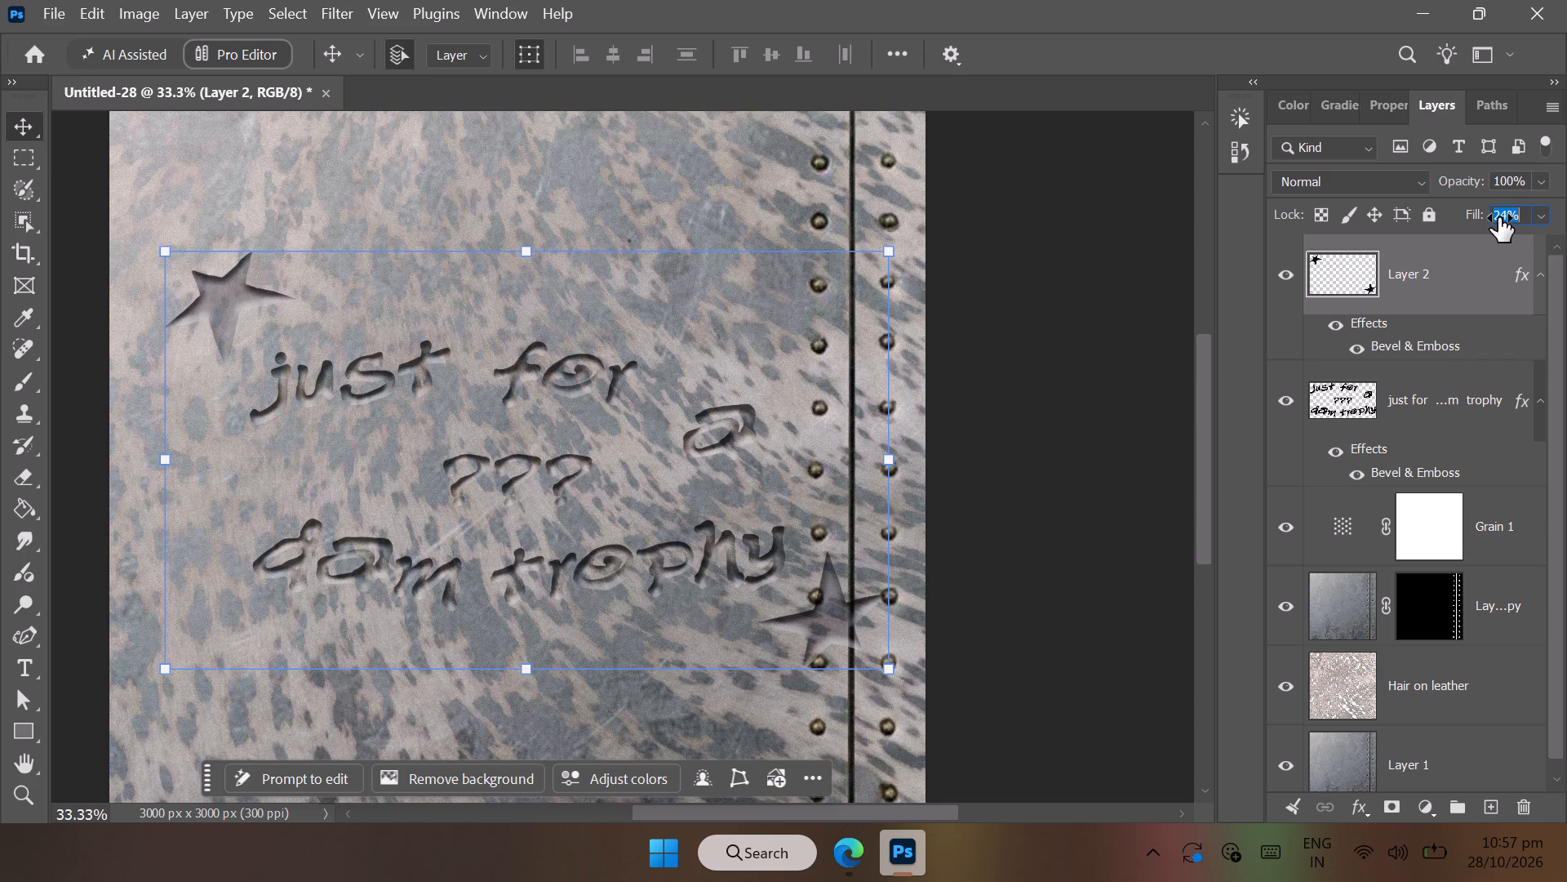
{"action": "left_click_drag", "start_coordinate": [1498, 217], "coordinate": [1474, 227]}
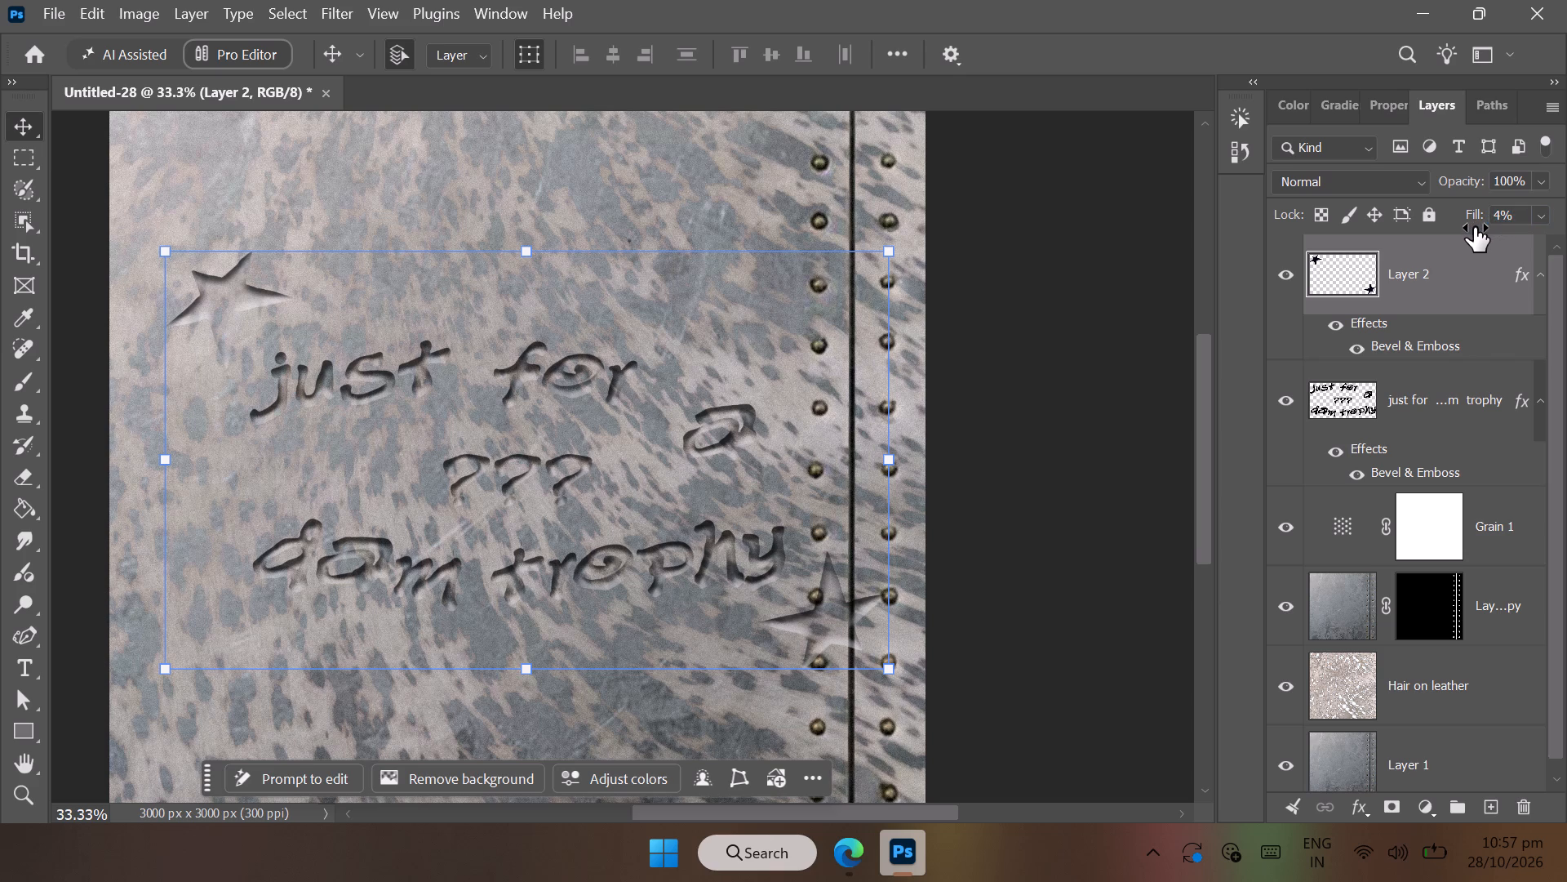
{"action": "left_click", "coordinate": [1228, 625]}
{"action": "left_click", "coordinate": [1240, 649]}
{"action": "left_click", "coordinate": [1137, 640]}
Scale all artwork layers except Grain 1 together to 96.50% and centre them on the canvas at X 1500, Y 1500 px.
{"action": "scroll", "coordinate": [1137, 640], "scroll_direction": "down", "scroll_amount": 1}
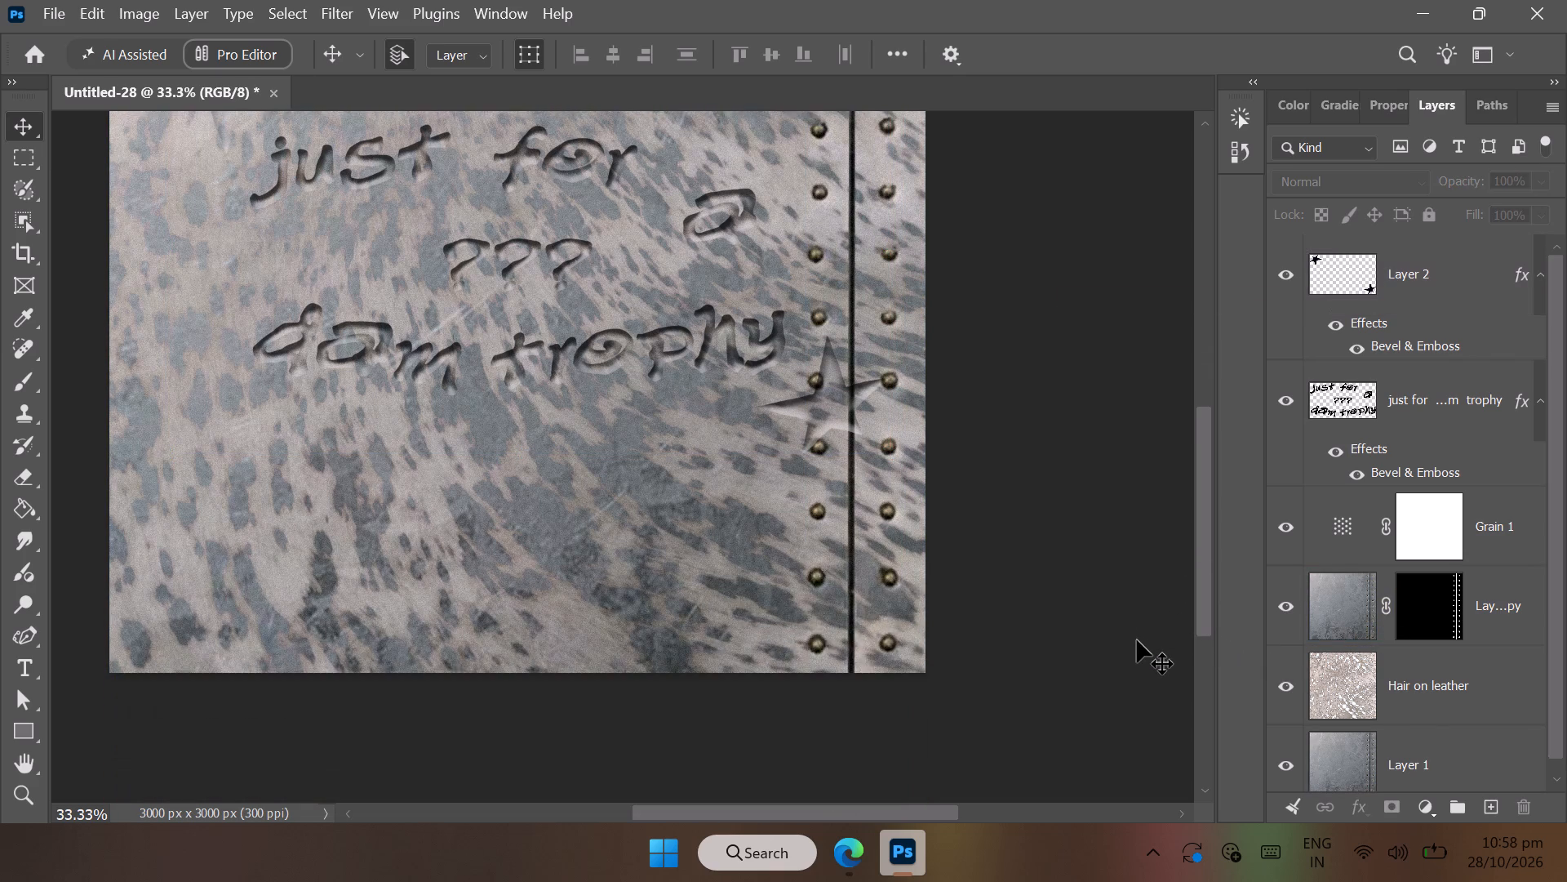
{"action": "scroll", "coordinate": [1137, 640], "scroll_direction": "down", "scroll_amount": 1}
{"action": "scroll", "coordinate": [1137, 640], "scroll_direction": "down", "scroll_amount": 2, "text": "ctrl"}
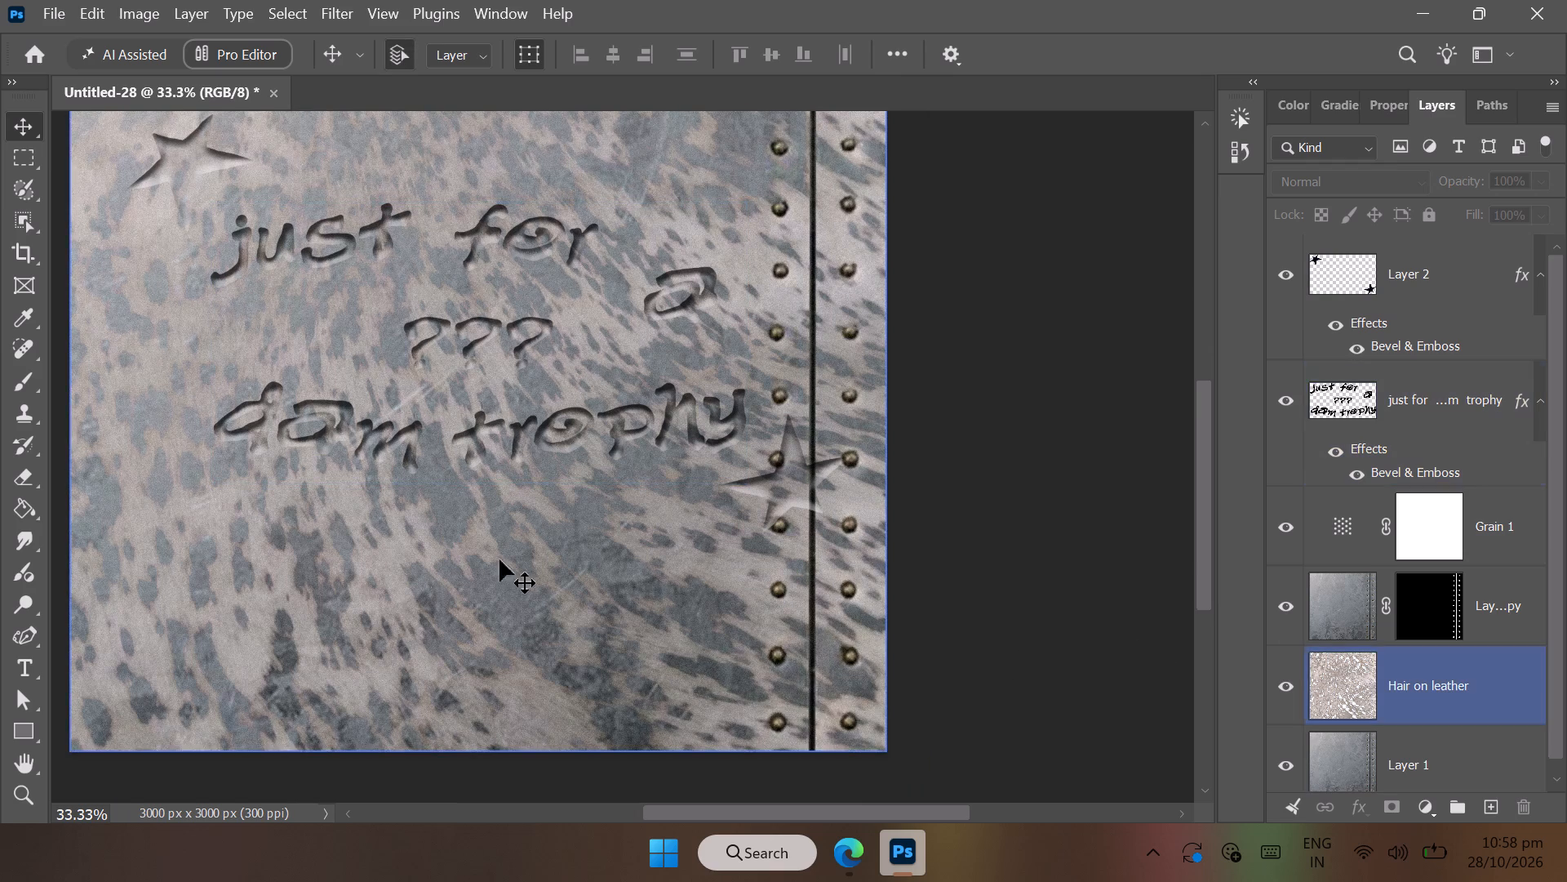
{"action": "scroll", "coordinate": [924, 524], "scroll_direction": "down", "scroll_amount": 3, "text": "ctrl"}
{"action": "scroll", "coordinate": [924, 524], "scroll_direction": "left", "scroll_amount": 1}
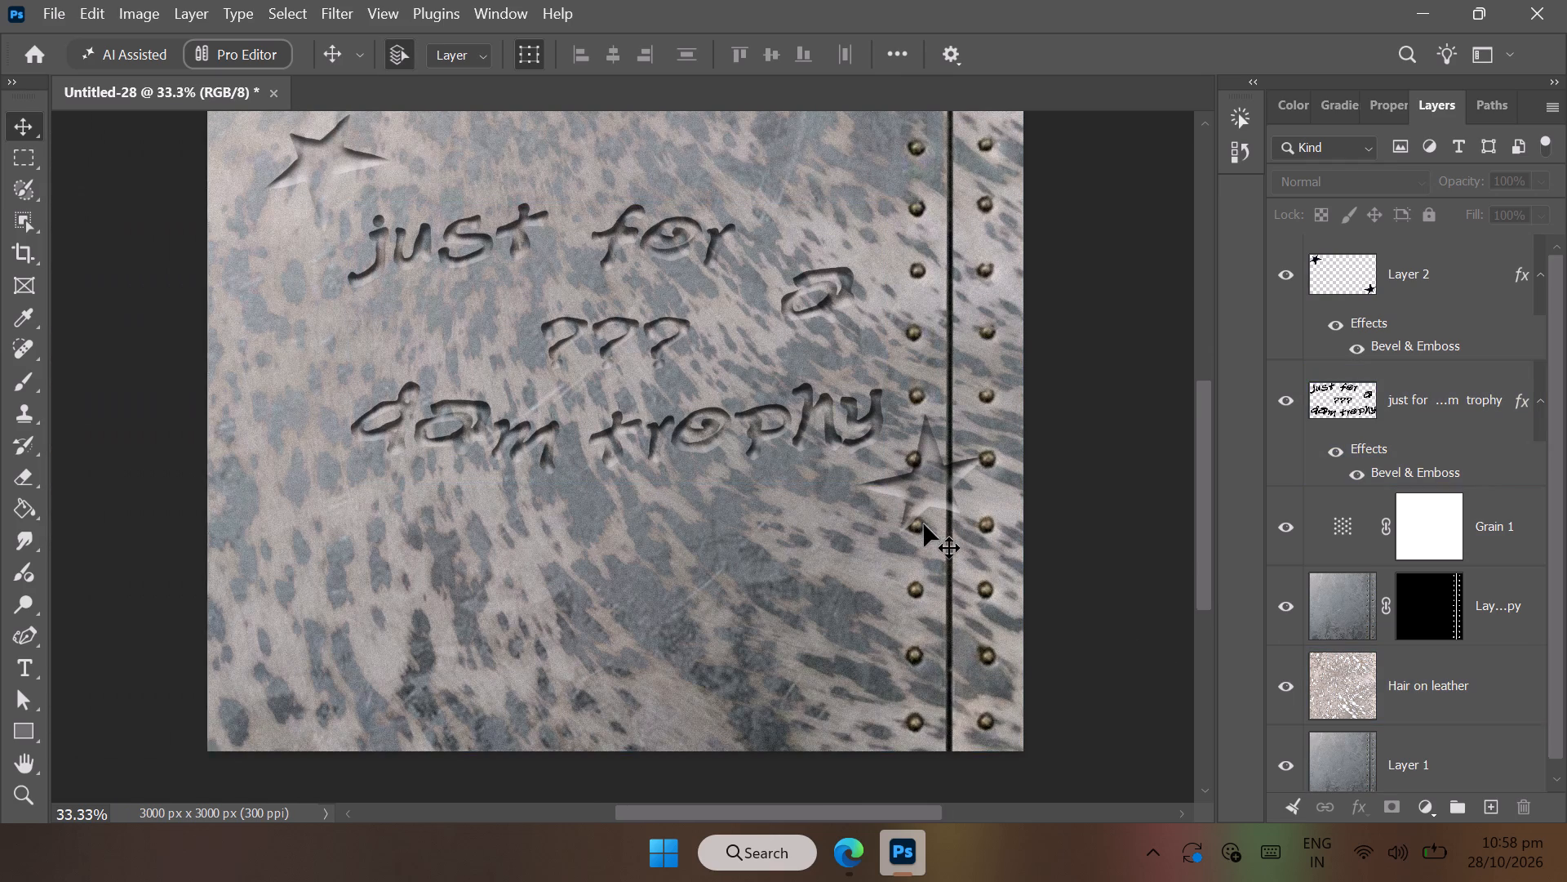
{"action": "scroll", "coordinate": [924, 524], "scroll_direction": "left", "scroll_amount": 1}
{"action": "left_click", "coordinate": [28, 126]}
{"action": "left_click_drag", "start_coordinate": [140, 233], "coordinate": [1114, 507]}
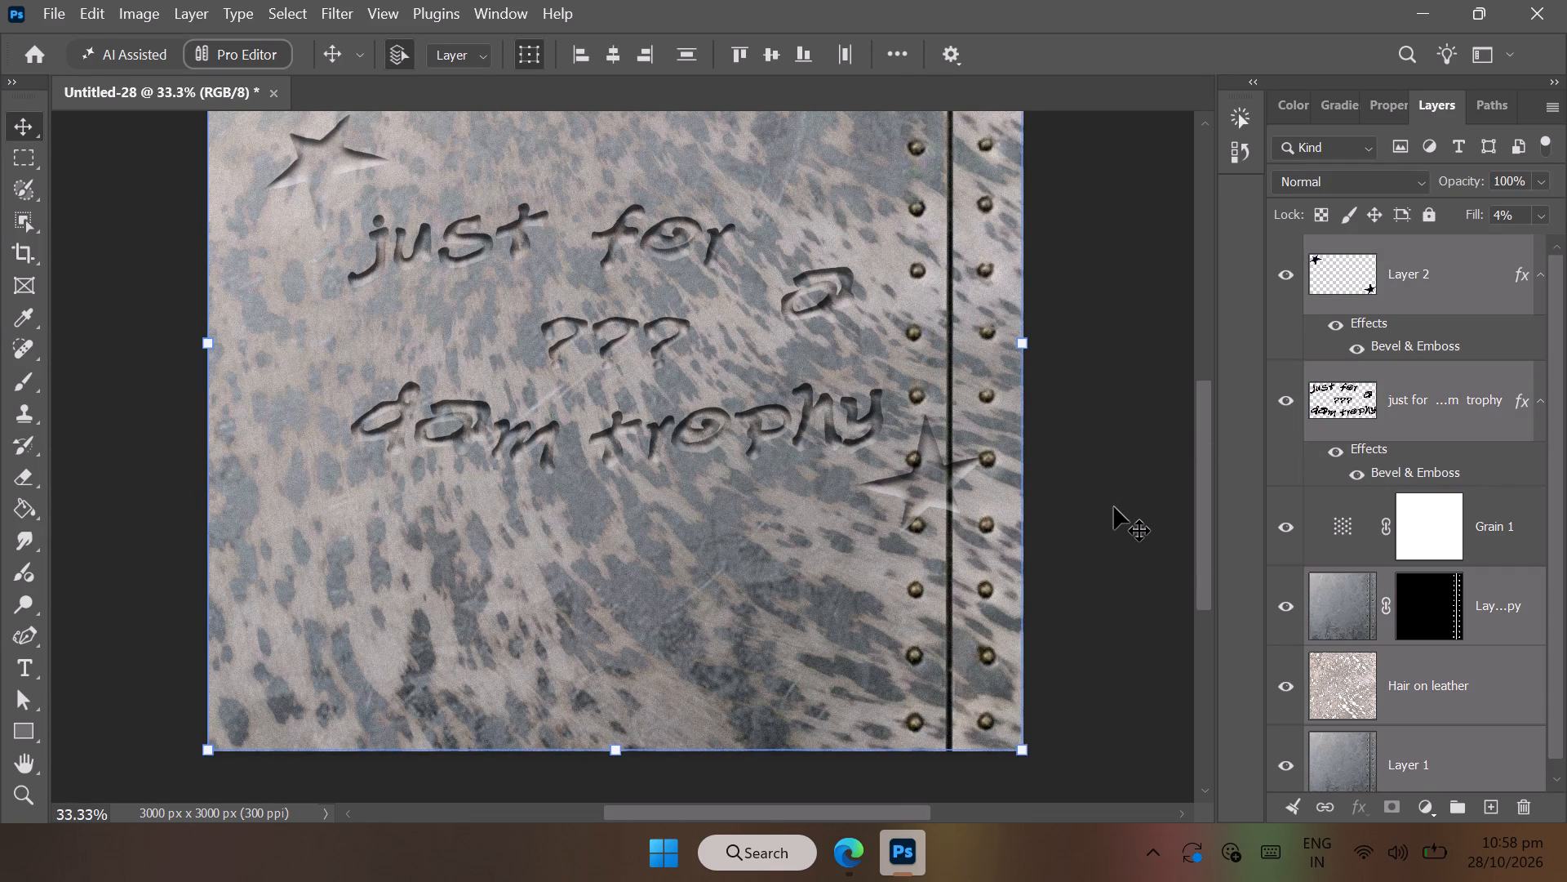
{"action": "left_click_drag", "start_coordinate": [208, 343], "coordinate": [214, 343]}
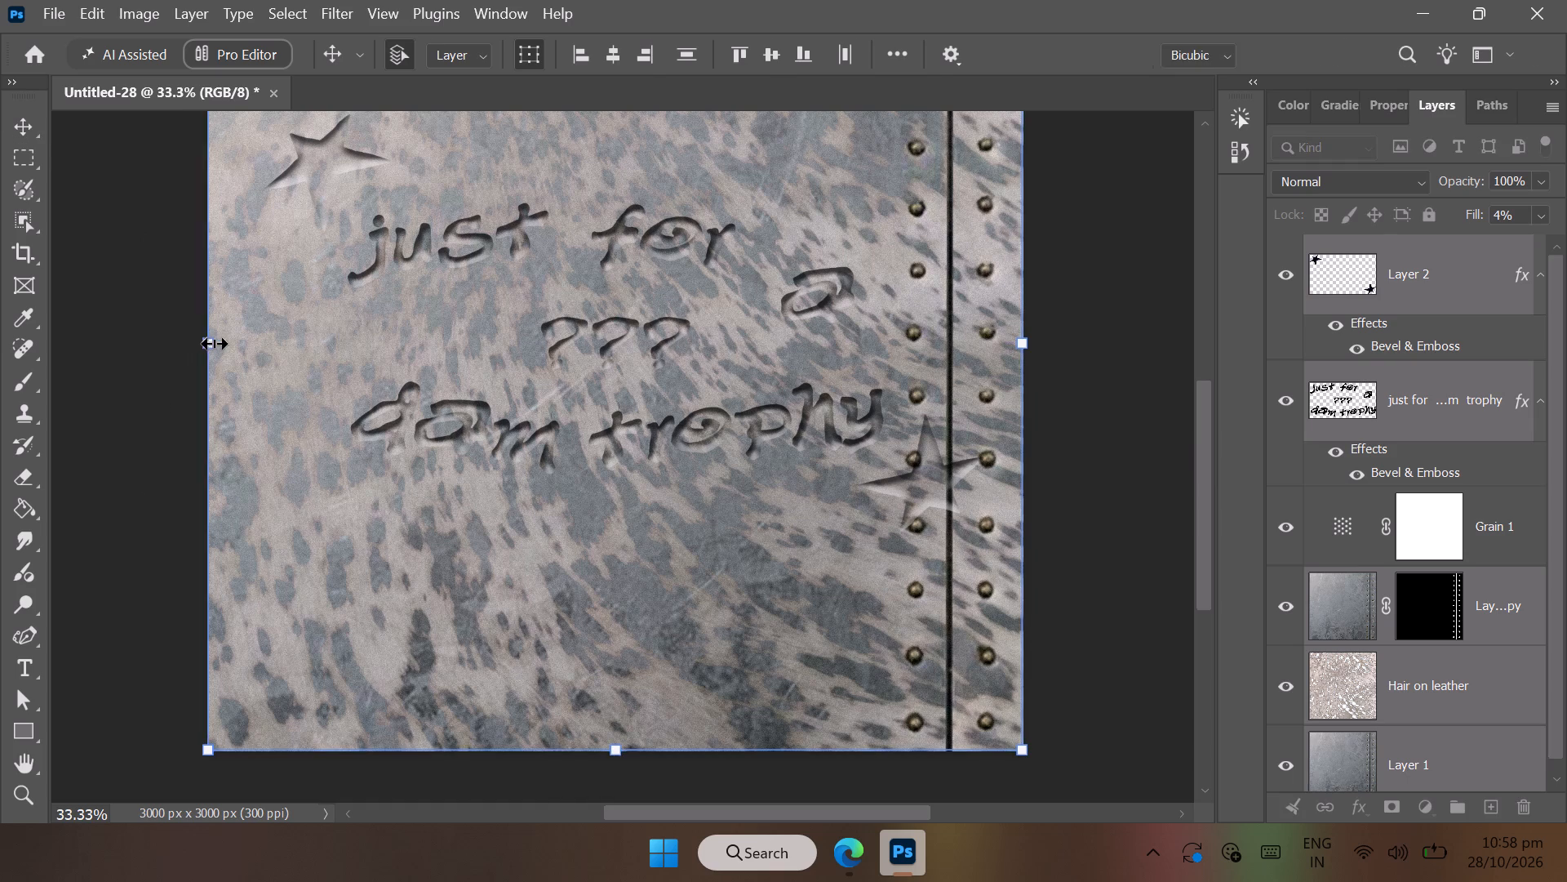
{"action": "left_click_drag", "start_coordinate": [214, 343], "coordinate": [235, 340]}
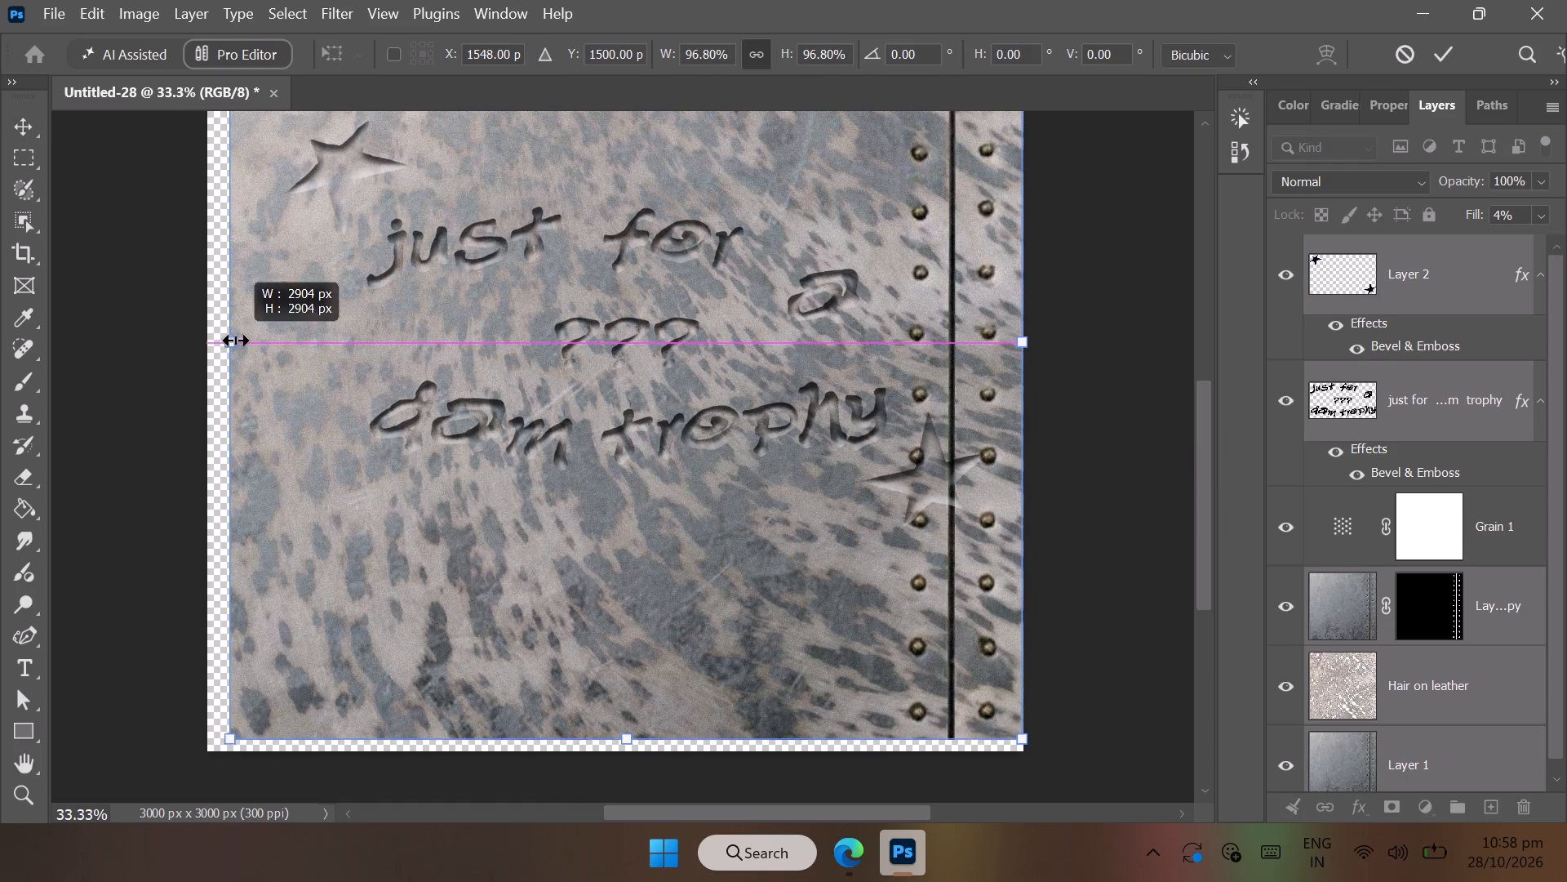
{"action": "left_click_drag", "start_coordinate": [235, 340], "coordinate": [237, 340]}
{"action": "left_click_drag", "start_coordinate": [300, 349], "coordinate": [295, 349]}
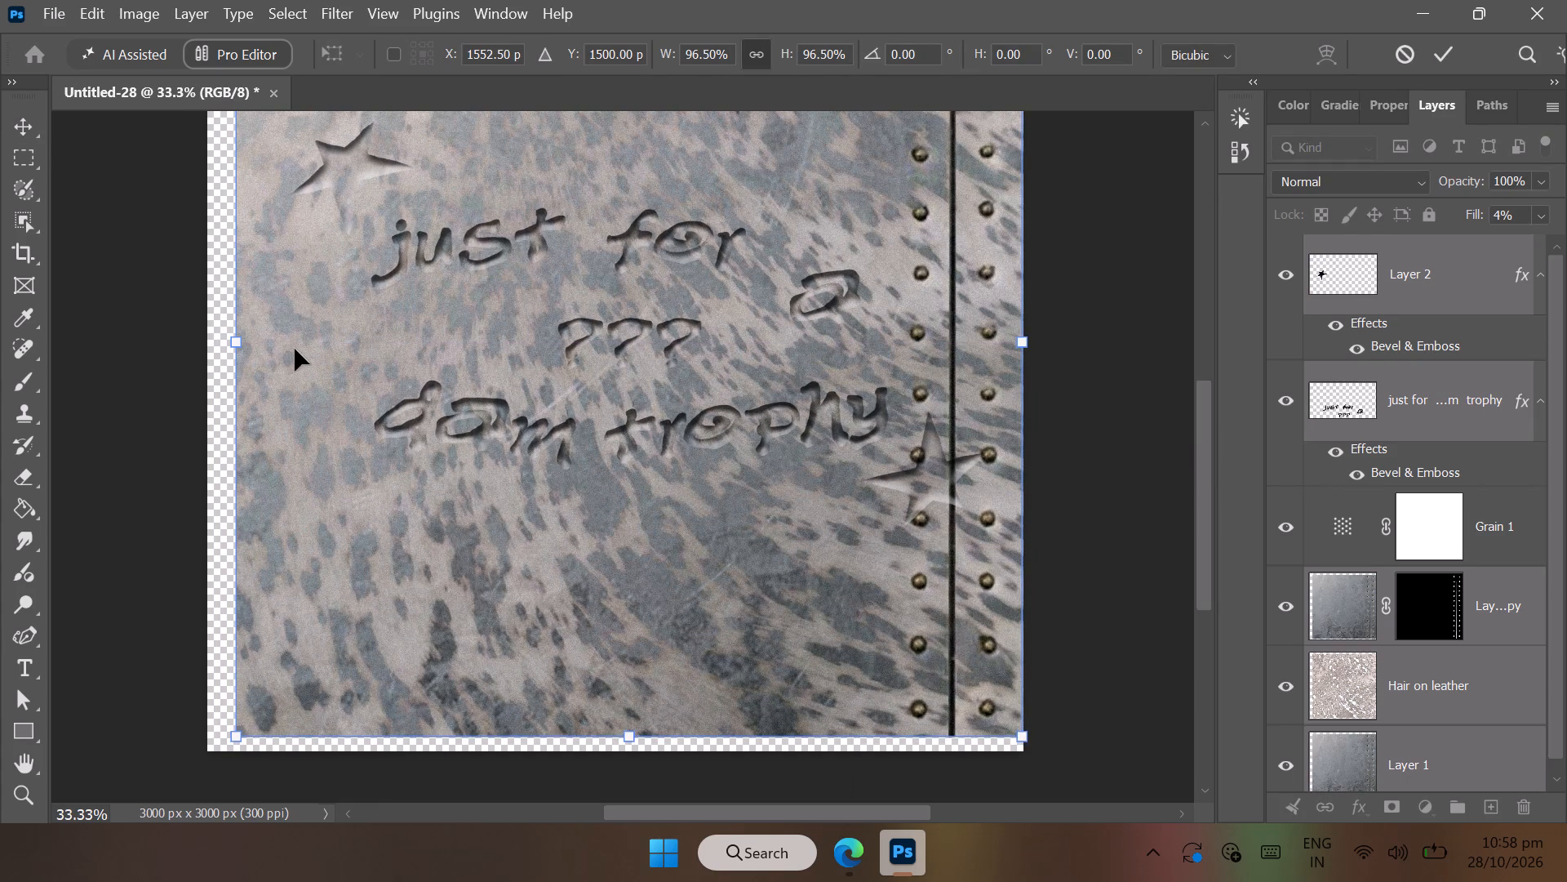
{"action": "left_click_drag", "start_coordinate": [295, 349], "coordinate": [289, 351]}
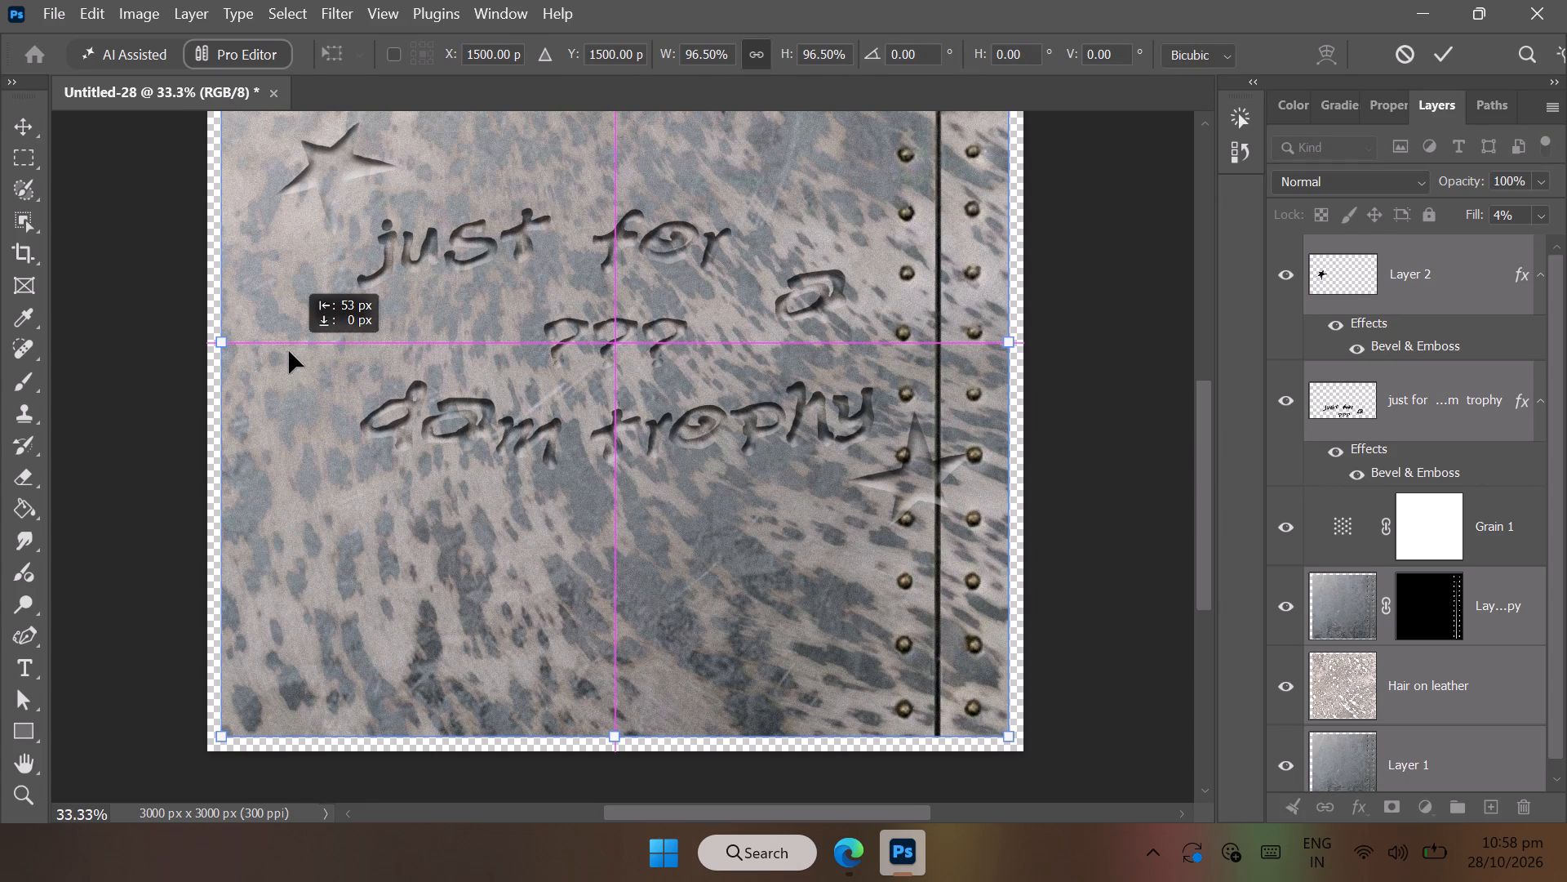
{"action": "left_click_drag", "start_coordinate": [289, 351], "coordinate": [291, 352]}
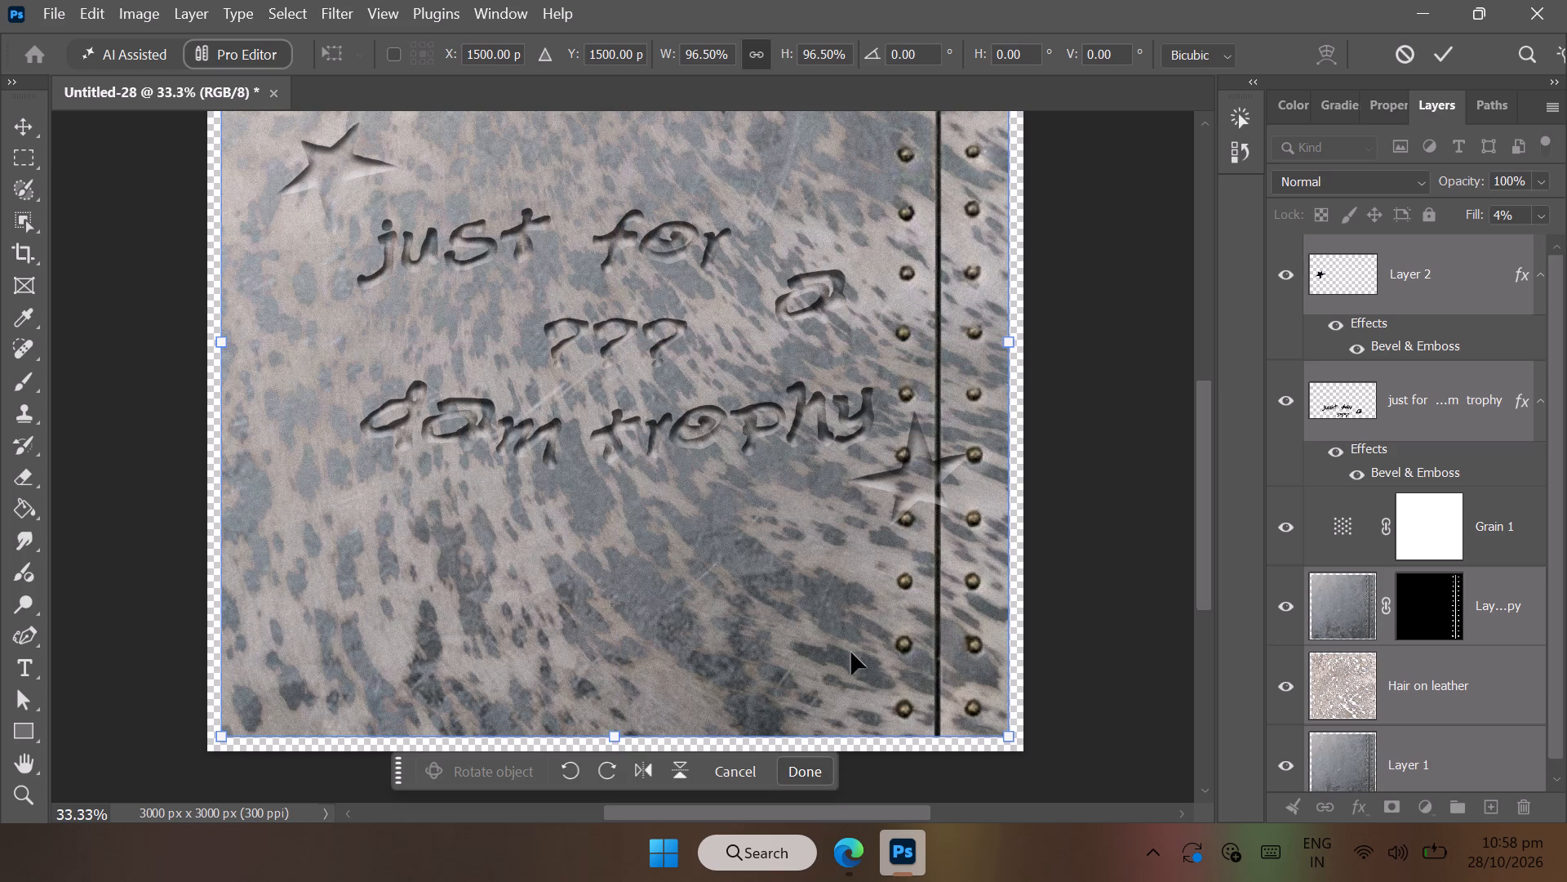
{"action": "left_click", "coordinate": [818, 782]}
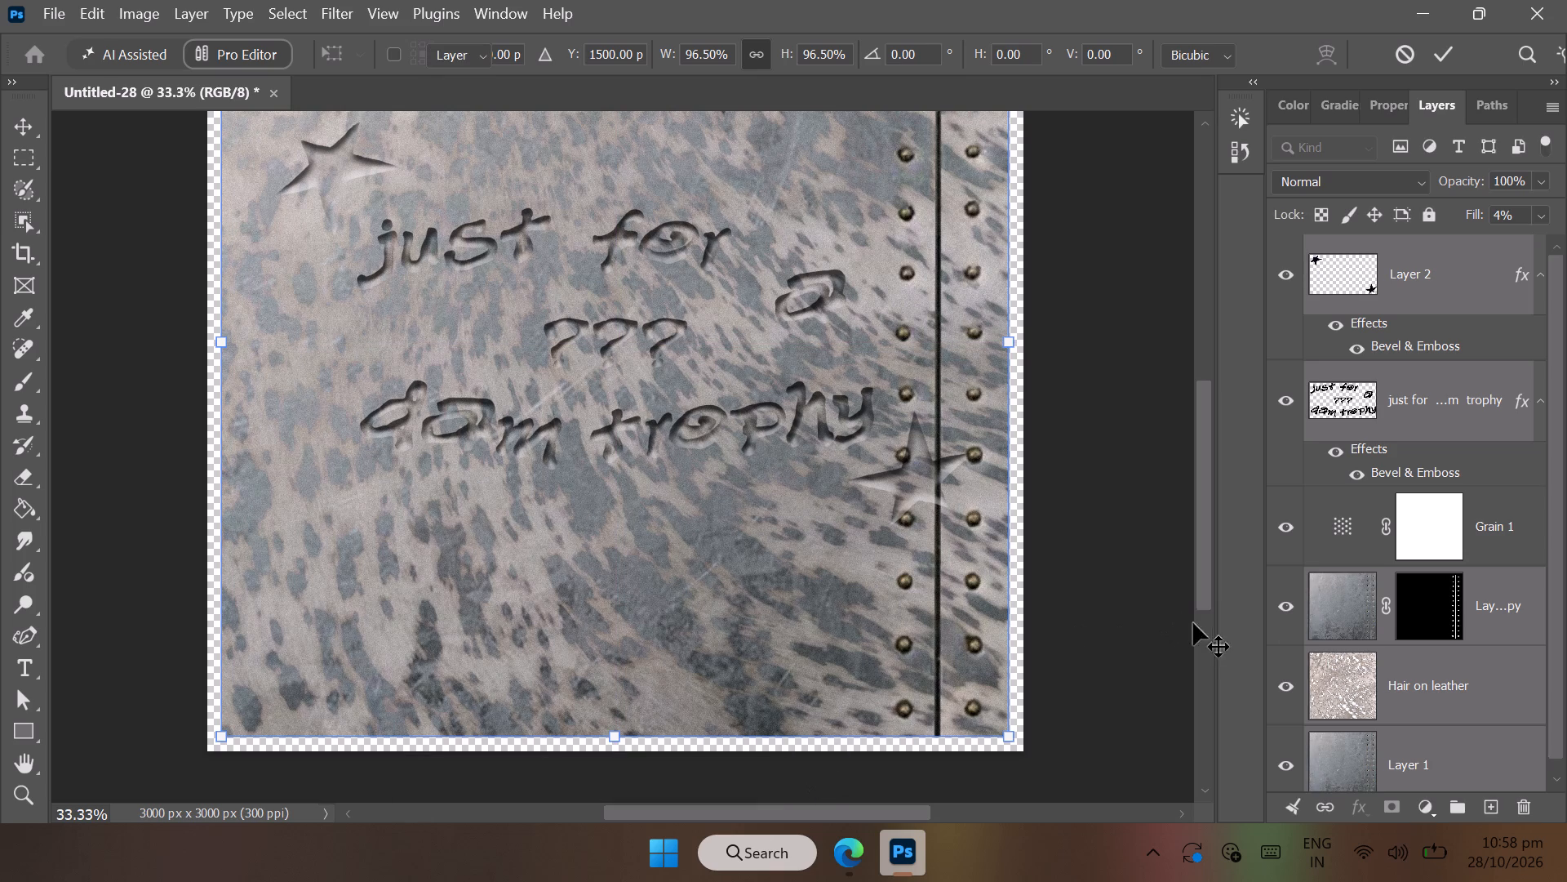
Set Layer 1's blend mode to Normal.
{"action": "scroll", "coordinate": [1268, 672], "scroll_direction": "down", "scroll_amount": 1}
{"action": "left_click", "coordinate": [1367, 755]}
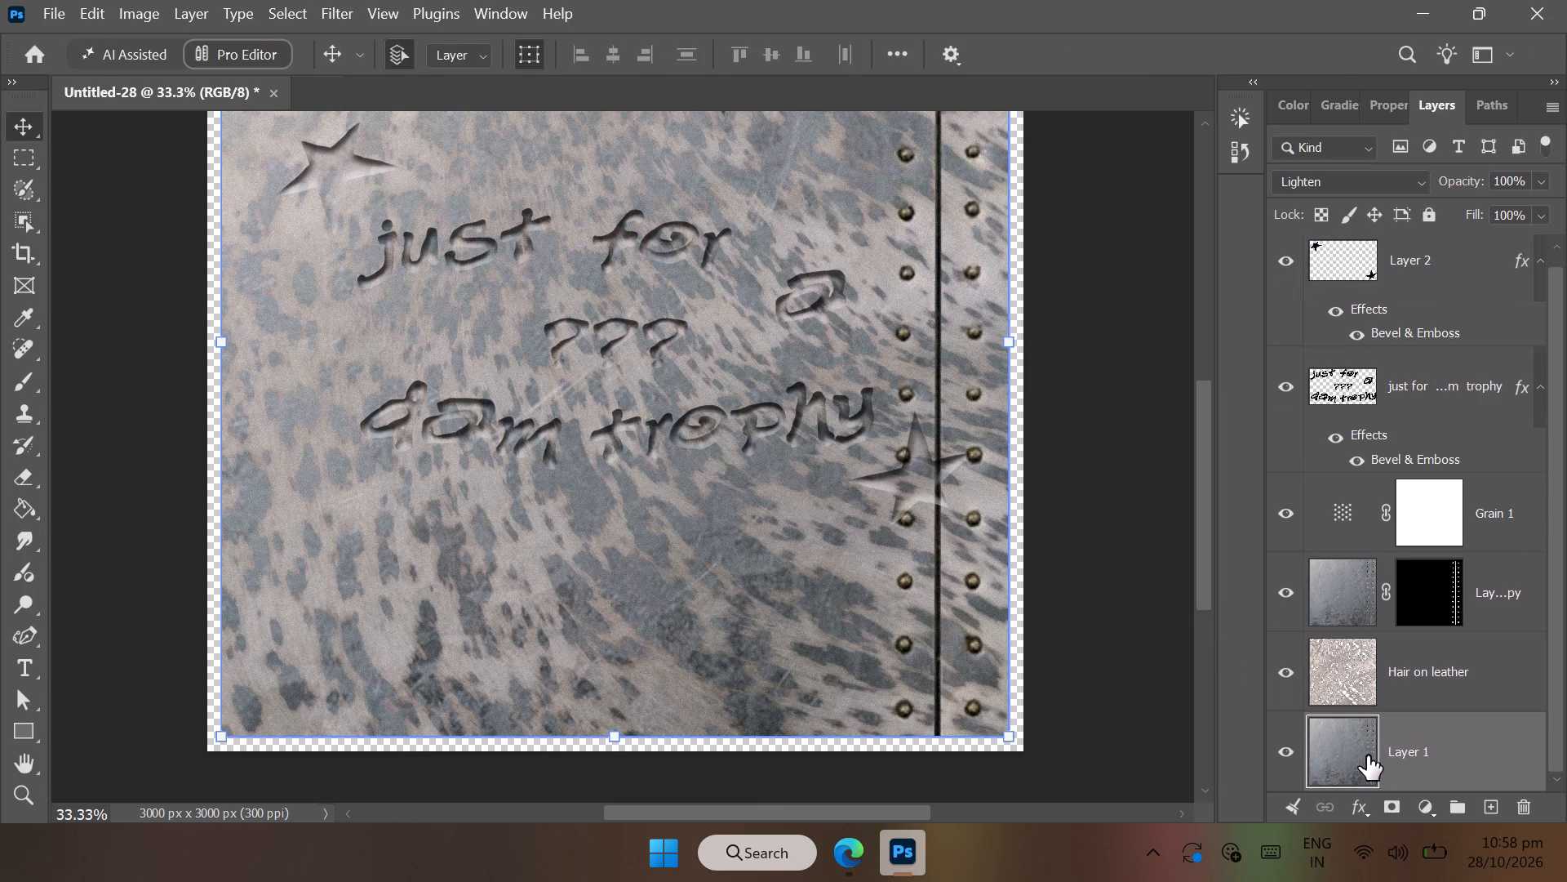
{"action": "left_click", "coordinate": [1332, 183]}
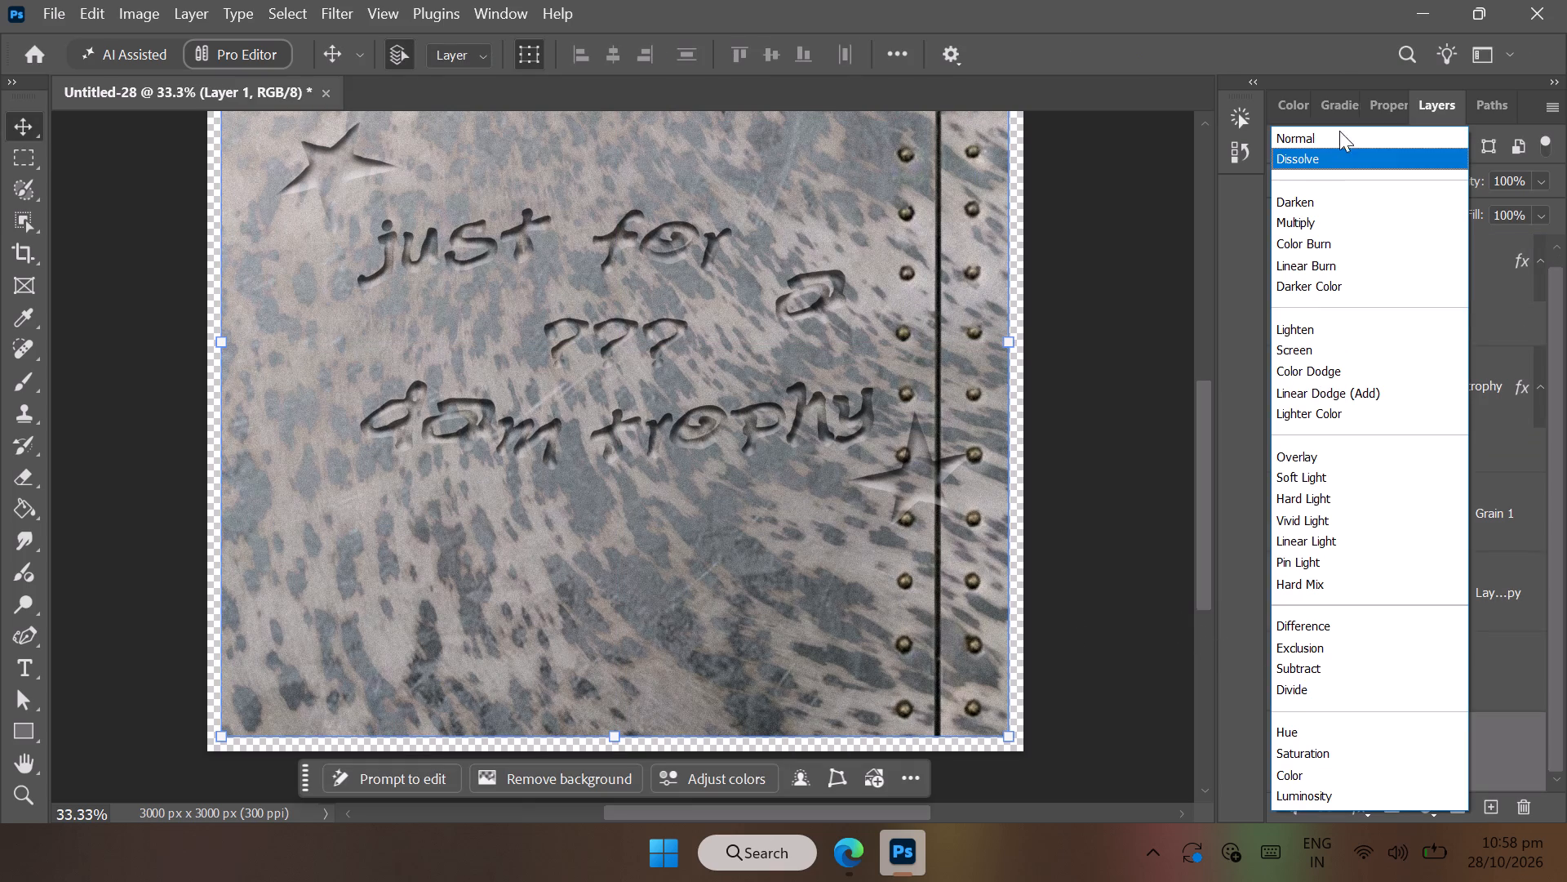
{"action": "left_click", "coordinate": [1339, 131]}
Add a 16 px outside Stroke to Layer 1 in dark grey #484848 at 100% opacity.
{"action": "double_click", "coordinate": [1326, 746]}
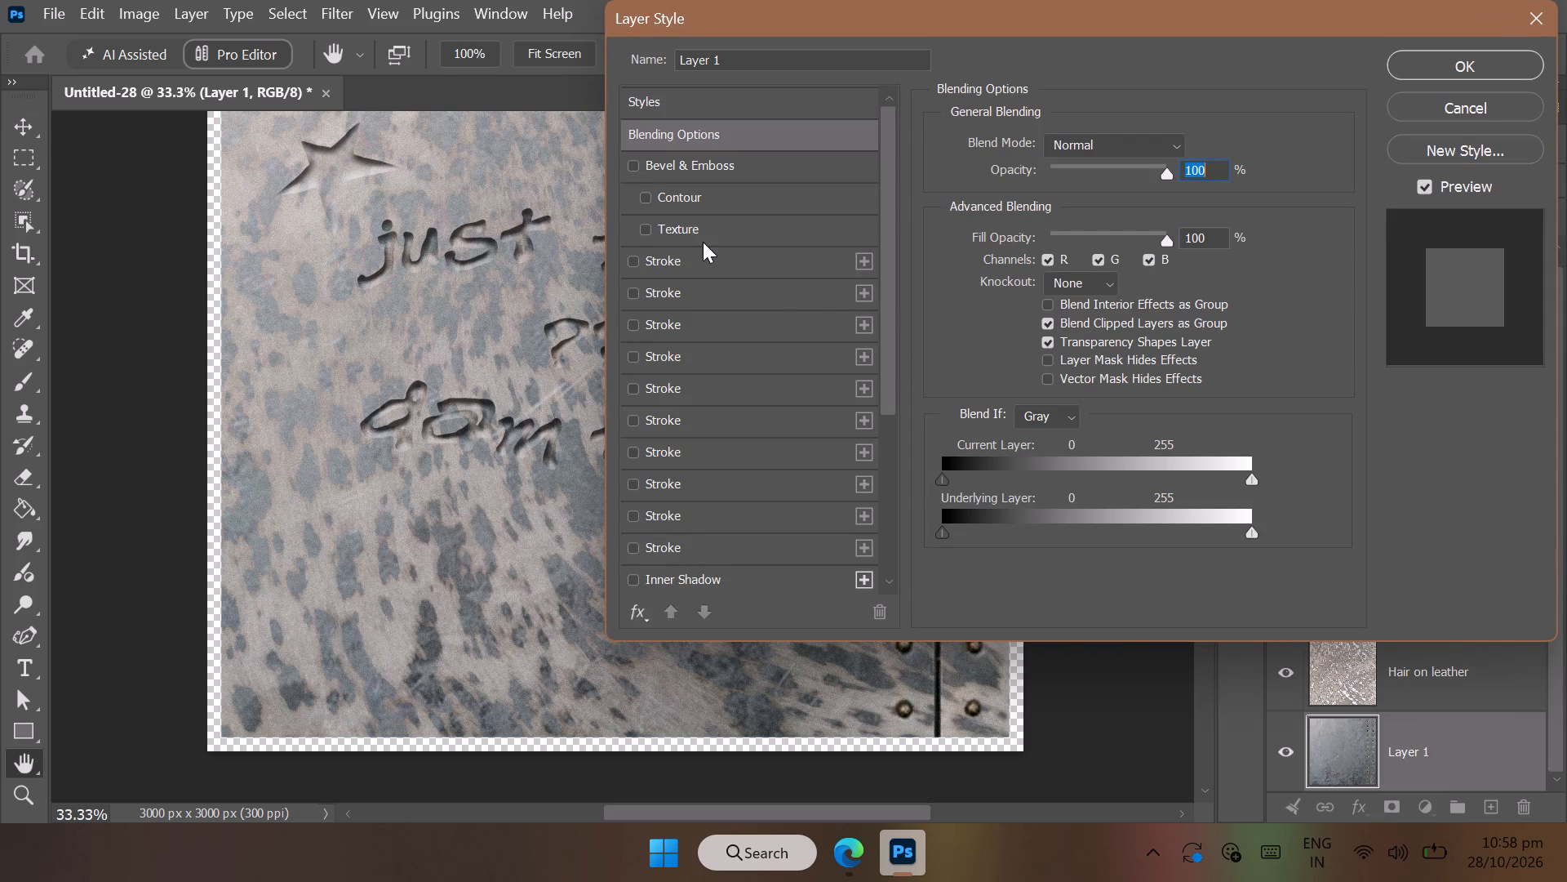
{"action": "left_click", "coordinate": [632, 261]}
{"action": "left_click", "coordinate": [680, 269]}
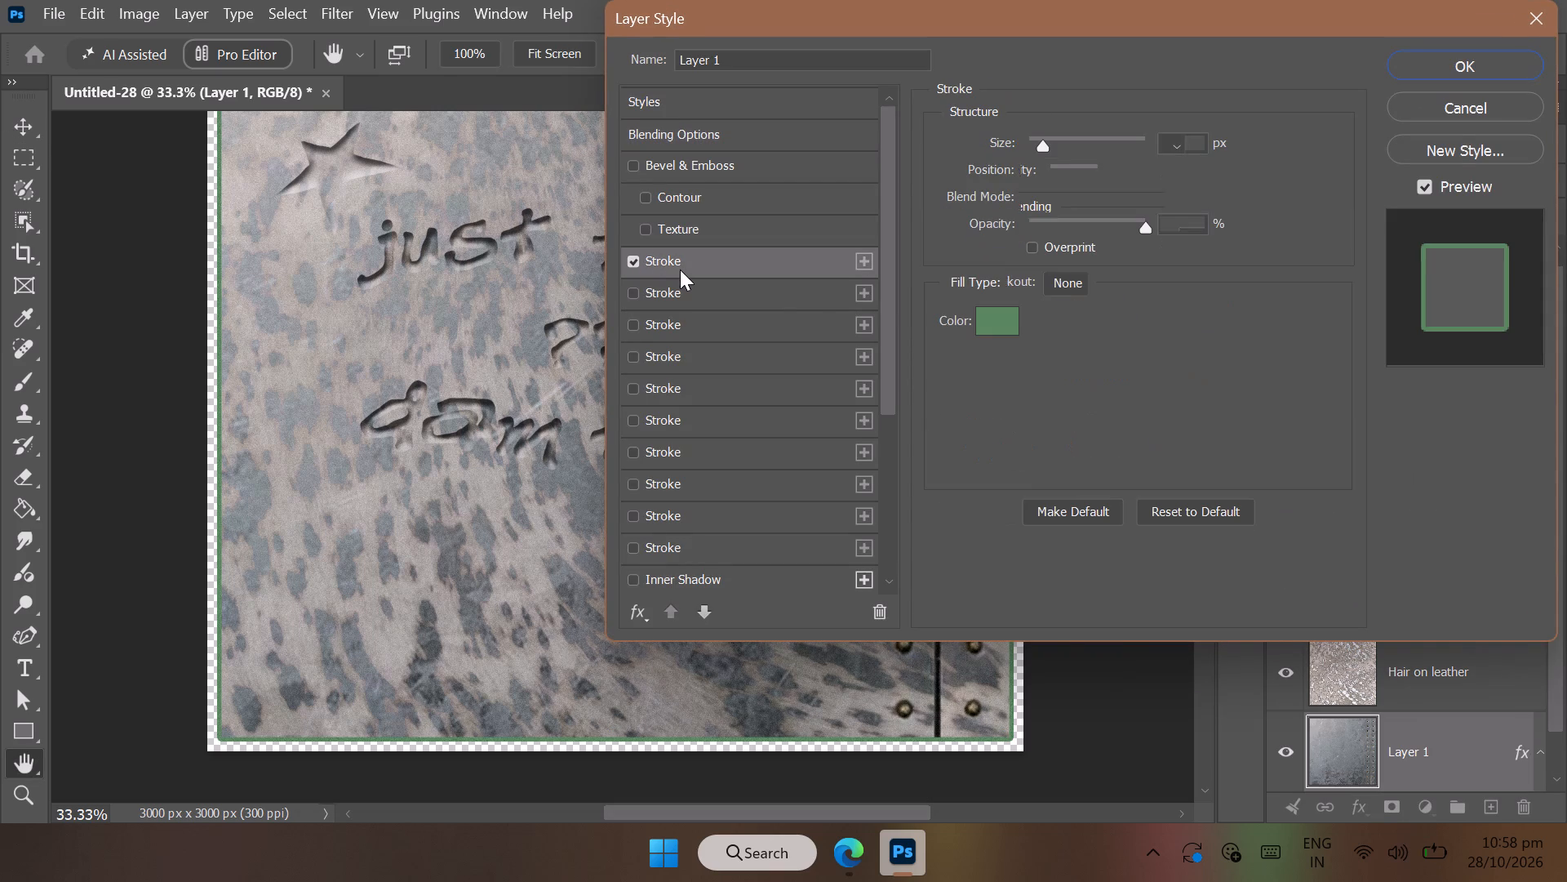
{"action": "left_click", "coordinate": [1001, 318]}
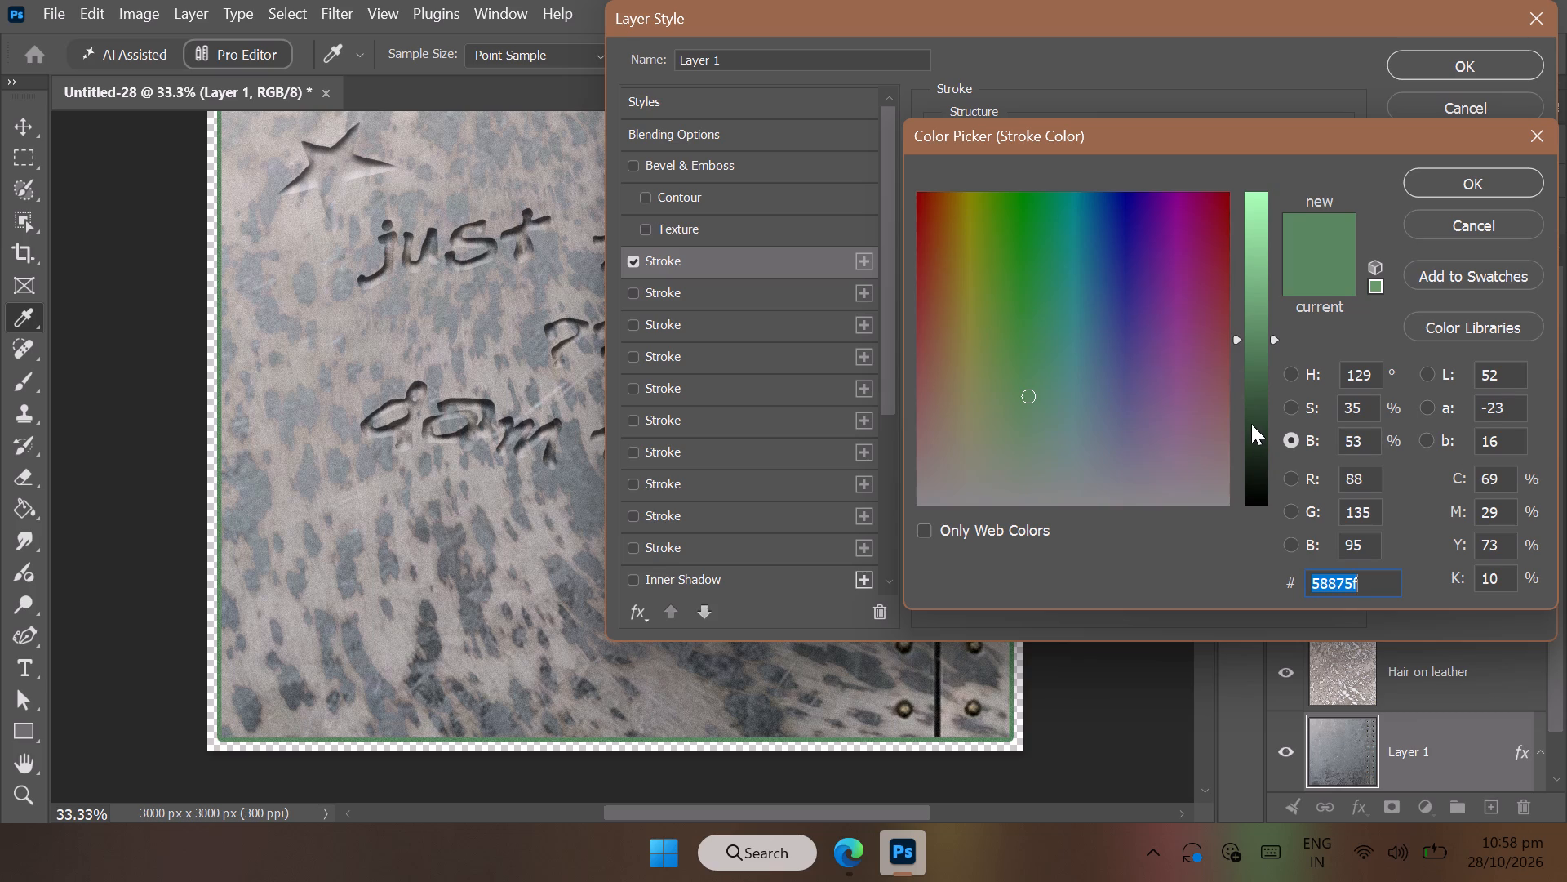
{"action": "left_click_drag", "start_coordinate": [1251, 424], "coordinate": [1263, 523]}
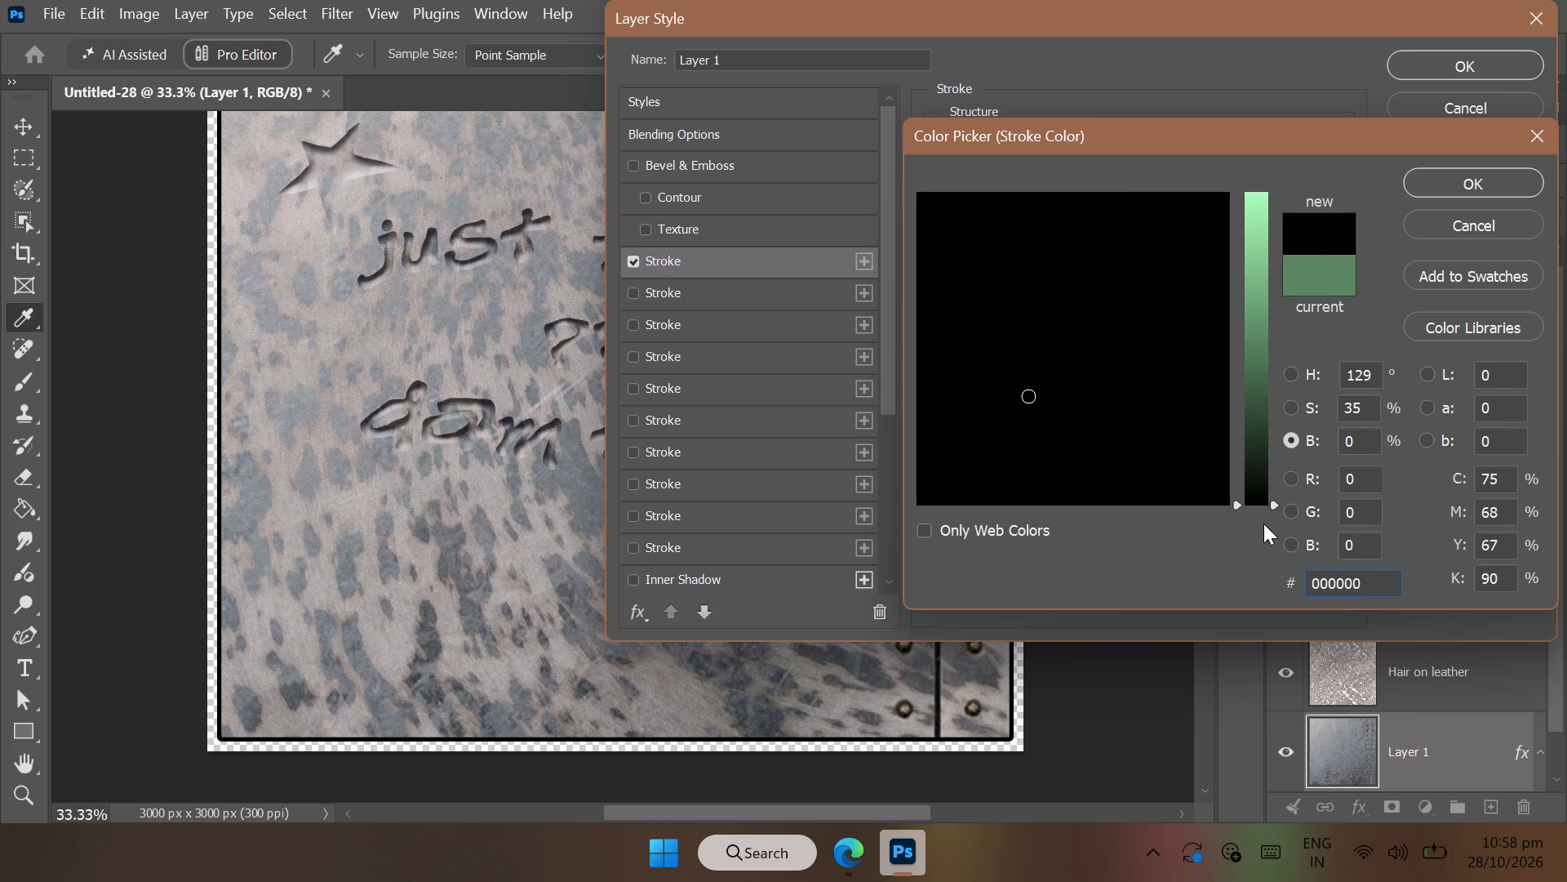
{"action": "left_click", "coordinate": [1288, 372]}
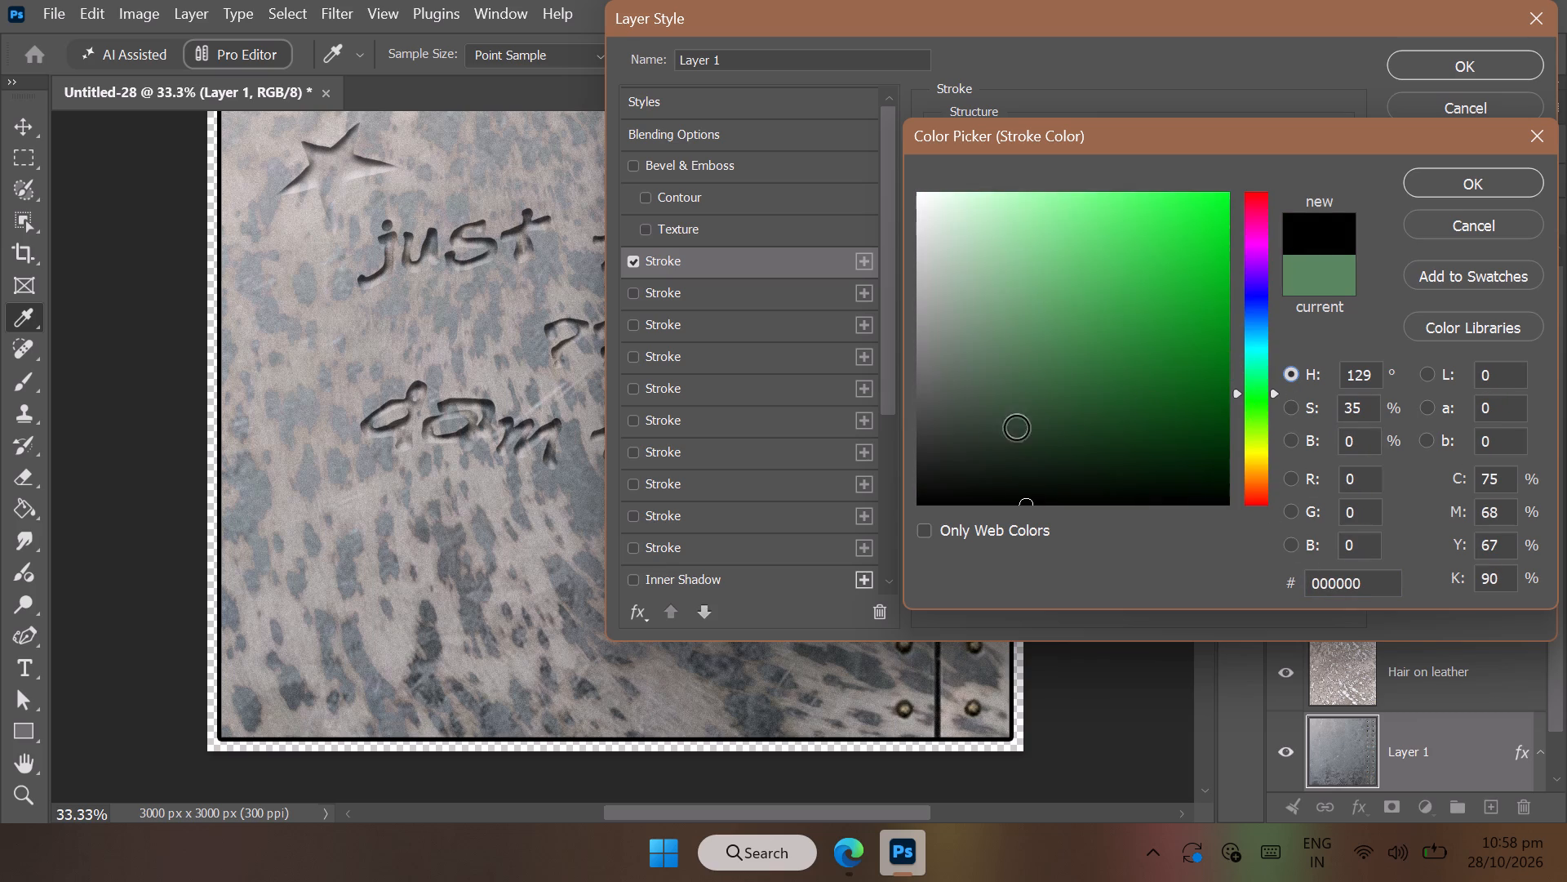
{"action": "left_click_drag", "start_coordinate": [937, 445], "coordinate": [883, 430]}
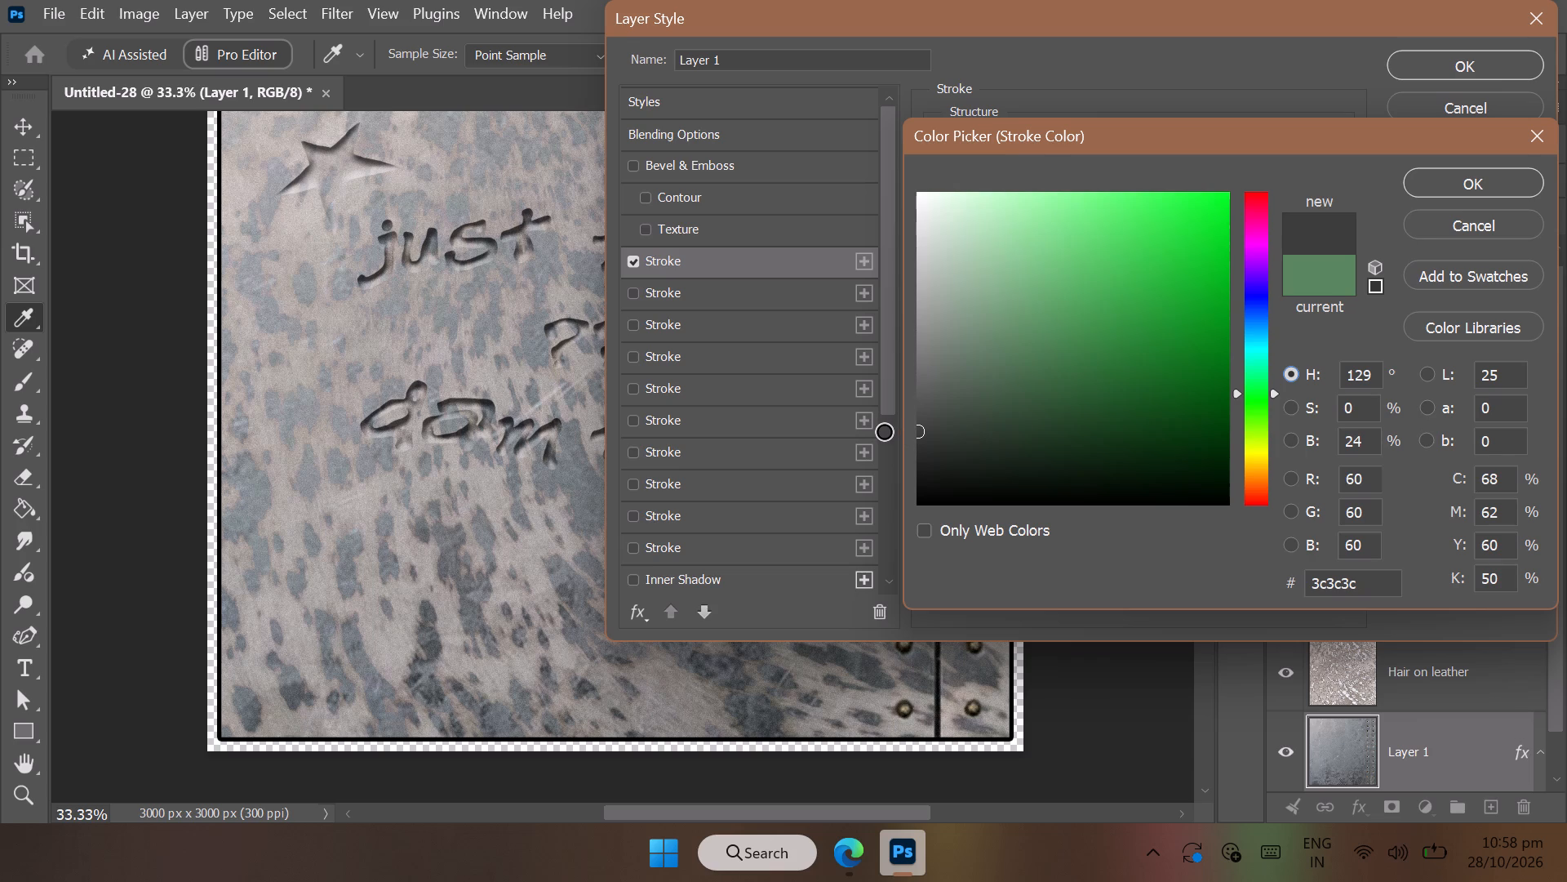
{"action": "left_click_drag", "start_coordinate": [883, 430], "coordinate": [886, 416]}
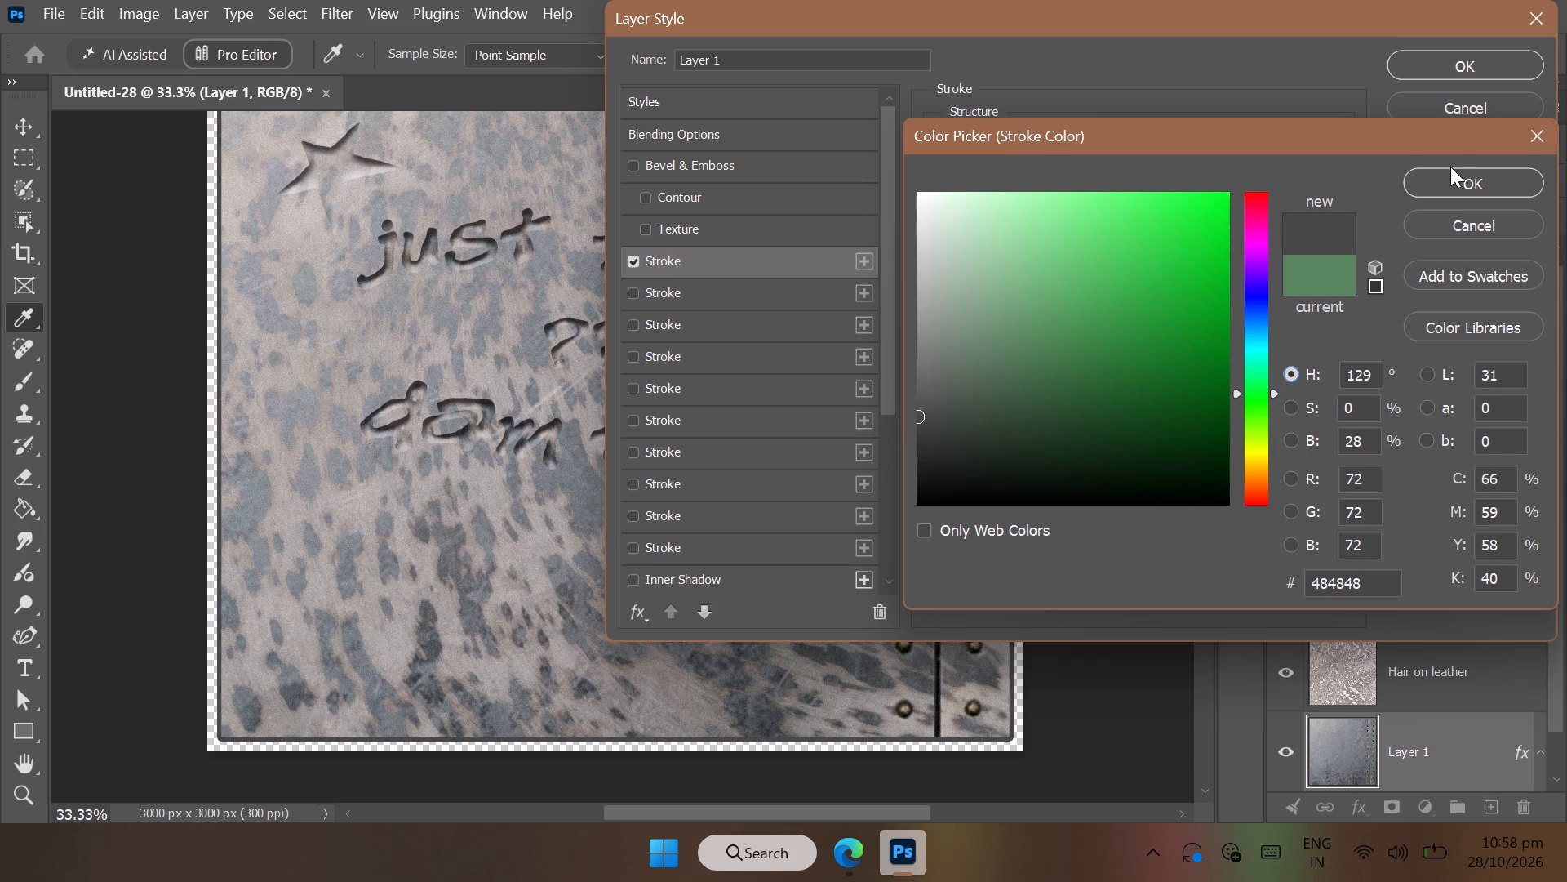
{"action": "left_click", "coordinate": [1453, 181]}
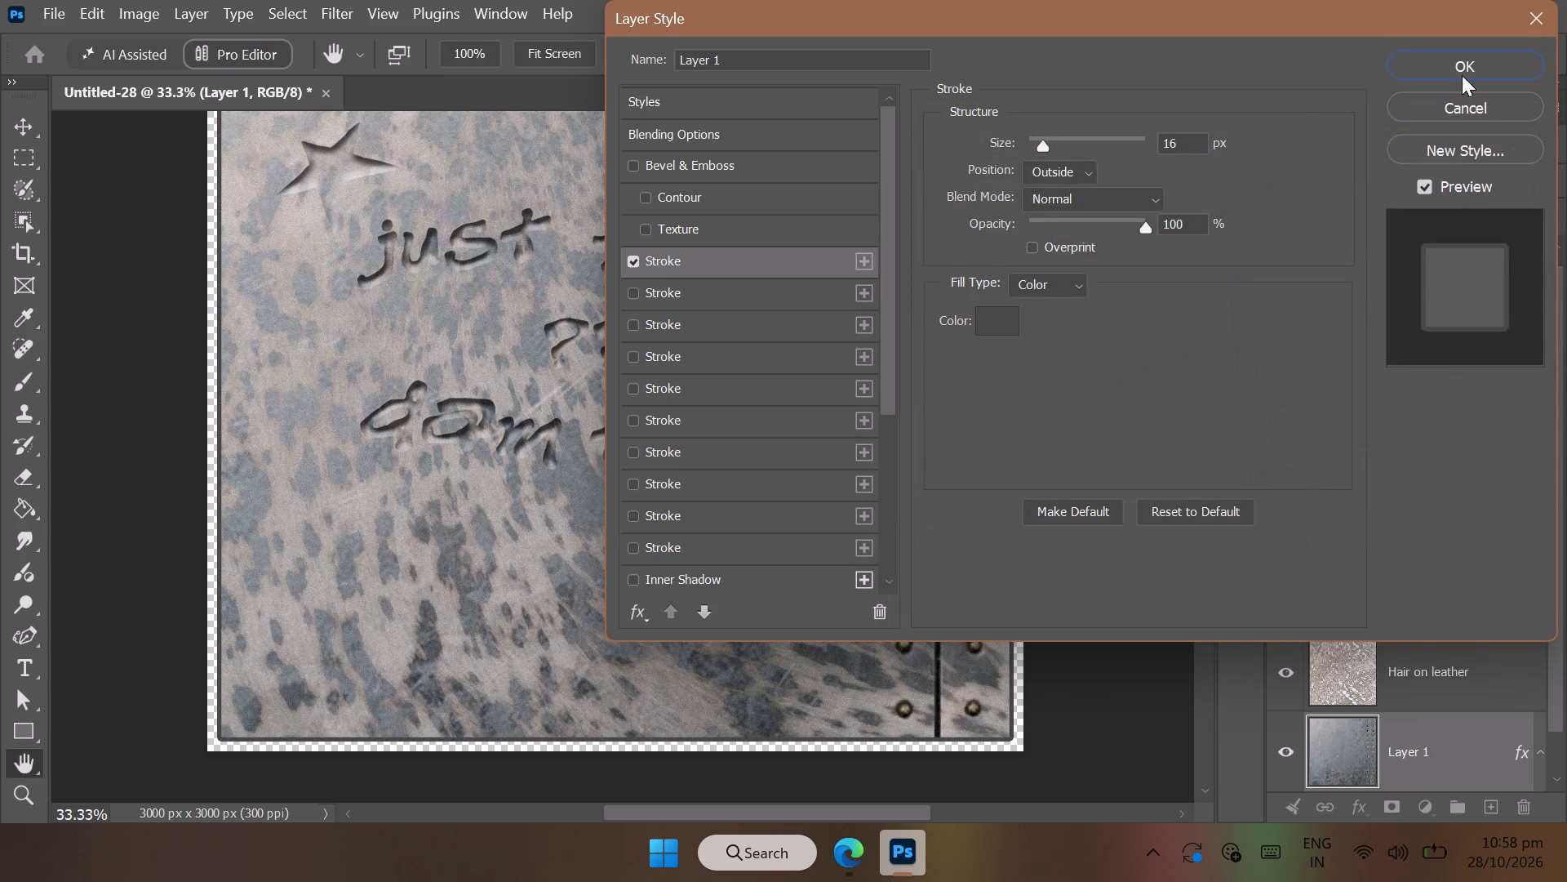
{"action": "left_click", "coordinate": [1419, 66]}
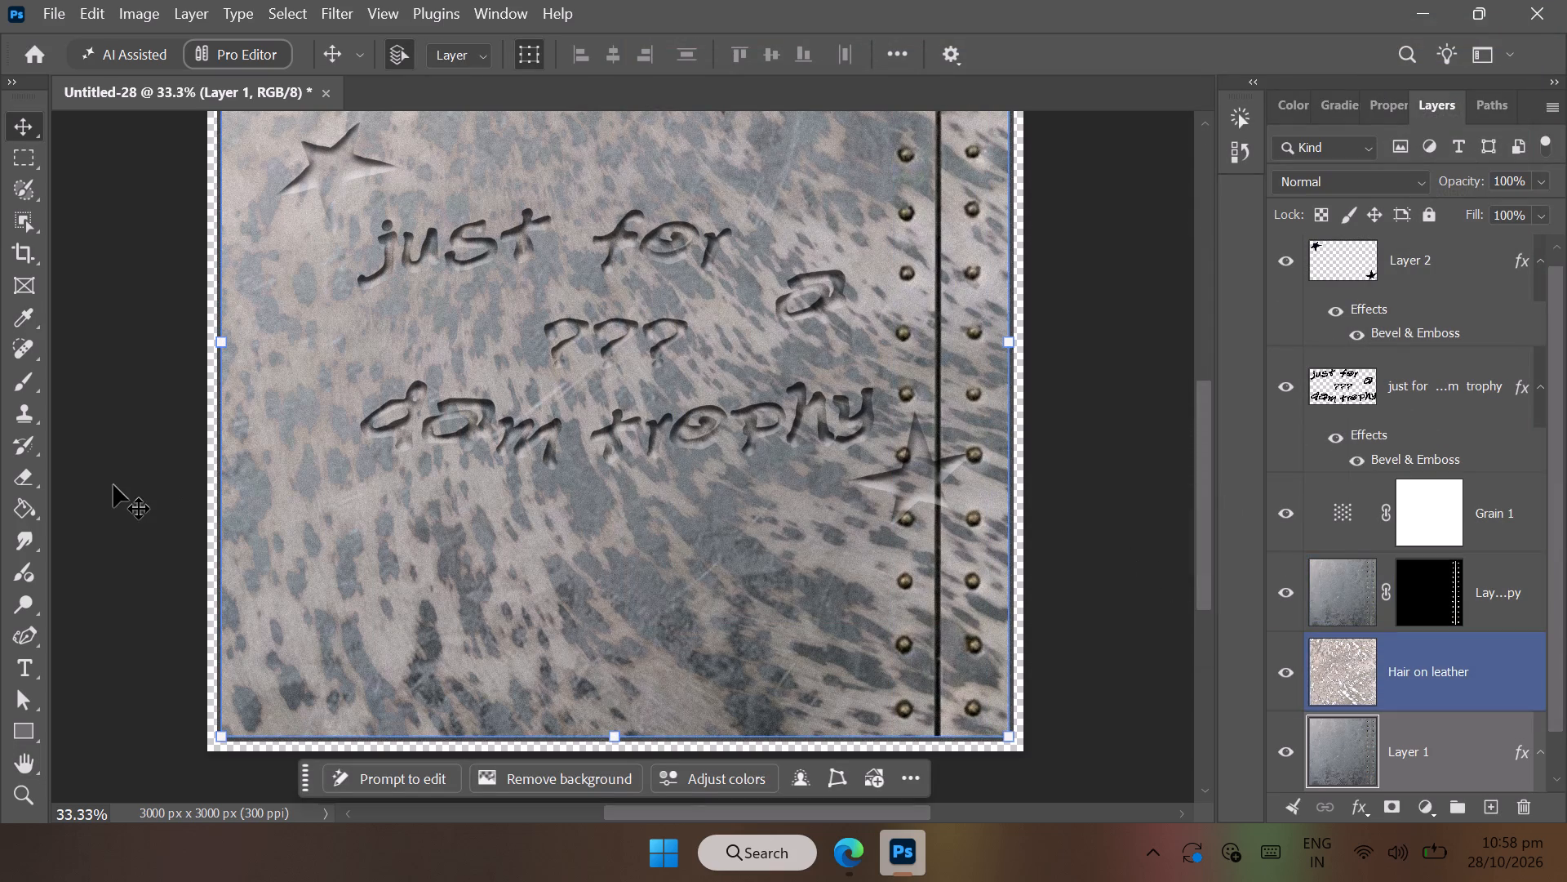
Sample a light pinkish-grey from the hide and fill a new layer placed beneath Layer 1 with it.
{"action": "left_click", "coordinate": [24, 312]}
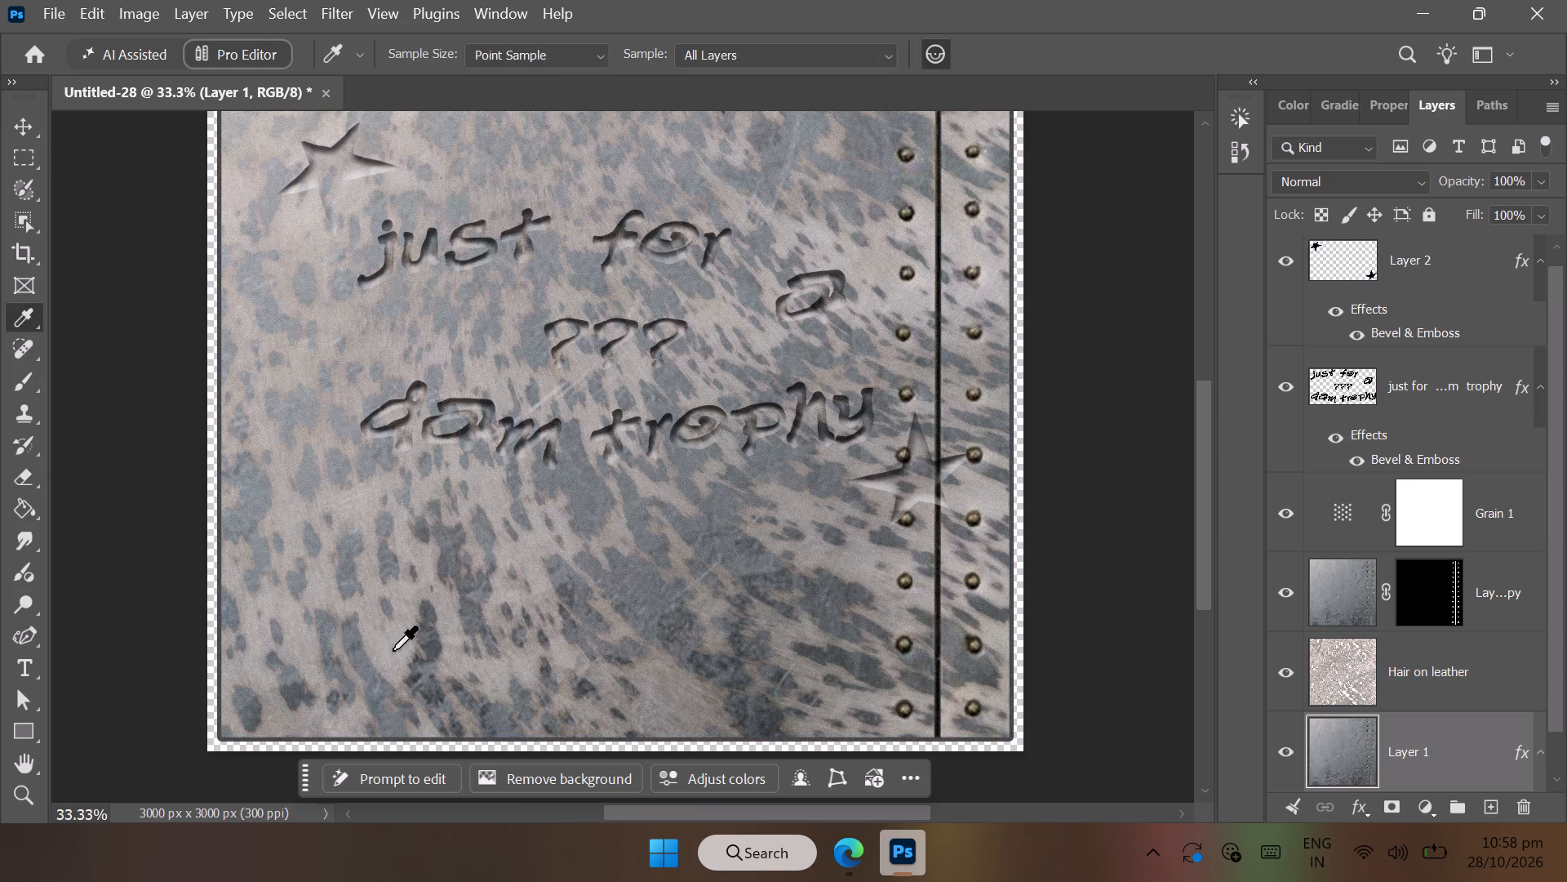
{"action": "left_click", "coordinate": [388, 655]}
{"action": "left_click", "coordinate": [35, 510]}
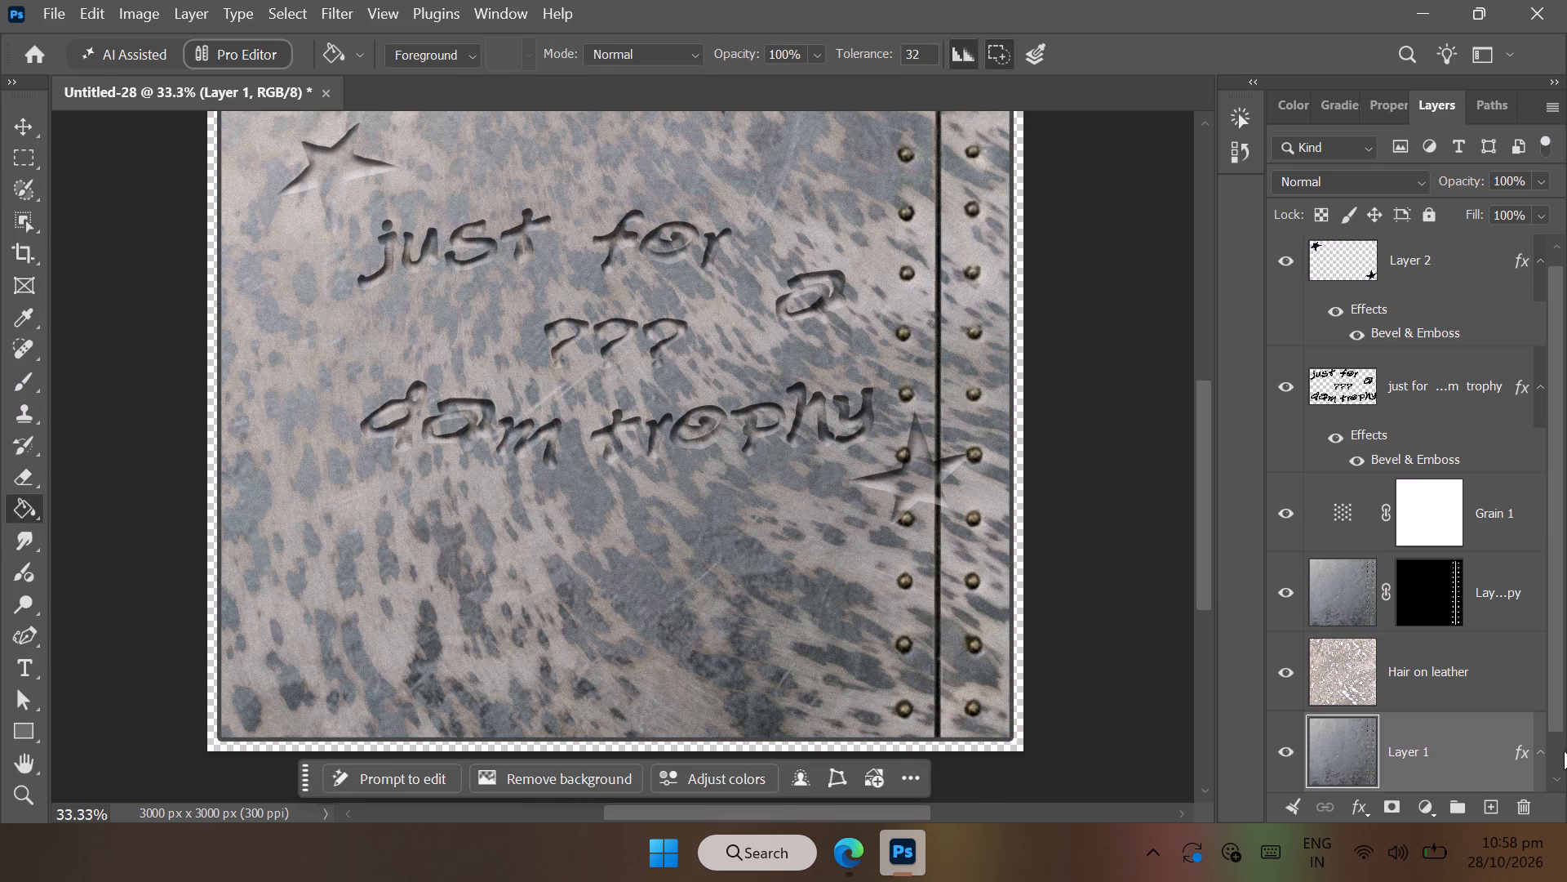
{"action": "left_click", "coordinate": [1497, 804]}
{"action": "left_click_drag", "start_coordinate": [1463, 746], "coordinate": [1474, 800]}
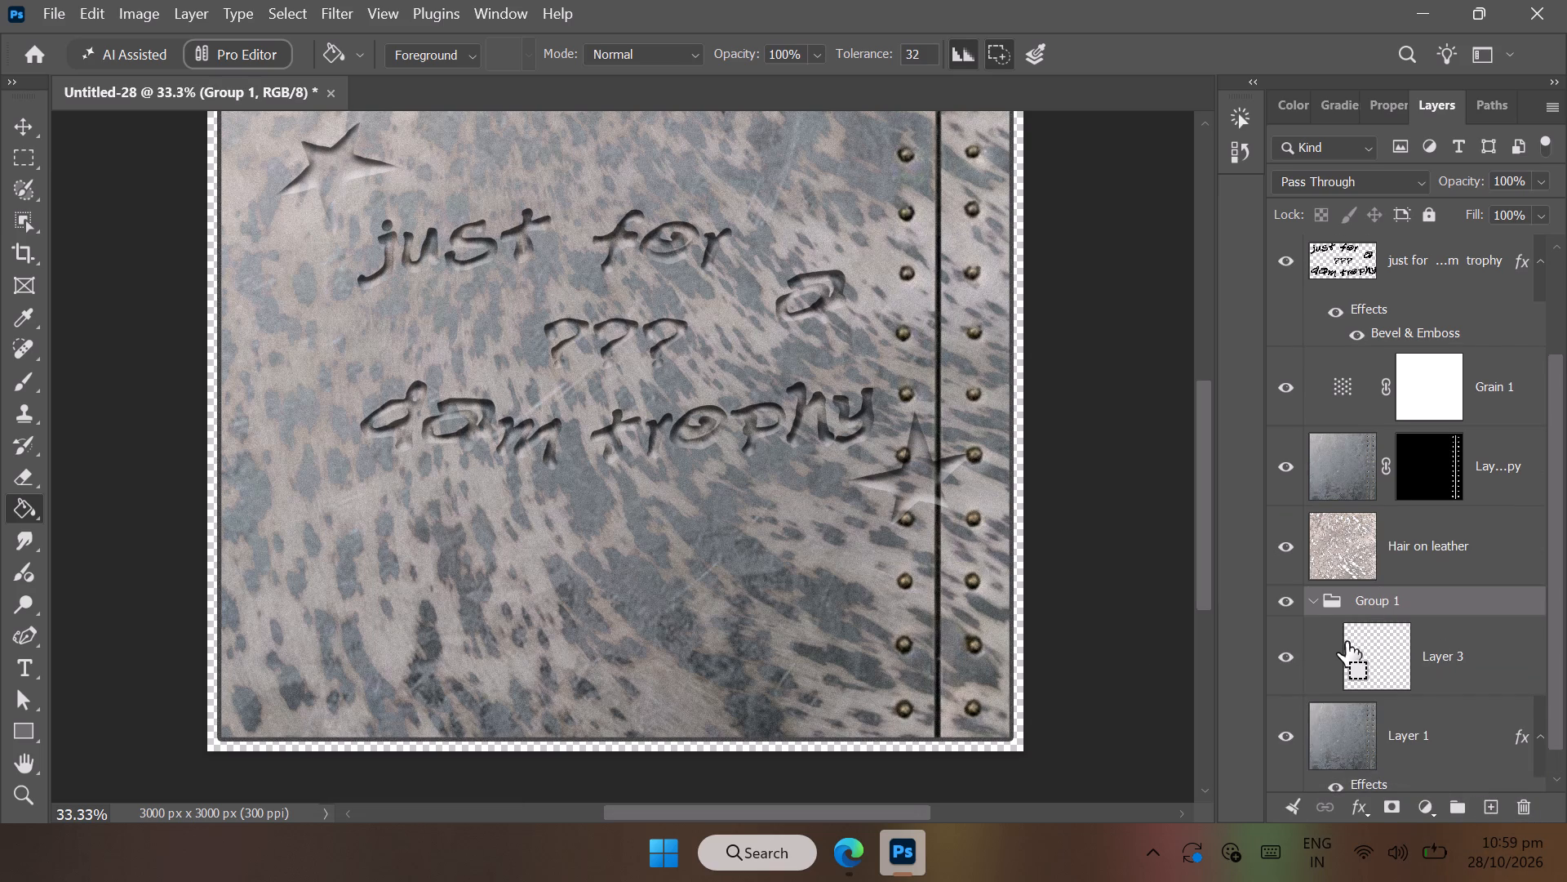
{"action": "key", "text": "ctrl+z"}
{"action": "left_click_drag", "start_coordinate": [1372, 634], "coordinate": [1369, 777]}
{"action": "left_click", "coordinate": [712, 487]}
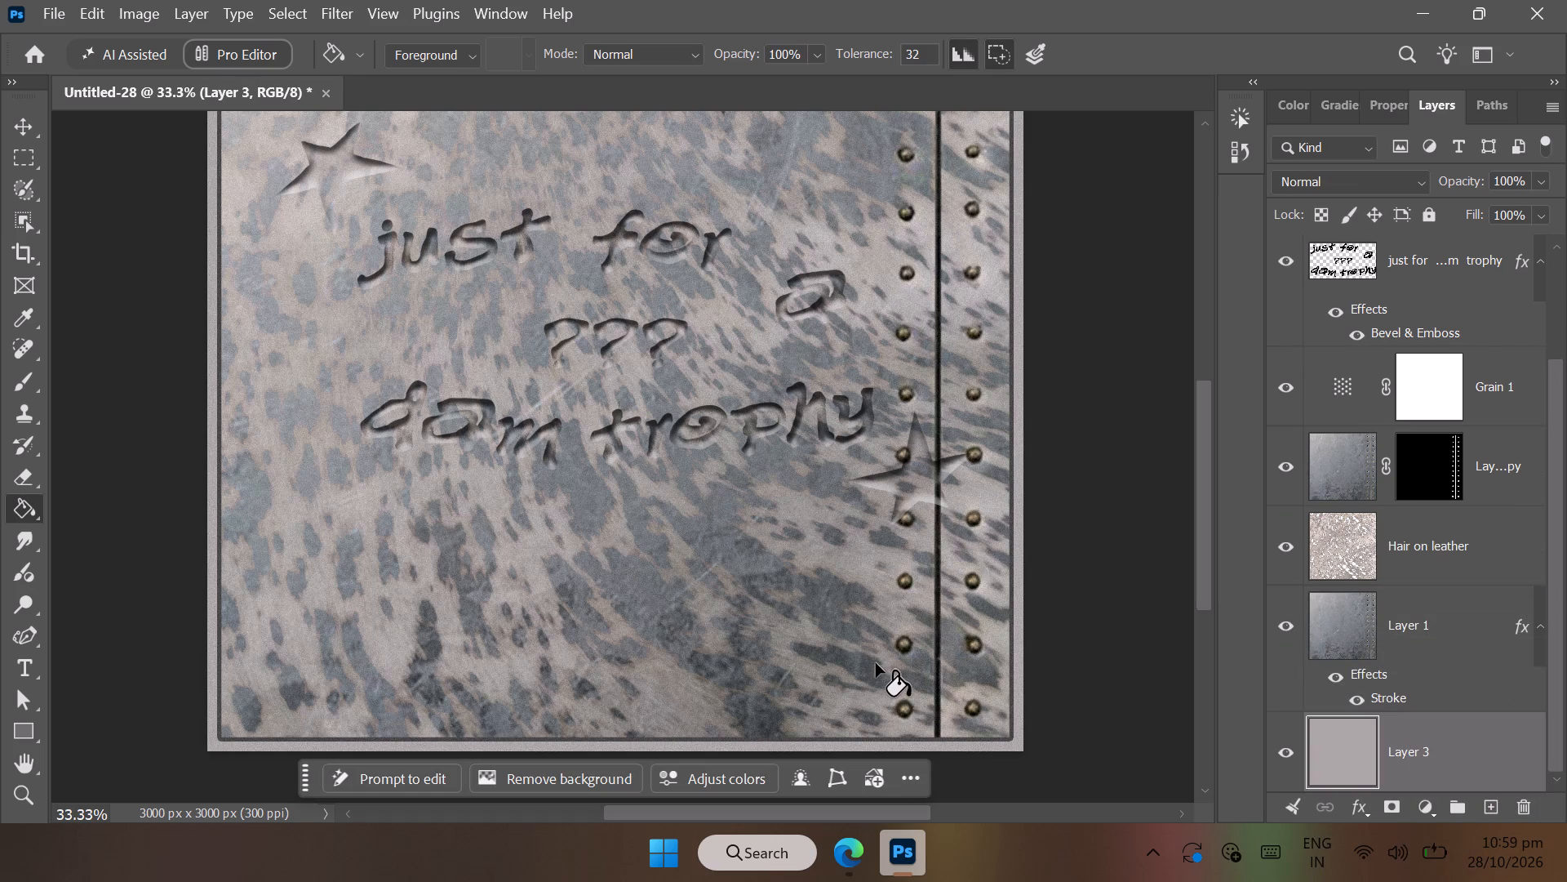
Save the document as Untitled-28.psd in the Desktop psd folder with Maximize Compatibility on.
{"action": "scroll", "coordinate": [922, 511], "scroll_direction": "up", "scroll_amount": 4}
{"action": "scroll", "coordinate": [922, 511], "scroll_direction": "down", "scroll_amount": 2}
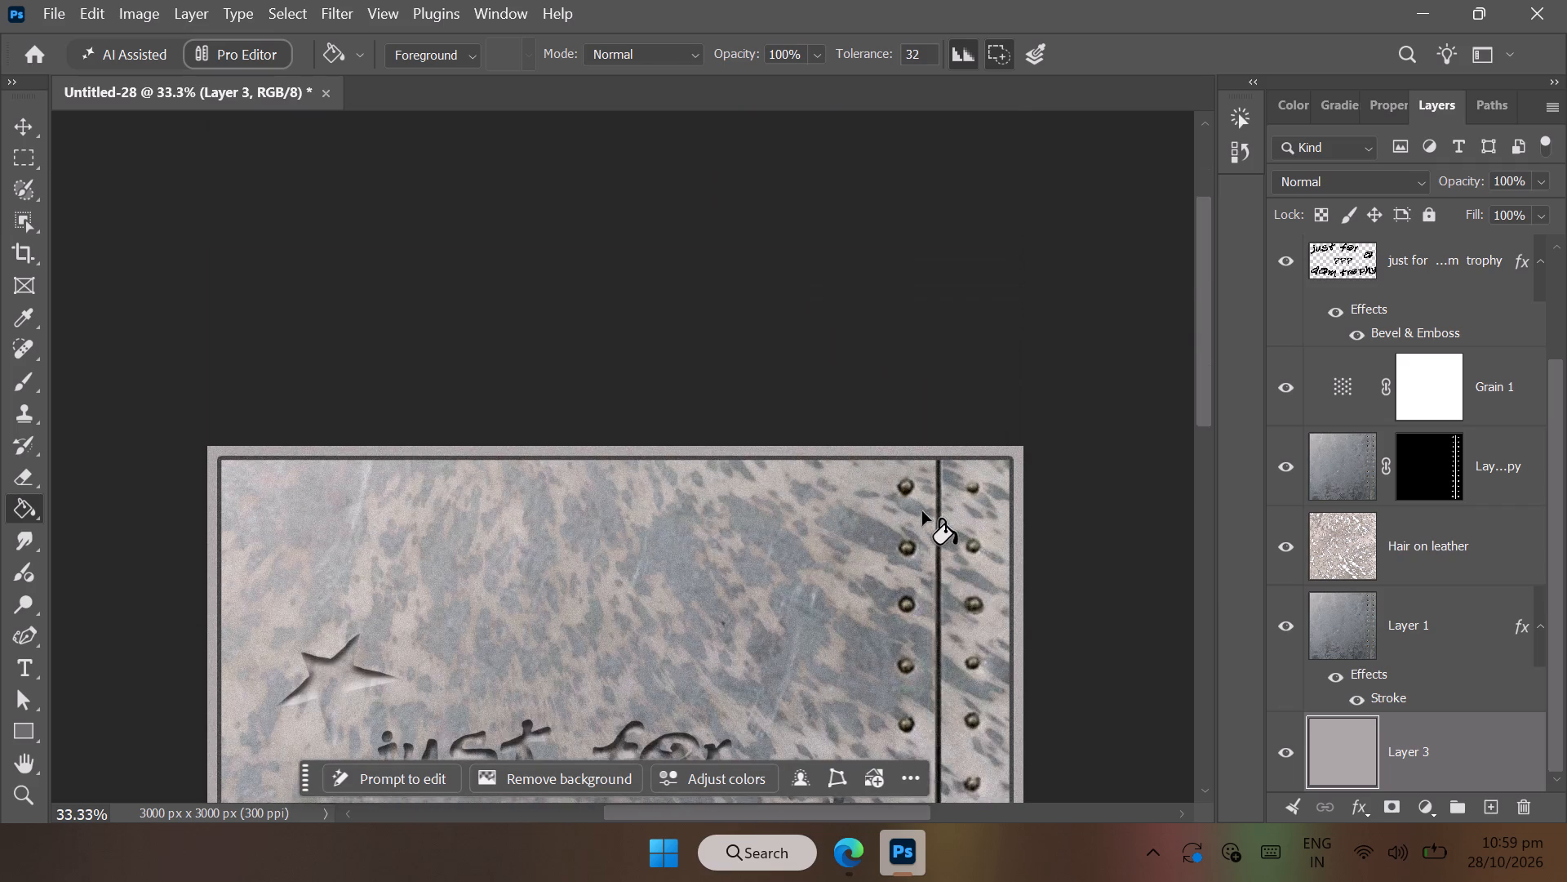
{"action": "scroll", "coordinate": [922, 511], "scroll_direction": "down", "scroll_amount": 2}
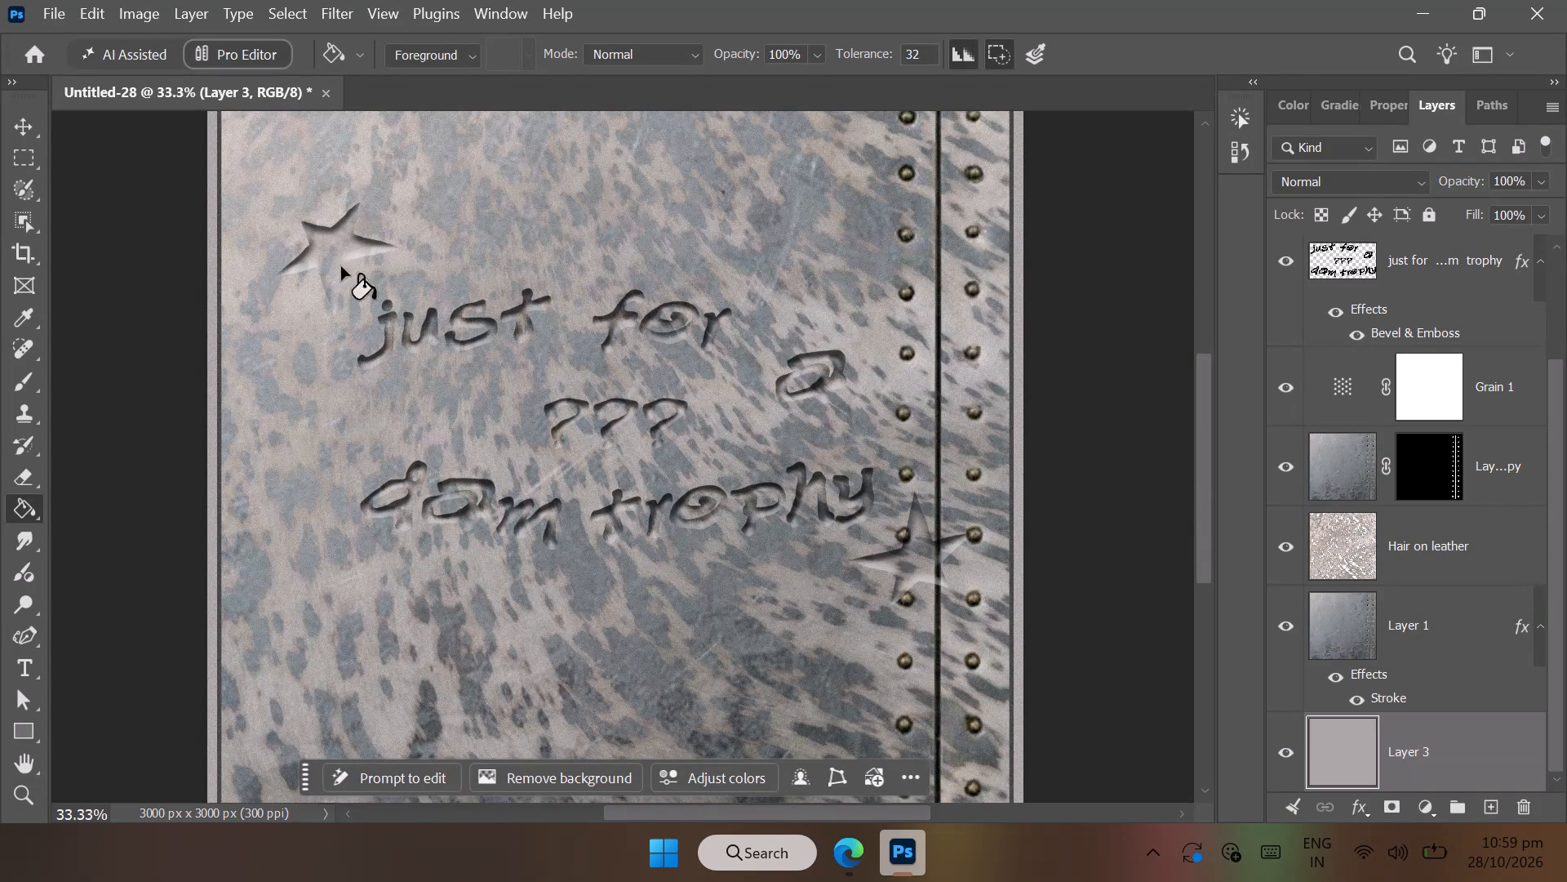
{"action": "left_click", "coordinate": [38, 7]}
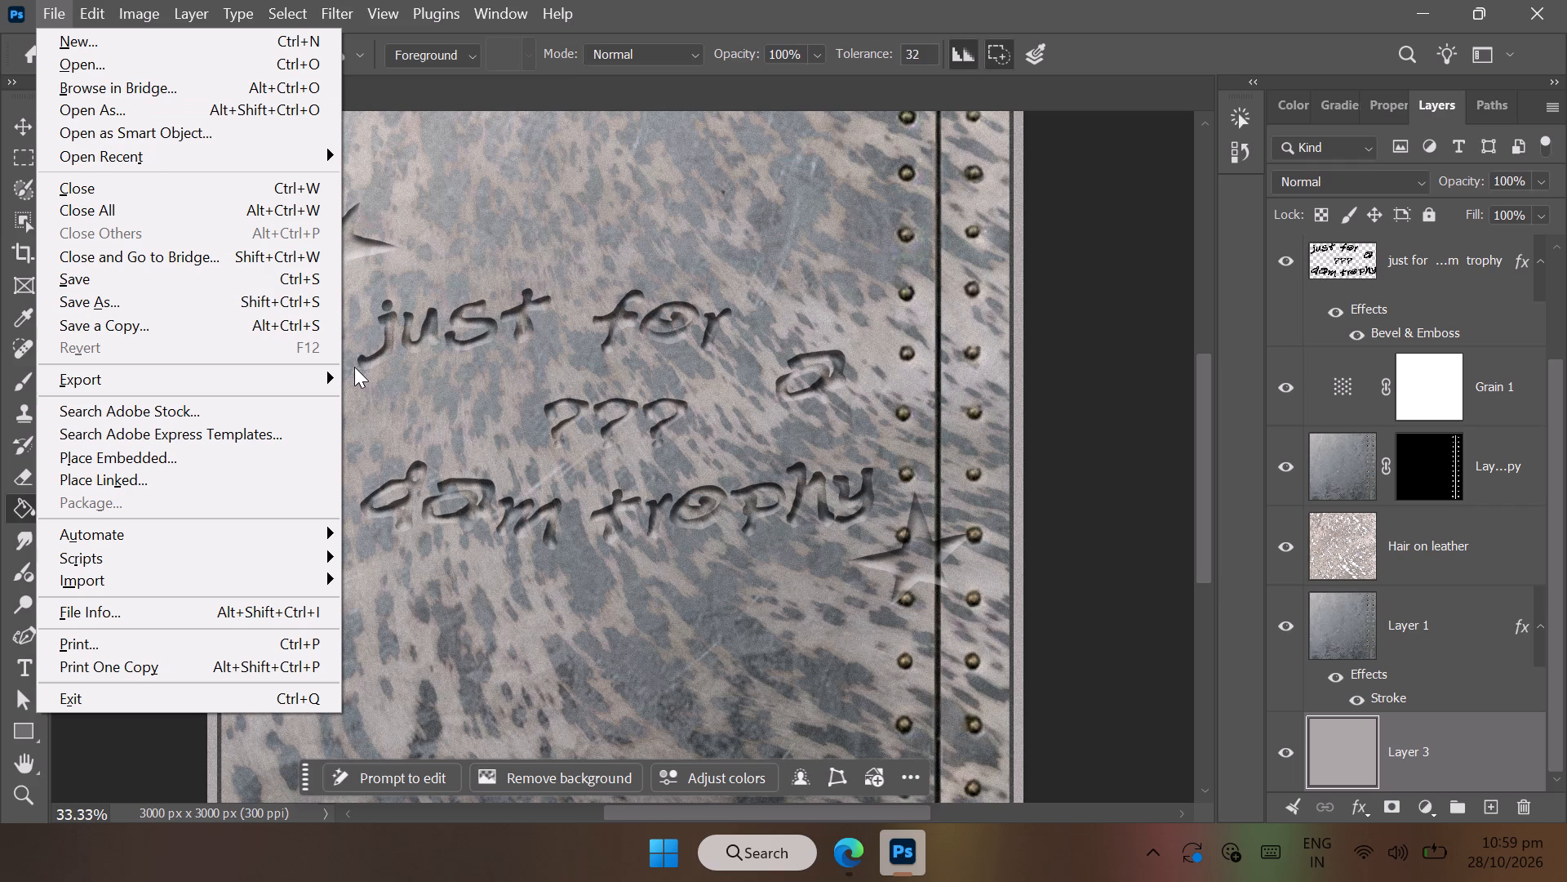
{"action": "left_click", "coordinate": [104, 286]}
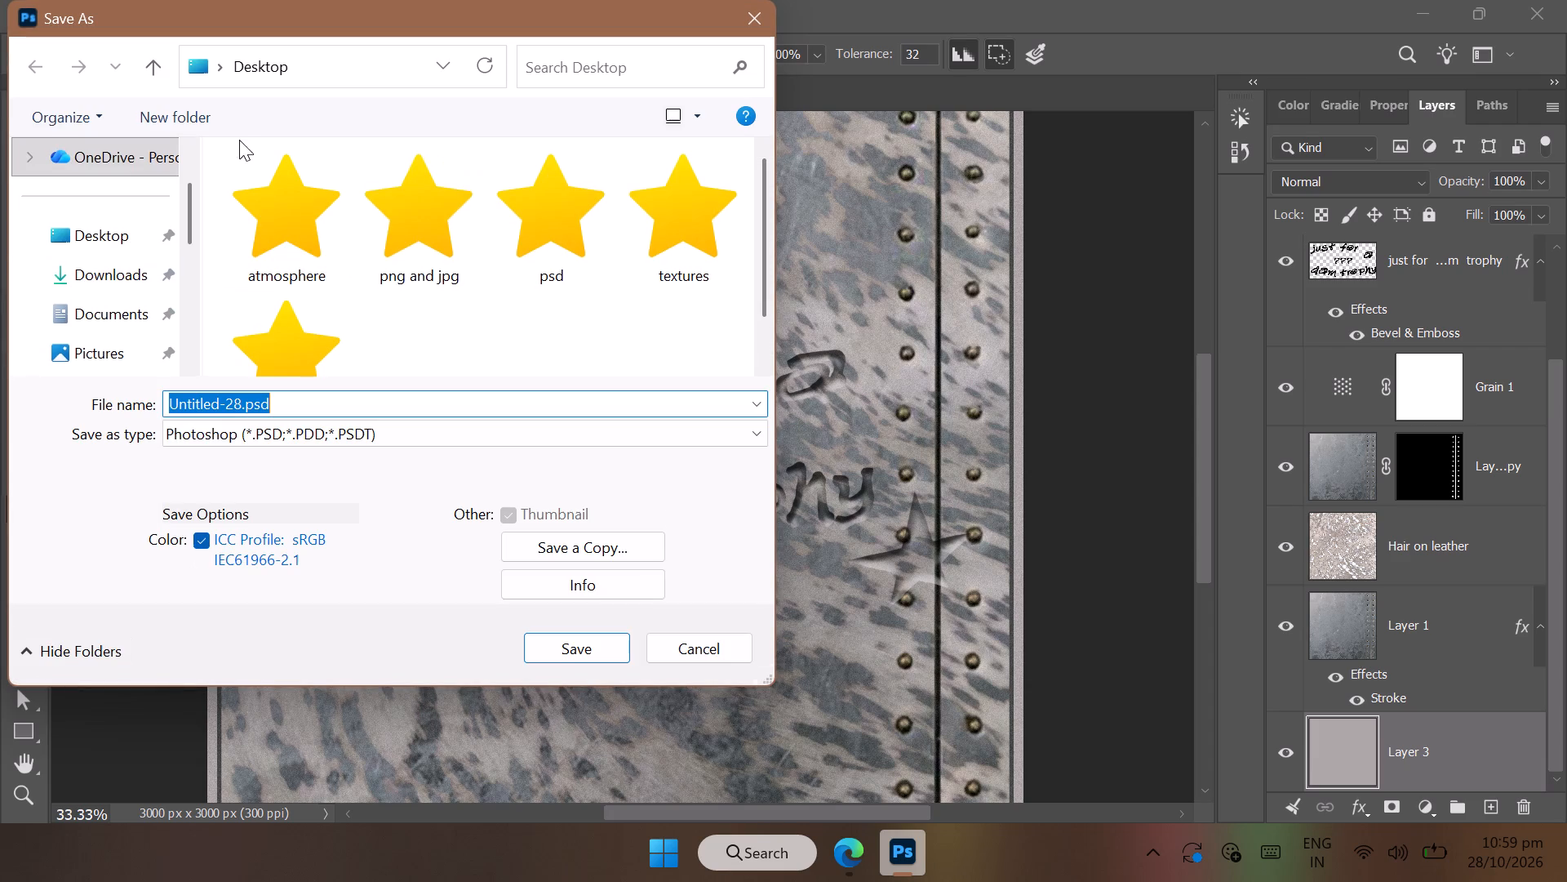
{"action": "double_click", "coordinate": [580, 233]}
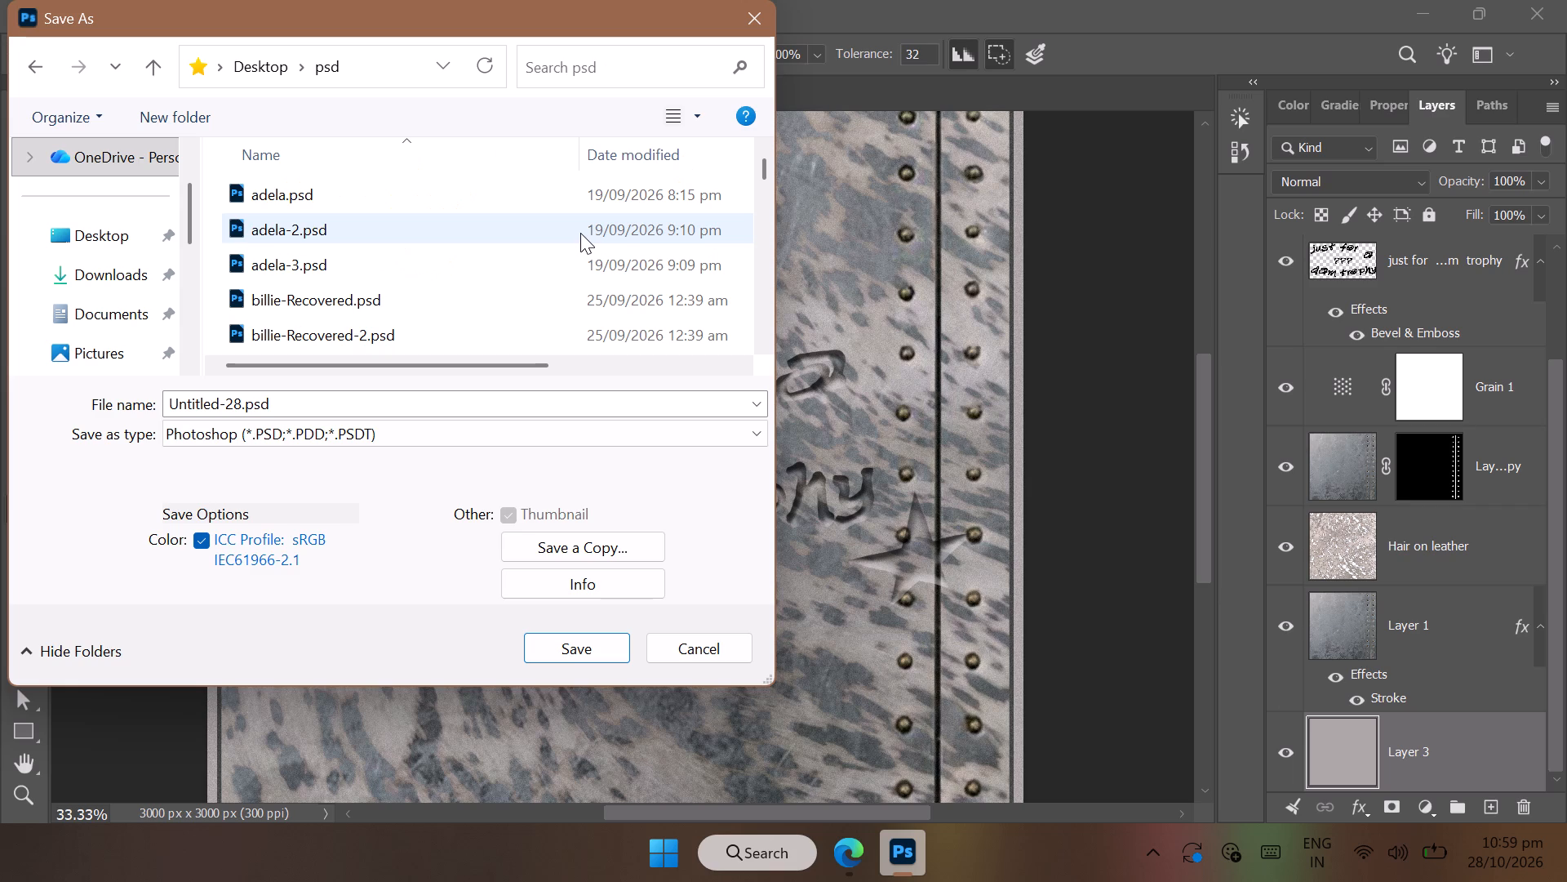
{"action": "left_click", "coordinate": [601, 643]}
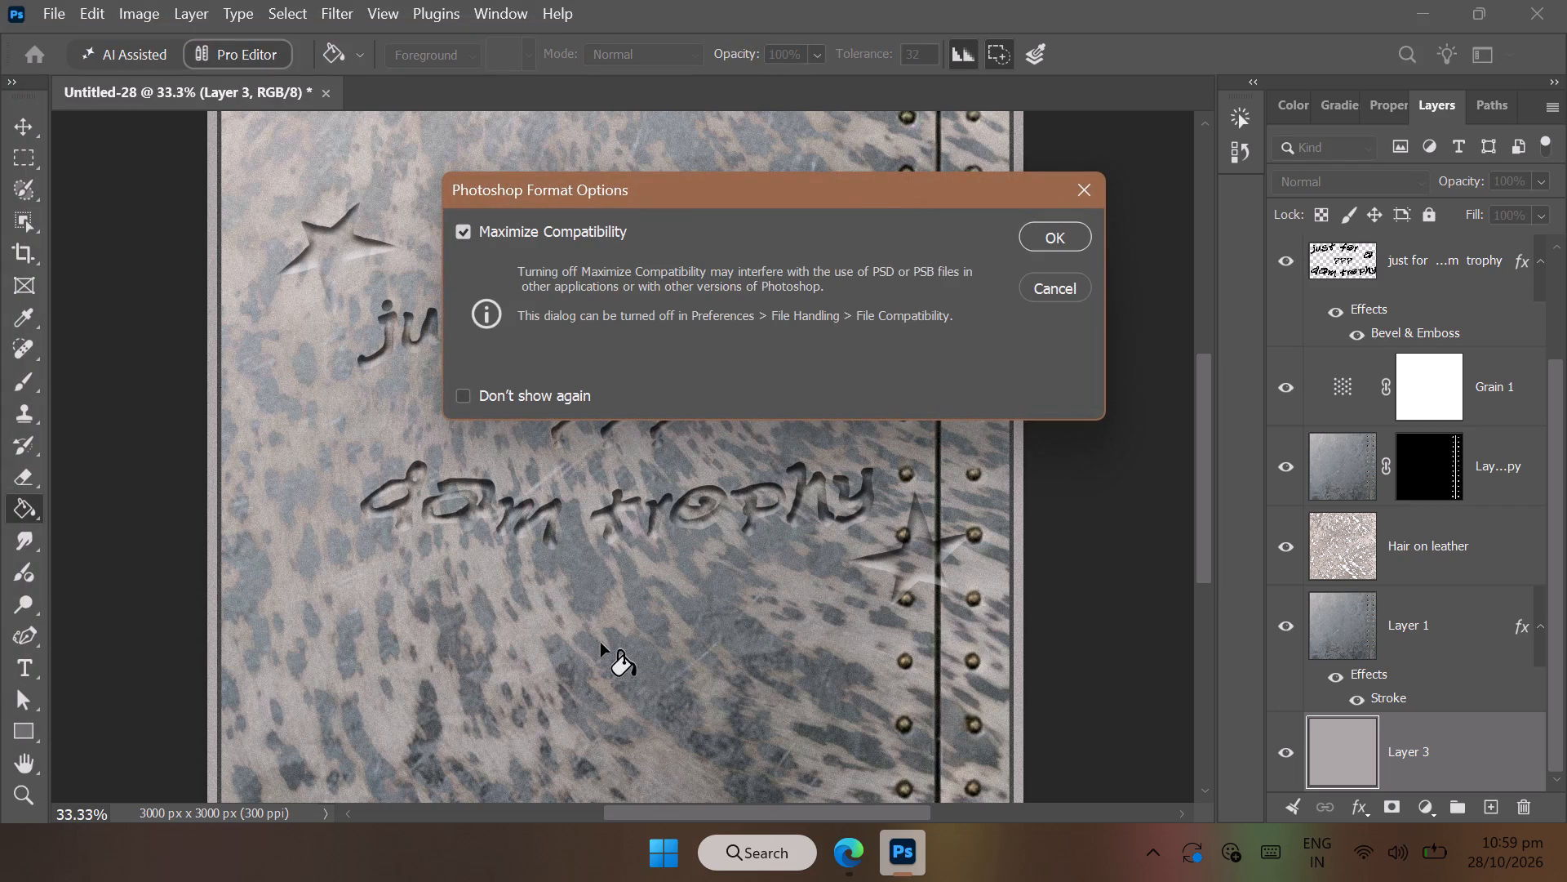
{"action": "left_click", "coordinate": [1030, 233]}
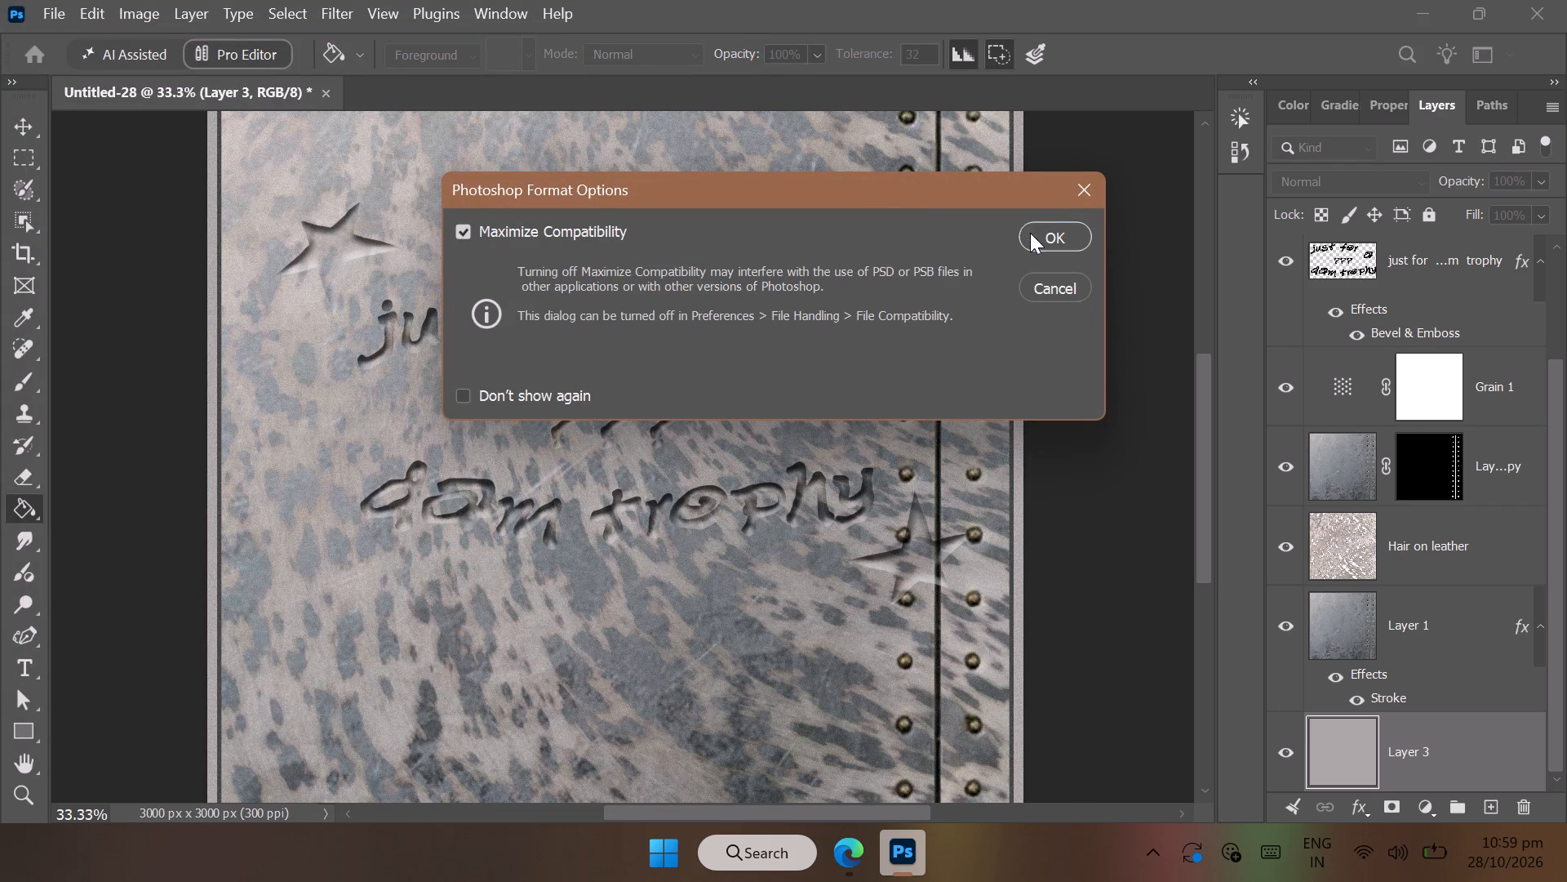
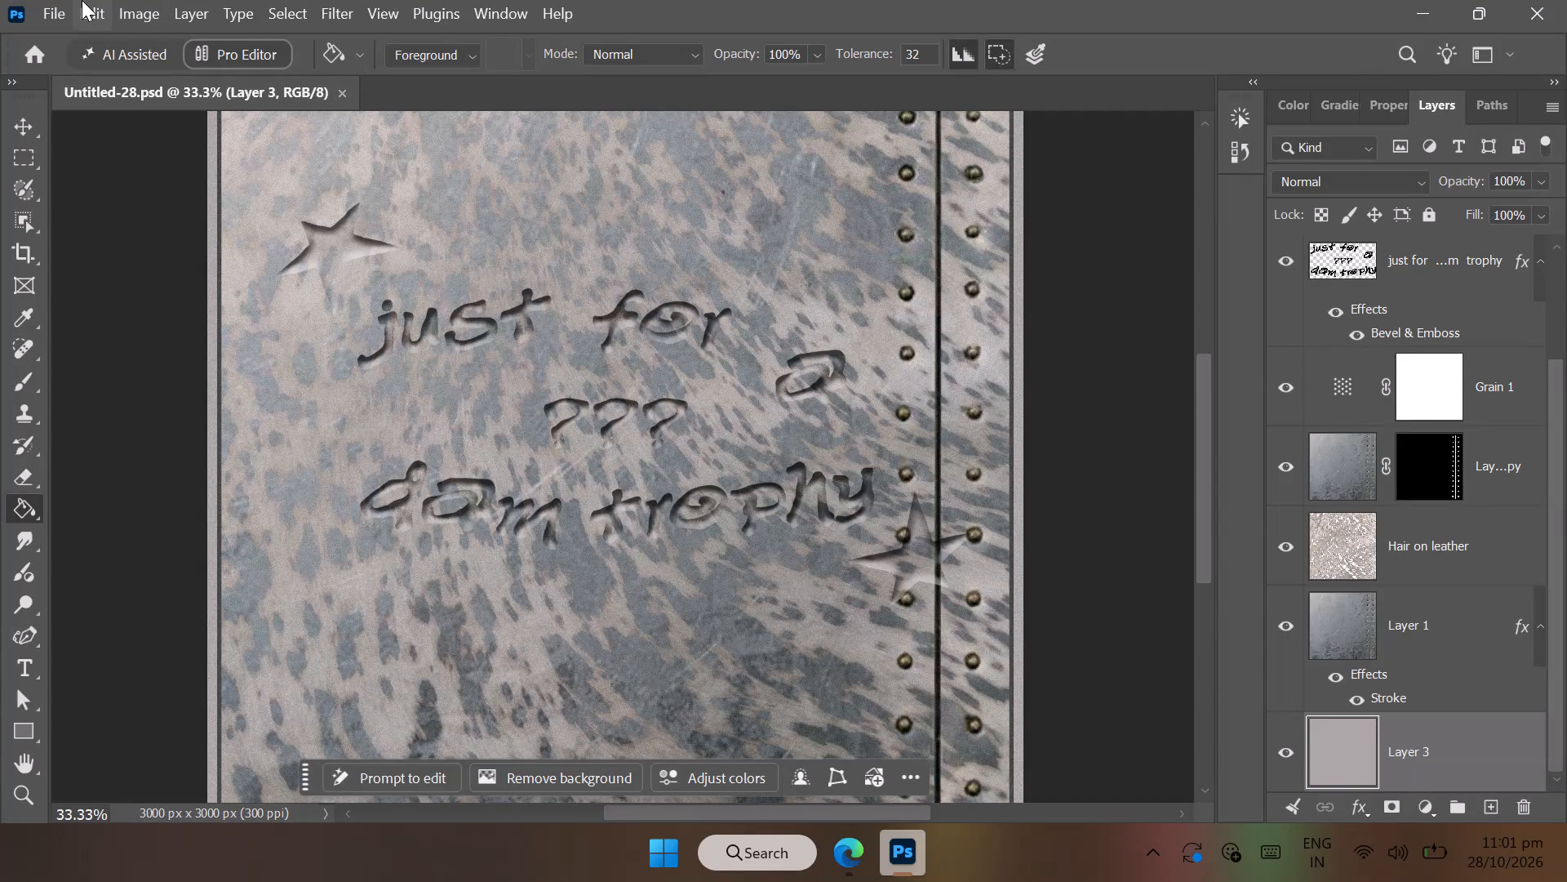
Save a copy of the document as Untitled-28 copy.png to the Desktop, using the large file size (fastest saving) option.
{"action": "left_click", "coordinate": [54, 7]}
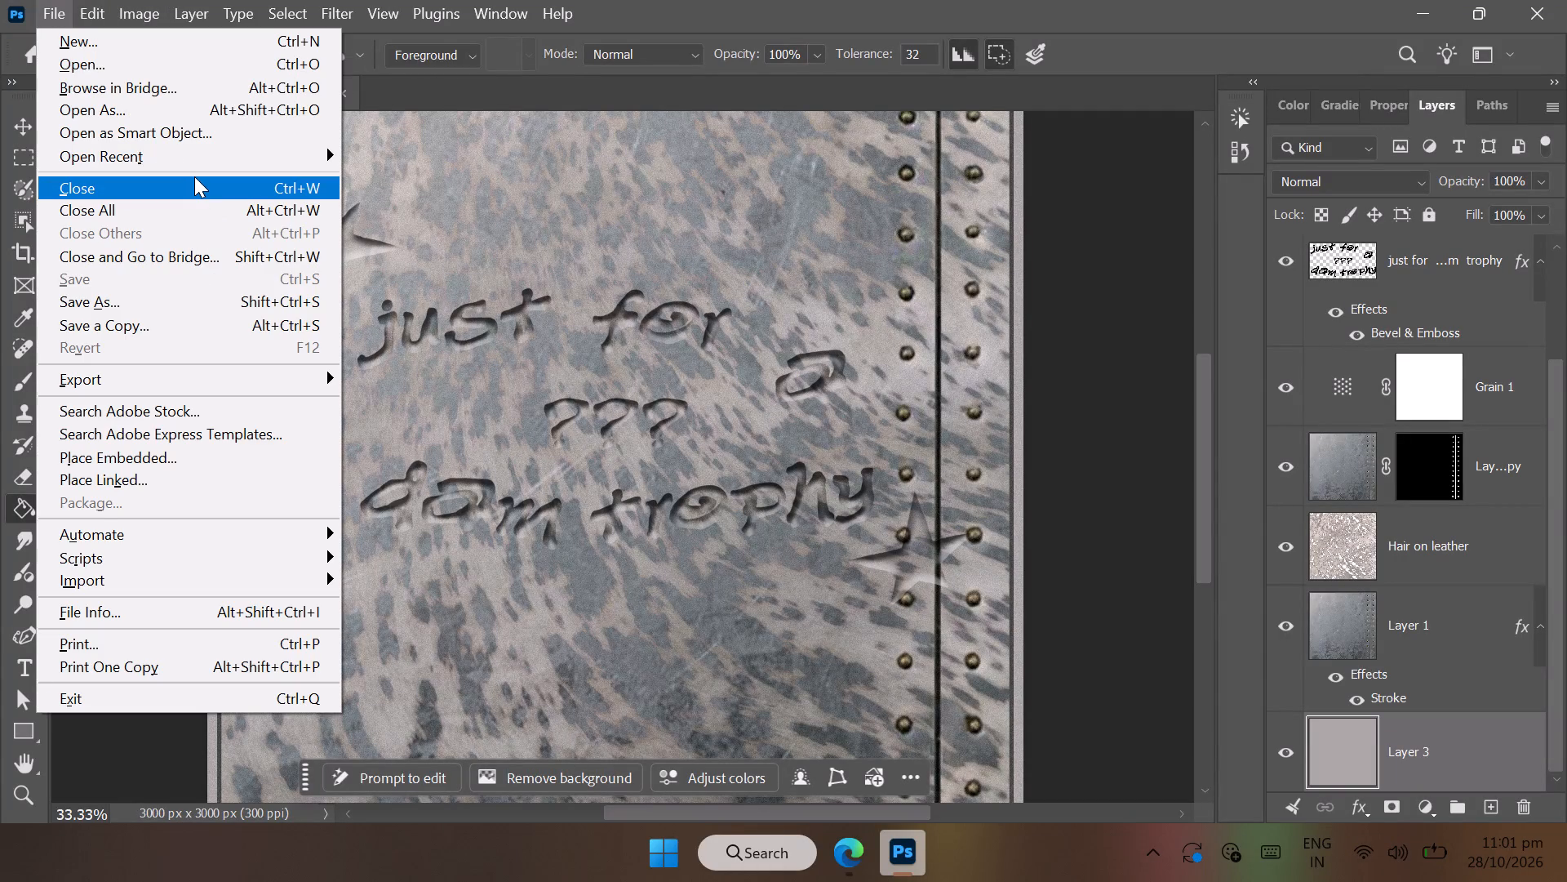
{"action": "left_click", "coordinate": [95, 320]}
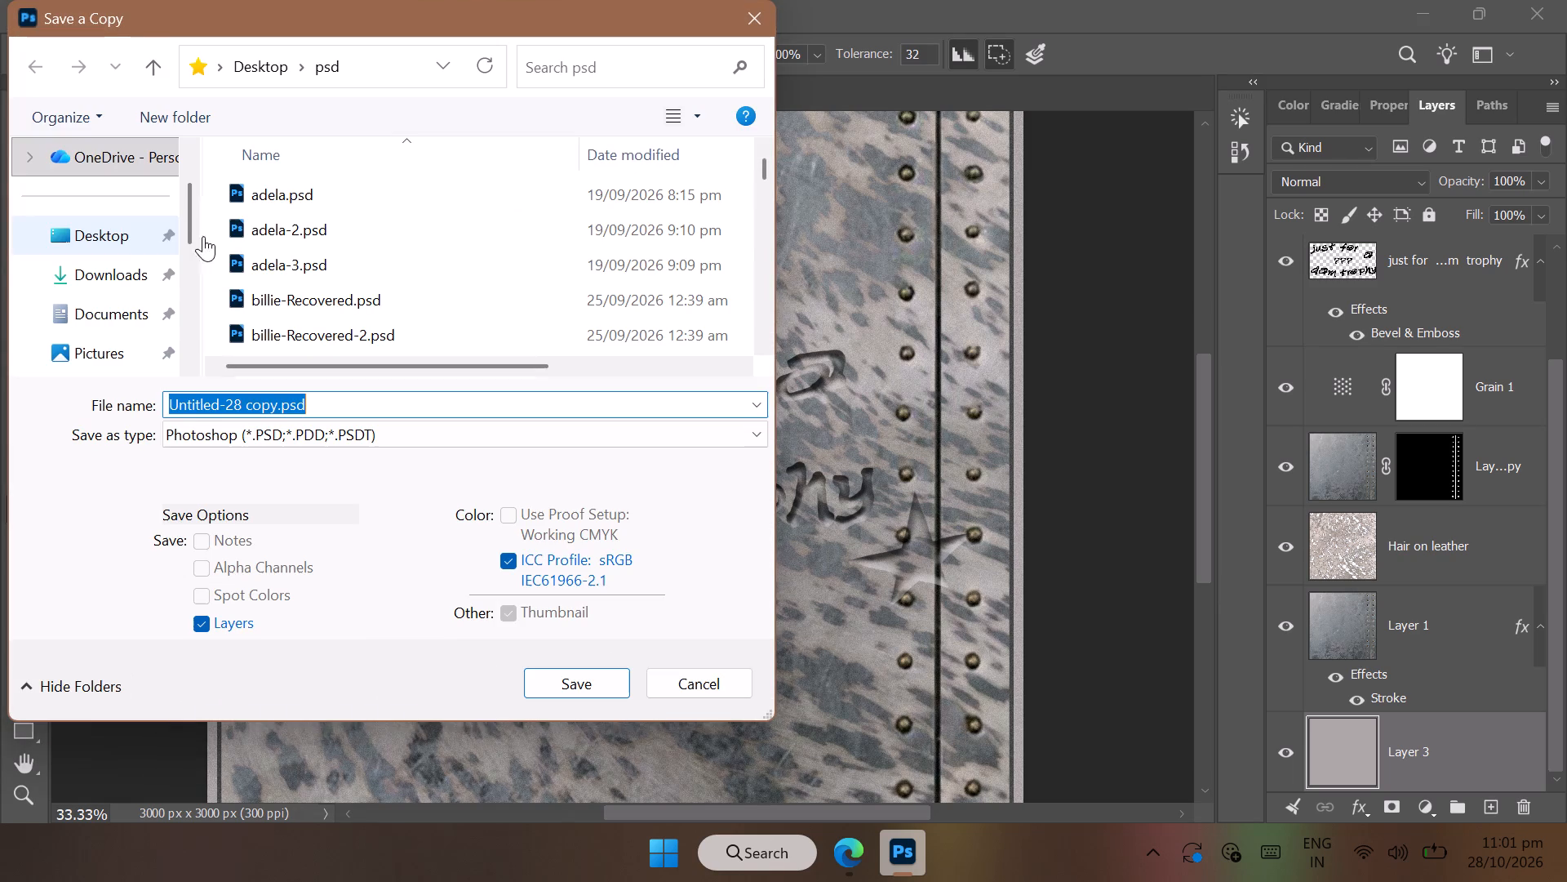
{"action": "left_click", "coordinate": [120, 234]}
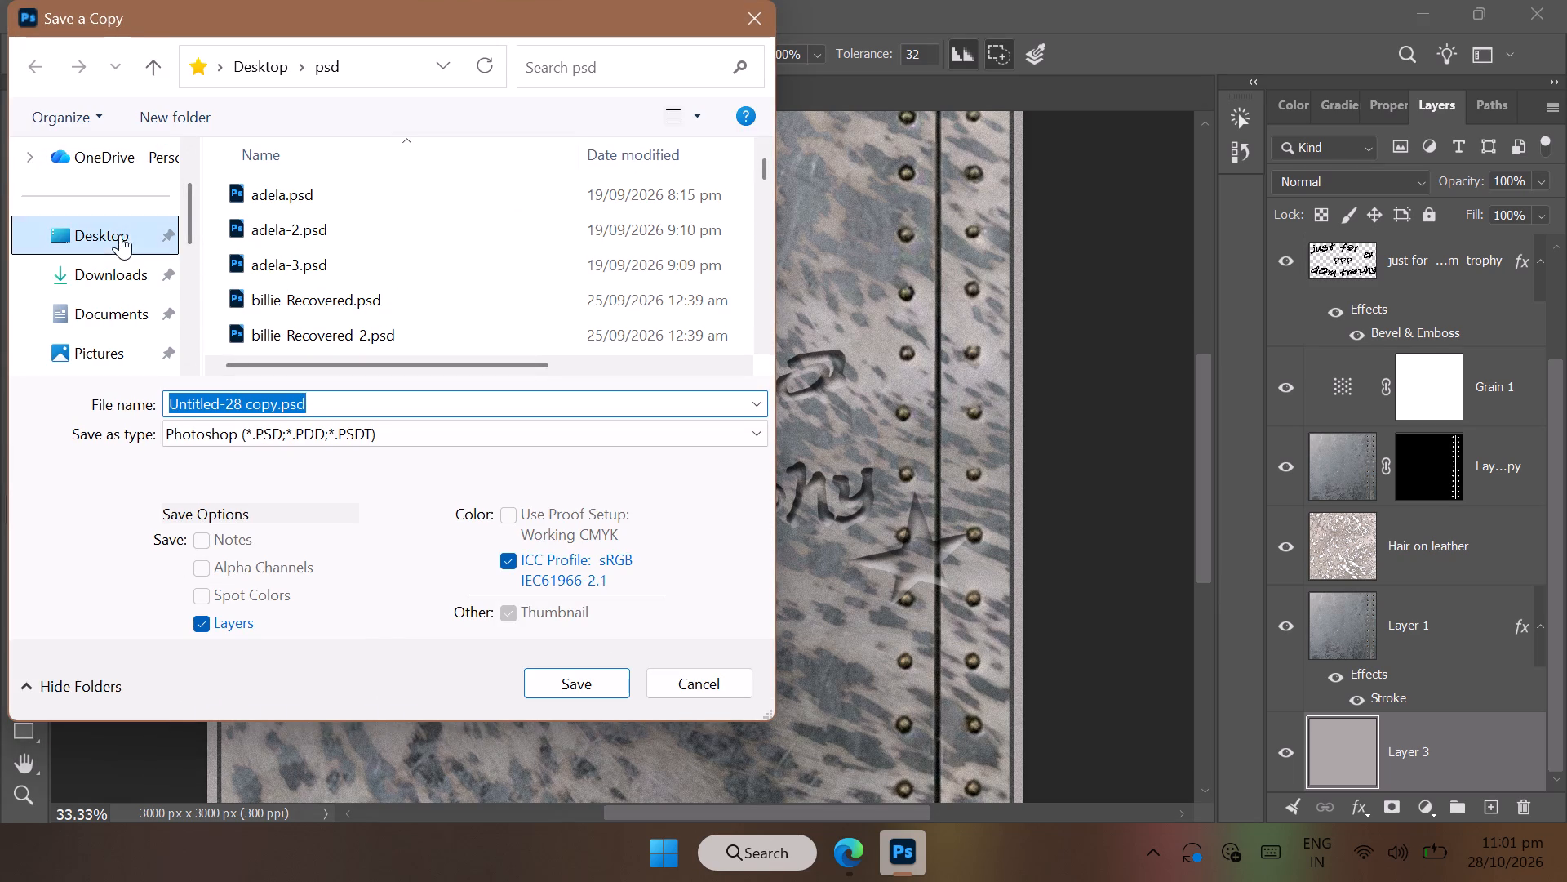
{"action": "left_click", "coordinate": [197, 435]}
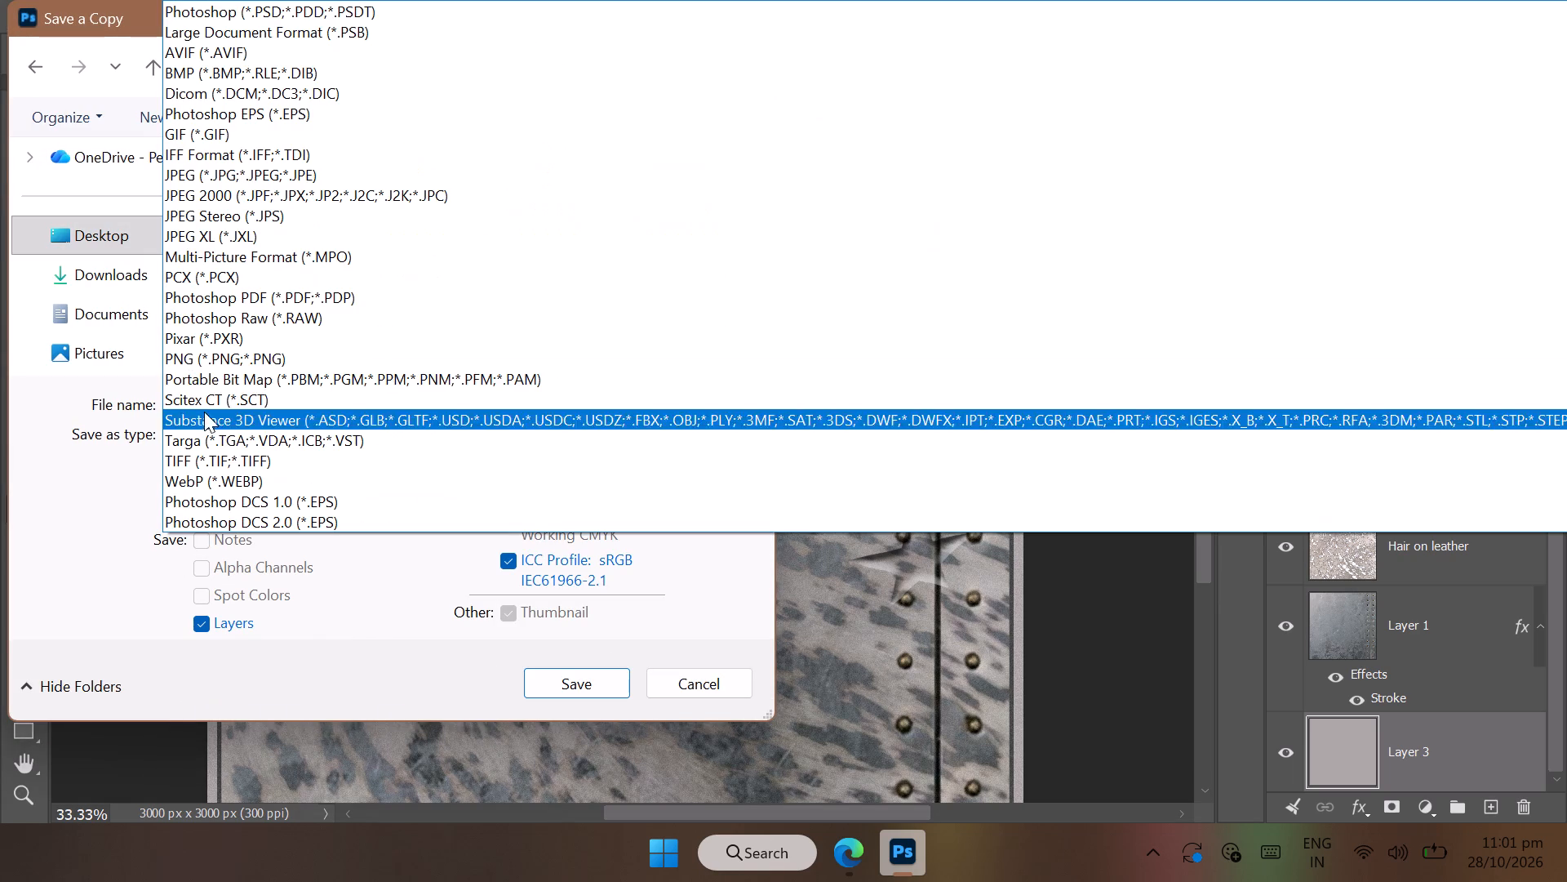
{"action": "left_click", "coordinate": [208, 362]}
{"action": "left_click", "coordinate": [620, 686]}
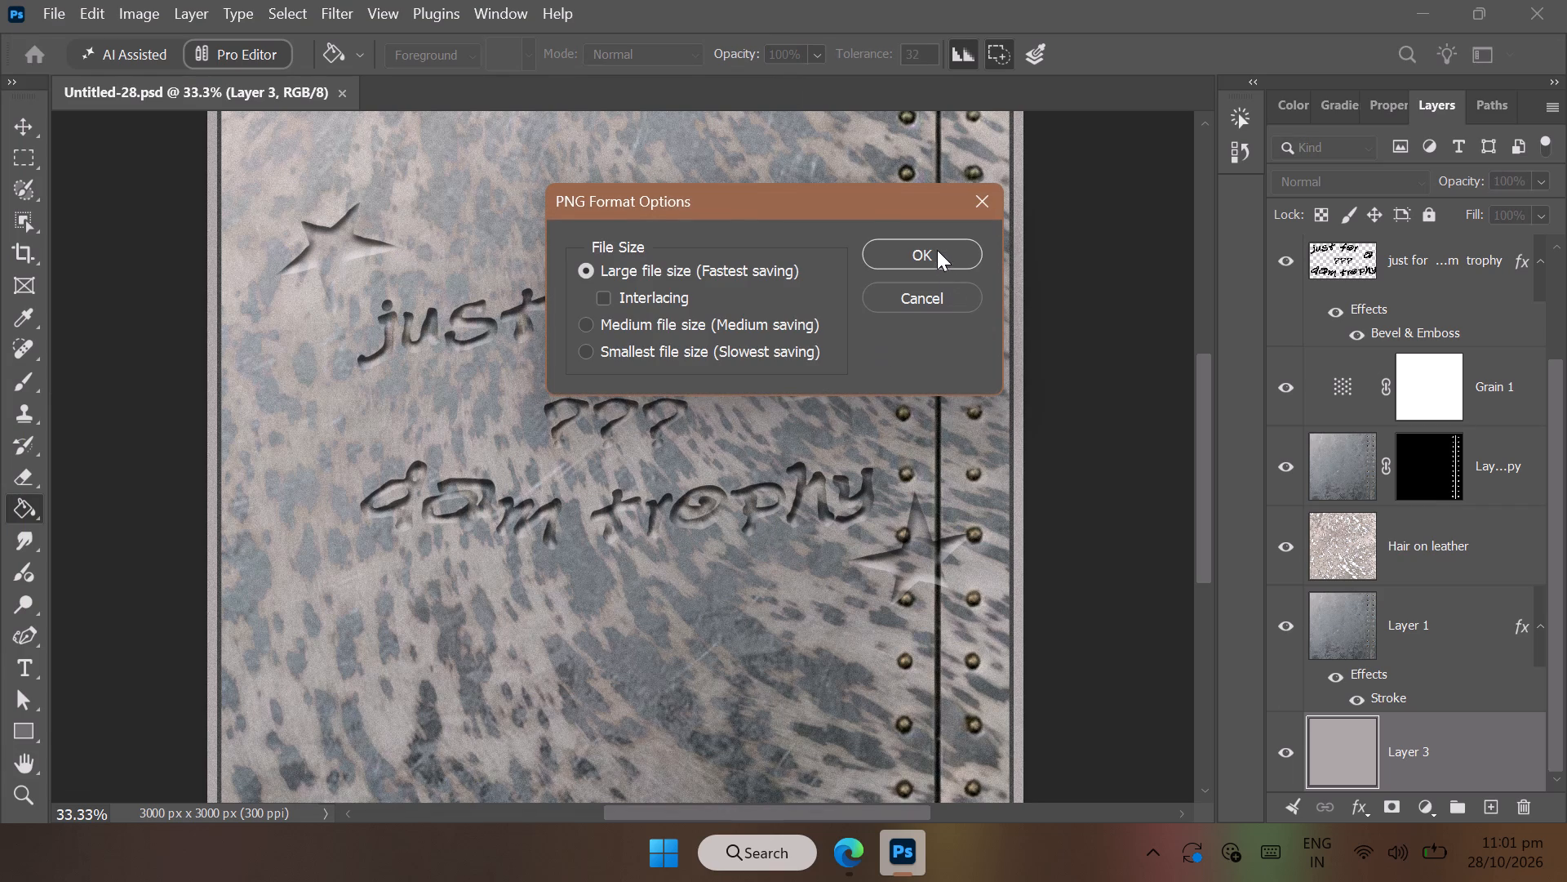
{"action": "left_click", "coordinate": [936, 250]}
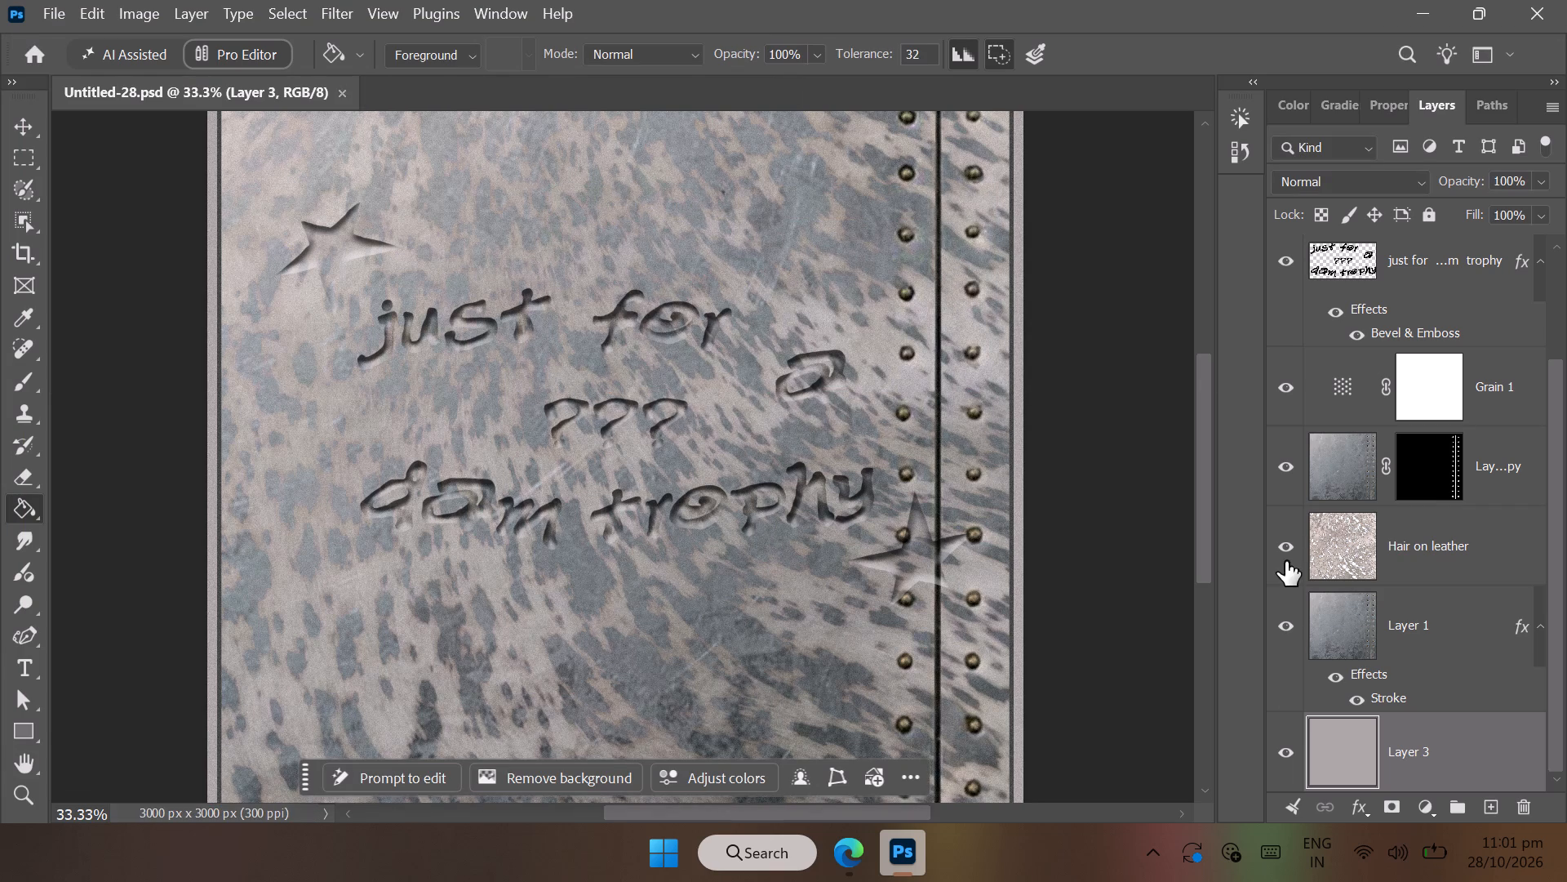
Reorder the layers so Grain 1 is on top and the masked Layer 1 copy sits directly beneath it, above Layer 2.
{"action": "scroll", "coordinate": [1373, 605], "scroll_direction": "down", "scroll_amount": 5}
{"action": "left_click_drag", "start_coordinate": [1343, 483], "coordinate": [1340, 238]}
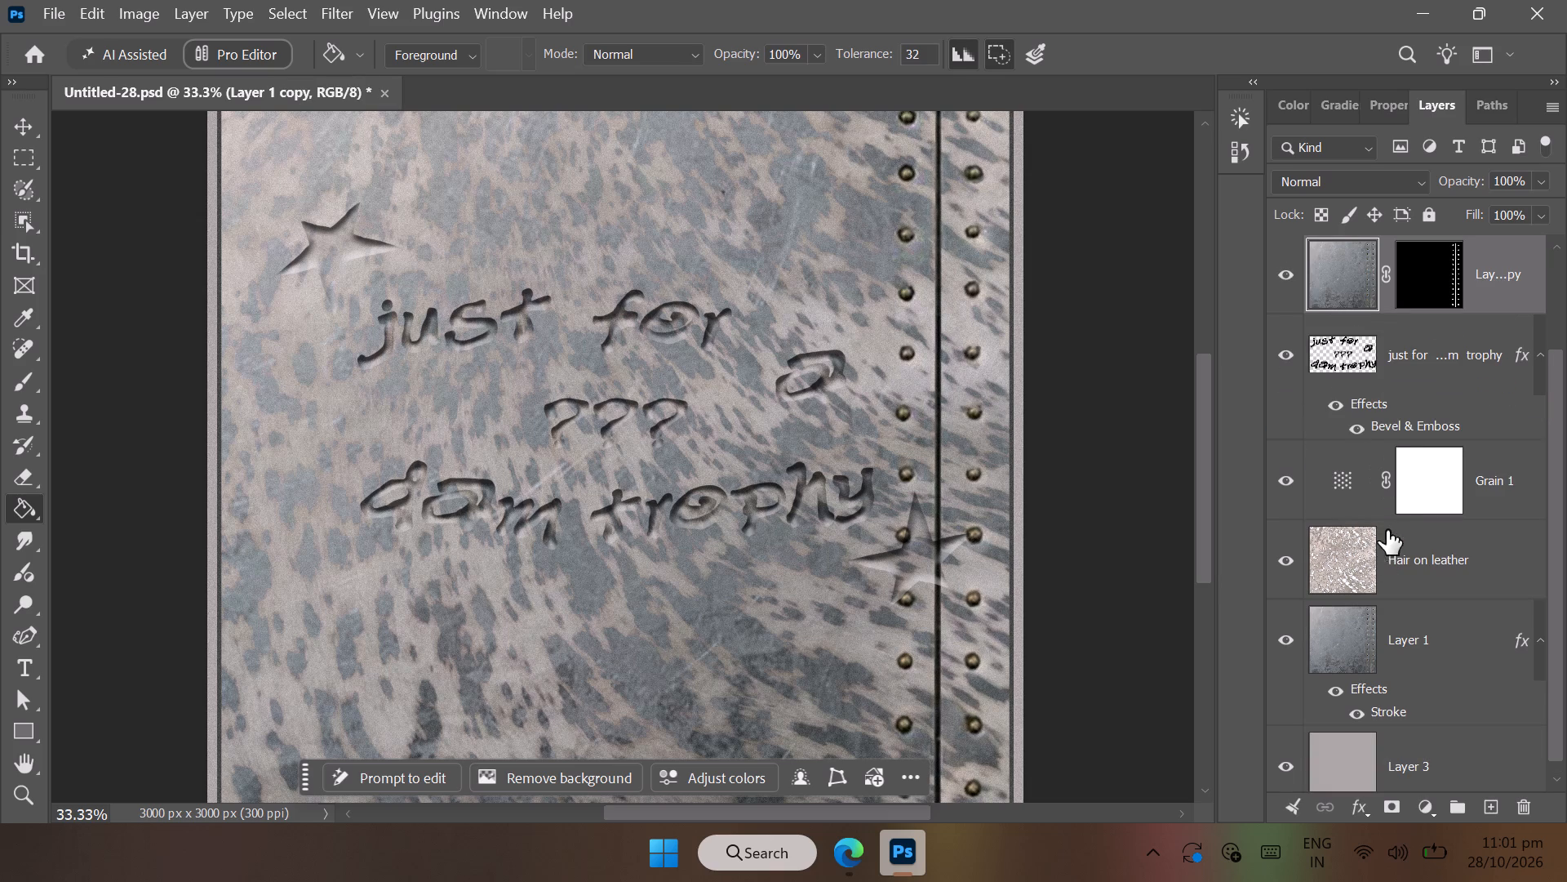
{"action": "left_click_drag", "start_coordinate": [1405, 480], "coordinate": [1432, 475]}
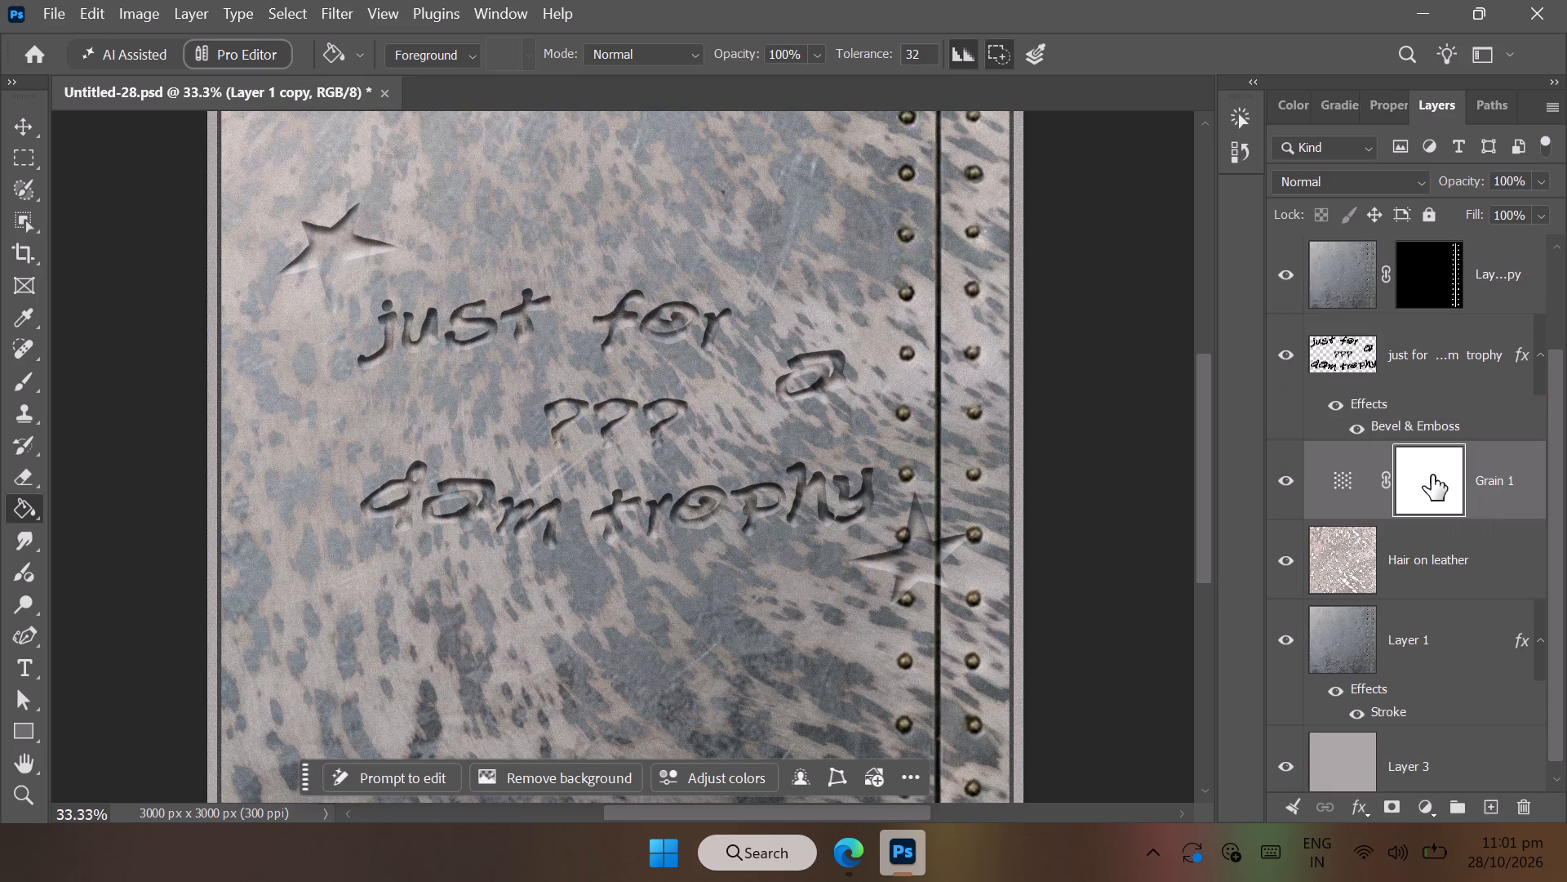
{"action": "left_click_drag", "start_coordinate": [1514, 483], "coordinate": [1490, 194]}
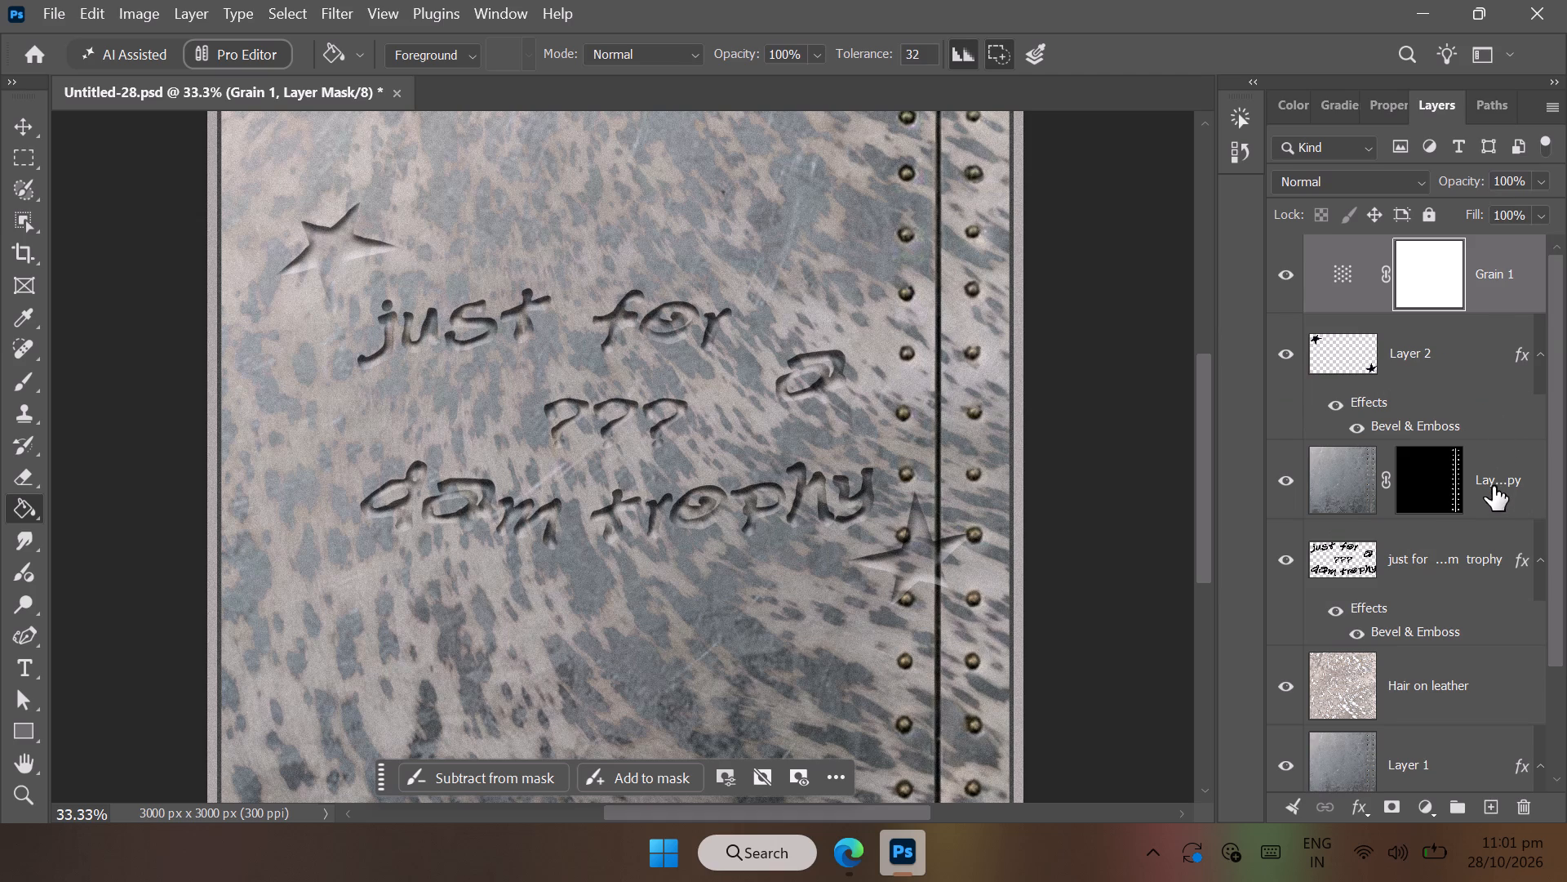
{"action": "left_click_drag", "start_coordinate": [1502, 483], "coordinate": [1518, 348]}
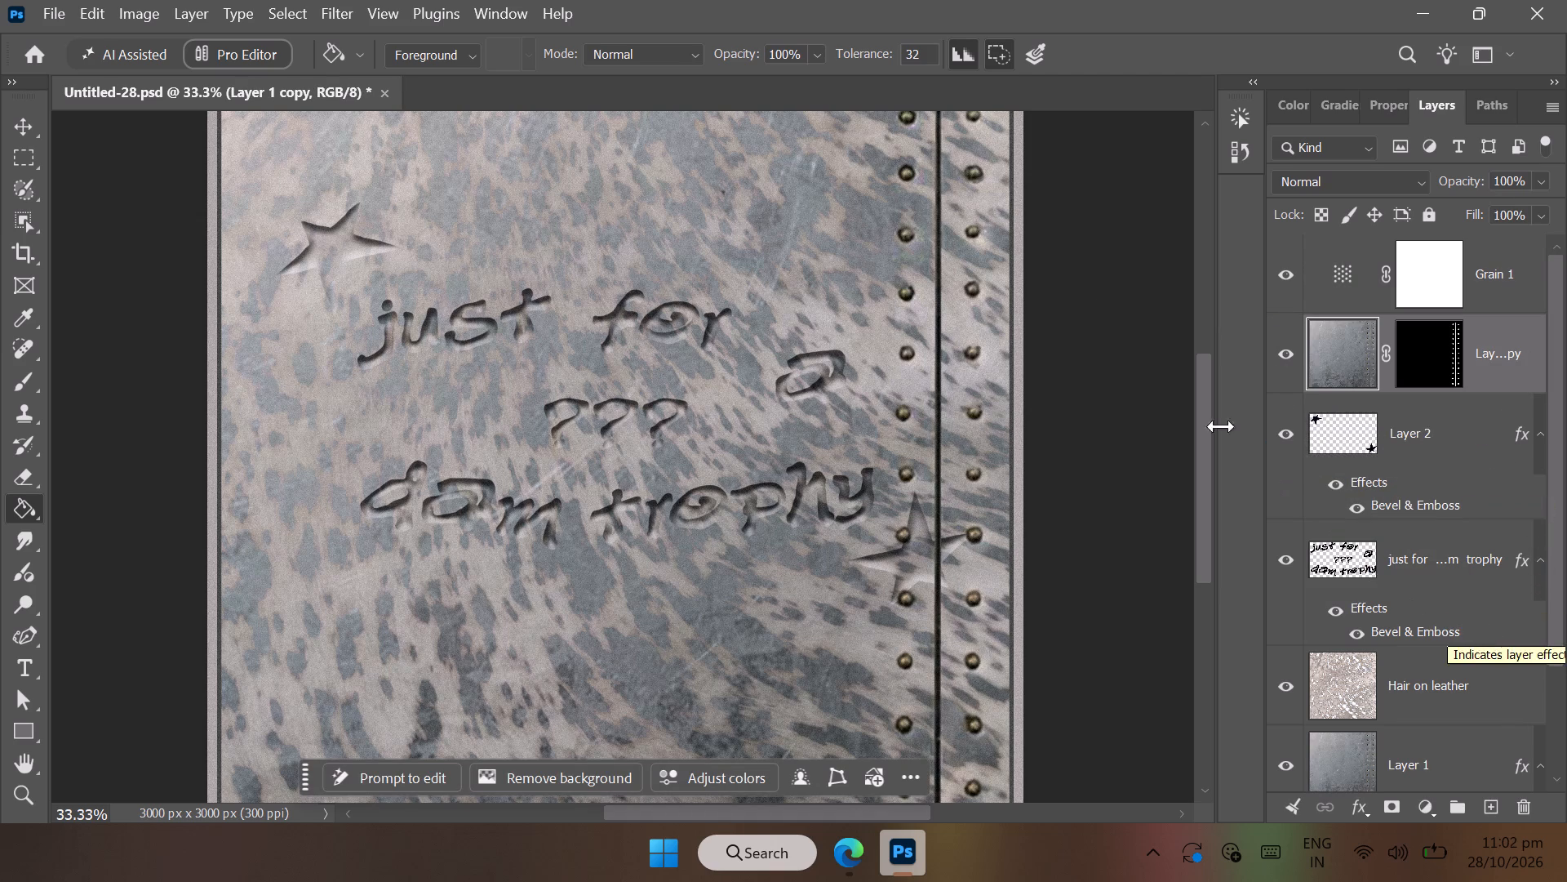
Save the reordered document to the existing Untitled-28.psd.
{"action": "left_click", "coordinate": [55, 2]}
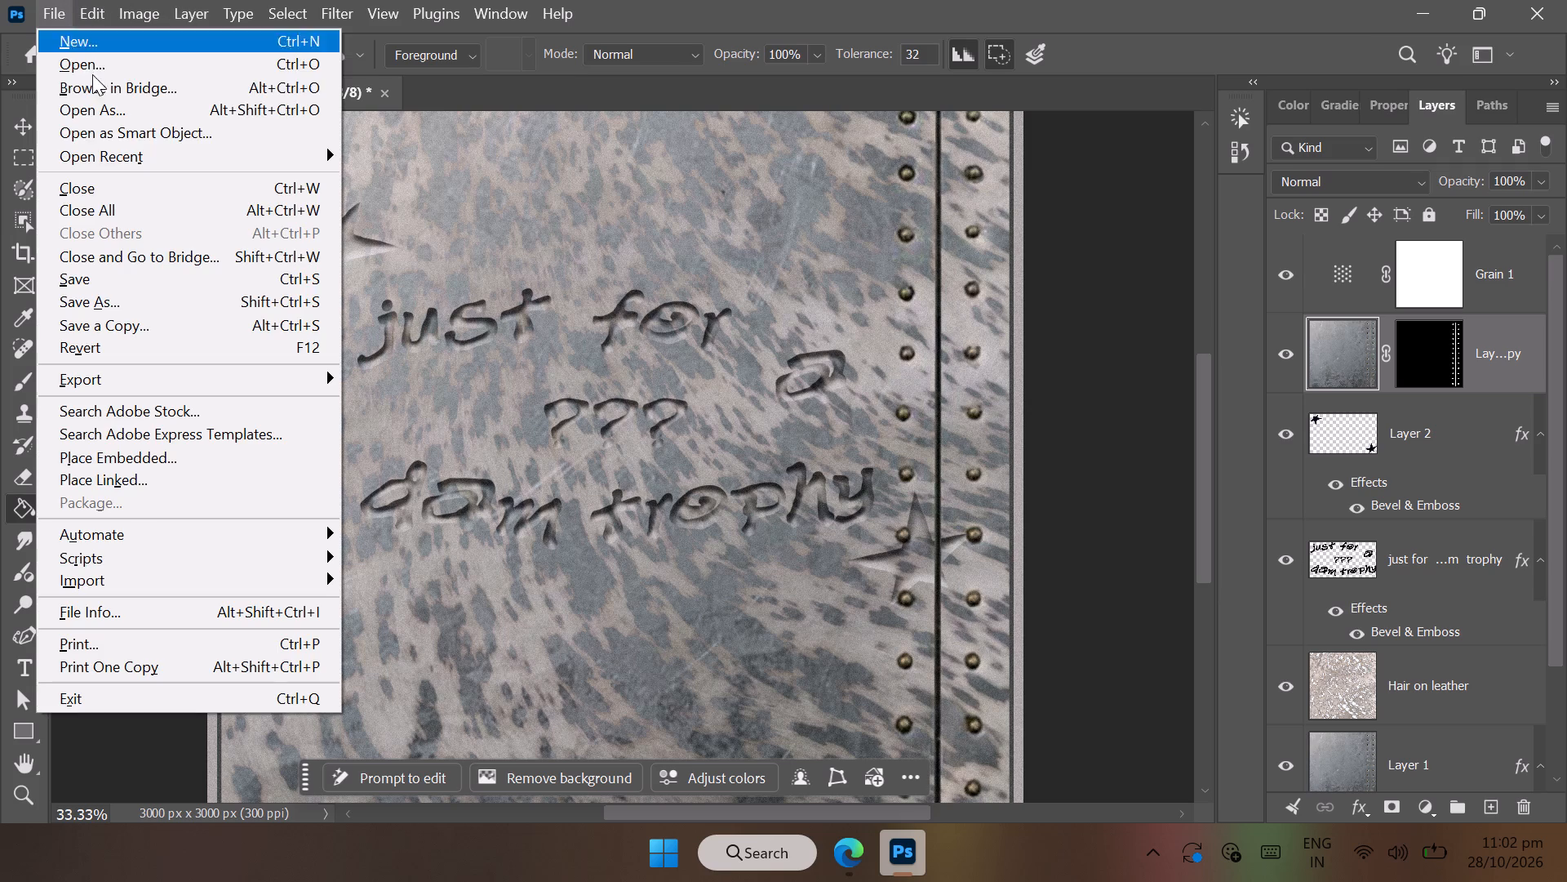
{"action": "left_click", "coordinate": [111, 283]}
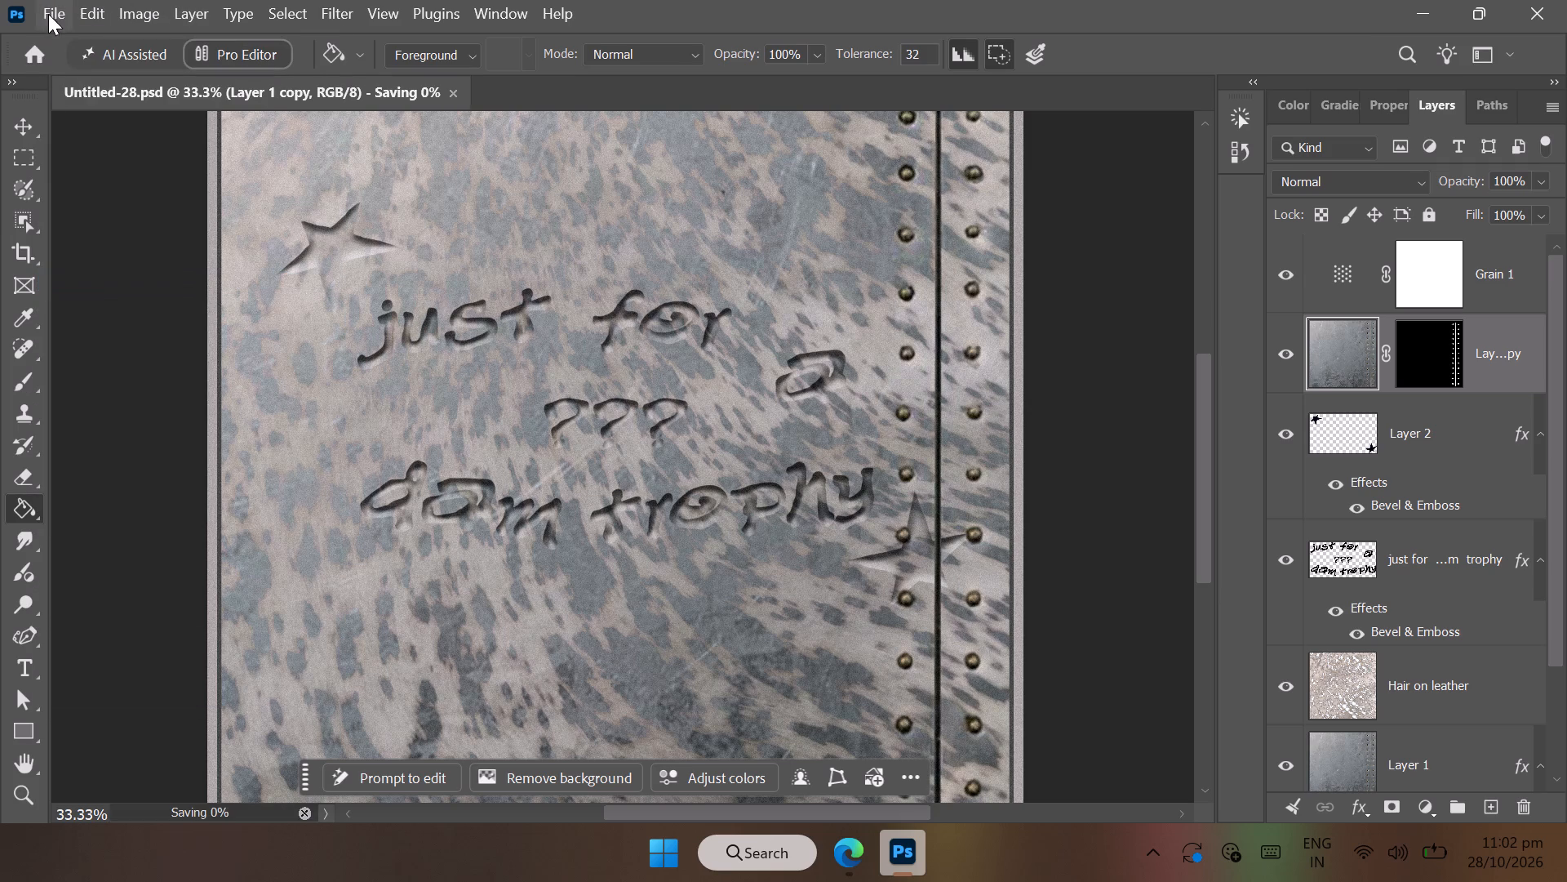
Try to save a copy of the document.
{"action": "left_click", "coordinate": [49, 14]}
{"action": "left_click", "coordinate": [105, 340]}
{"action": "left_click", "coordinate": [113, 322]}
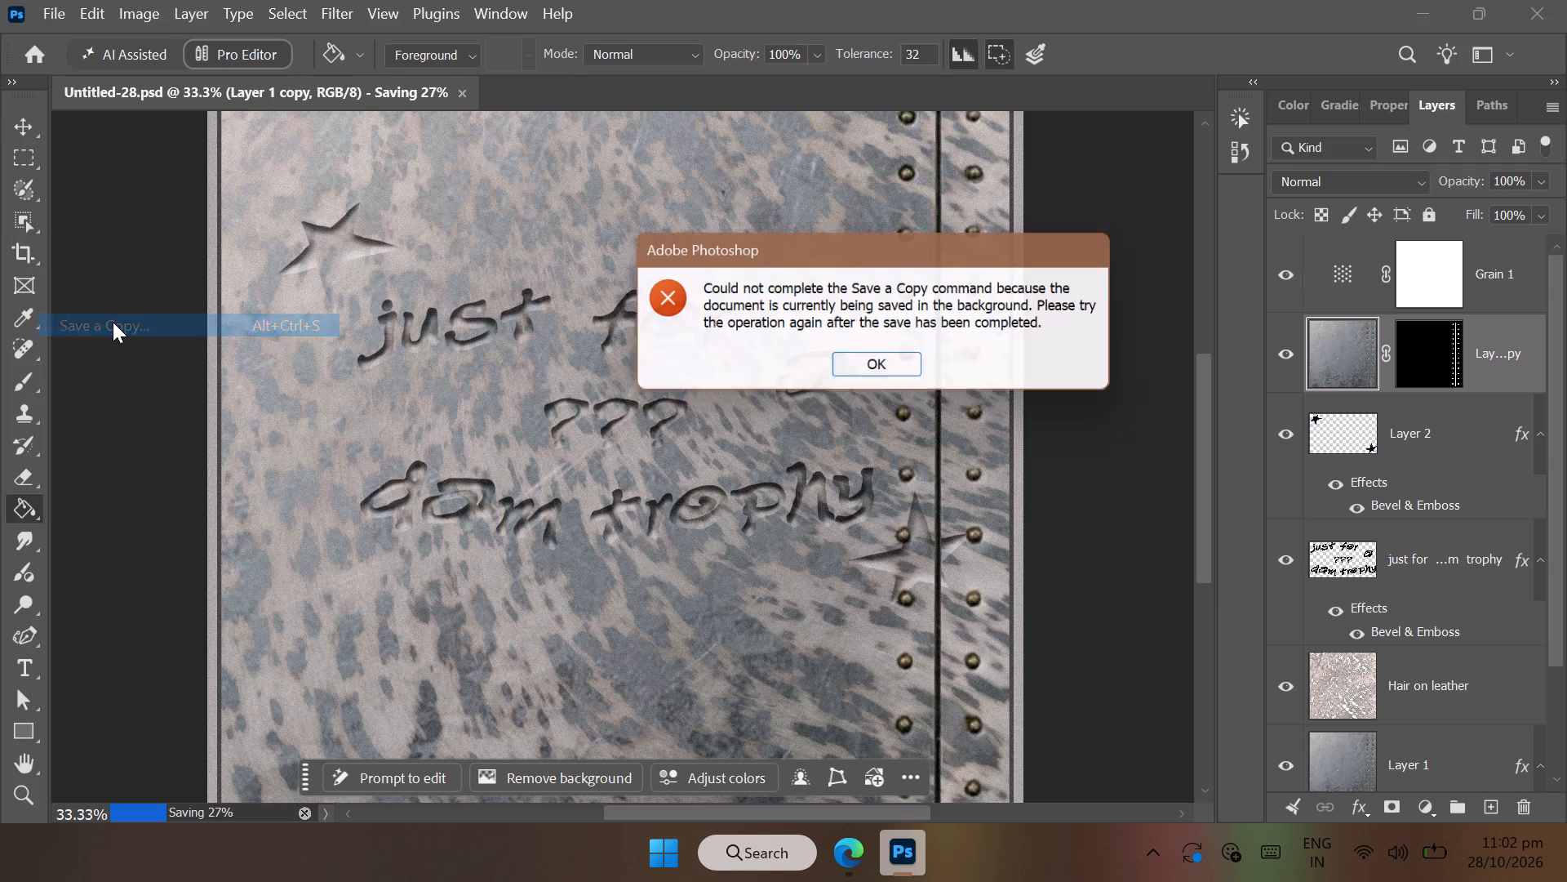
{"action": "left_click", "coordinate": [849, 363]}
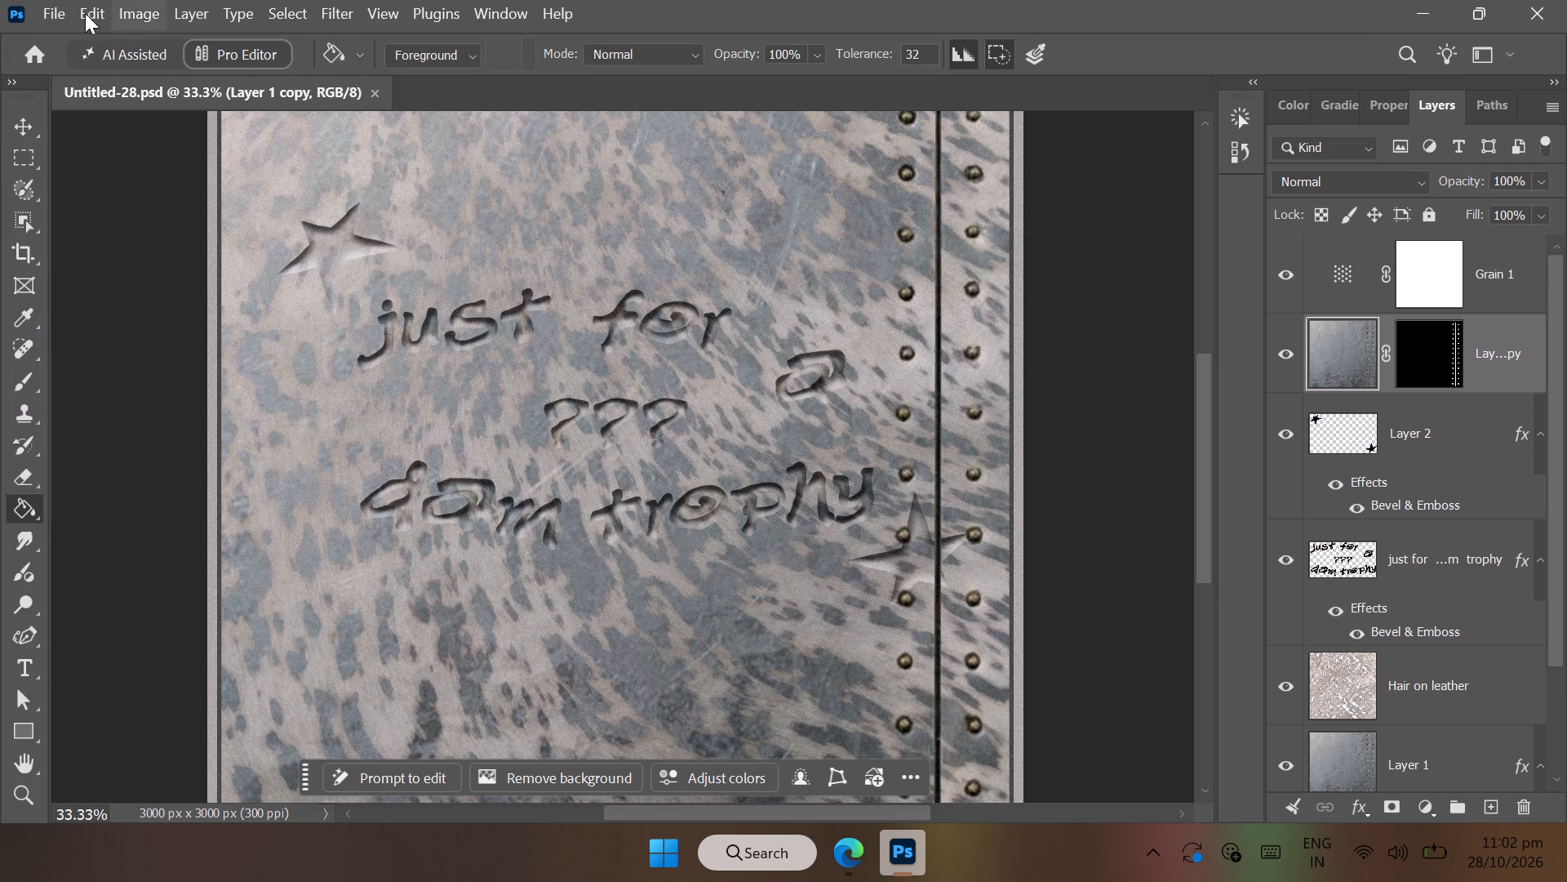
Save a PNG copy named Untitled-28 copy.png to the Desktop, using the large file size (fastest saving) option.
{"action": "left_click", "coordinate": [65, 14]}
{"action": "left_click", "coordinate": [91, 327]}
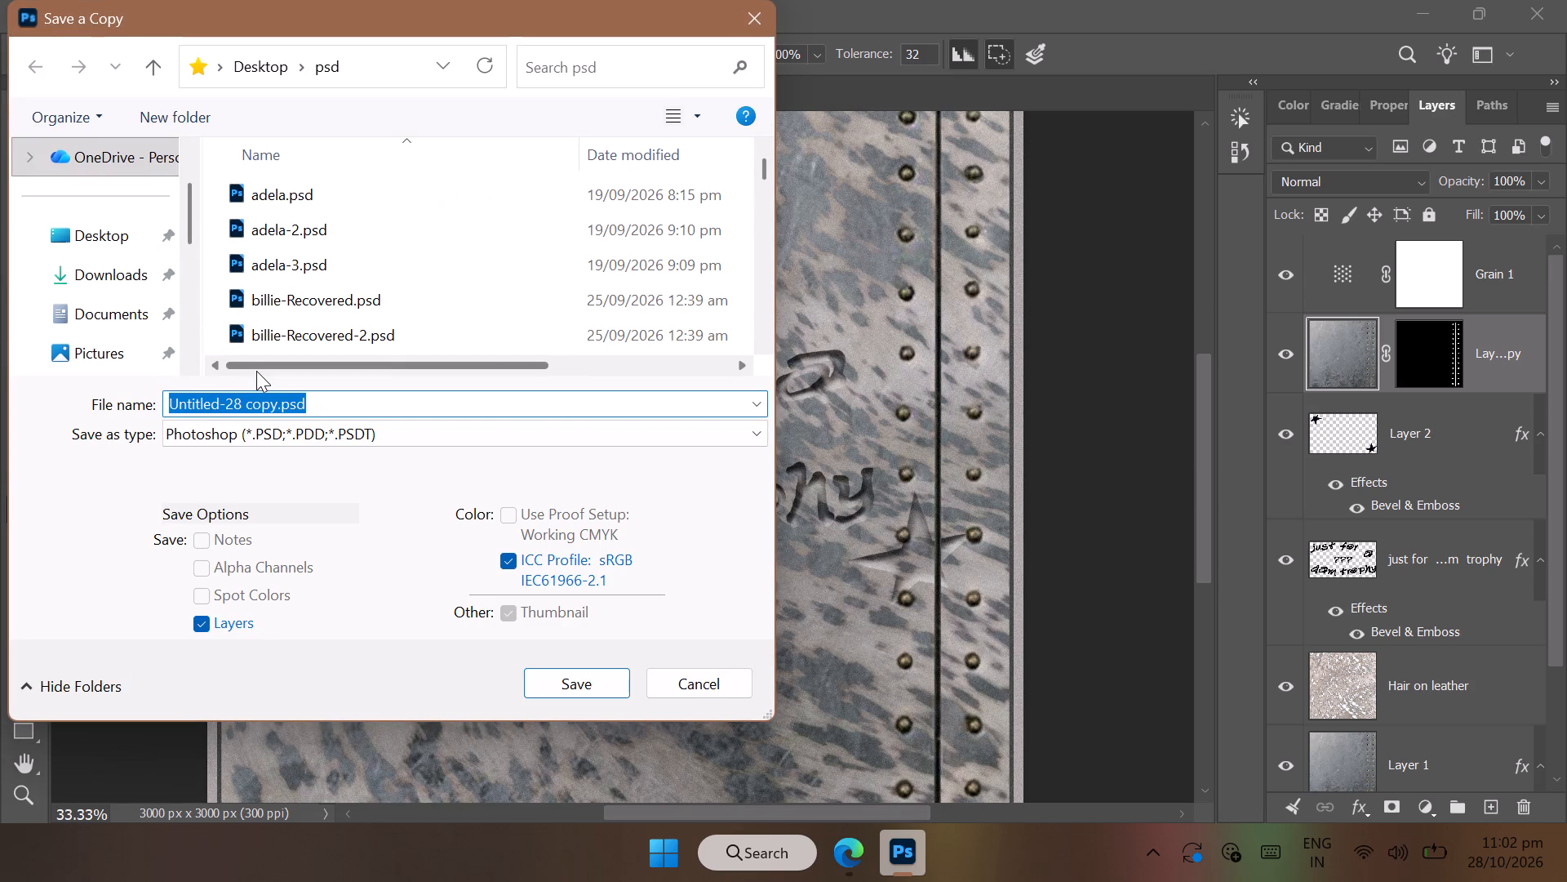
{"action": "left_click", "coordinate": [292, 432]}
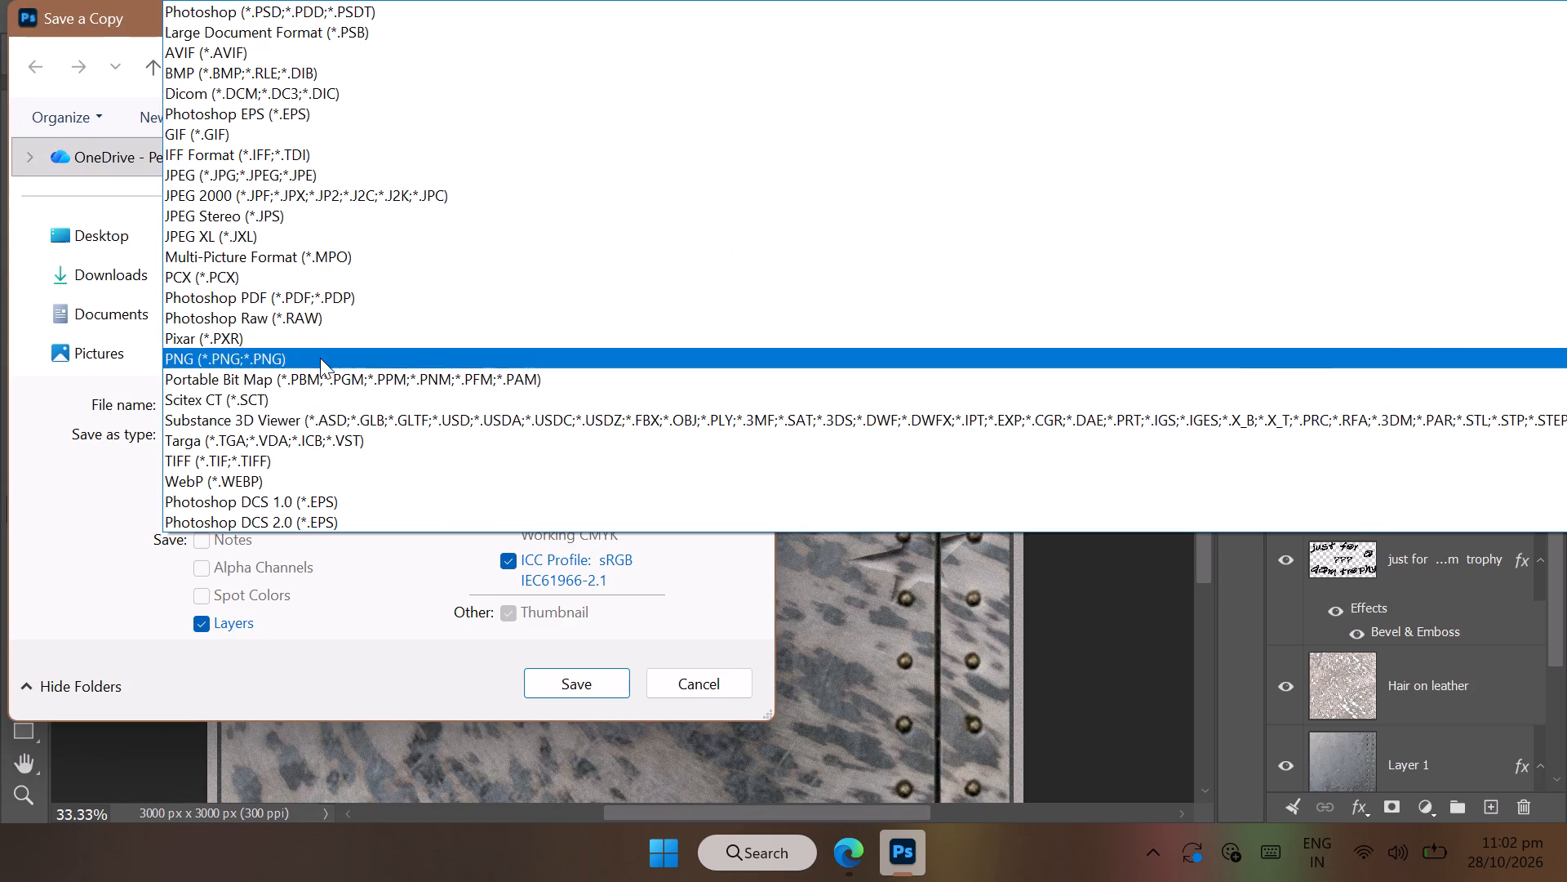
{"action": "left_click", "coordinate": [320, 355]}
{"action": "left_click", "coordinate": [130, 239]}
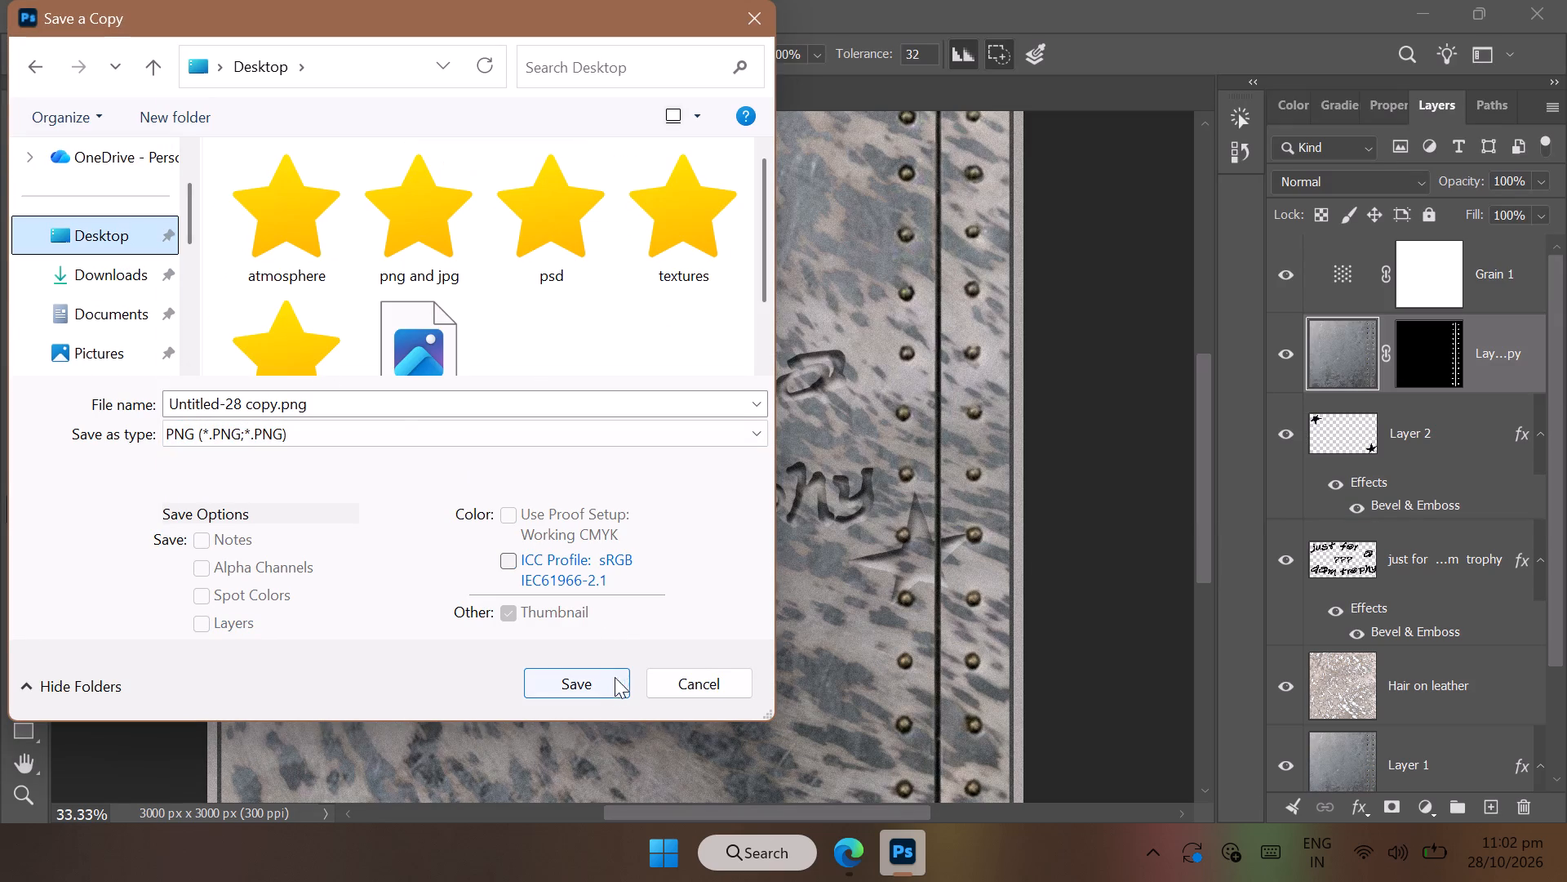
{"action": "left_click", "coordinate": [606, 686]}
{"action": "left_click", "coordinate": [846, 437]}
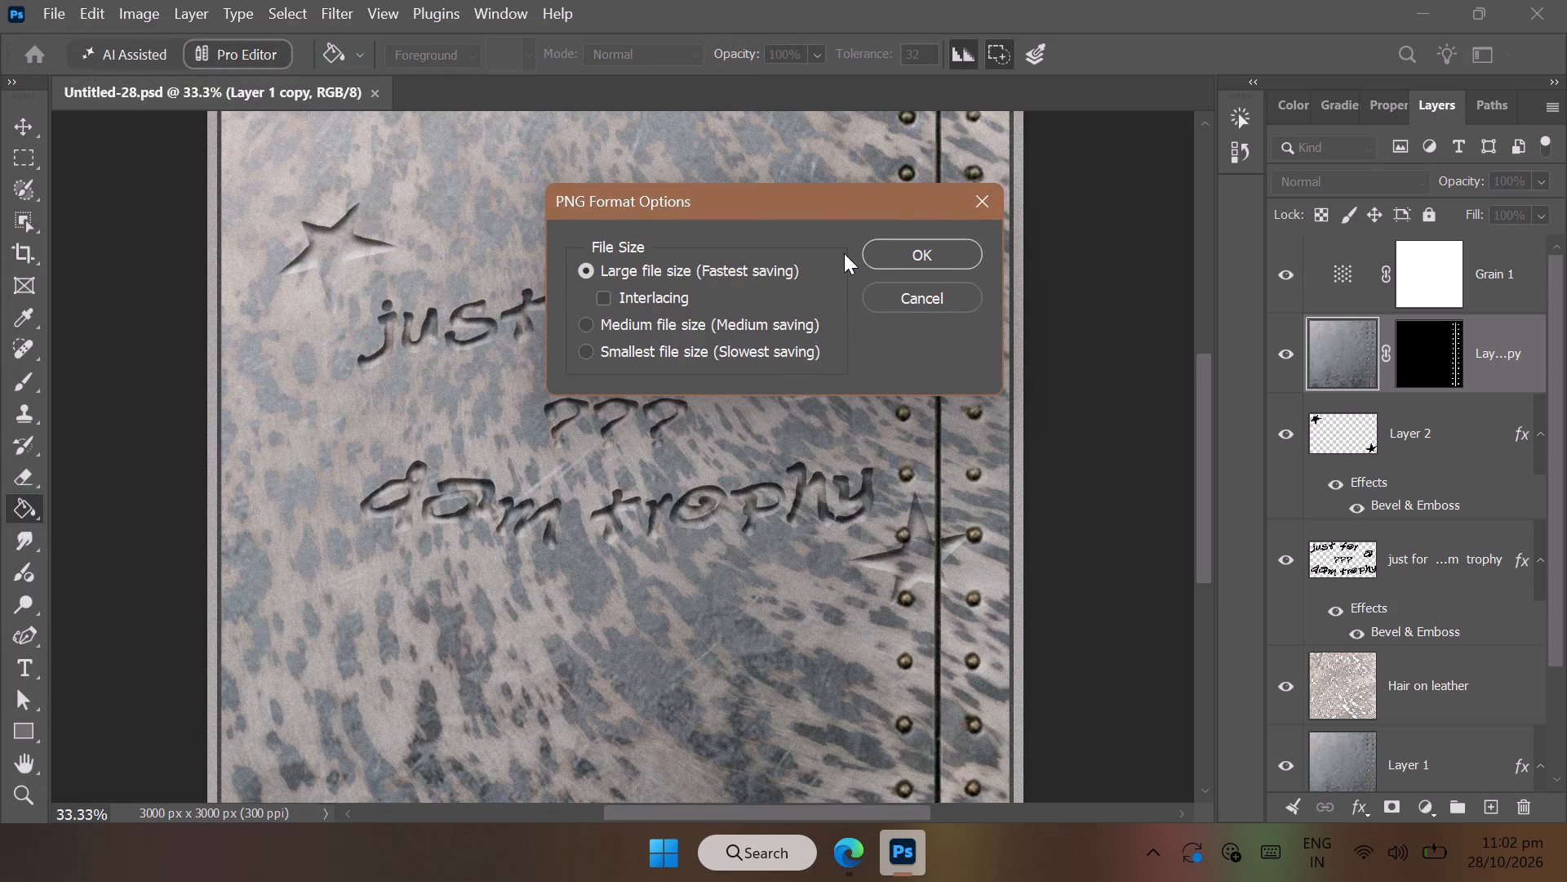
{"action": "left_click", "coordinate": [893, 261]}
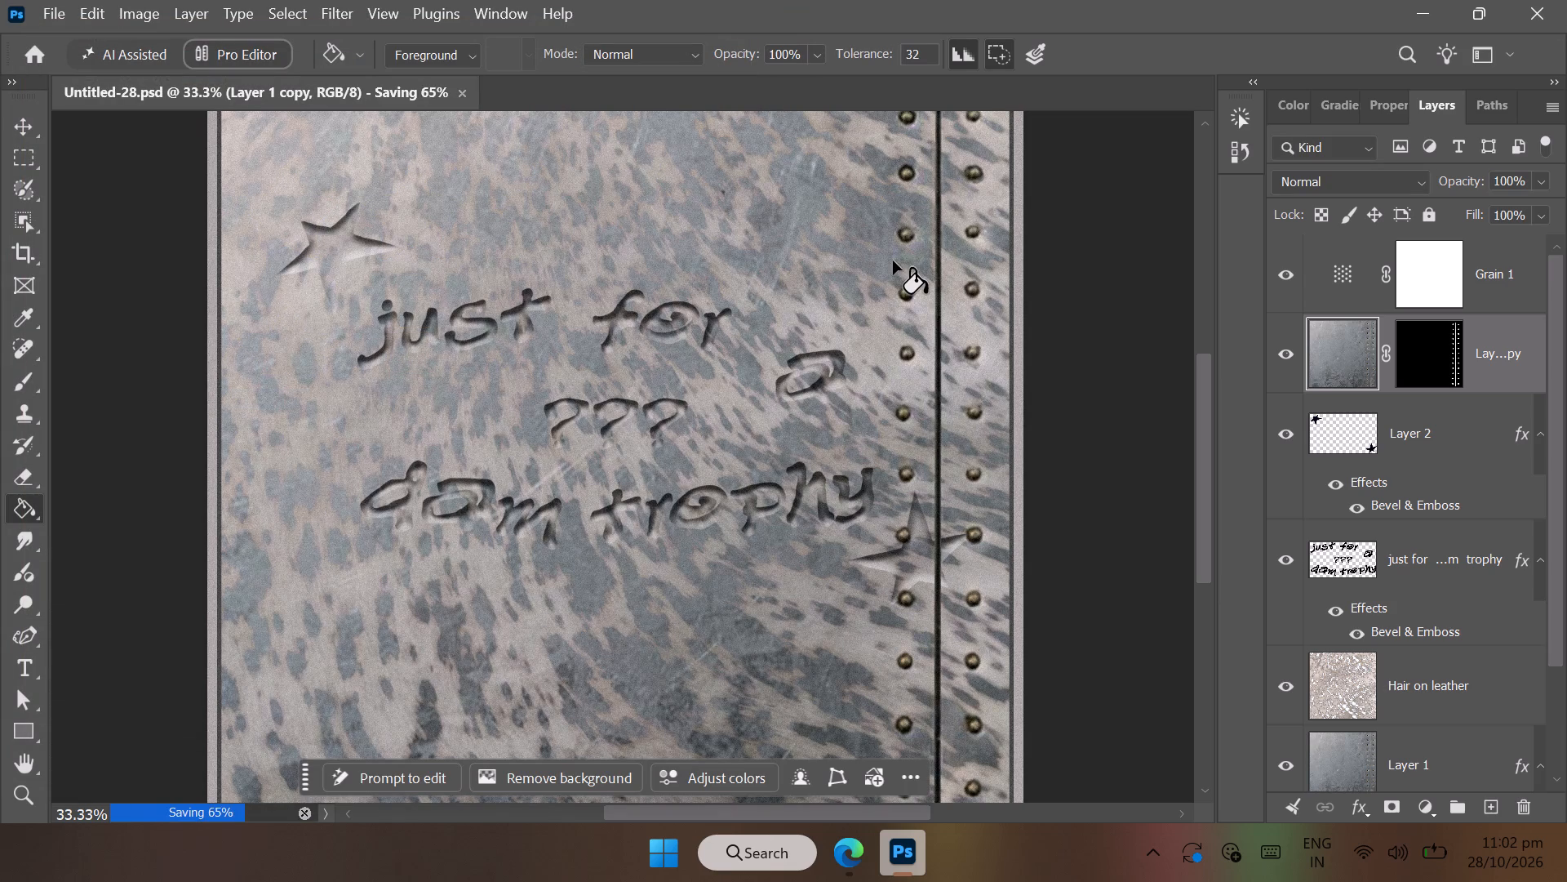
Close Photoshop and the web browser window behind it.
{"action": "left_click", "coordinate": [1566, 0]}
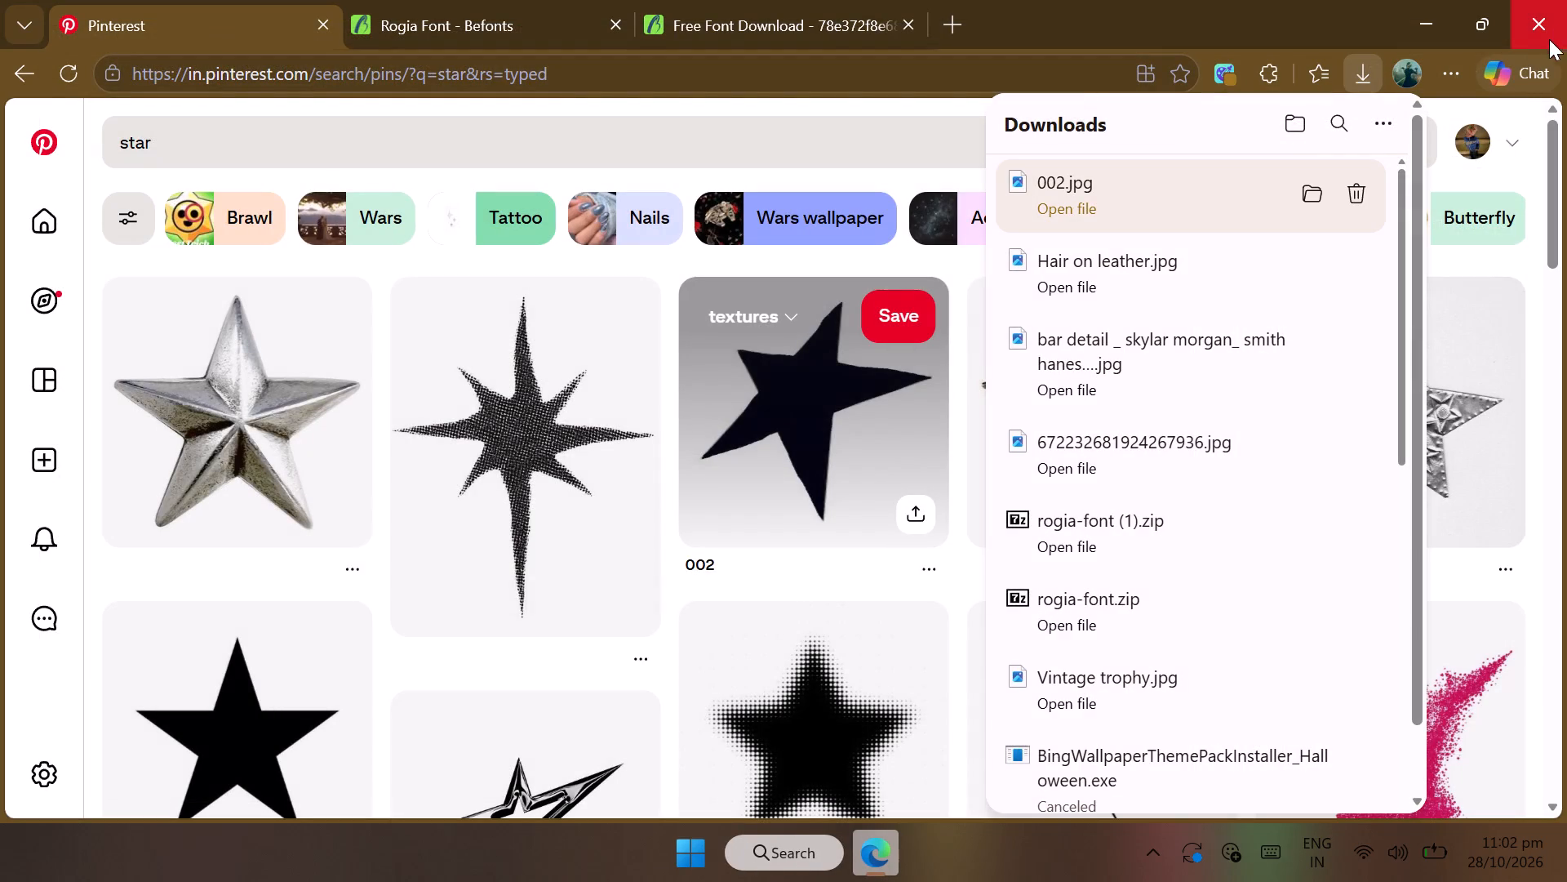
{"action": "left_click", "coordinate": [1539, 33]}
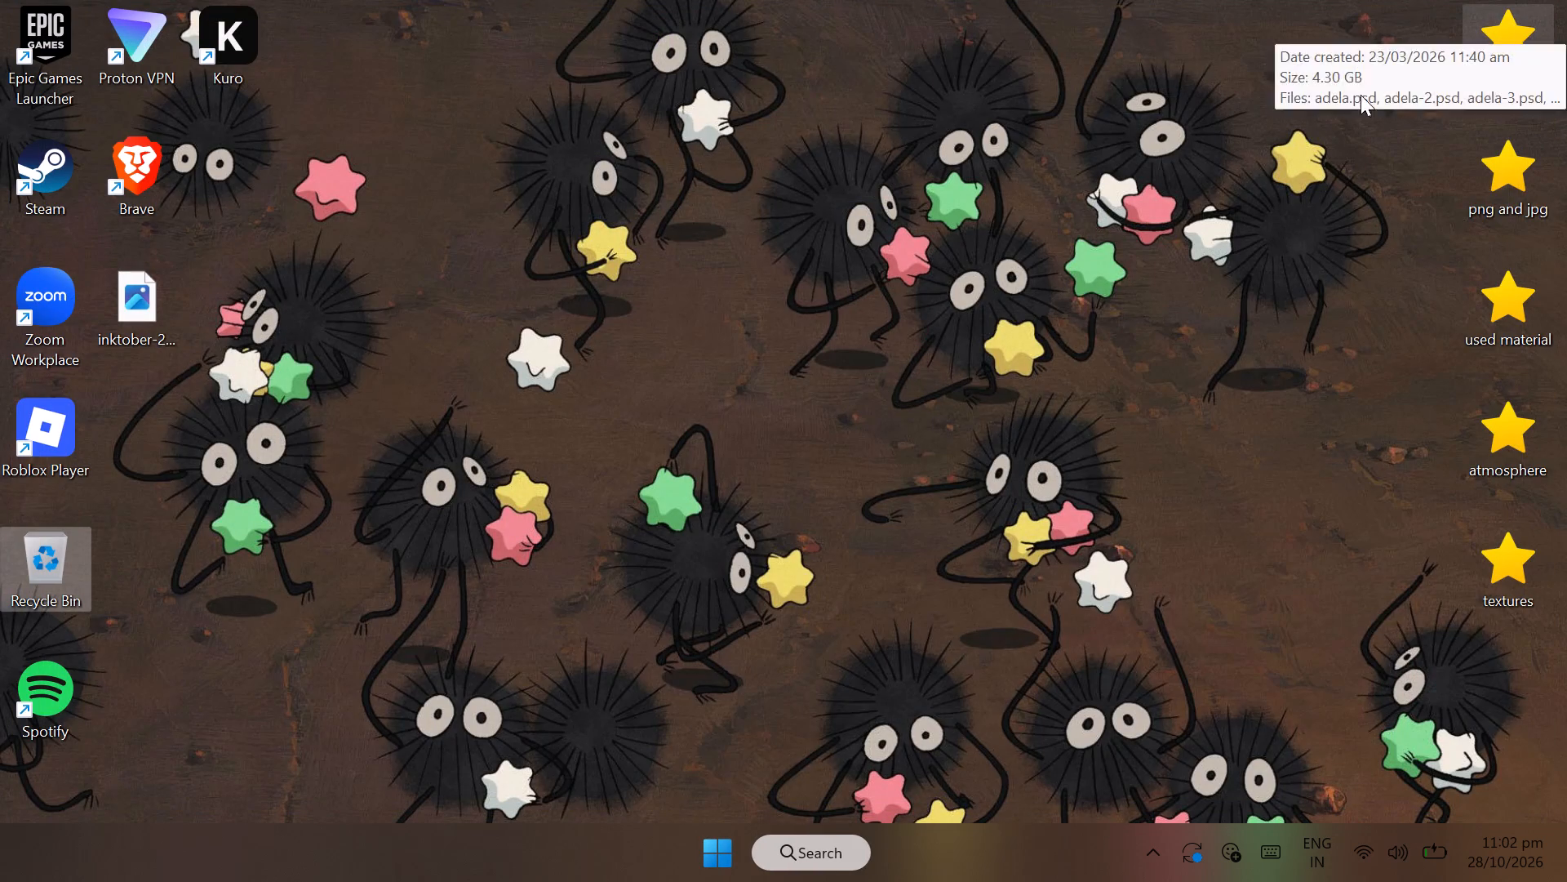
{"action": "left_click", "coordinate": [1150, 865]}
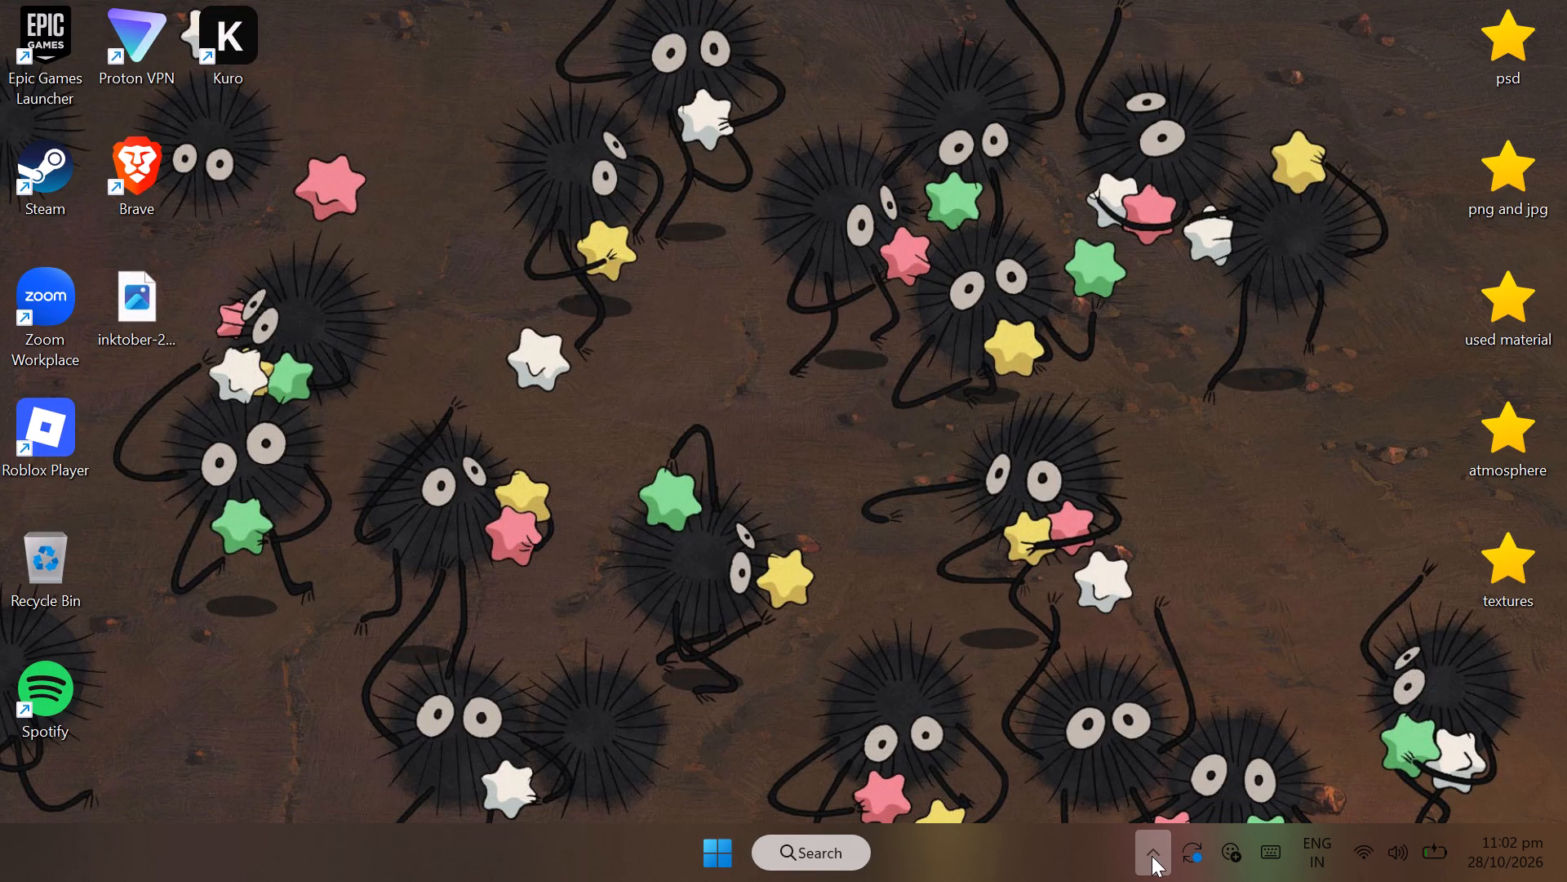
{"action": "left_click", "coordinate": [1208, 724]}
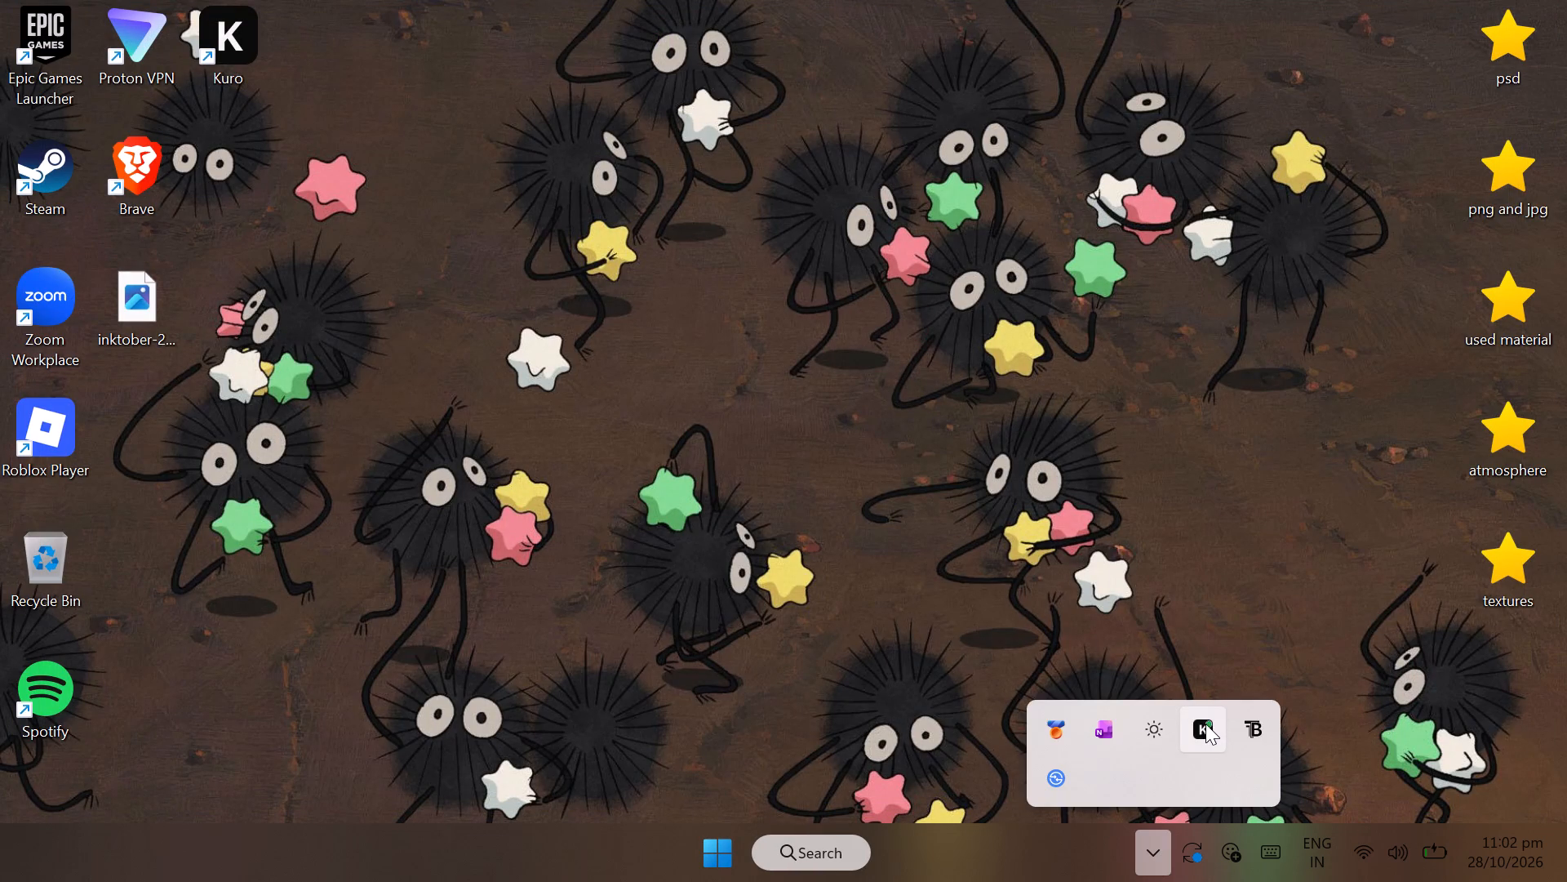
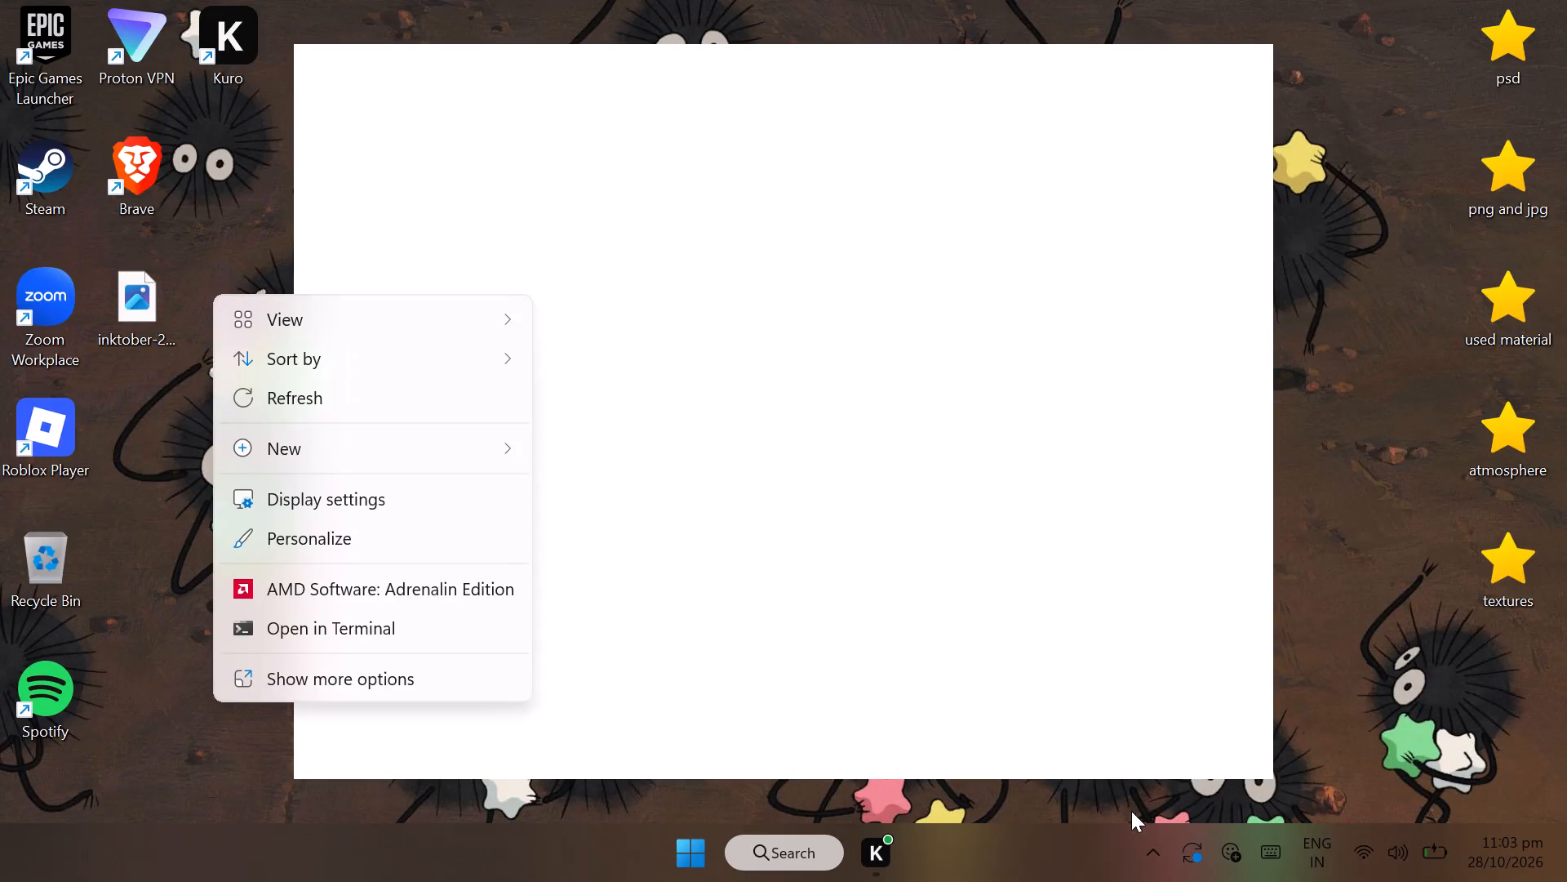
Switch to Quick Share and send Untitled-28 copy.png from the refreshed desktop to the nearby phone.
{"action": "left_click", "coordinate": [1157, 846]}
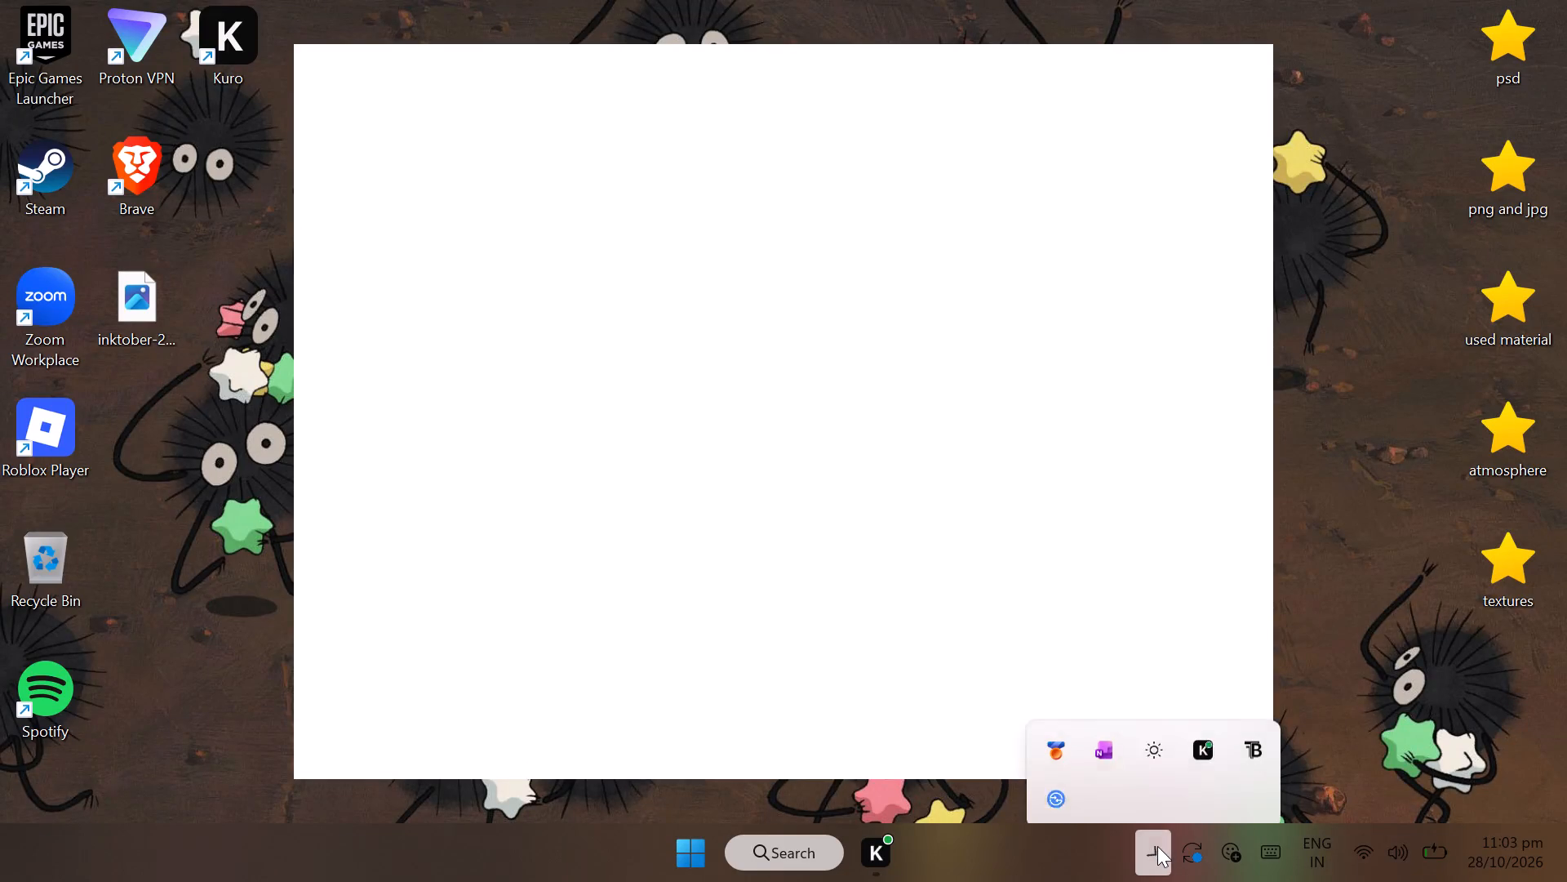
{"action": "left_click", "coordinate": [1066, 777]}
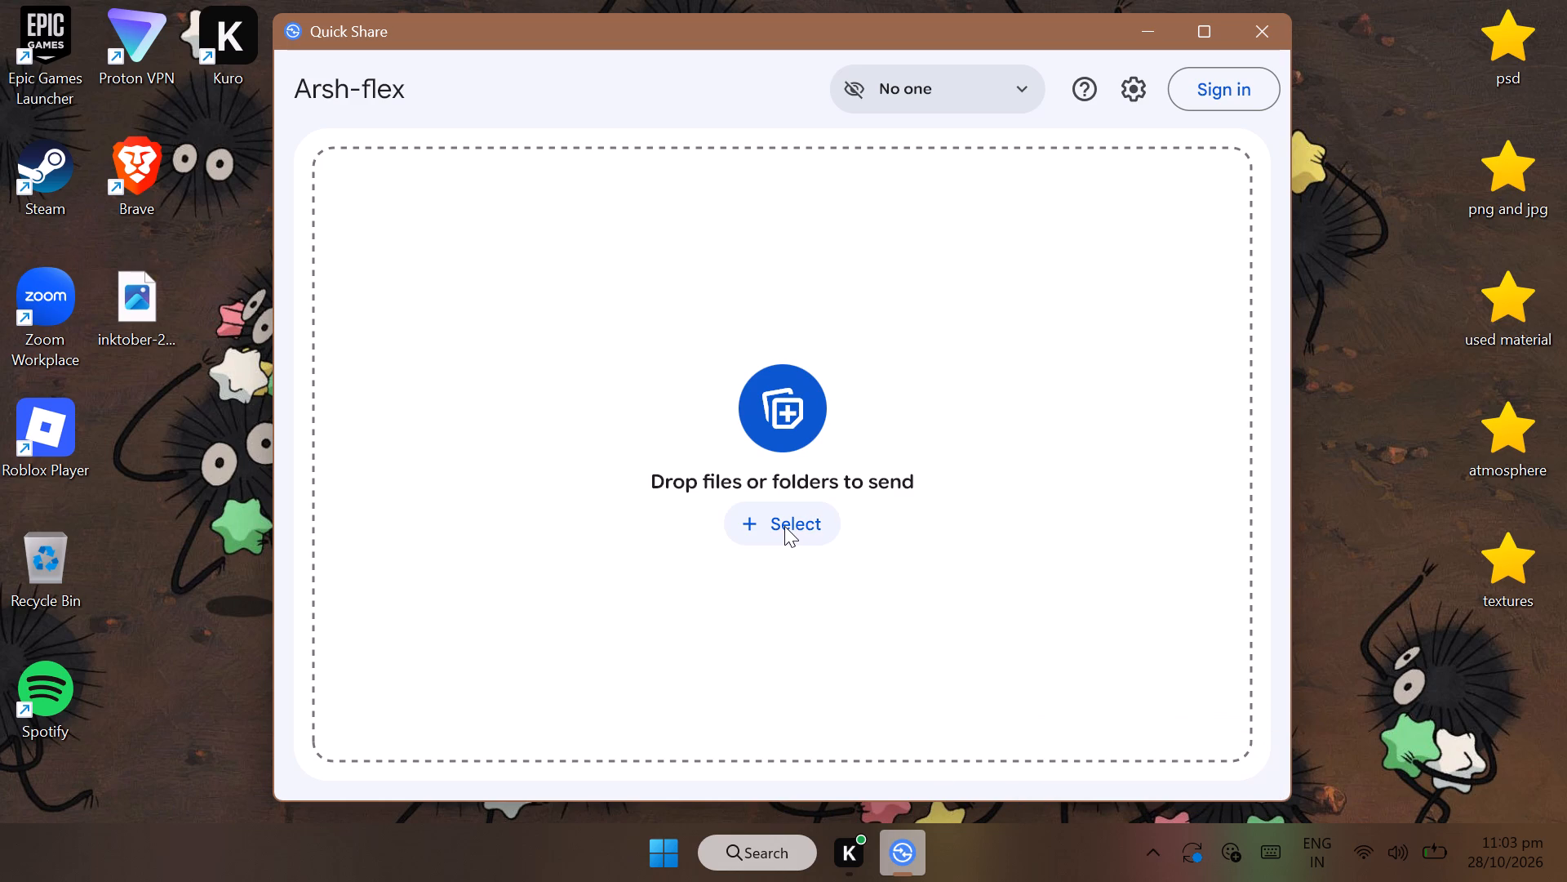
{"action": "right_click", "coordinate": [188, 519]}
{"action": "right_click", "coordinate": [188, 519]}
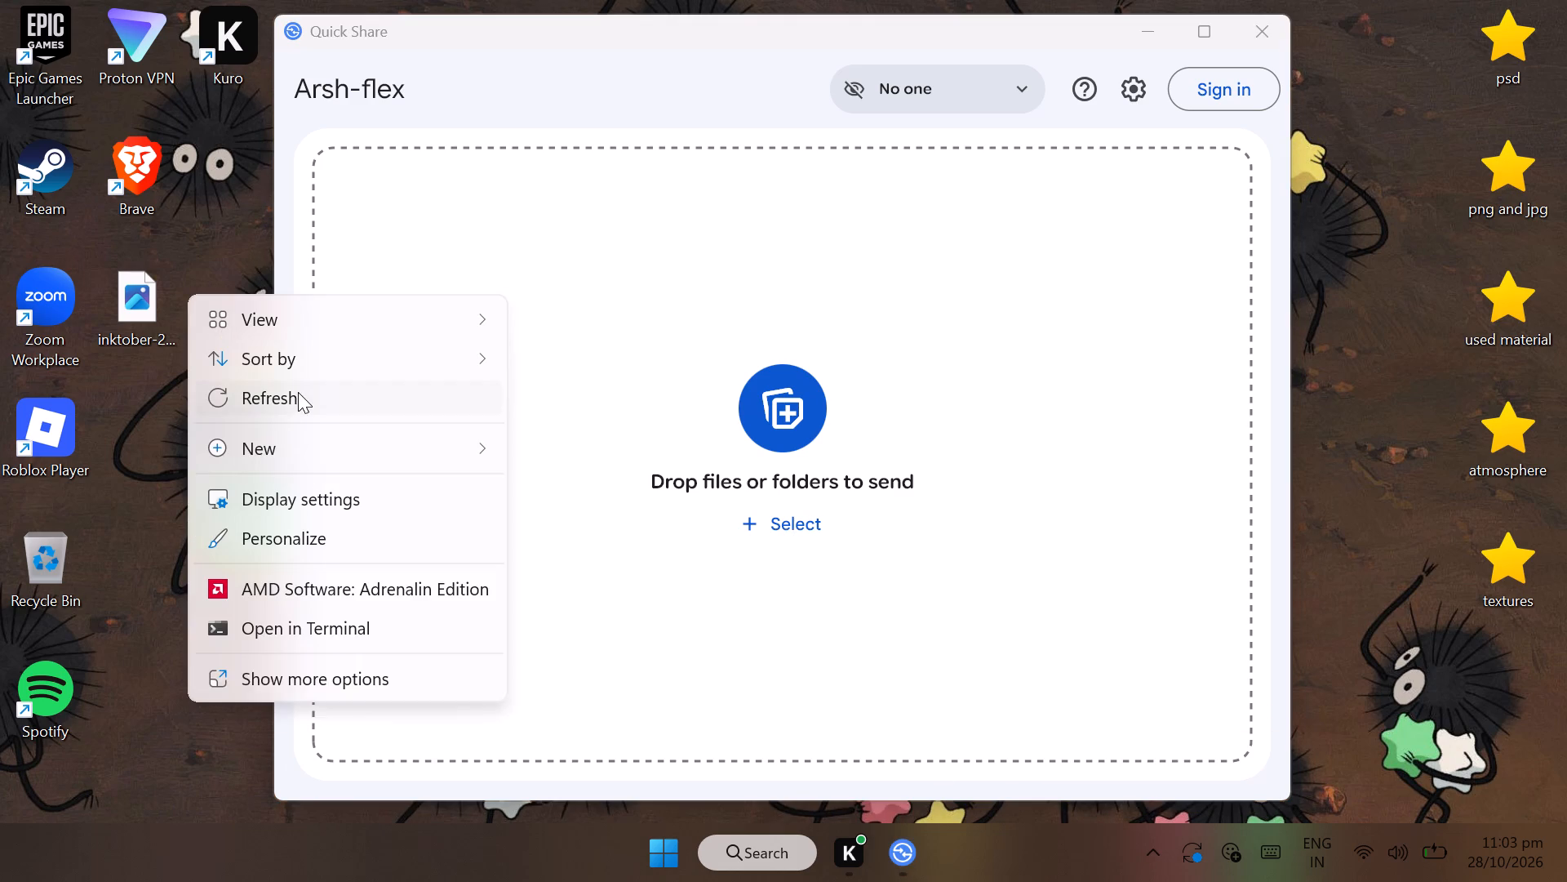
{"action": "left_click", "coordinate": [298, 392]}
{"action": "left_click_drag", "start_coordinate": [151, 425], "coordinate": [658, 434]}
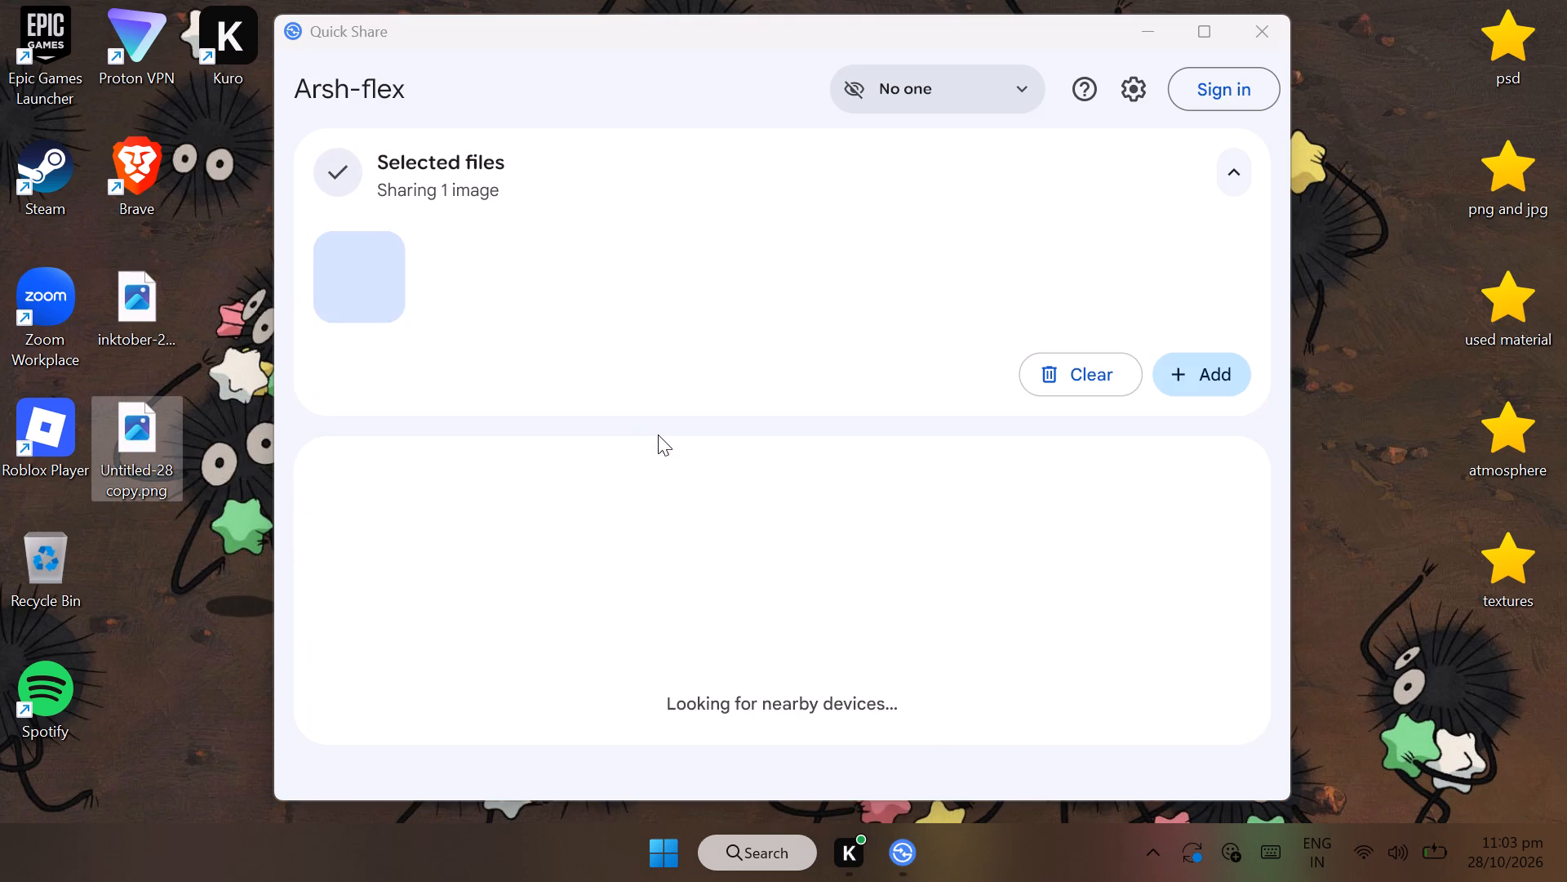
{"action": "left_click", "coordinate": [431, 572]}
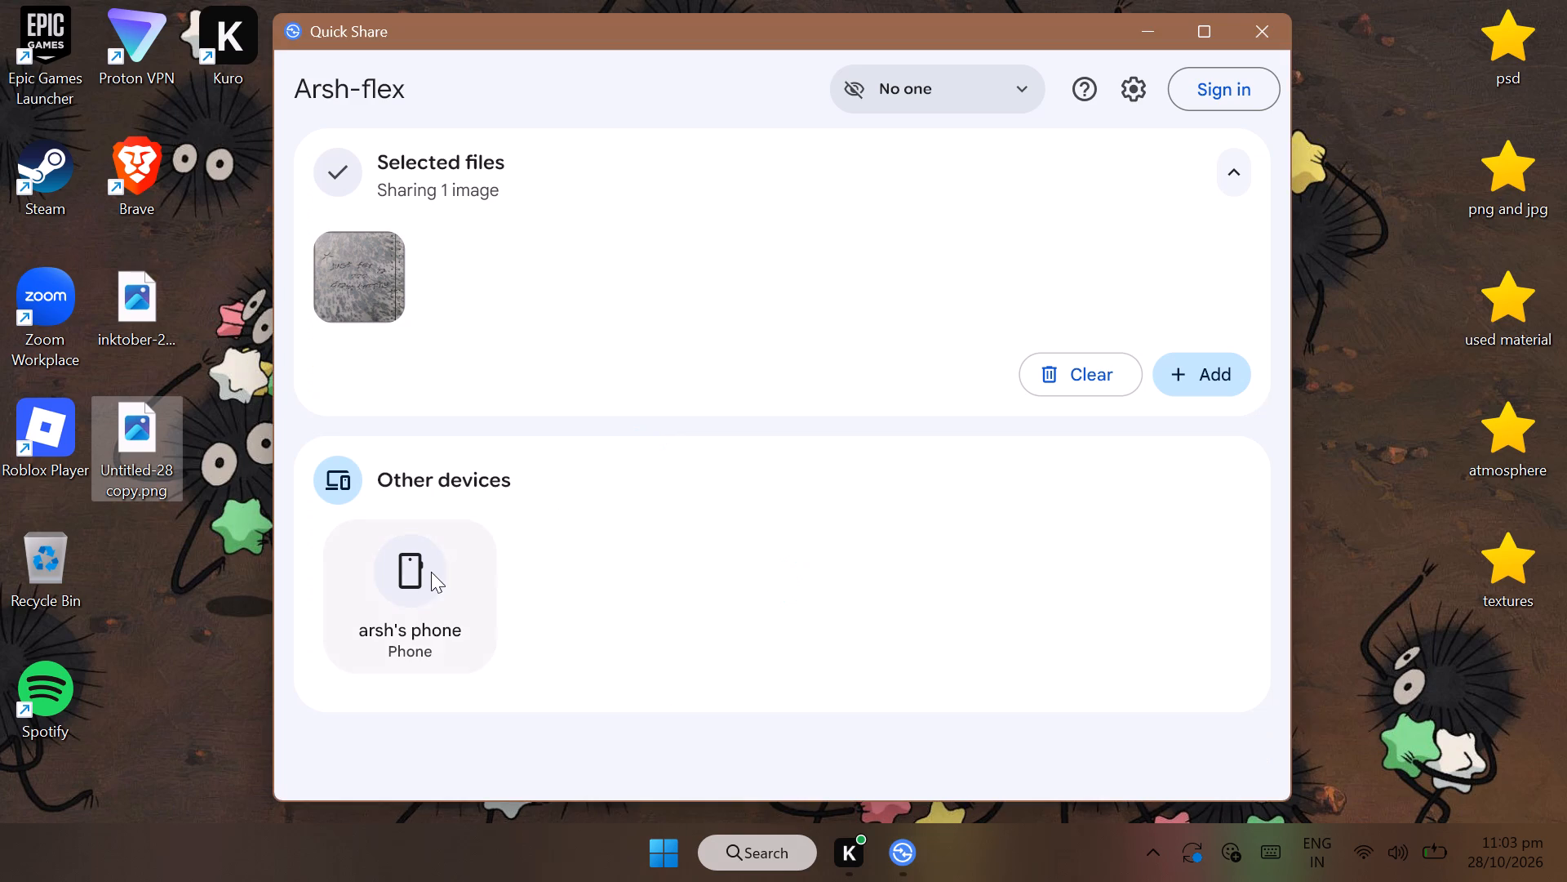